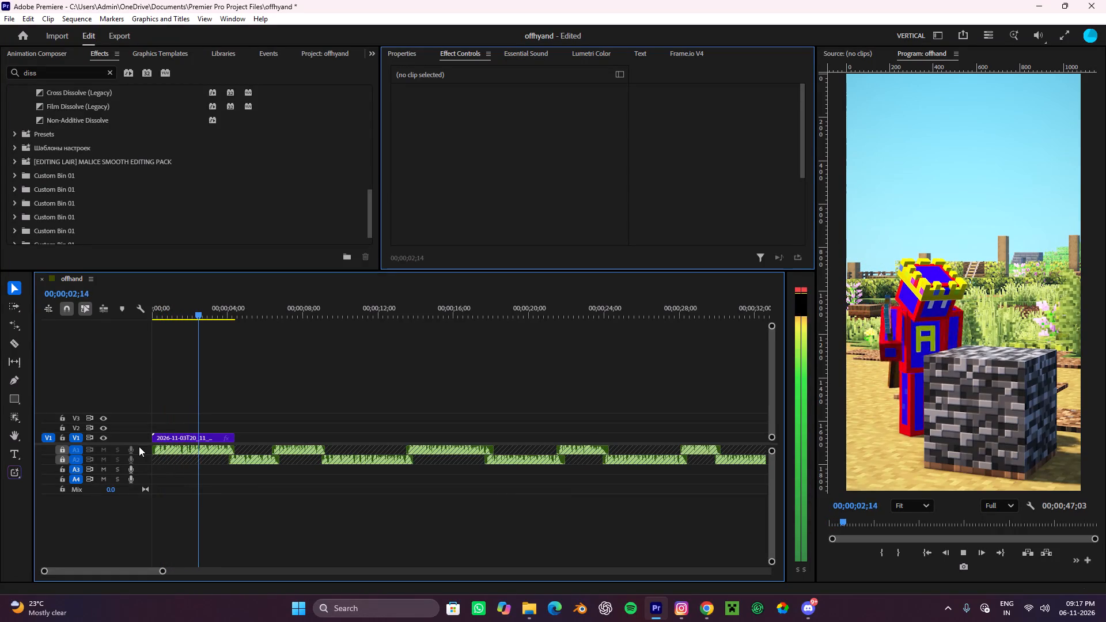
Play back the opening of the offhand sequence from the start to review the first clip.
key("space")
left_click_drag(259, 301, 17, 316)
key("space")
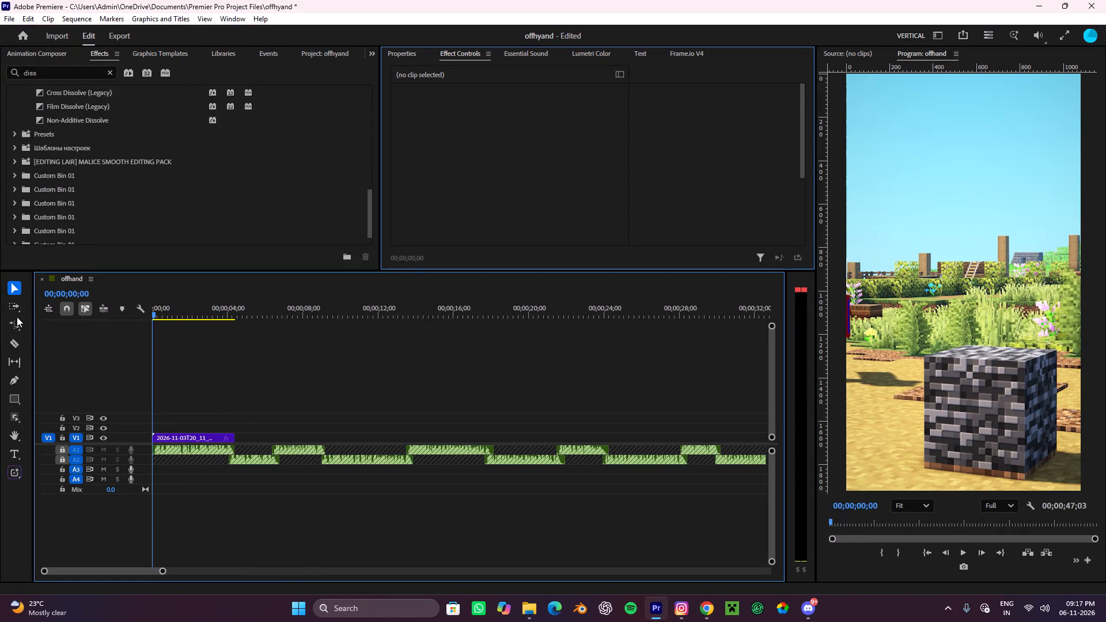
scroll(168, 389, "up", 4, "alt")
key("space")
left_click_drag(206, 305, 26, 313)
key("space")
key("space")
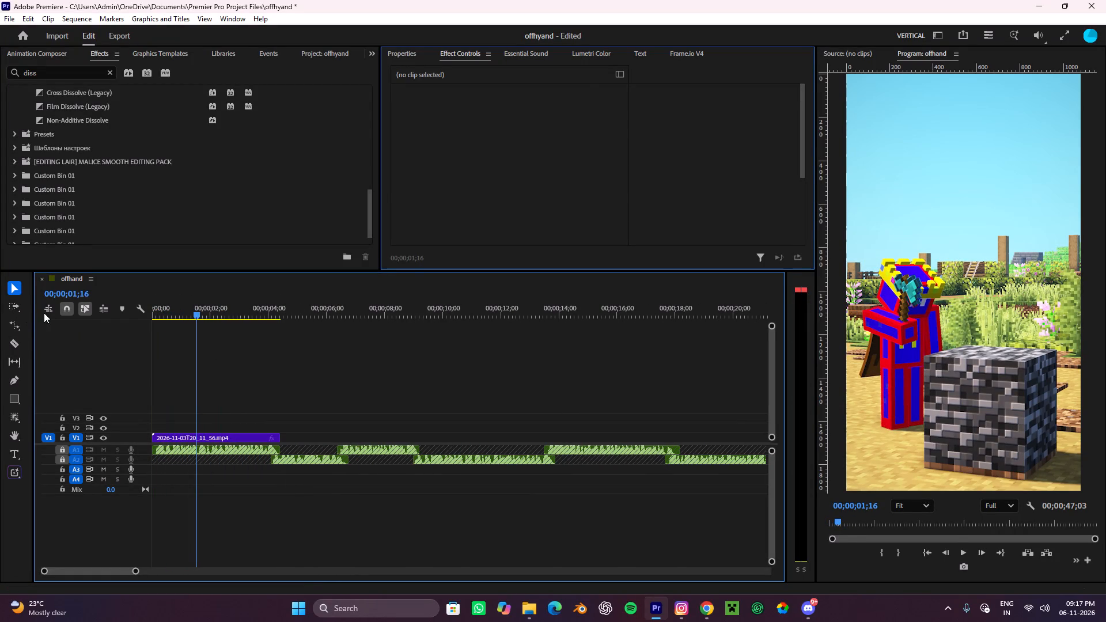
Search the effects for "impact", apply Malice Impact Shake Mid to the opening V1 clip, and preview it from the start.
left_click(61, 57)
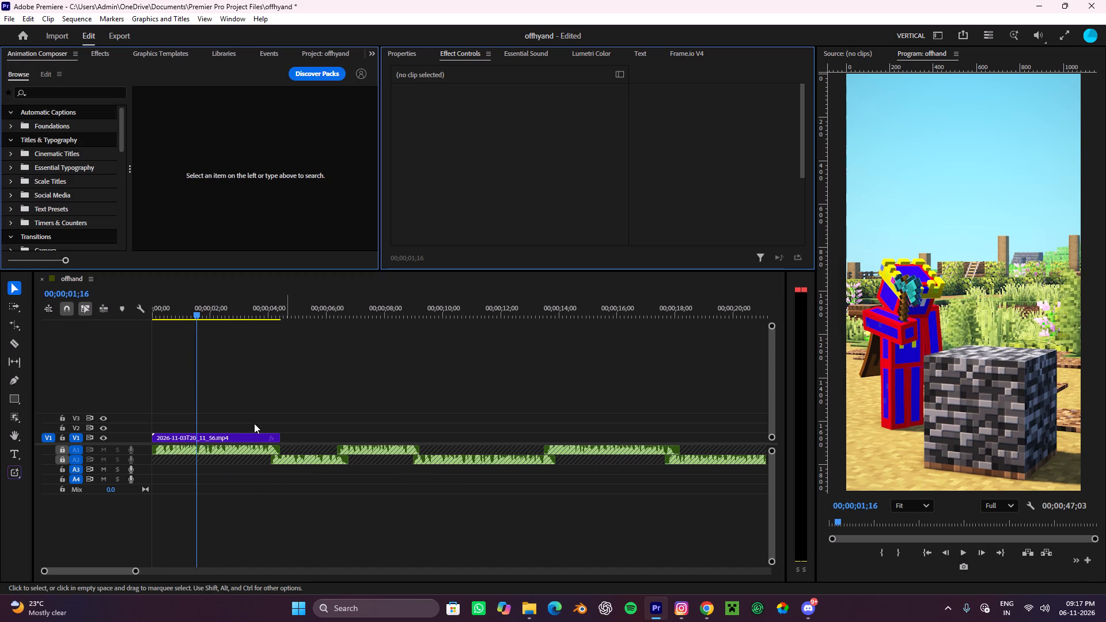
left_click(101, 58)
left_click_drag(56, 73, 0, 67)
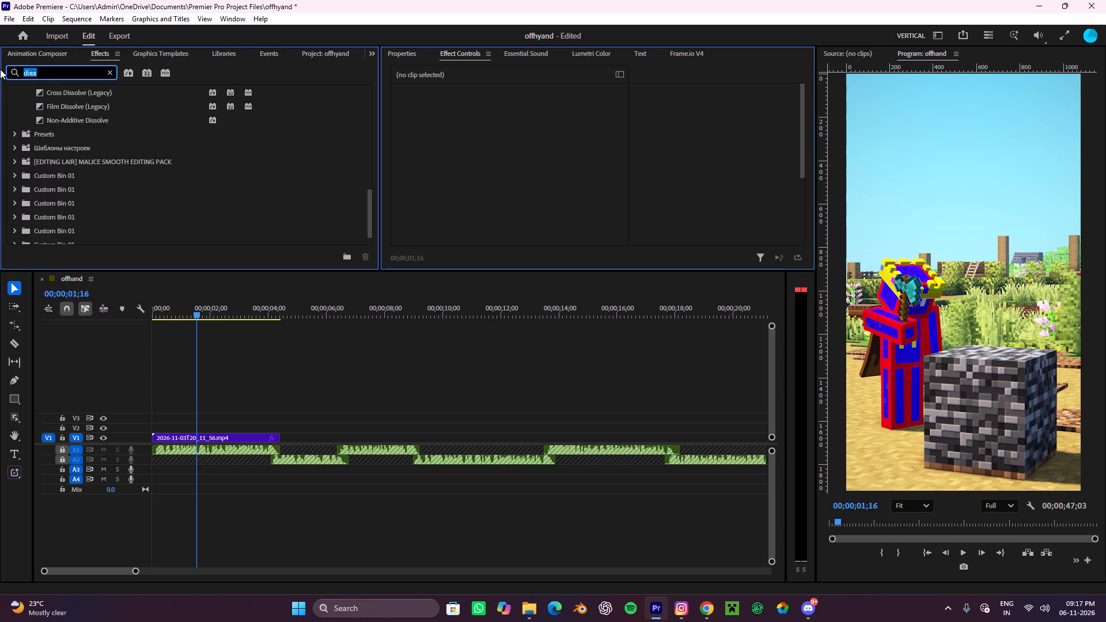
key("s")
key("h")
key("BackSpace")
key("BackSpace")
key("BackSpace")
key("BackSpace")
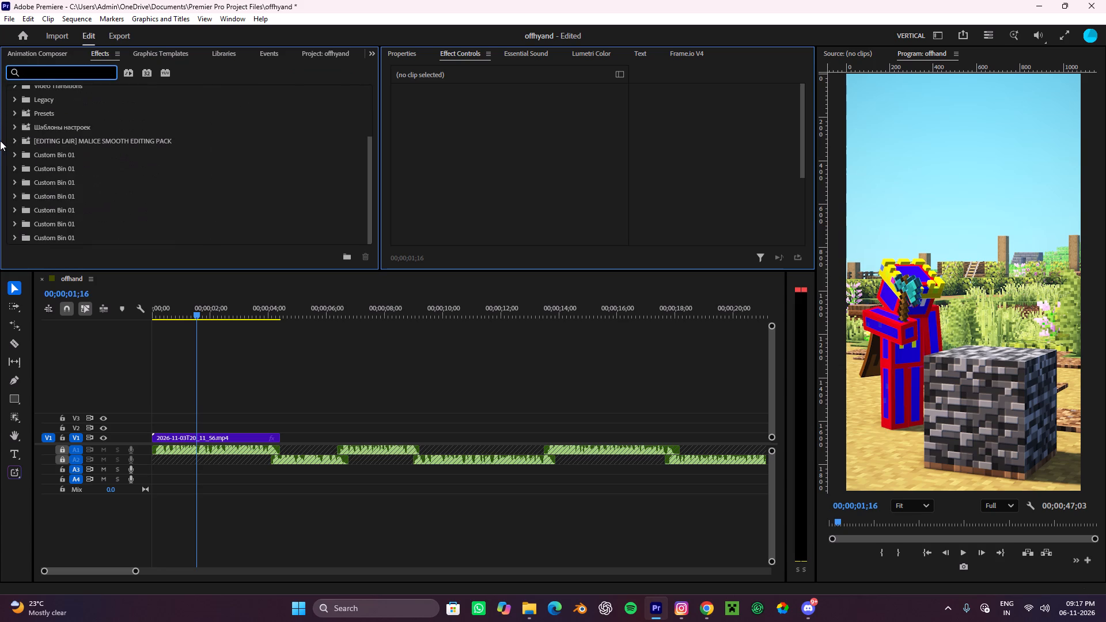
type("imp")
type("ac")
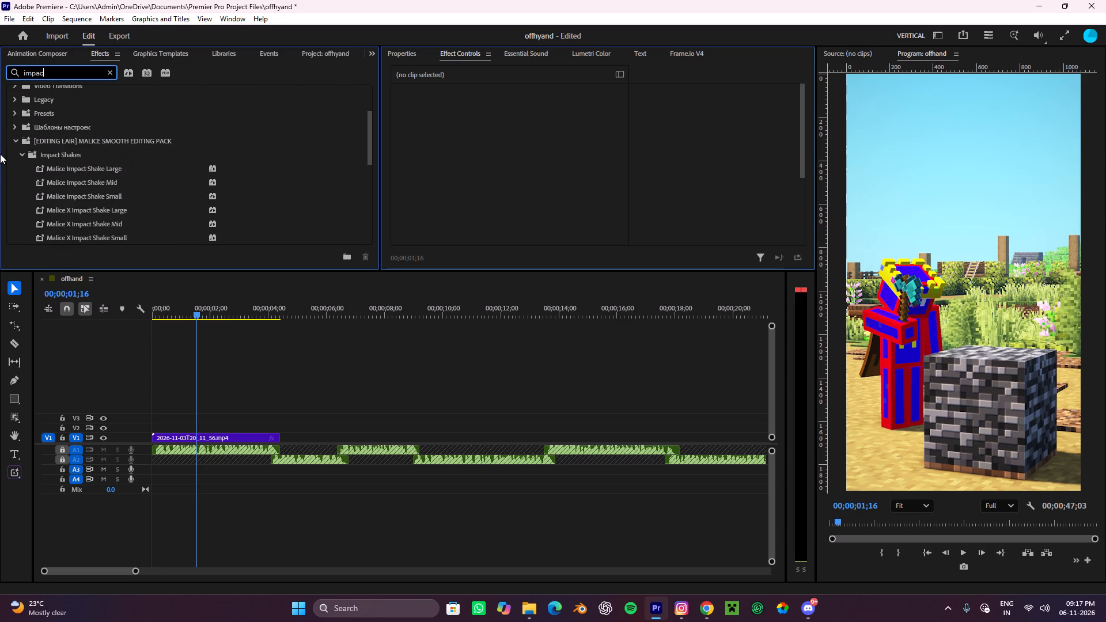
key("t")
scroll(111, 233, "down", 3)
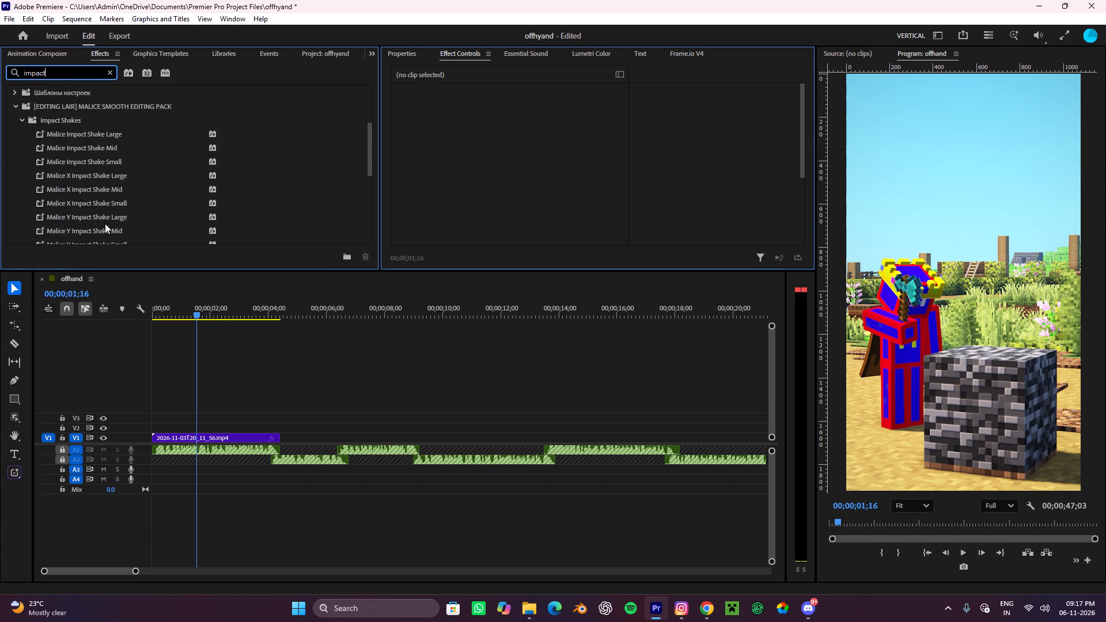
left_click_drag(69, 151, 172, 435)
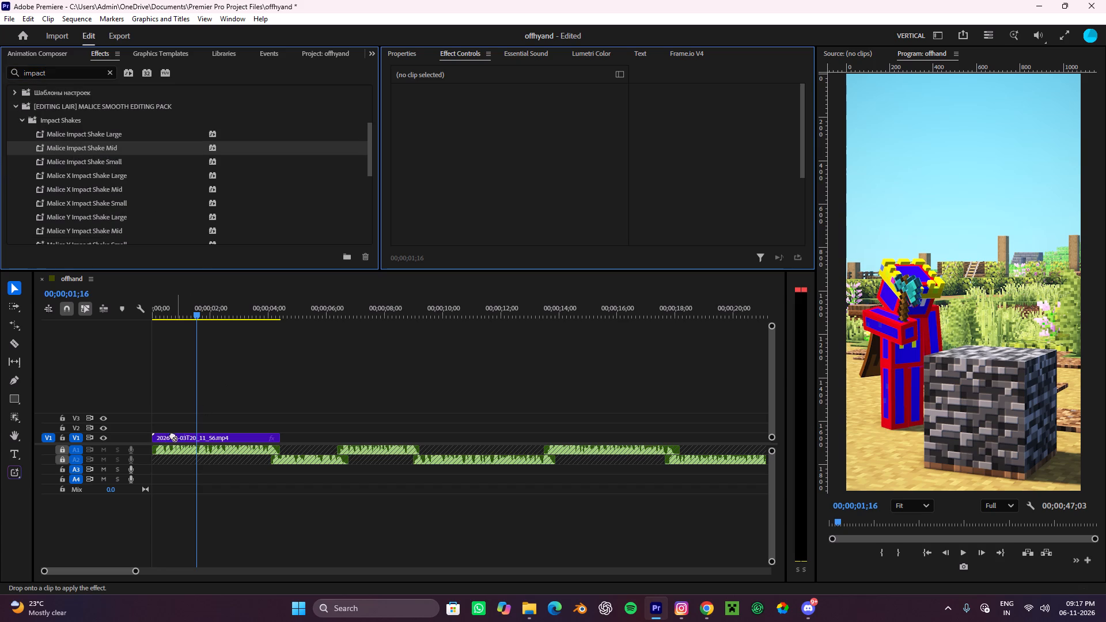
left_click_drag(172, 435, 165, 438)
left_click_drag(196, 310, 51, 329)
key("space")
key("space")
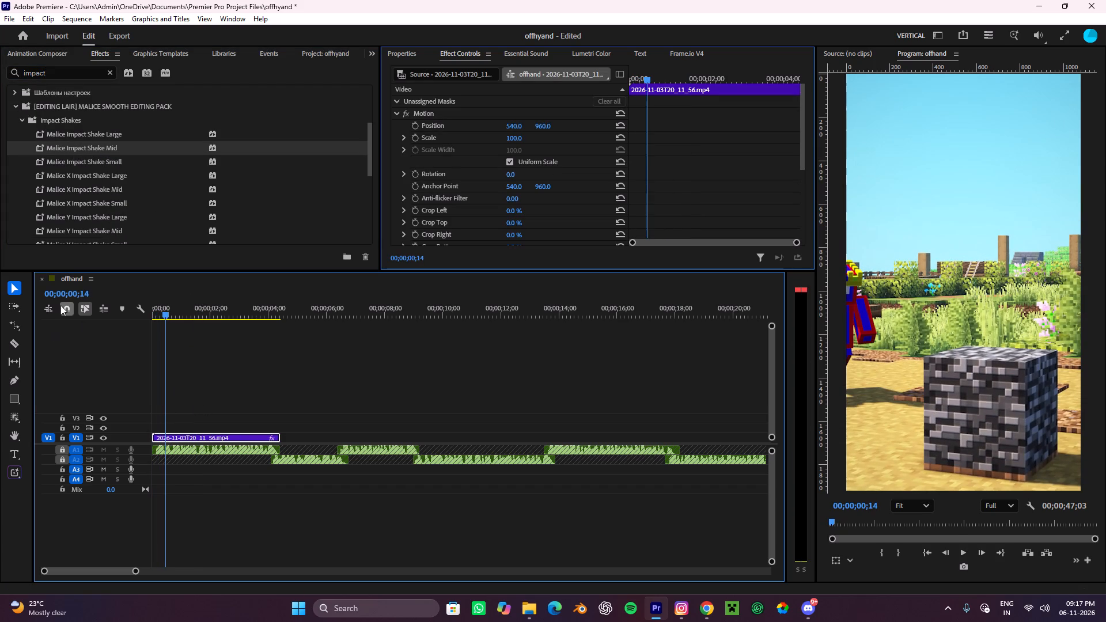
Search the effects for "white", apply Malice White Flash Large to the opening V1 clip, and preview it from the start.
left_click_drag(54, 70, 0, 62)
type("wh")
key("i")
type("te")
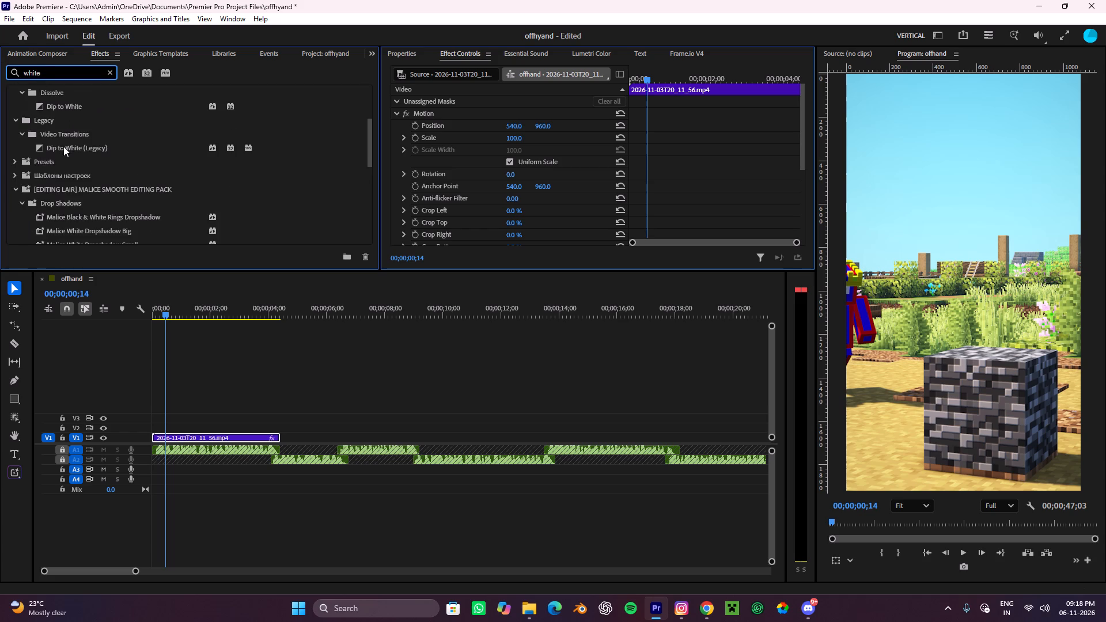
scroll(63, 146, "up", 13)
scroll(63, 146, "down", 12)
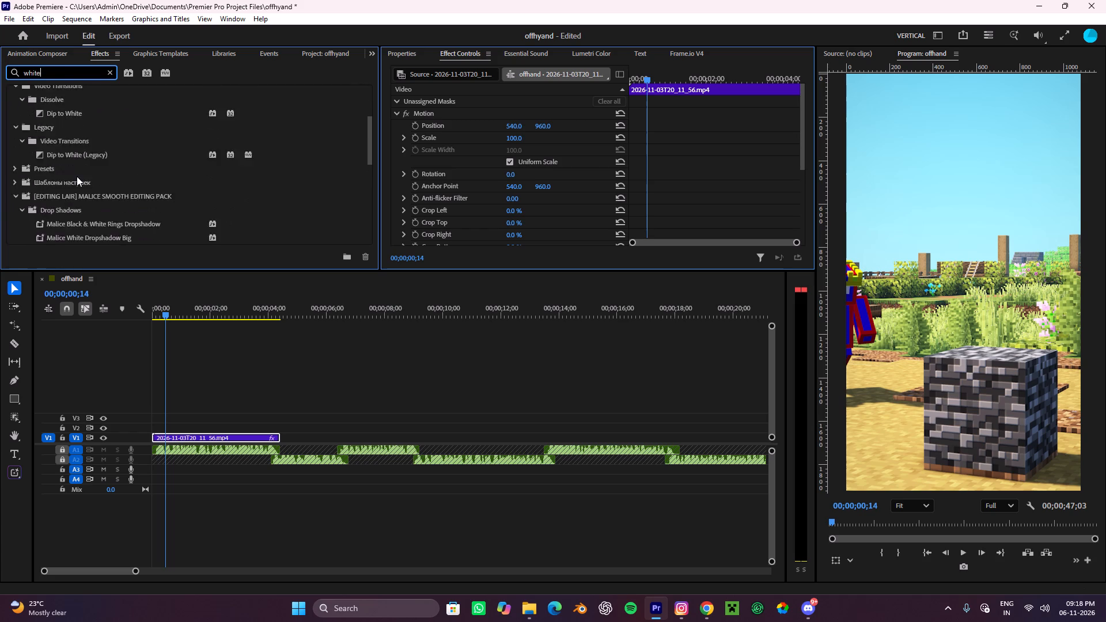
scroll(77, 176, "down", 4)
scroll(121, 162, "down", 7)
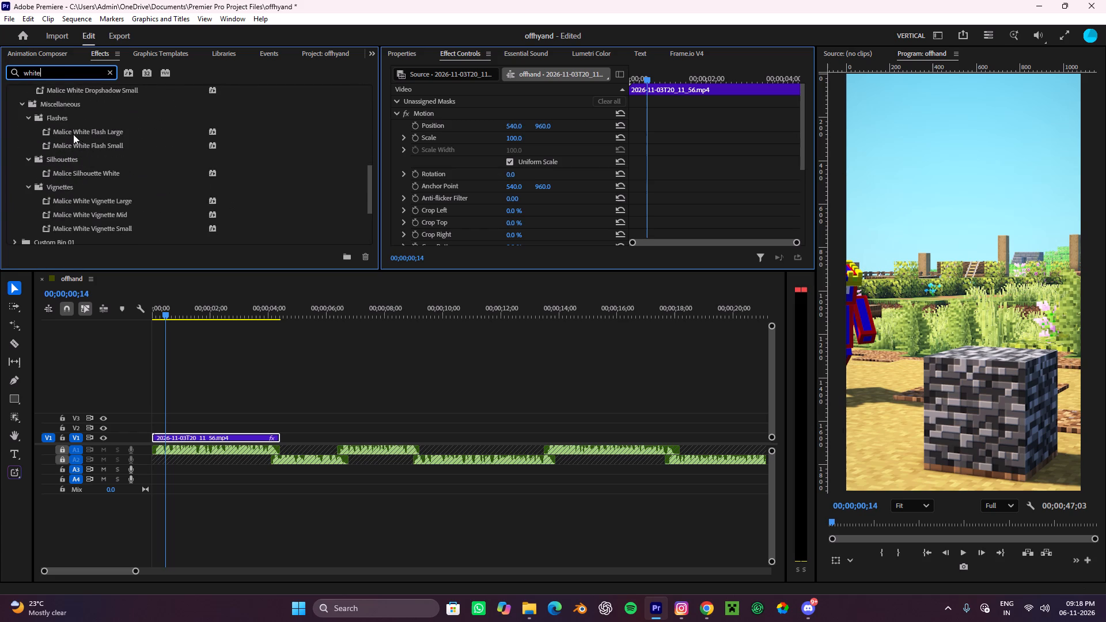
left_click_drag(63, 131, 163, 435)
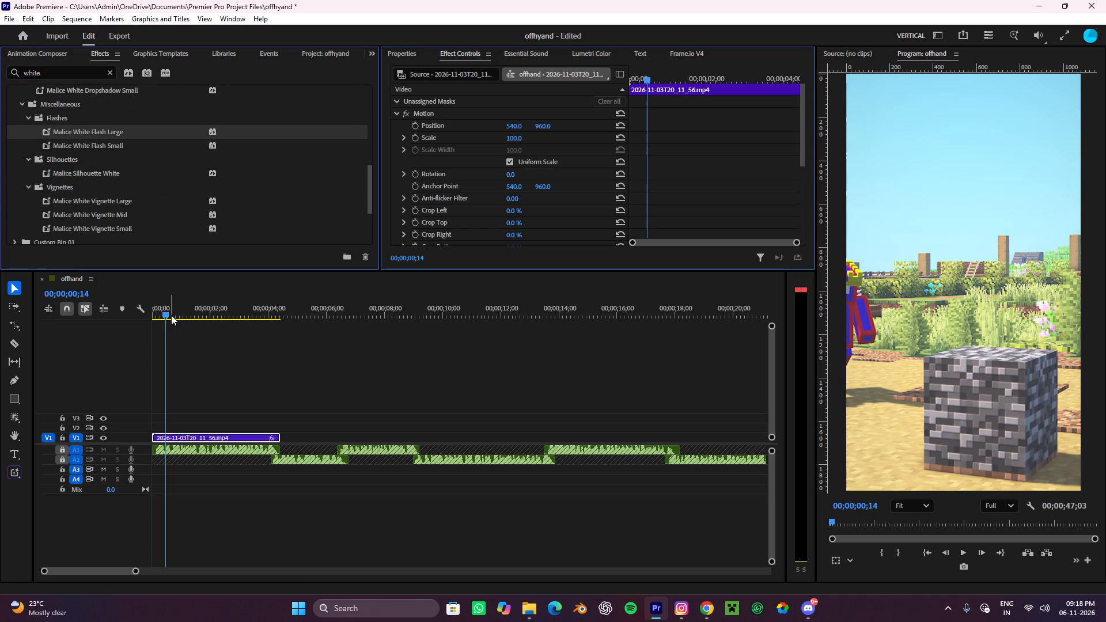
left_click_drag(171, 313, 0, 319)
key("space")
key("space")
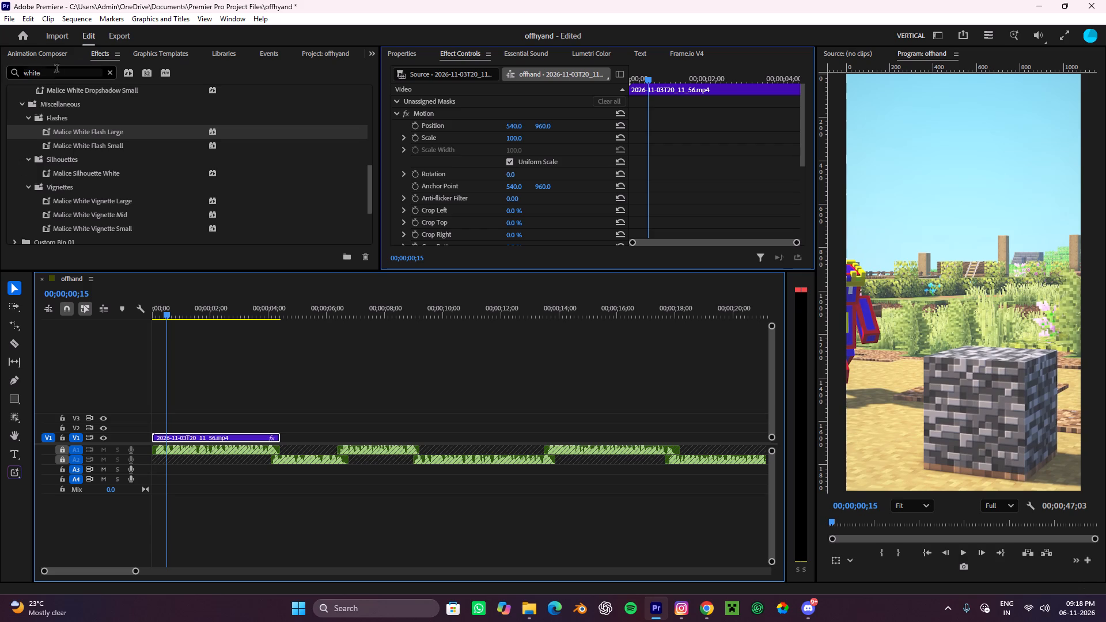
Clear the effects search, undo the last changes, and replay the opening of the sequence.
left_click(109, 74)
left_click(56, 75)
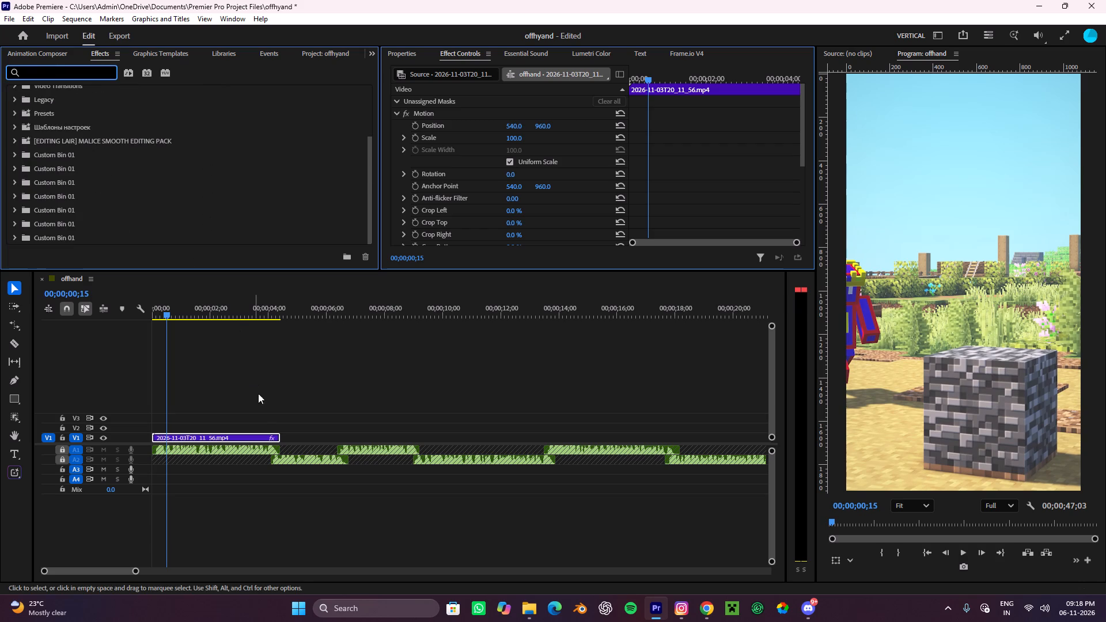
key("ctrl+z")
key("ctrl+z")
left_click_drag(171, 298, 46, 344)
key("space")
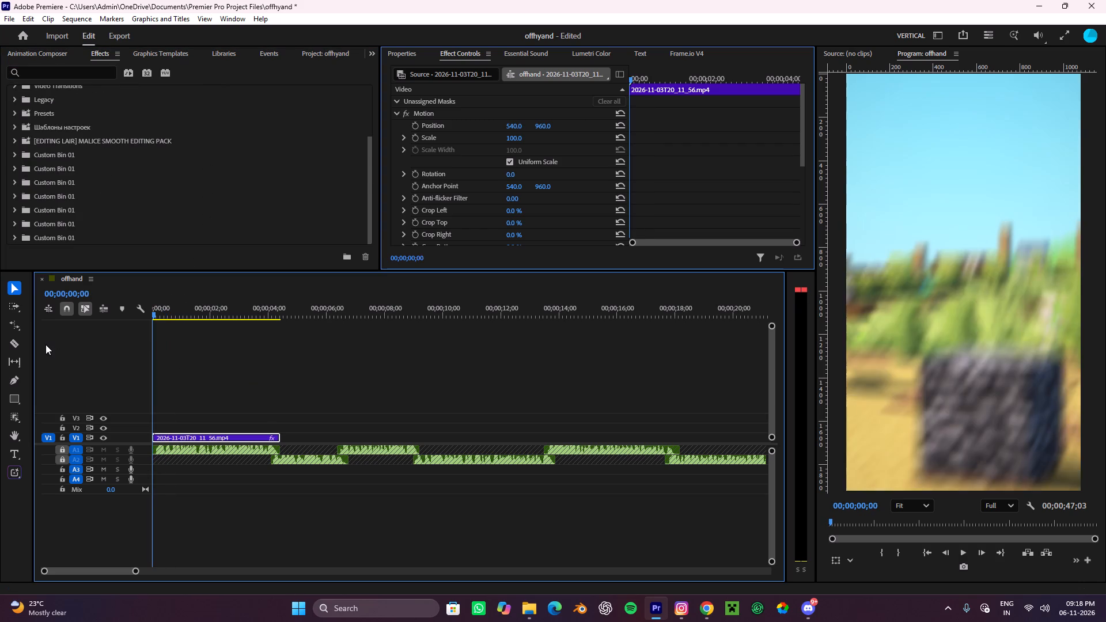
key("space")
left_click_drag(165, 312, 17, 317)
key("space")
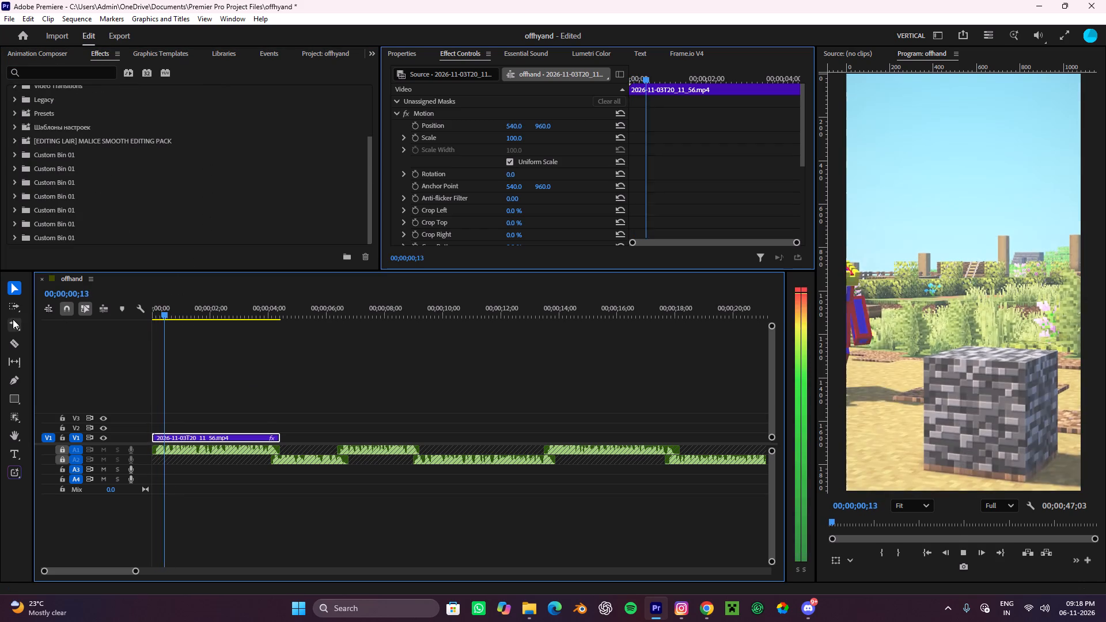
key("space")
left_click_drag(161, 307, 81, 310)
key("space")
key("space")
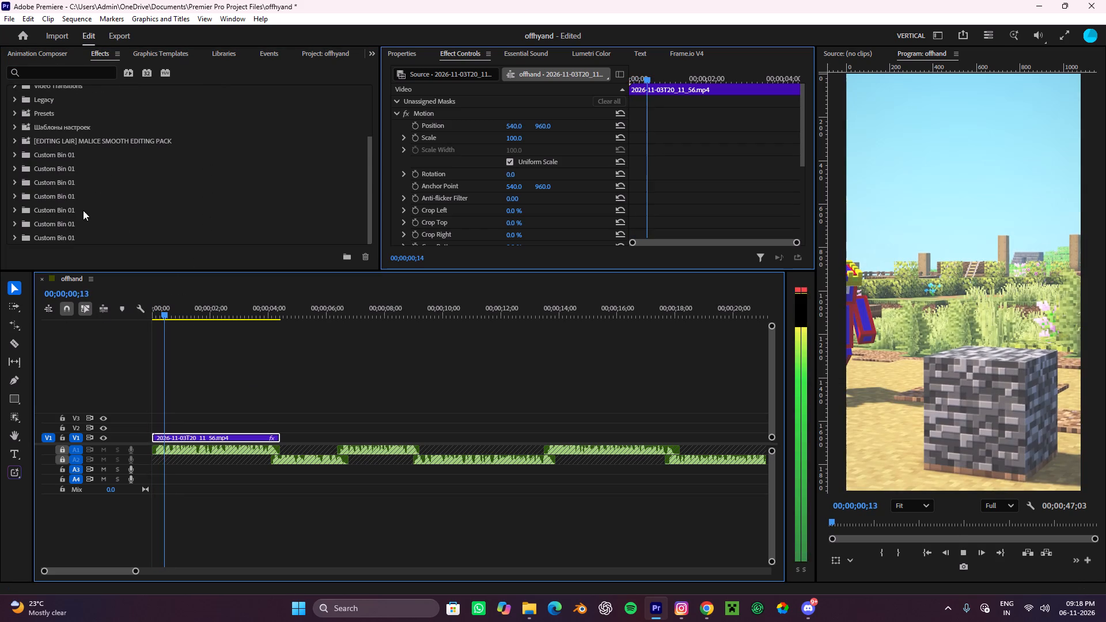
Search Animation Composer for "anime shine" and place Anime Shine Sound Effect 2 on track A3 at the sequence start.
left_click(166, 52)
left_click(118, 51)
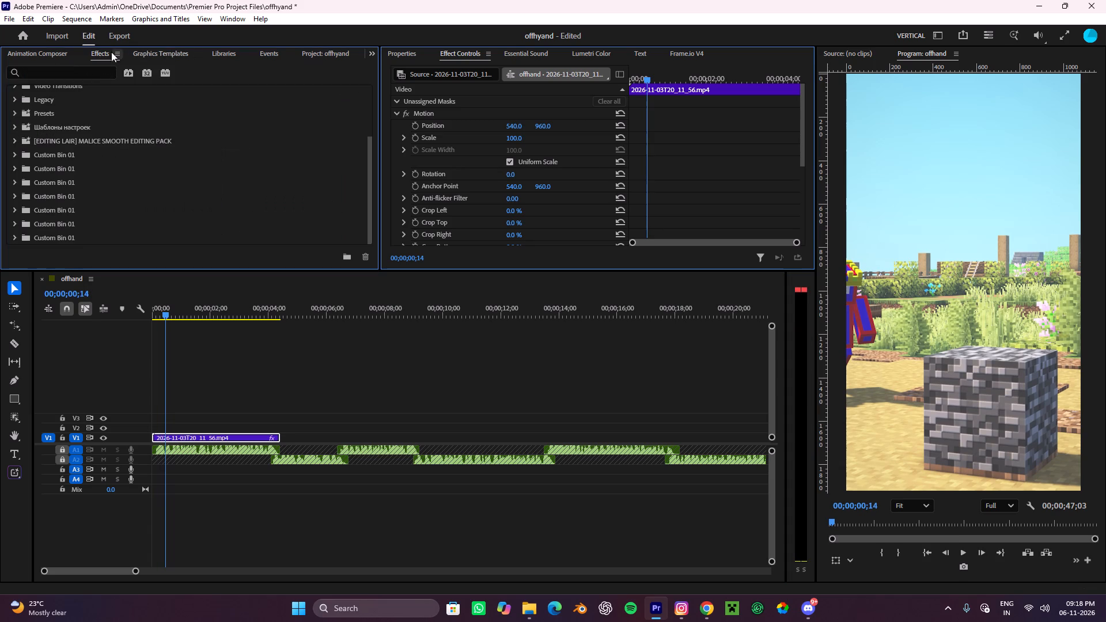
left_click(163, 54)
left_click(48, 54)
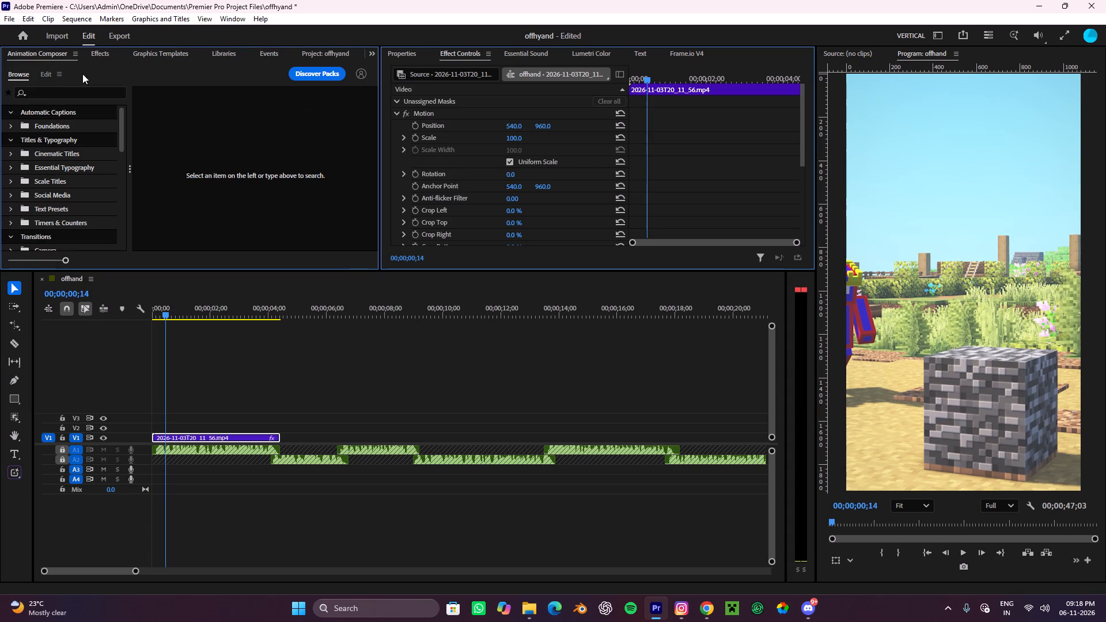
left_click(55, 96)
key("a")
key("n")
key("i")
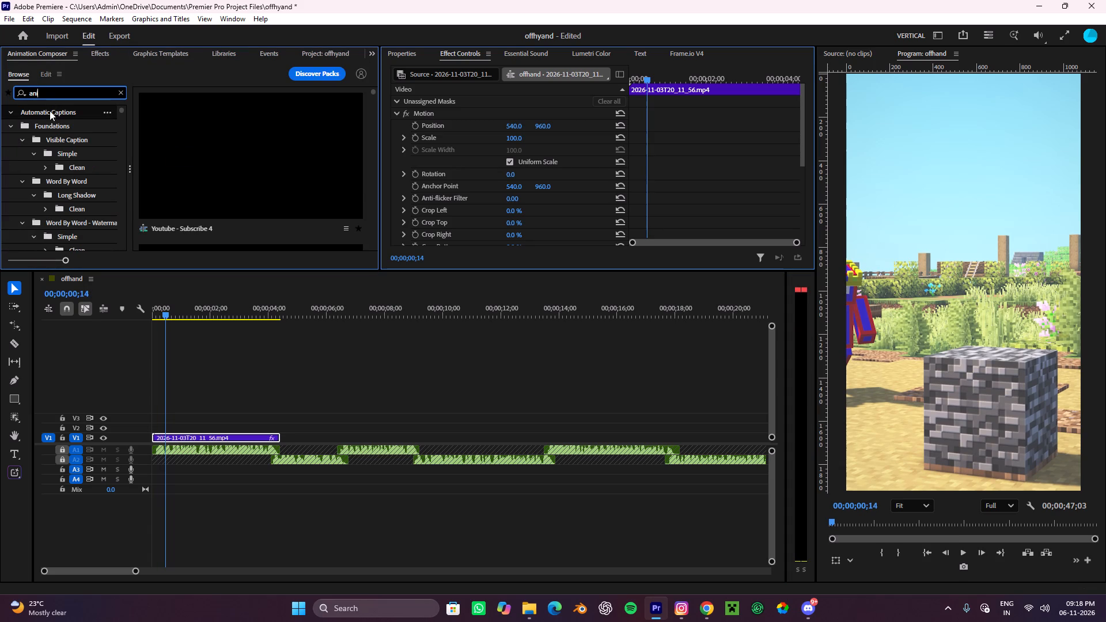
key("m")
type("e sh")
key("i")
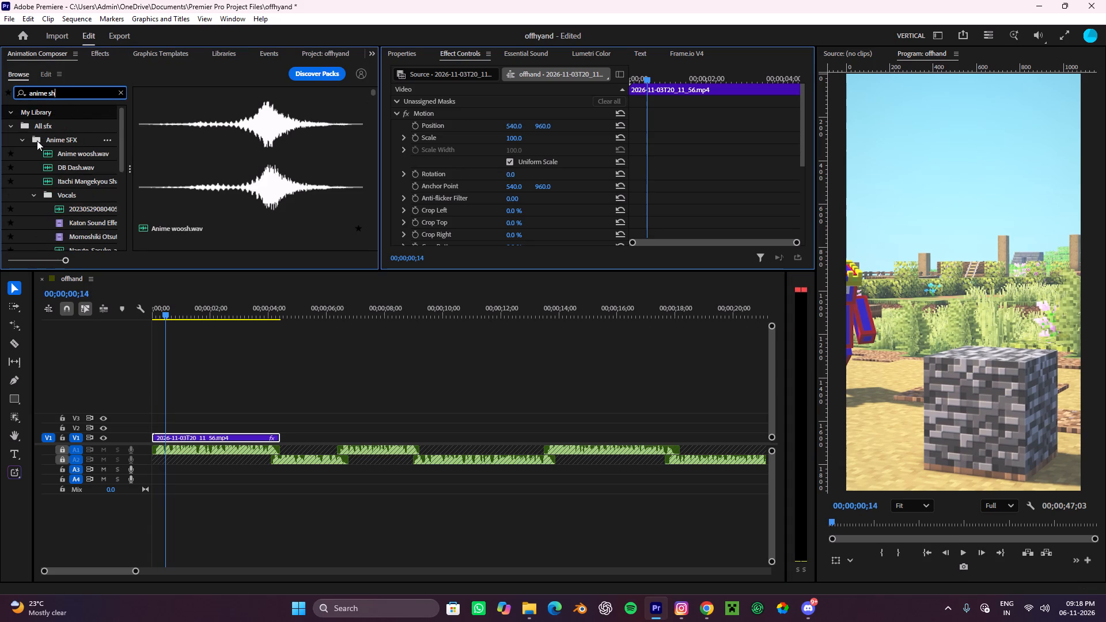
key("n")
key("e")
scroll(185, 160, "down", 1)
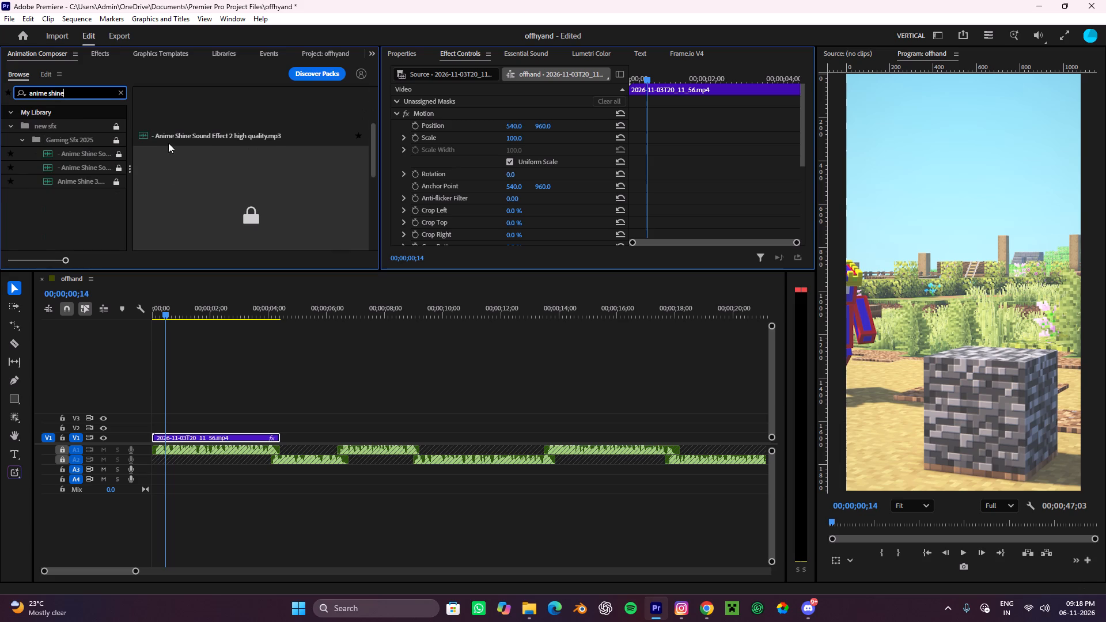
left_click(196, 136)
left_click(204, 115)
left_click_drag(154, 100, 251, 483)
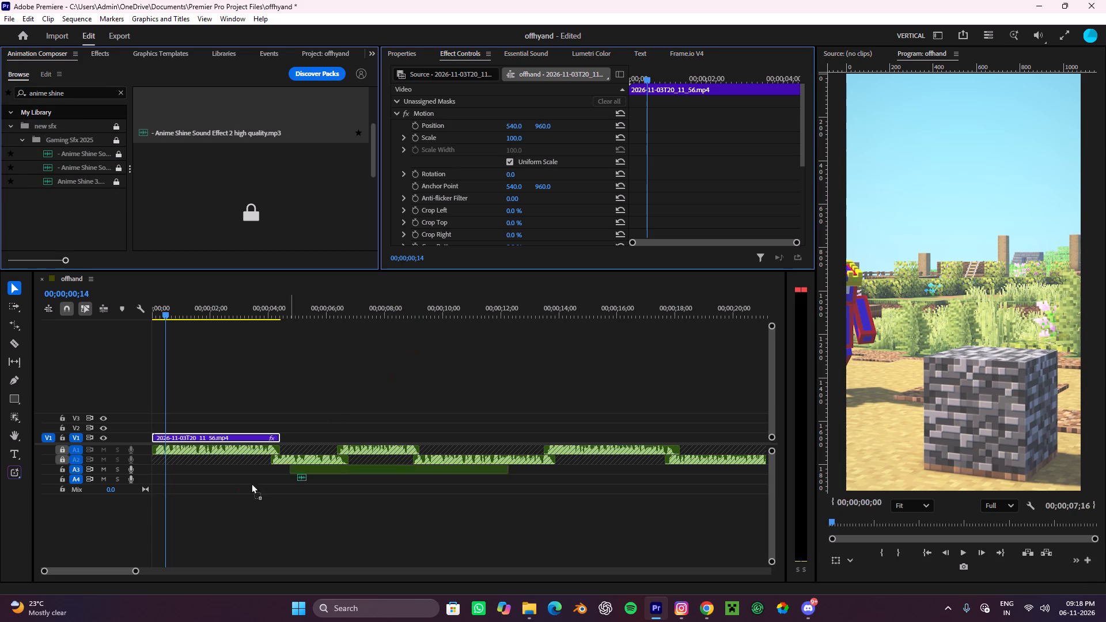
left_click_drag(251, 483, 153, 465)
Cut about one frame of silence off the start of the shine sound on A3 and close the gap.
scroll(189, 457, "up", 8, "alt")
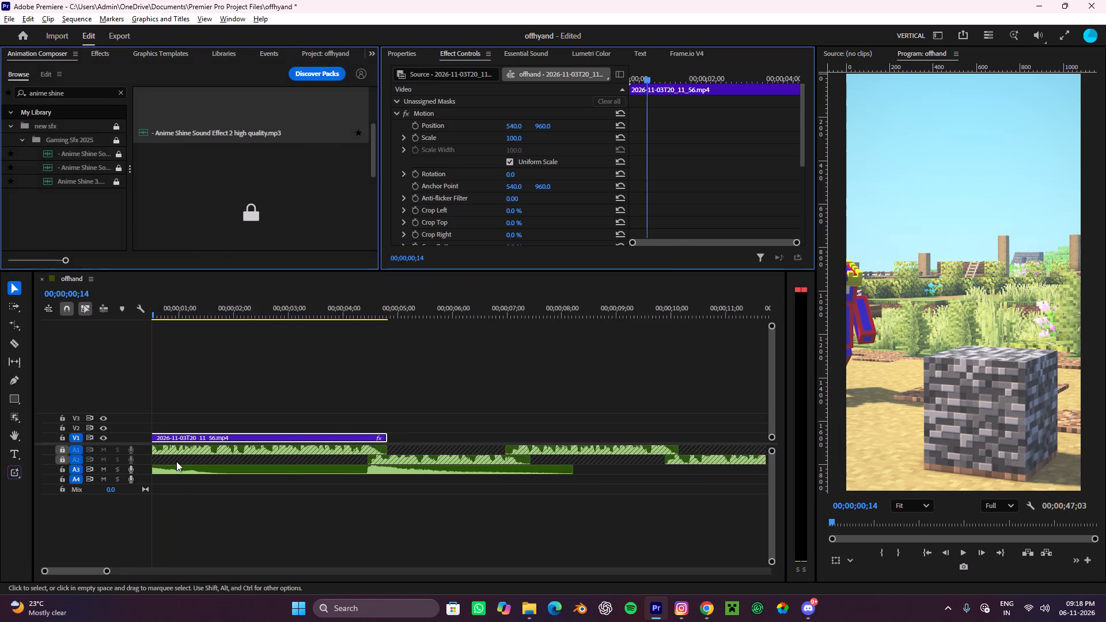
scroll(175, 461, "up", 16, "alt")
key("c")
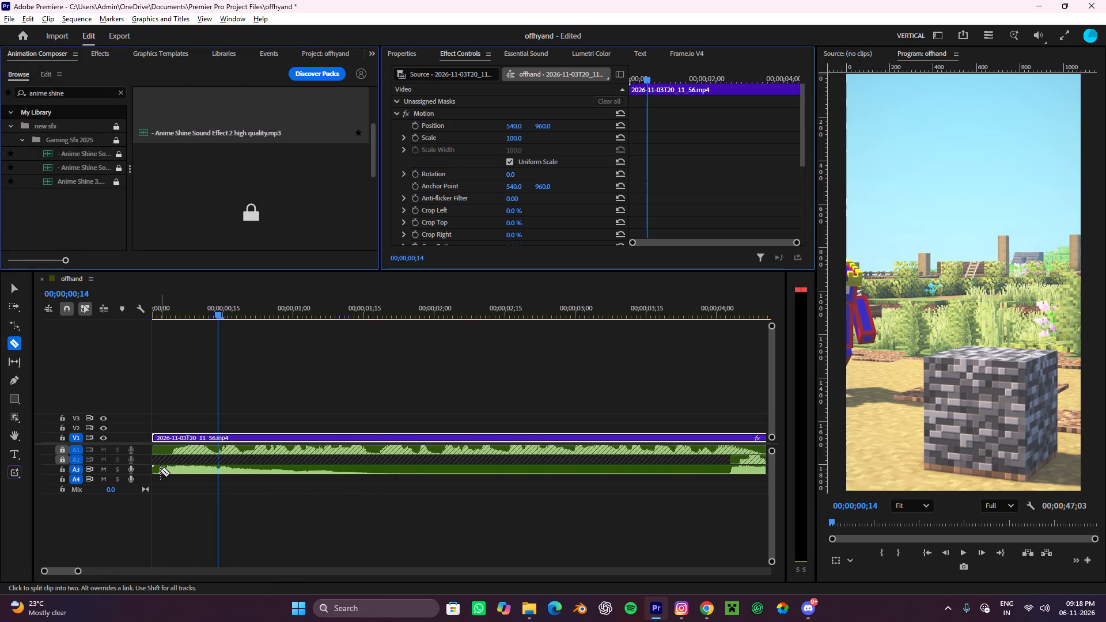
scroll(160, 471, "up", 5, "alt")
scroll(156, 472, "up", 16, "alt")
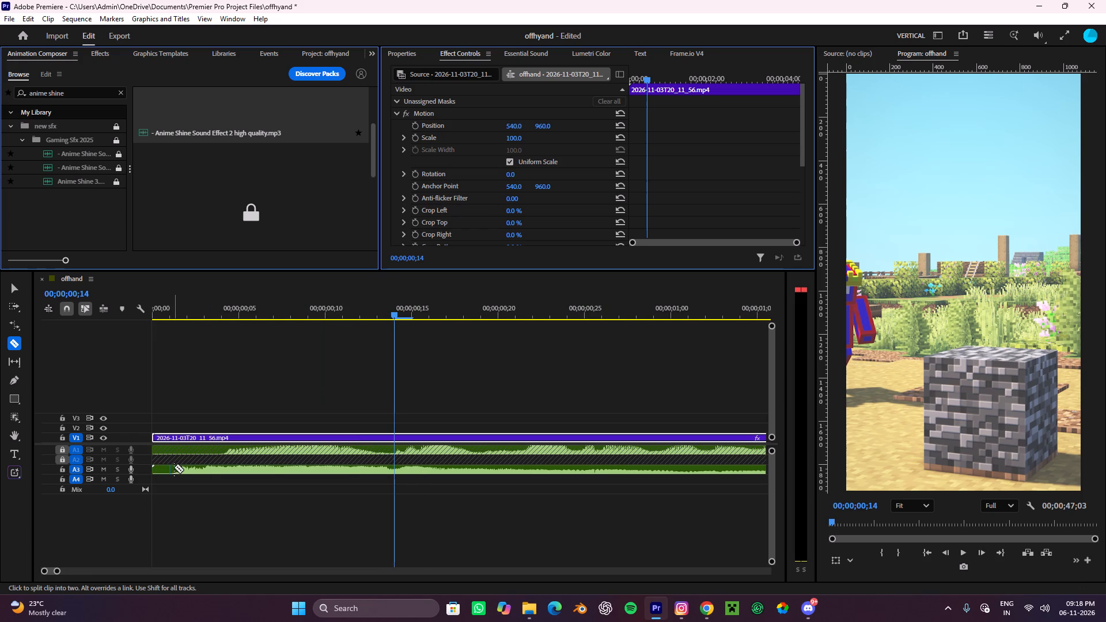
left_click(174, 467)
key("v")
left_click_drag(165, 484, 161, 473)
key("e")
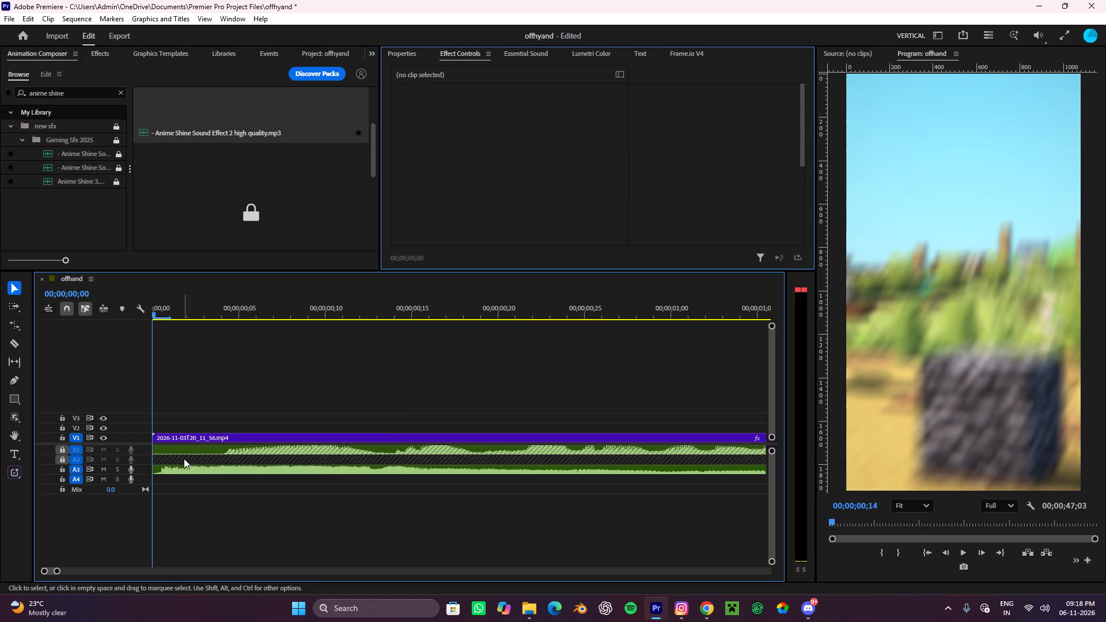
Split the shine sound on A3 at about 1.9 seconds and remove everything after the cut.
scroll(272, 438, "down", 20, "alt")
scroll(272, 438, "down", 1, "alt")
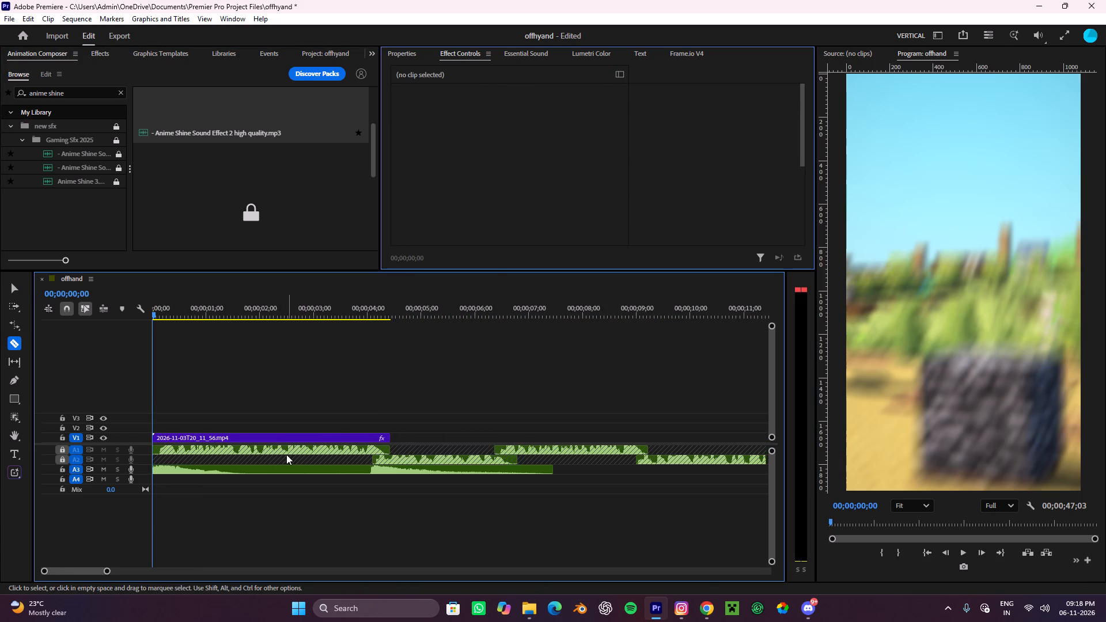
key("c")
left_click(255, 469)
key("v")
left_click(277, 472)
key("ctrl+x")
Lower the volume of the trimmed shine sound on A3 to -8.4 dB.
left_click(232, 473)
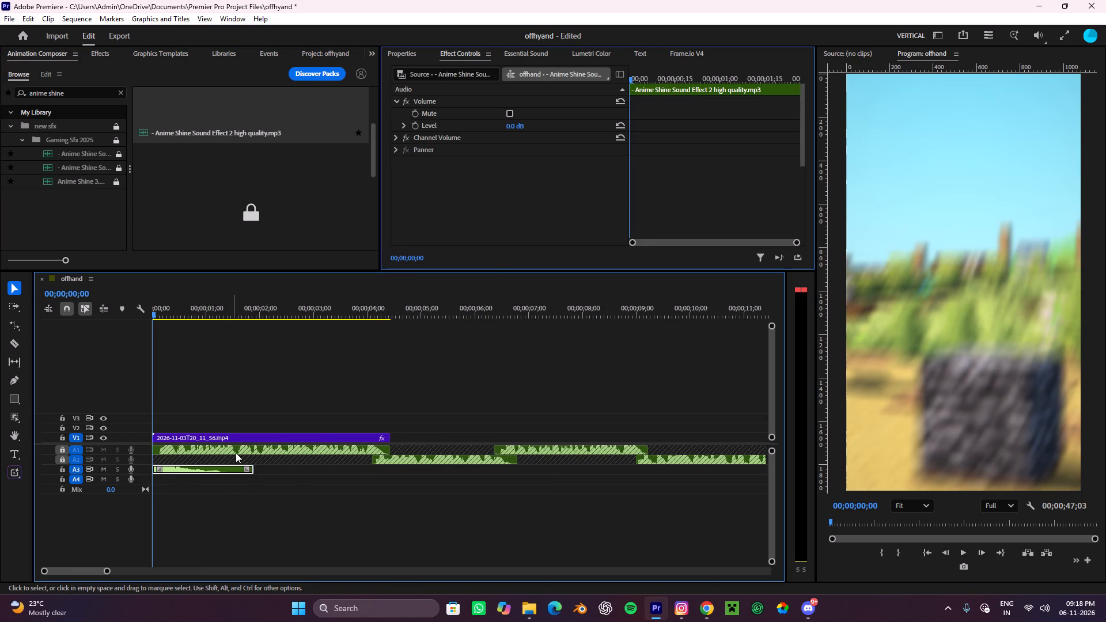
left_click(406, 59)
left_click_drag(645, 126, 555, 180)
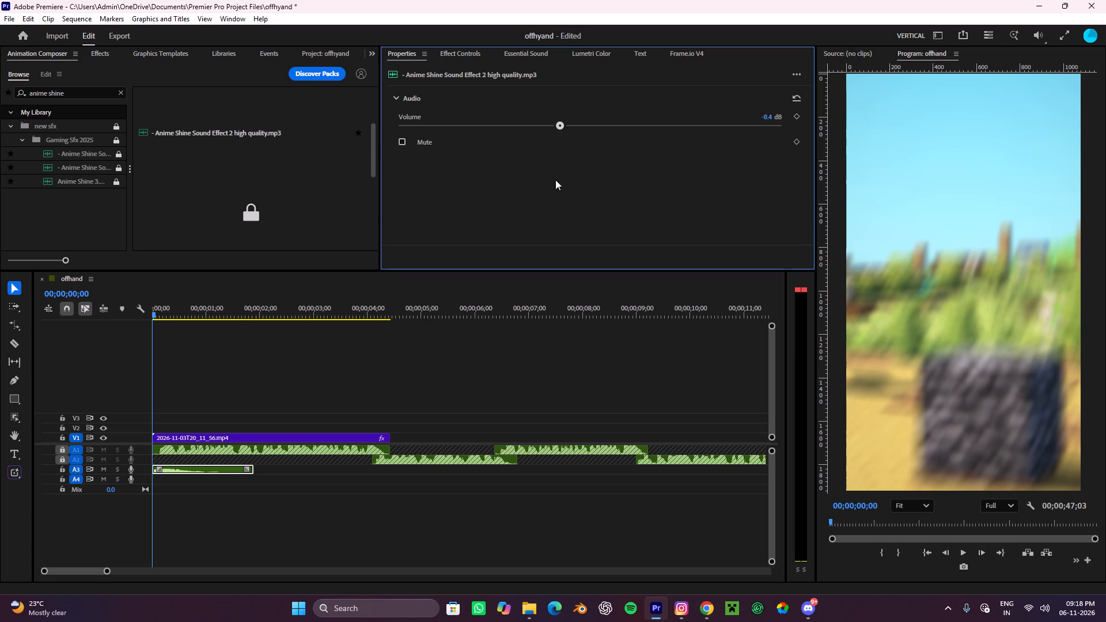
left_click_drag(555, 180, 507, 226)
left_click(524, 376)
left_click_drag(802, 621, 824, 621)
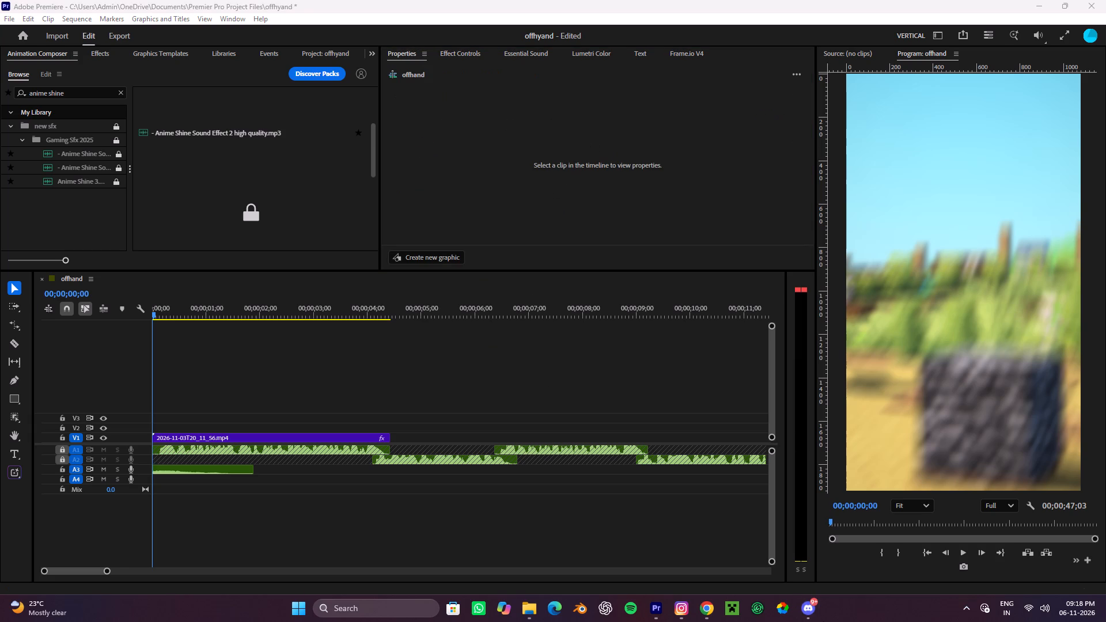
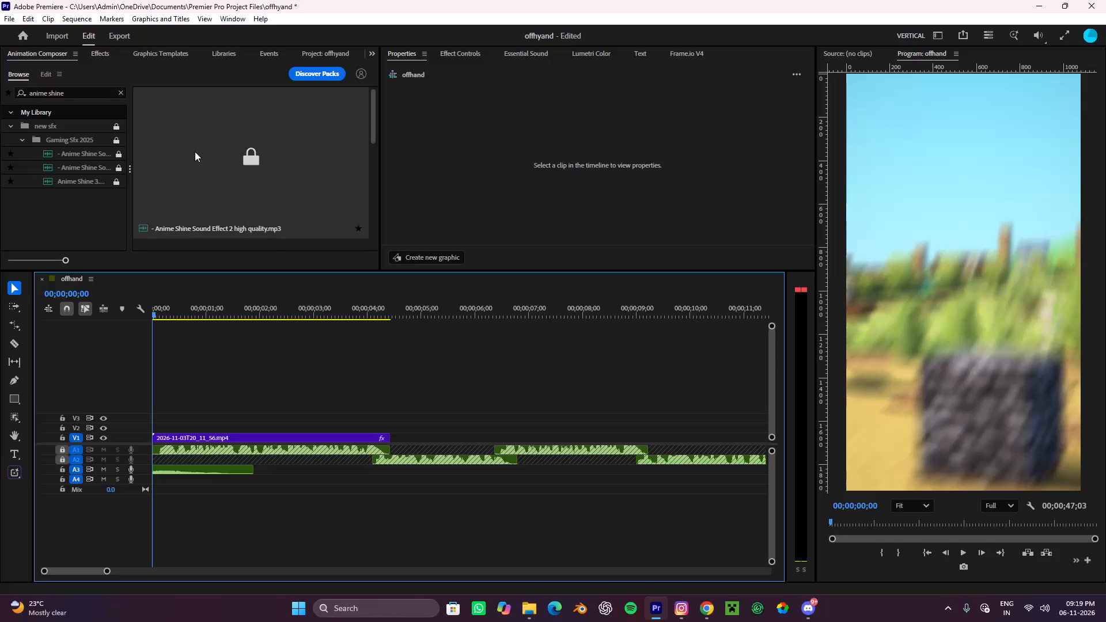
Play the opening of the sequence to check how the shine sound fits the first second.
scroll(195, 151, "down", 1)
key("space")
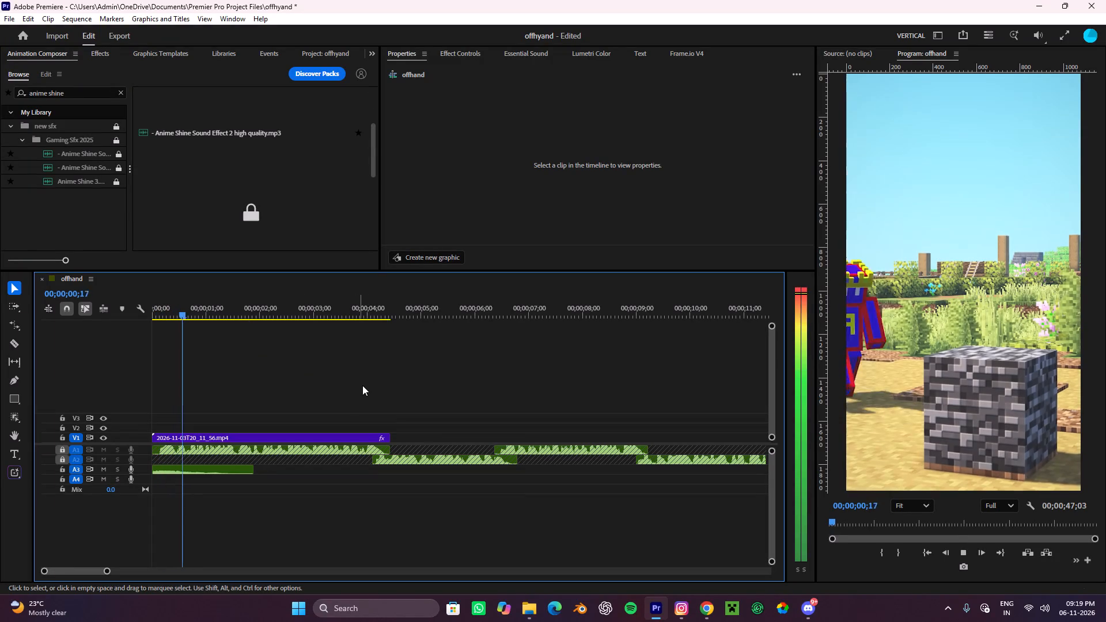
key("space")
left_click(365, 382)
left_click_drag(199, 309, 0, 318)
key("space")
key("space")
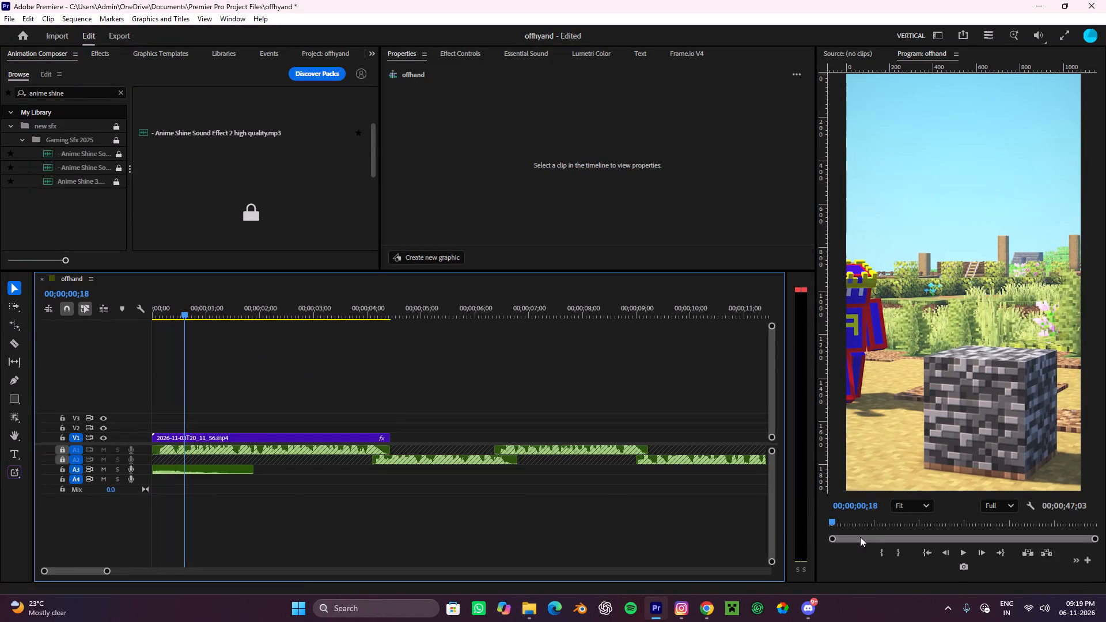
Turn the Windows system volume fully up for listening to the edit.
left_click(1032, 612)
left_click(1079, 538)
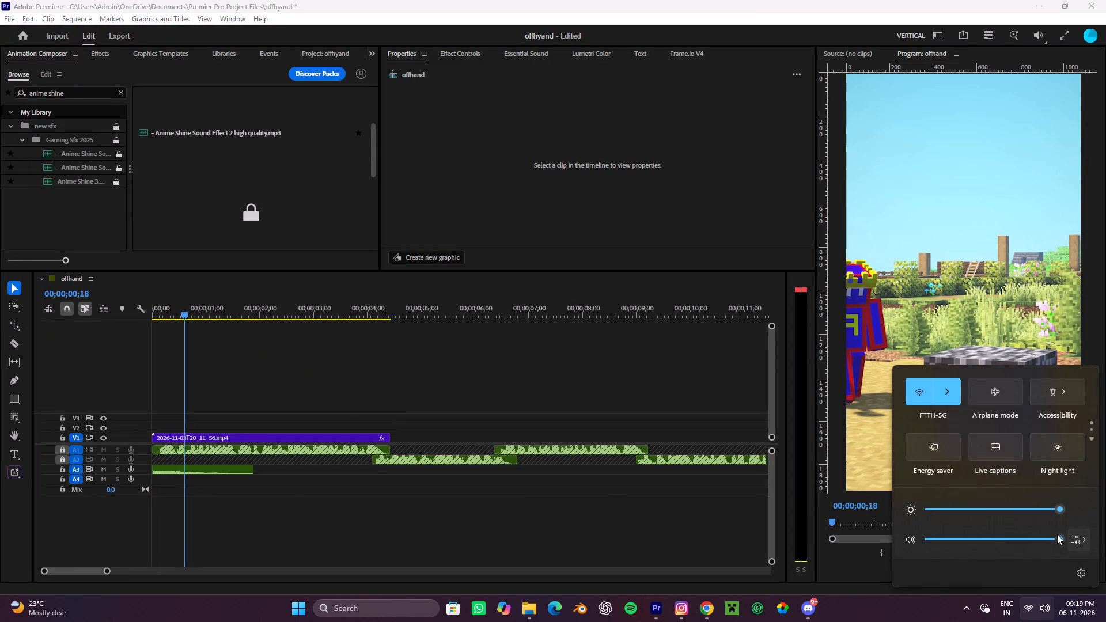
scroll(1057, 534, "down", 10)
left_click_drag(1052, 514, 1105, 551)
left_click(887, 621)
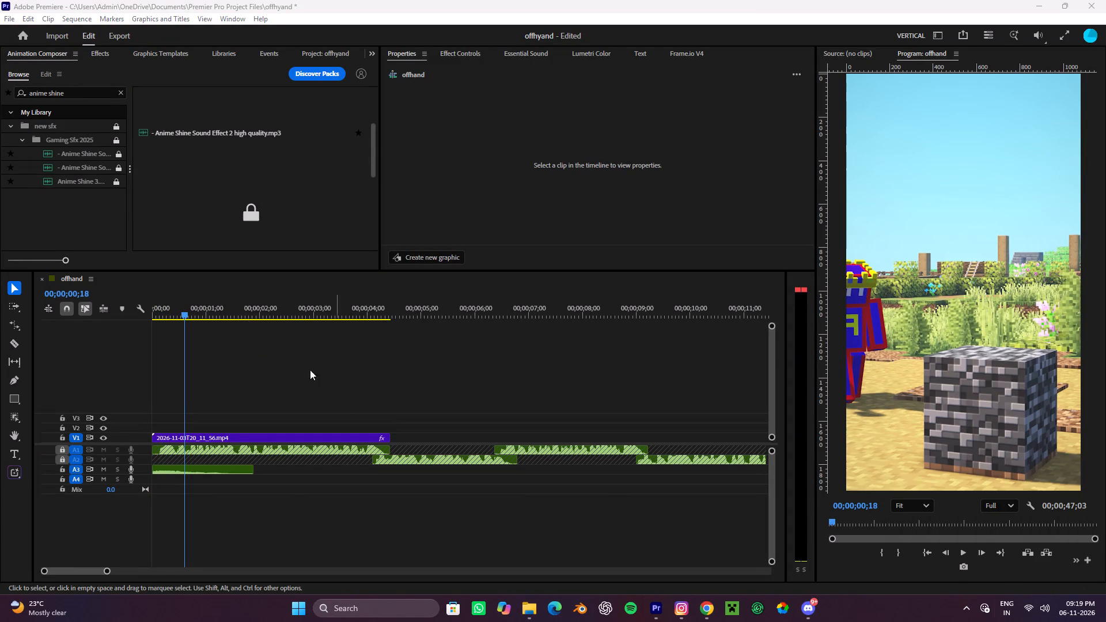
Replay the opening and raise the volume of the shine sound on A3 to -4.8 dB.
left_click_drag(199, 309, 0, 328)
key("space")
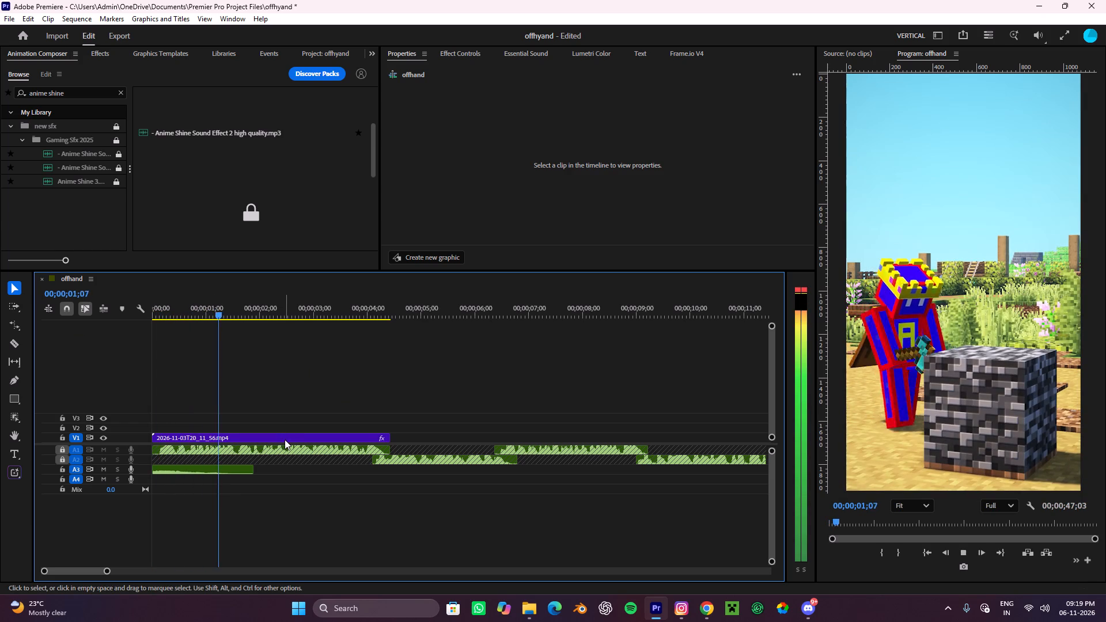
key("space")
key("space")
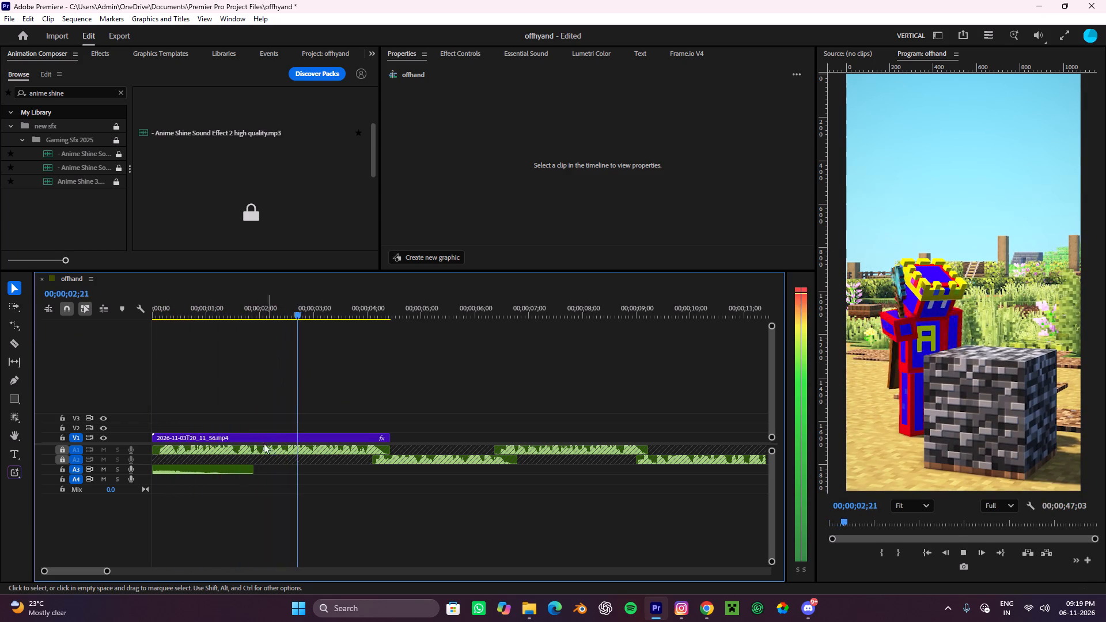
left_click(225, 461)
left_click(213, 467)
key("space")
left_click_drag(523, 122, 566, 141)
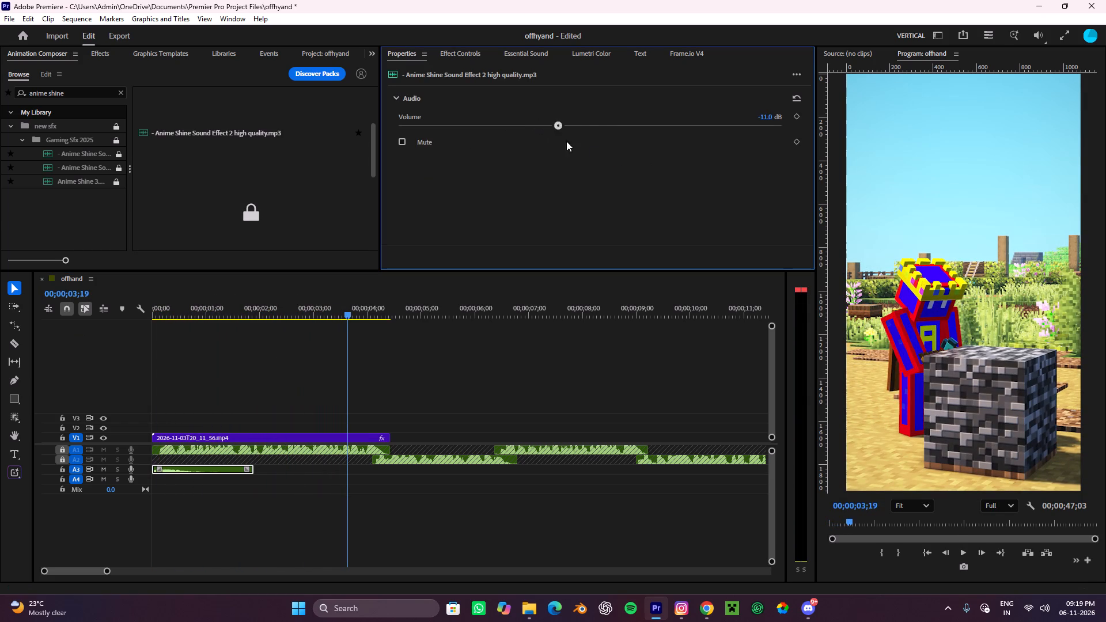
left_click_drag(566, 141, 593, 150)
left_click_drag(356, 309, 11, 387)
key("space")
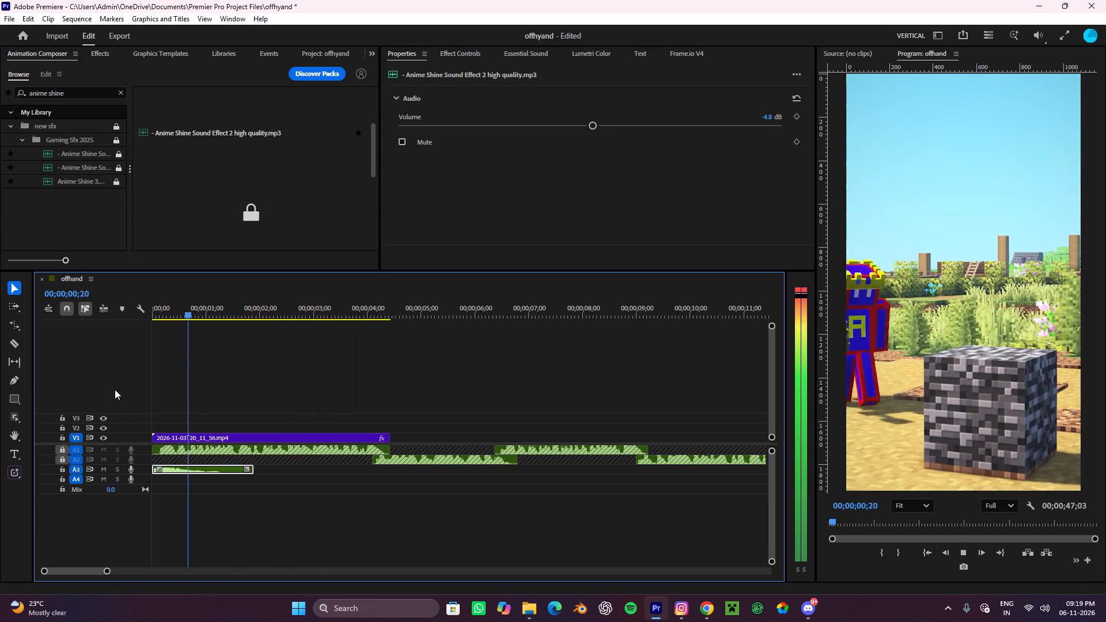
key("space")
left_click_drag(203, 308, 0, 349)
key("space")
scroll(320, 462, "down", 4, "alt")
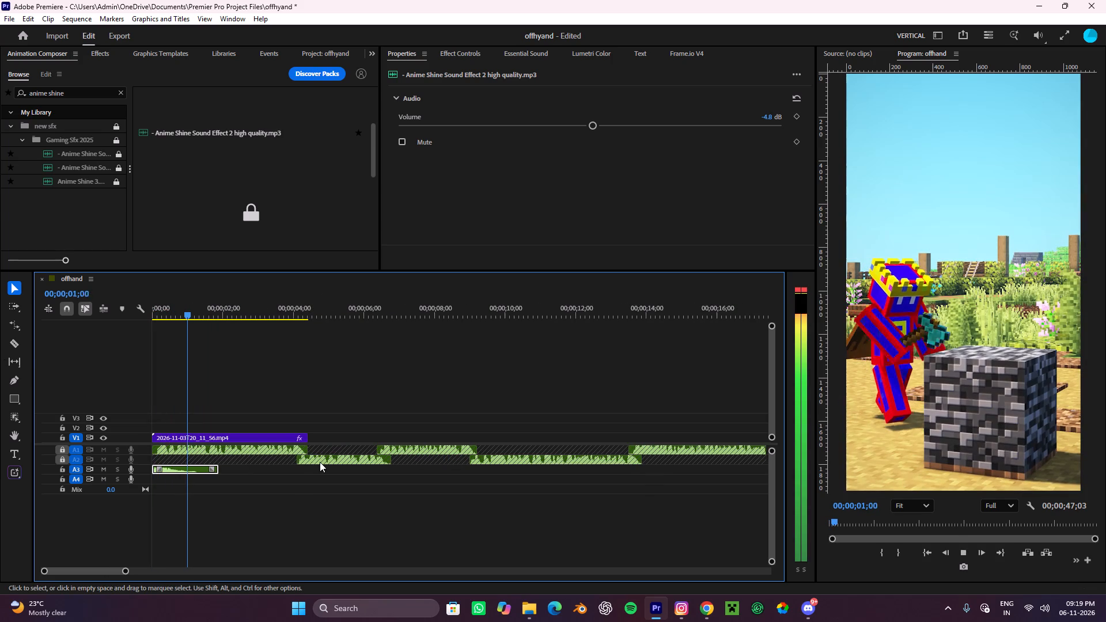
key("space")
Cut the anime shine sound off track A3.
left_click_drag(285, 498, 166, 470)
key("ctrl+x")
Remove the Malice Impact Shake Mid Transform and Gaussian Blur and the Malice White Flash Large Tint from the V1 clip.
left_click(200, 435)
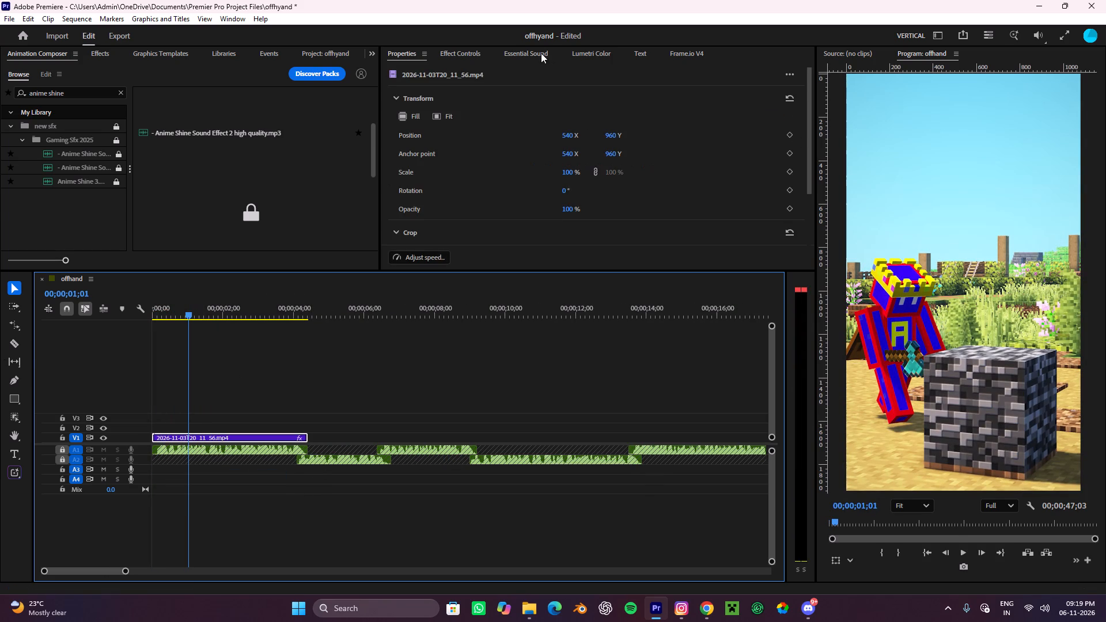
left_click(468, 51)
scroll(482, 218, "down", 14)
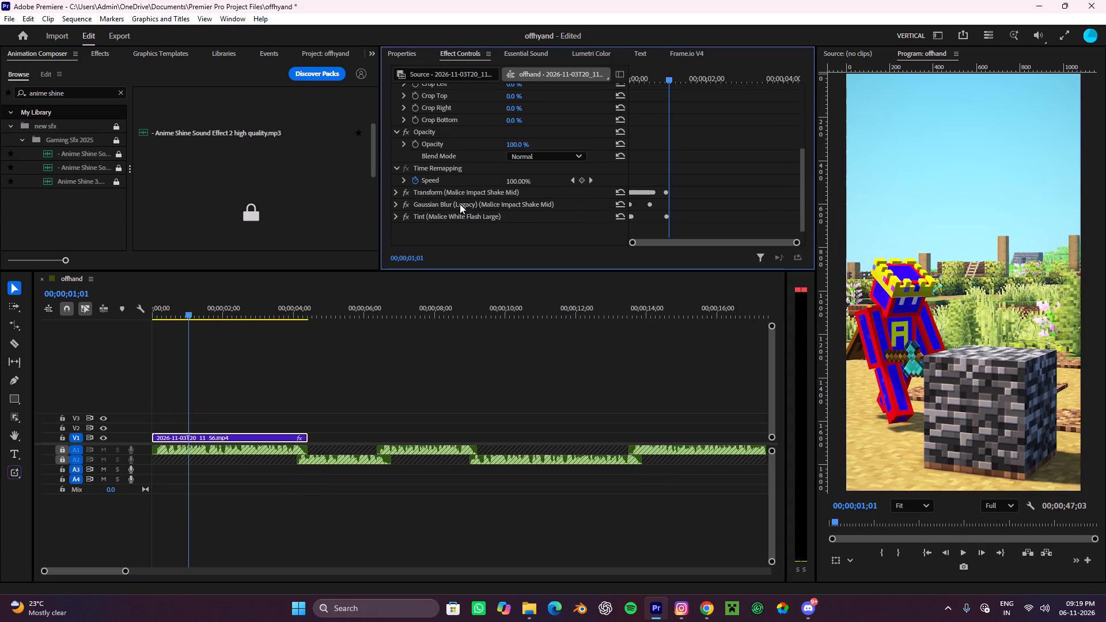
left_click(460, 204, "ctrl")
left_click(463, 192, "ctrl")
left_click(473, 178, "ctrl")
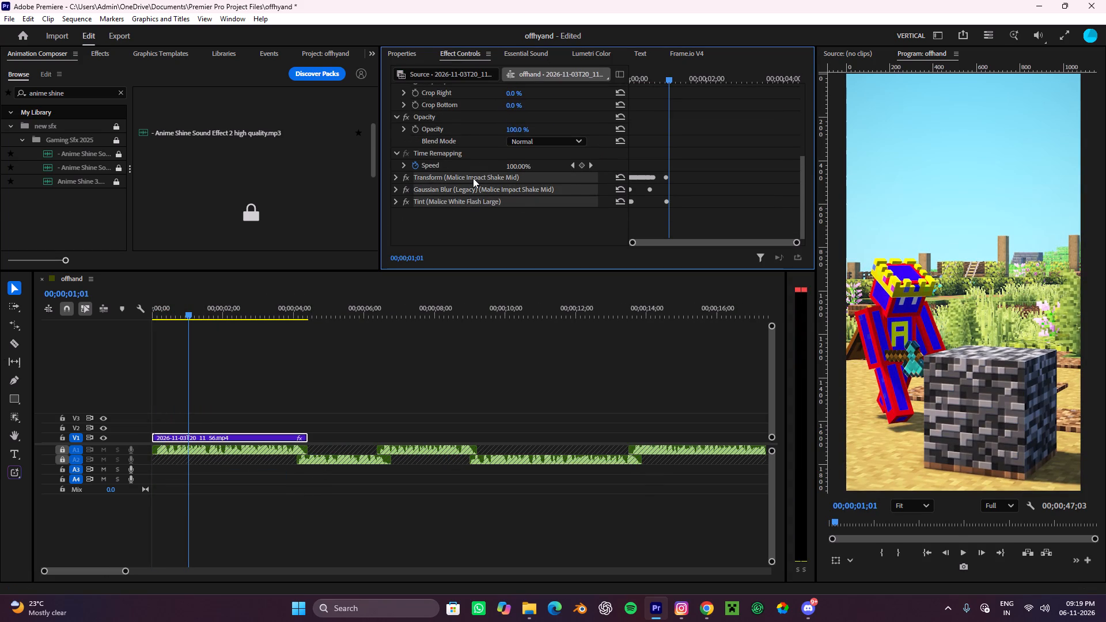
key("ctrl+x")
Play the opening of the sequence from the start to review it without the shine sound and the removed effects.
left_click_drag(181, 319, 0, 335)
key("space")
left_click_drag(209, 314, 0, 329)
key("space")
left_click(224, 372)
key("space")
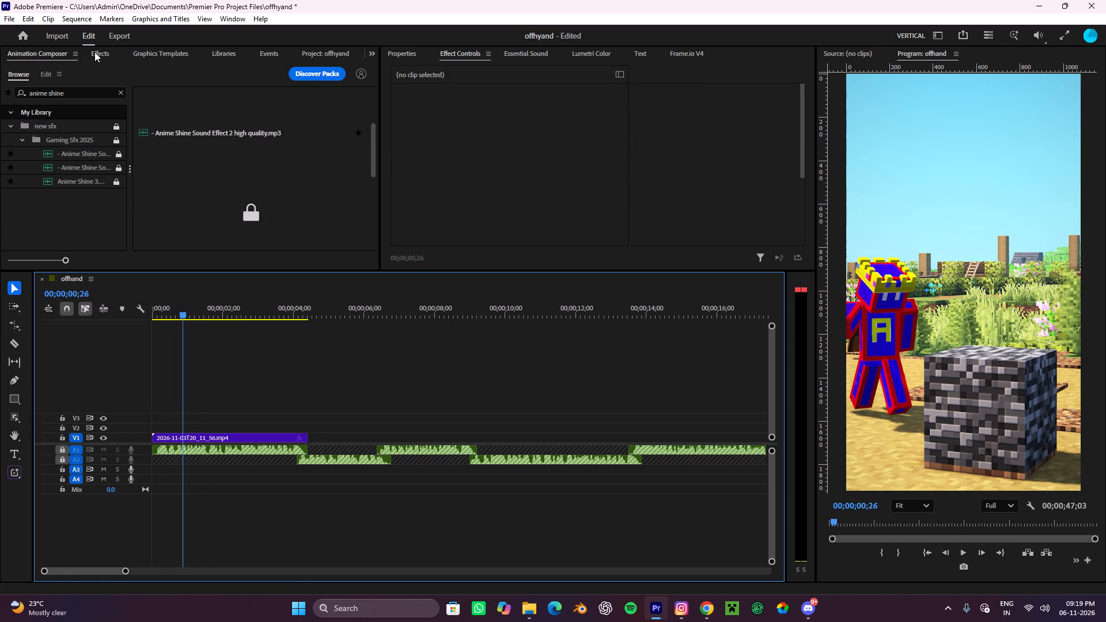
Rearrange the workspace so the offhyand project bin comes first in its group, ahead of Animation Composer.
left_click(94, 52)
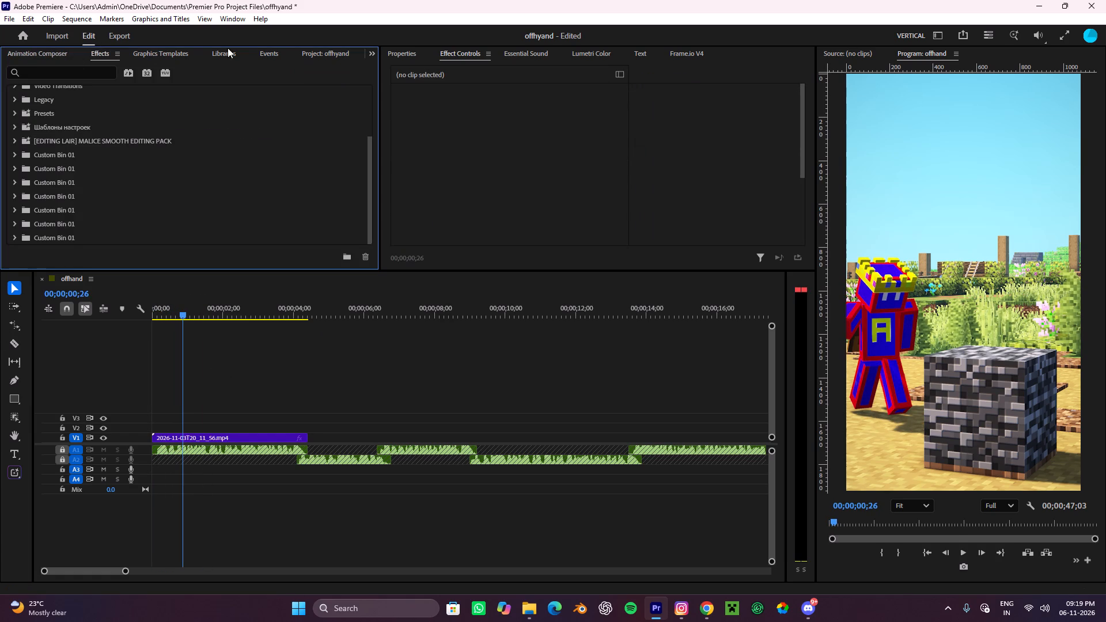
scroll(267, 44, "down", 3)
left_click_drag(324, 53, 0, 56)
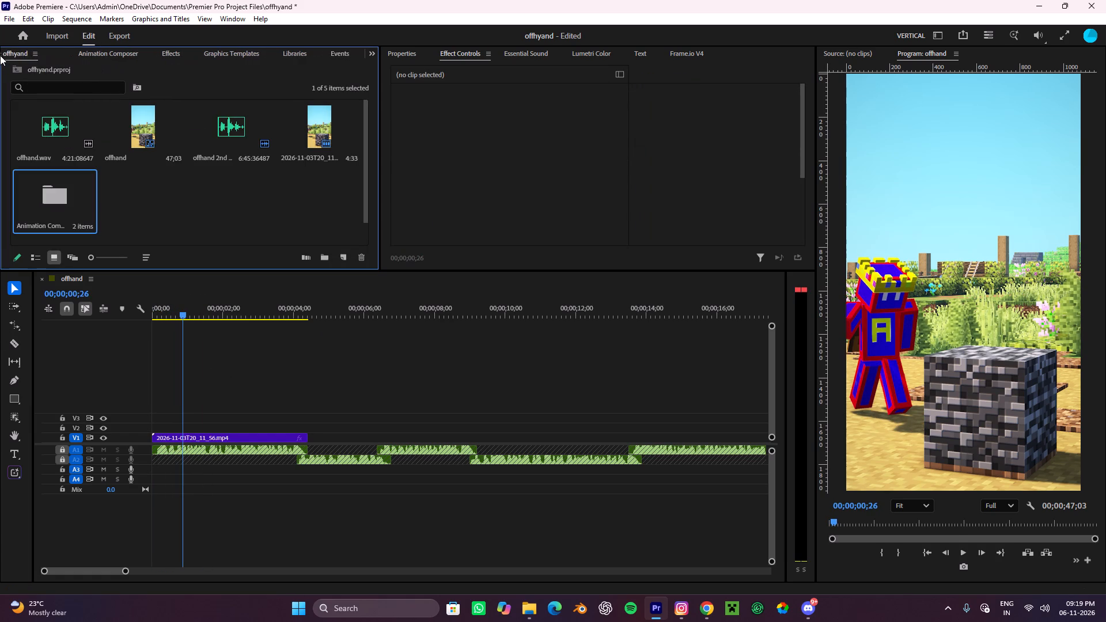
Bring up the effects library and start a search in it.
left_click(101, 48)
left_click(177, 44)
left_click(178, 51)
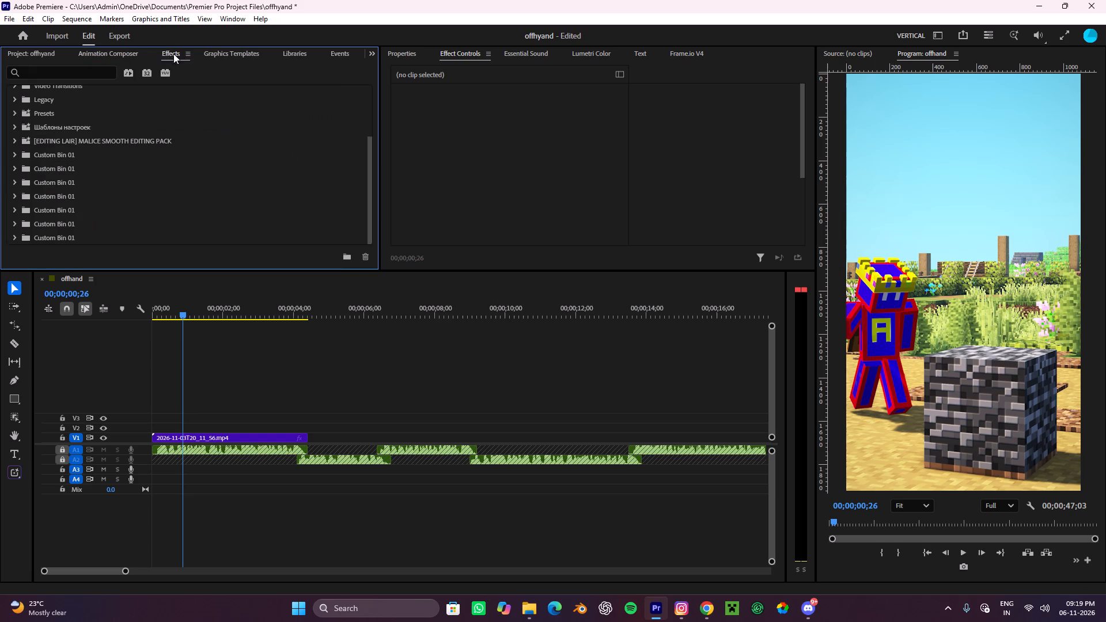
scroll(80, 131, "up", 12)
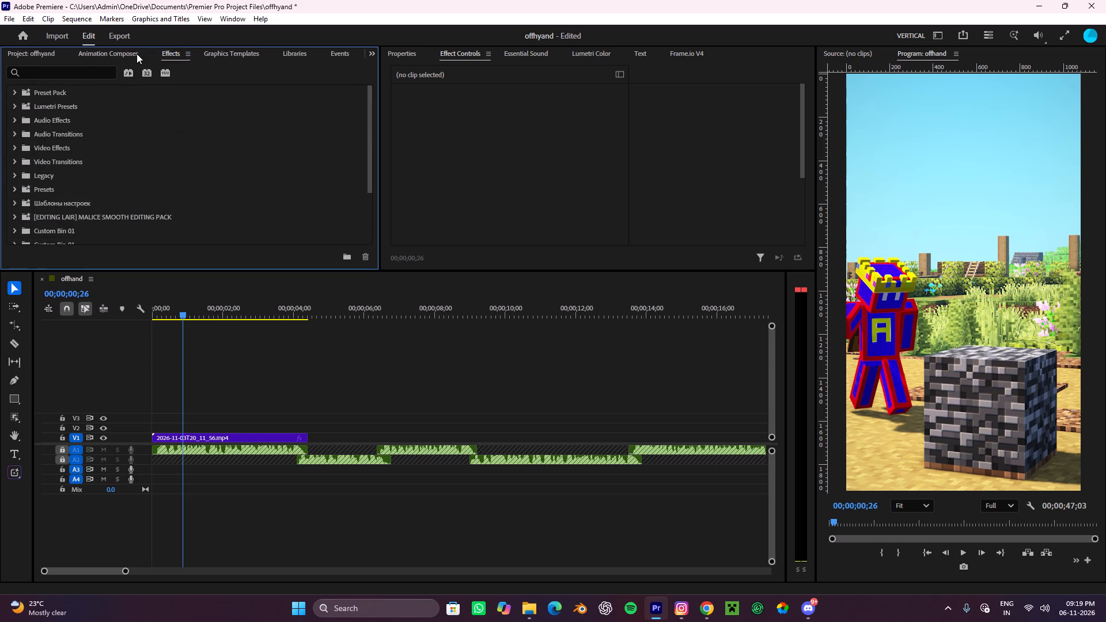
left_click(137, 54)
left_click(161, 60)
left_click(71, 73)
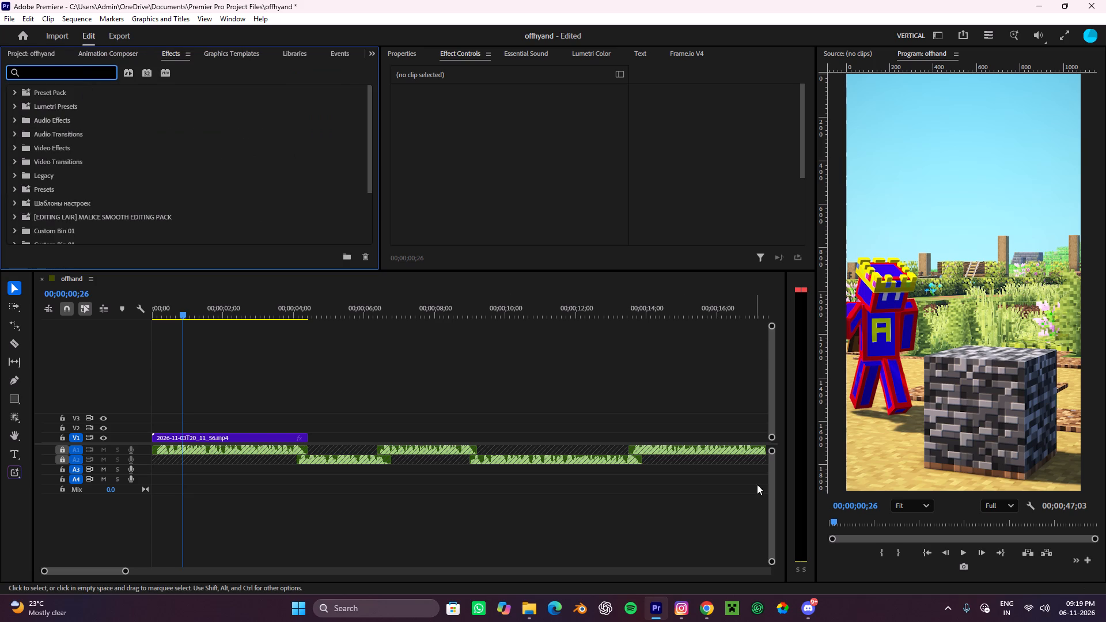
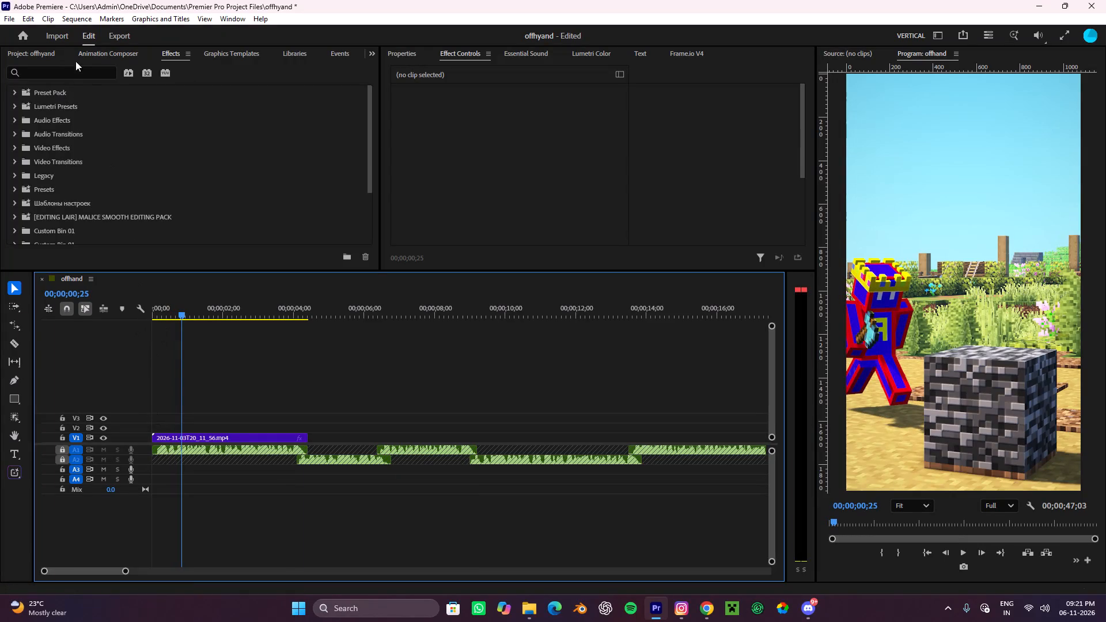
Play back the opening seconds of the offhand sequence from the start to judge where effects are needed.
left_click(44, 54)
left_click(108, 52)
left_click(173, 53)
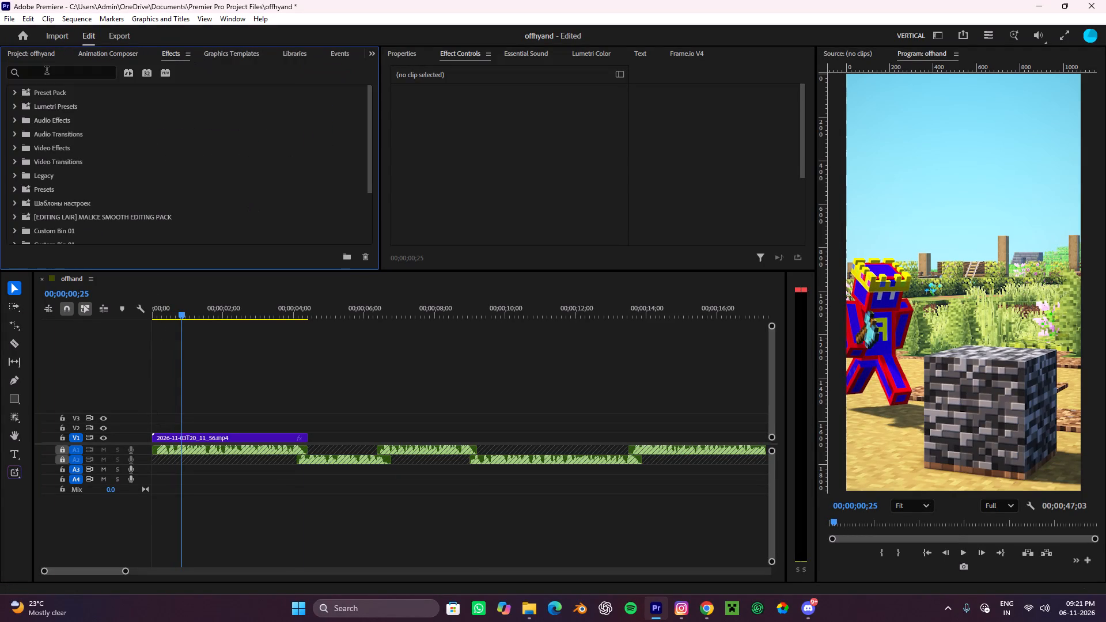
left_click(39, 58)
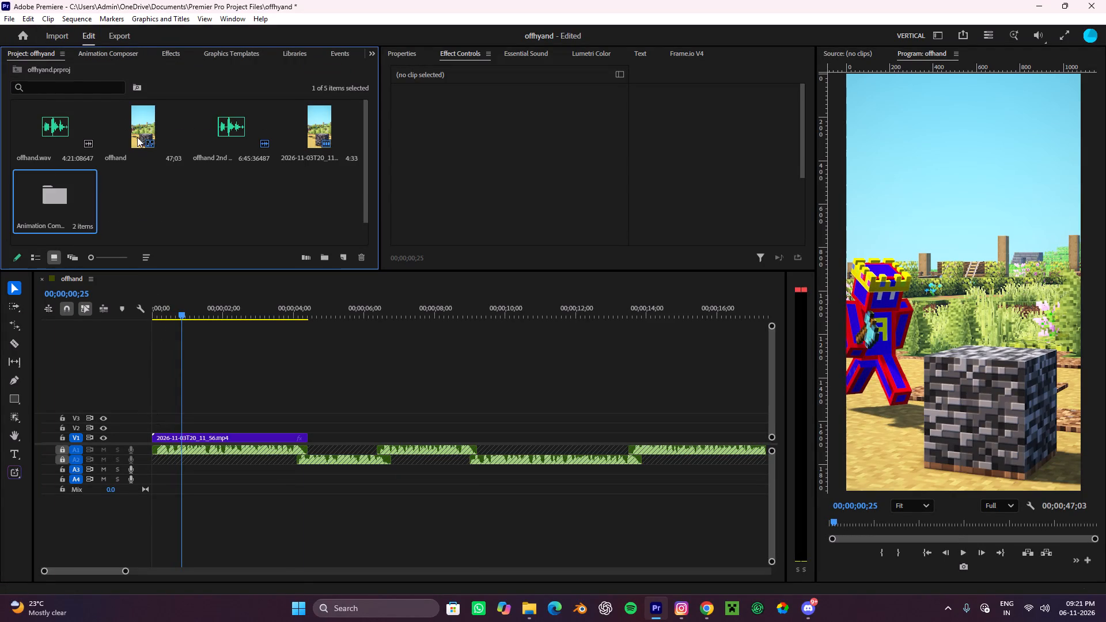
left_click_drag(190, 304, 0, 356)
key("space")
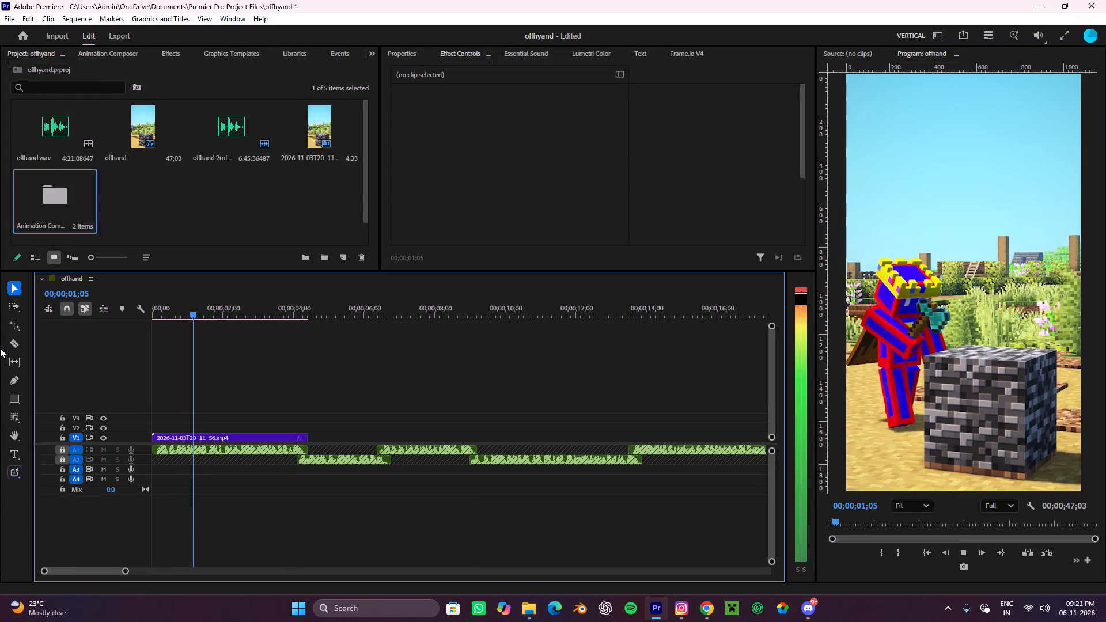
key("space")
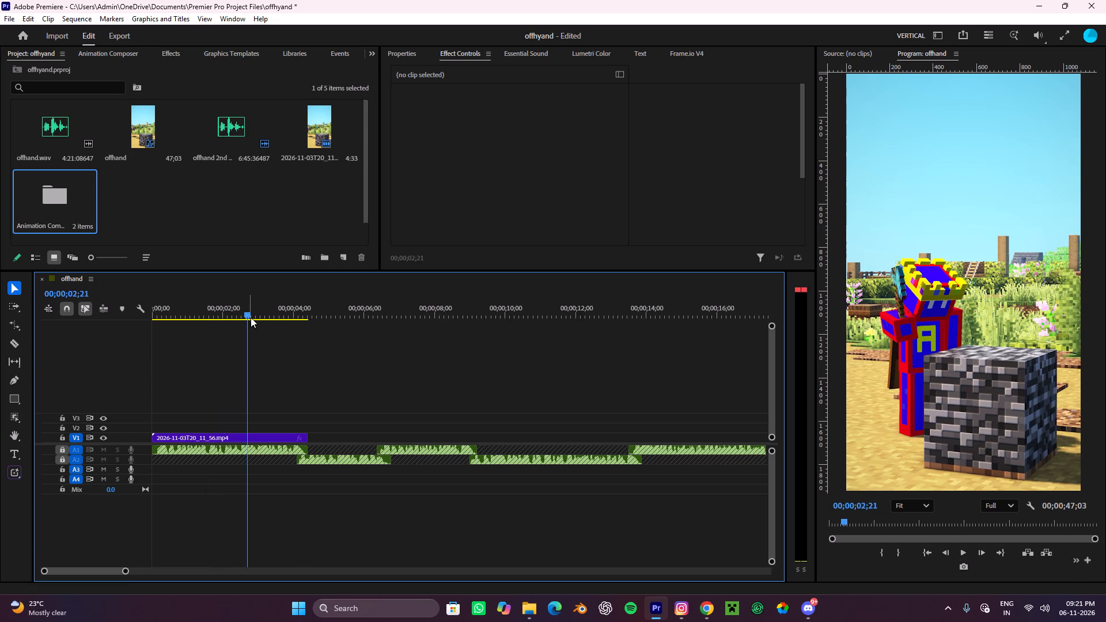
left_click_drag(251, 313, 0, 329)
key("space")
key("space")
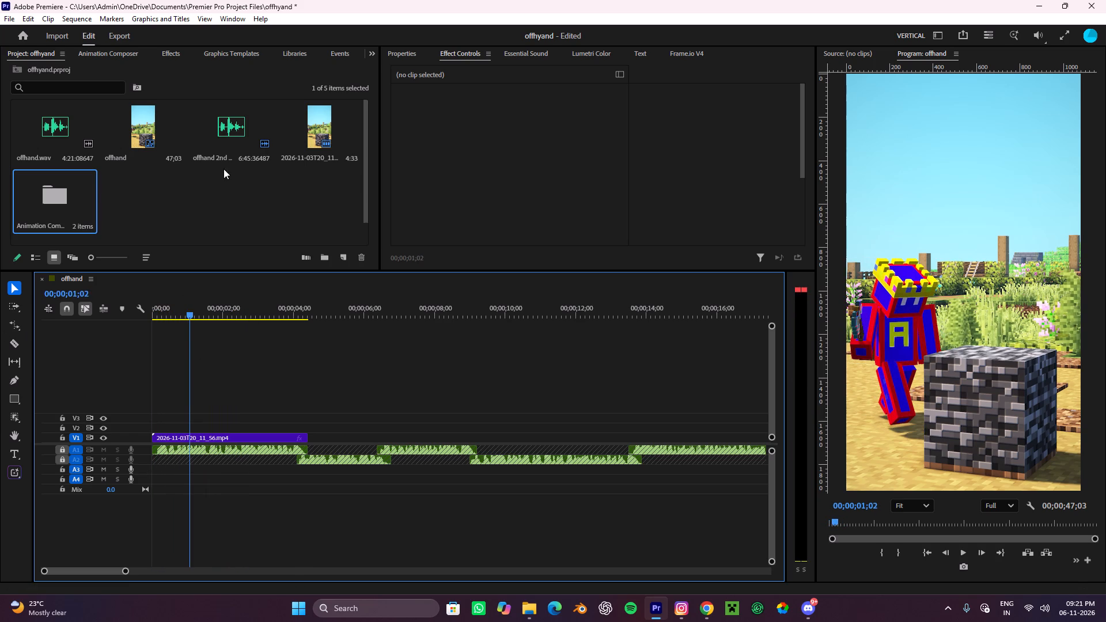
Search the effects library for "impact", apply Malice X Impact Shake Large to the gameplay clip on V1, and preview it.
left_click(178, 48)
left_click(46, 70)
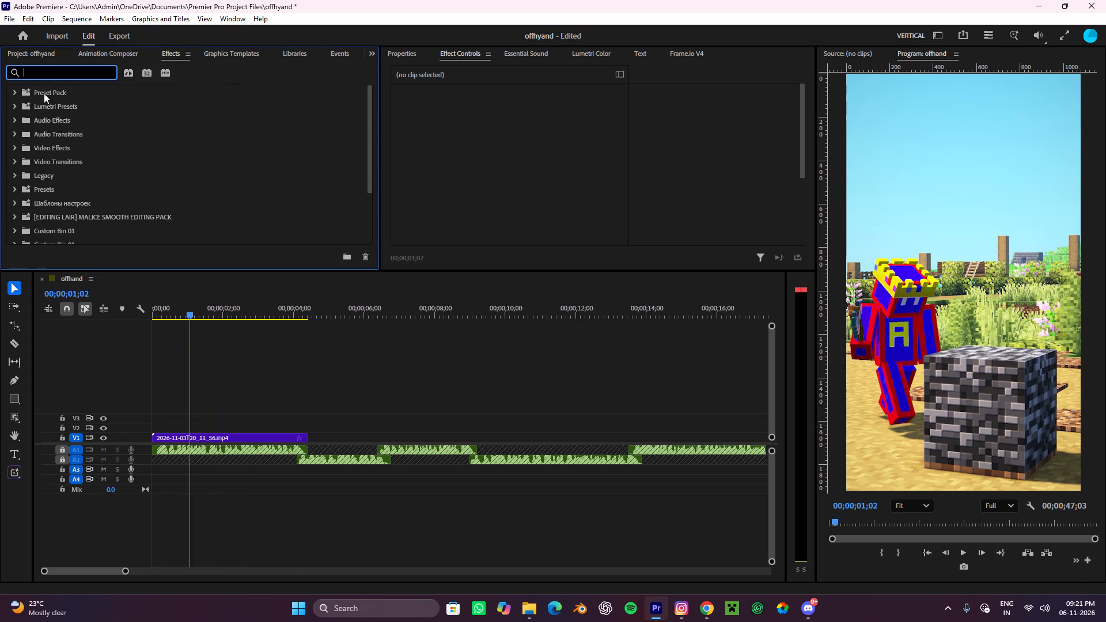
key("i")
key("m")
key("p")
type("act")
scroll(103, 212, "down", 10)
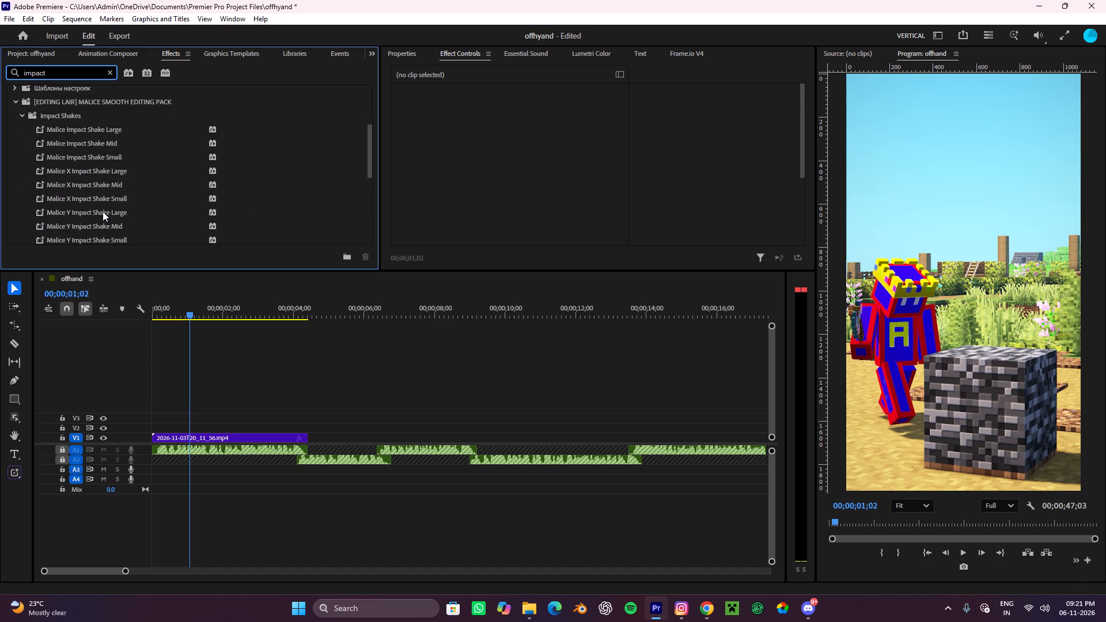
left_click_drag(73, 168, 130, 436)
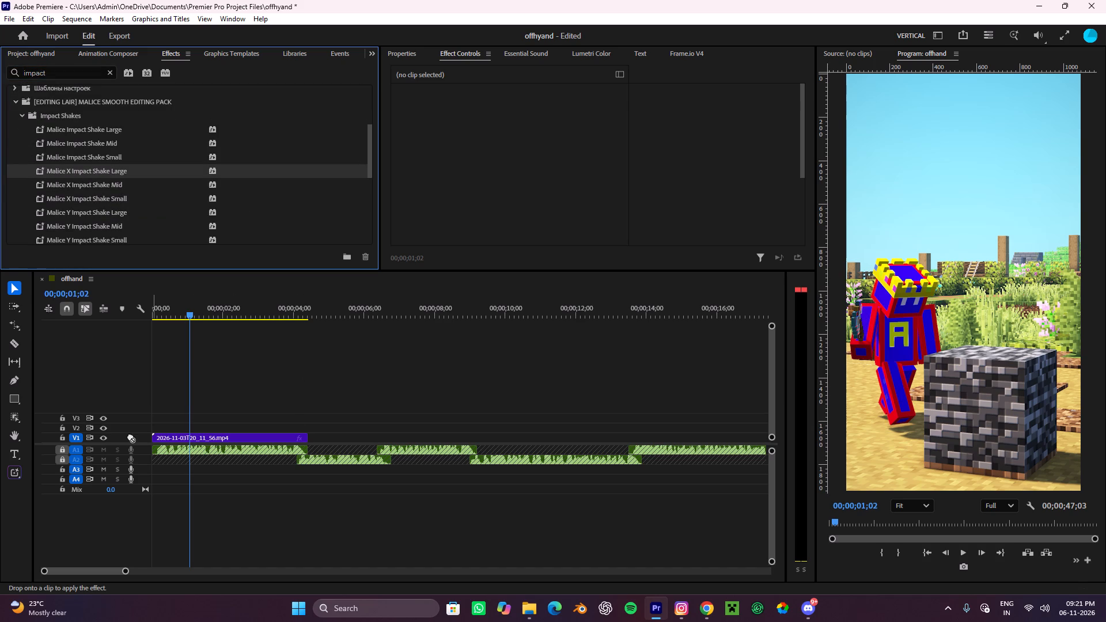
left_click_drag(130, 436, 164, 435)
left_click_drag(191, 306, 0, 361)
key("space")
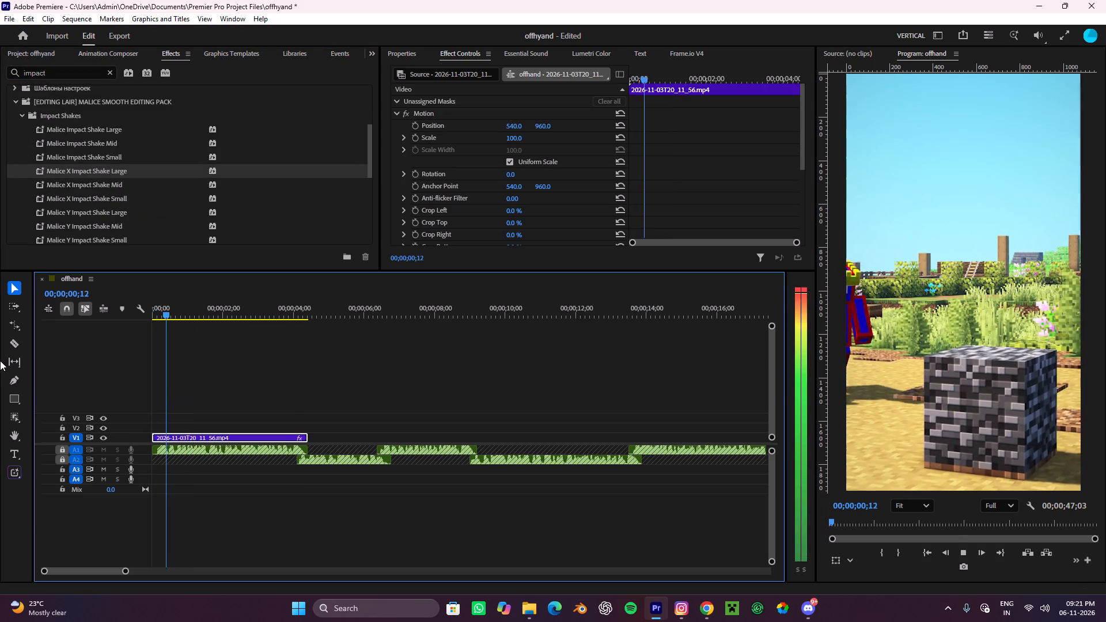
key("space")
left_click_drag(179, 310, 75, 324)
key("space")
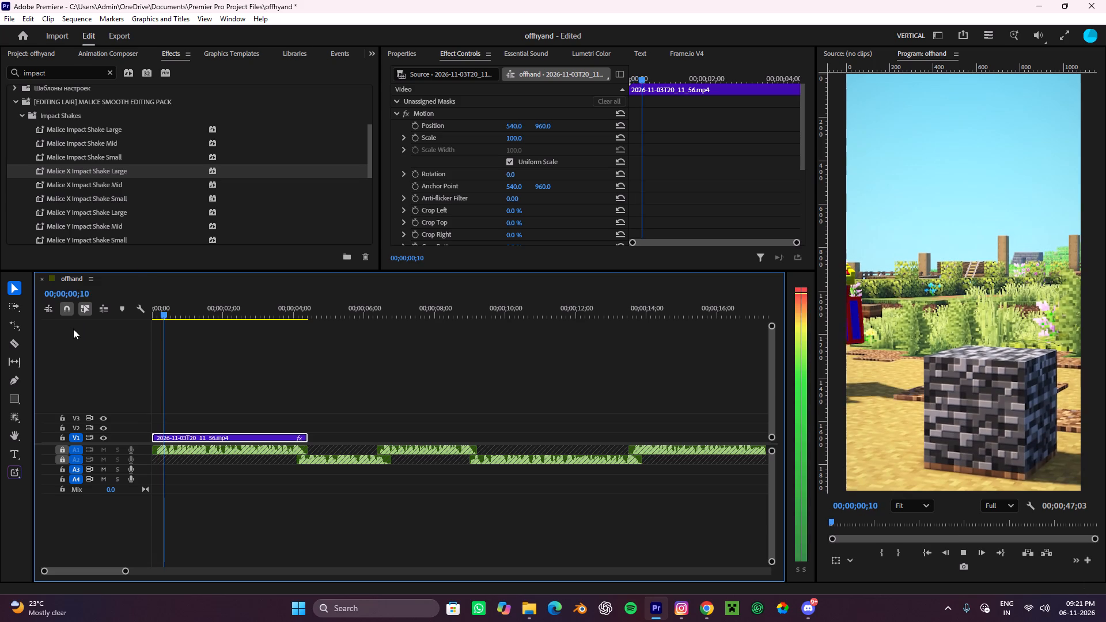
key("space")
Search the effects library for "white flash", apply Malice White Flash Large to the gameplay clip on V1, and preview it.
left_click_drag(65, 73, 0, 62)
type("whi")
type("te flash")
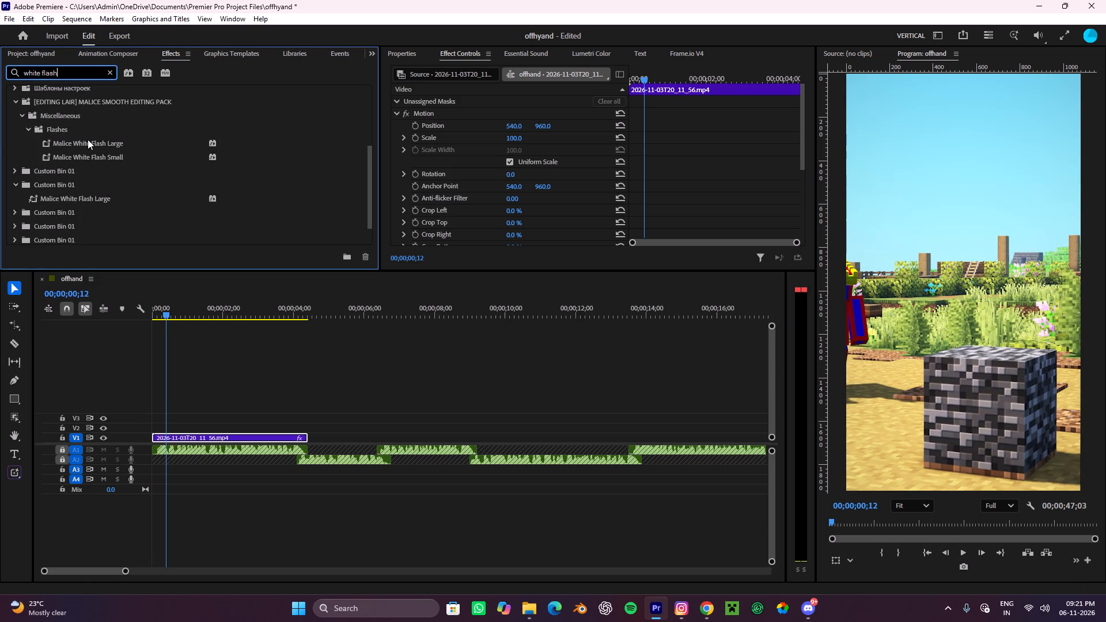
left_click_drag(69, 139, 182, 433)
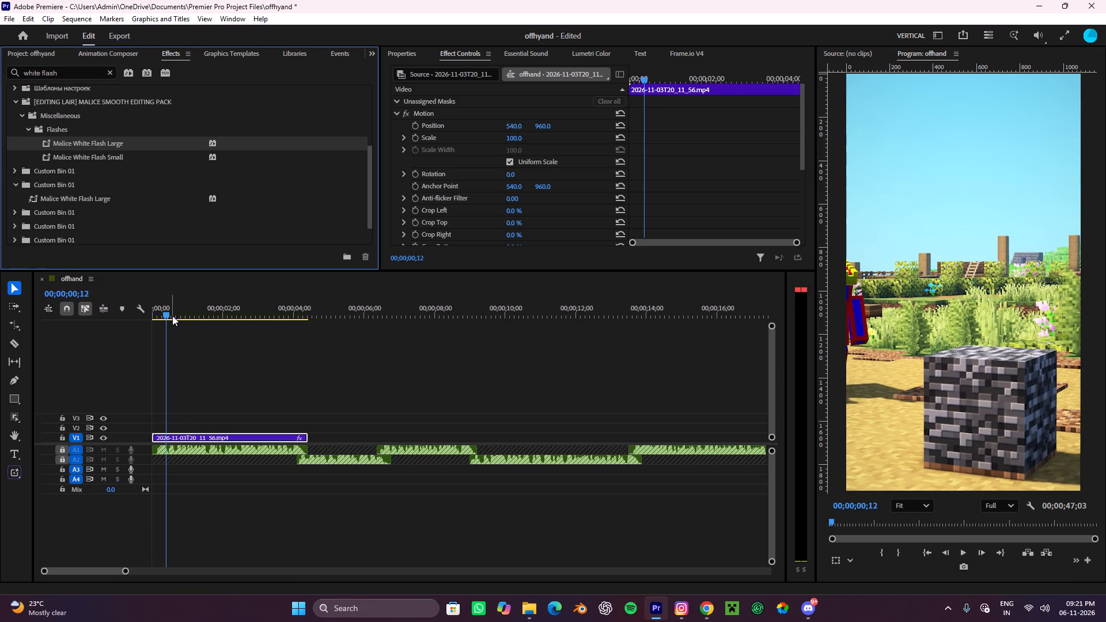
left_click_drag(172, 315, 17, 351)
key("space")
key("space")
left_click_drag(81, 141, 178, 435)
left_click_drag(172, 302, 25, 355)
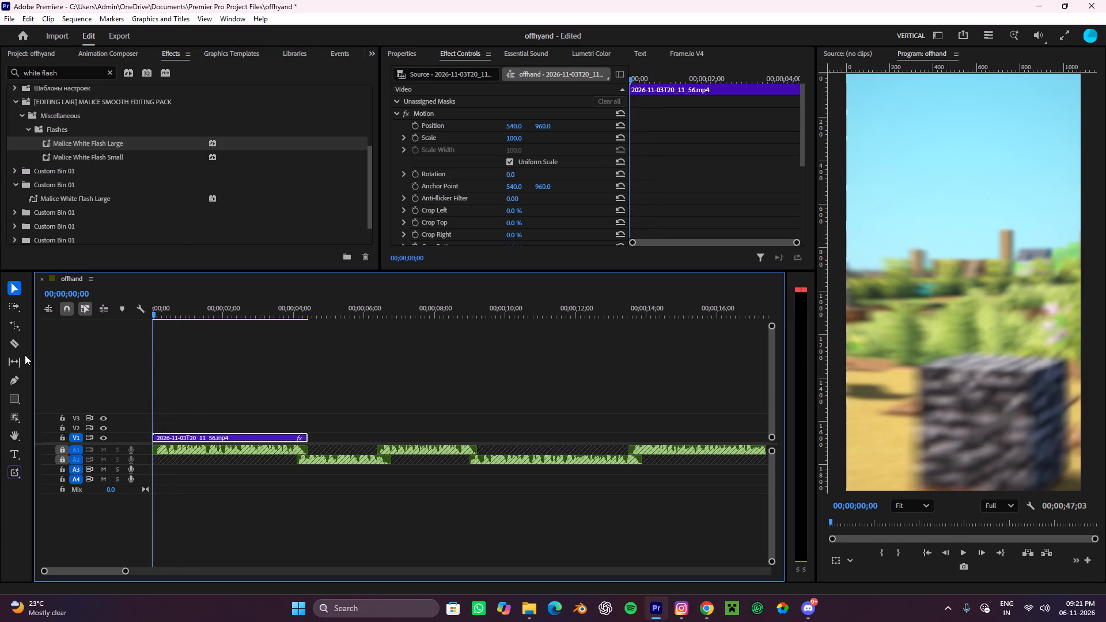
key("space")
key("space")
left_click_drag(189, 315, 83, 344)
key("space")
key("space")
Clear the "white flash" search from the effects library.
left_click_drag(70, 71, 29, 86)
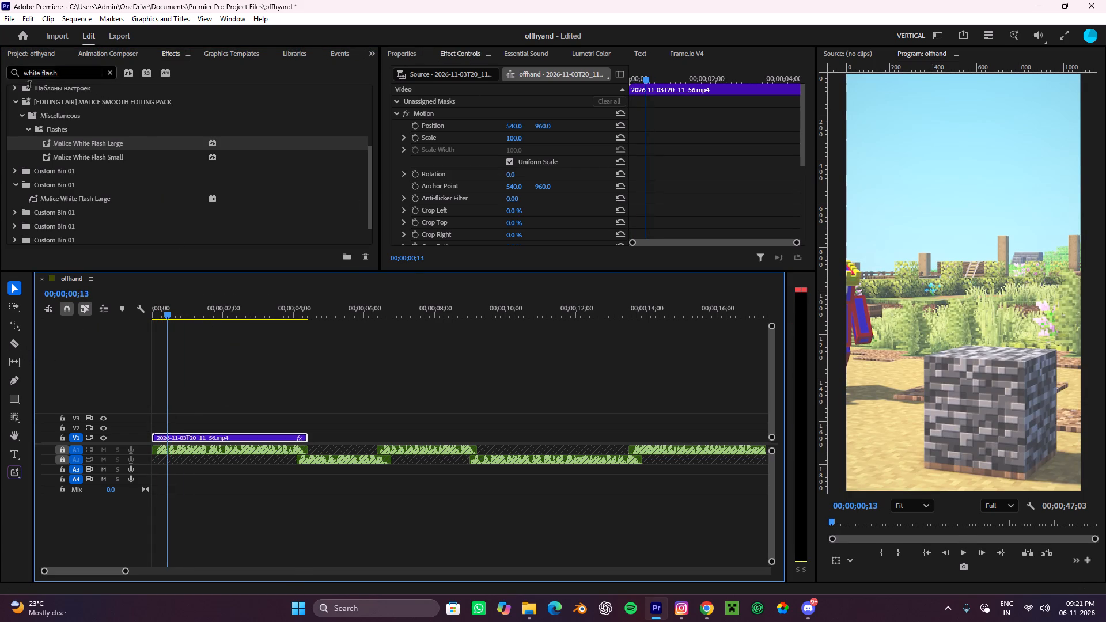
left_click_drag(29, 86, 0, 78)
left_click(105, 71)
left_click(64, 70)
left_click(46, 78)
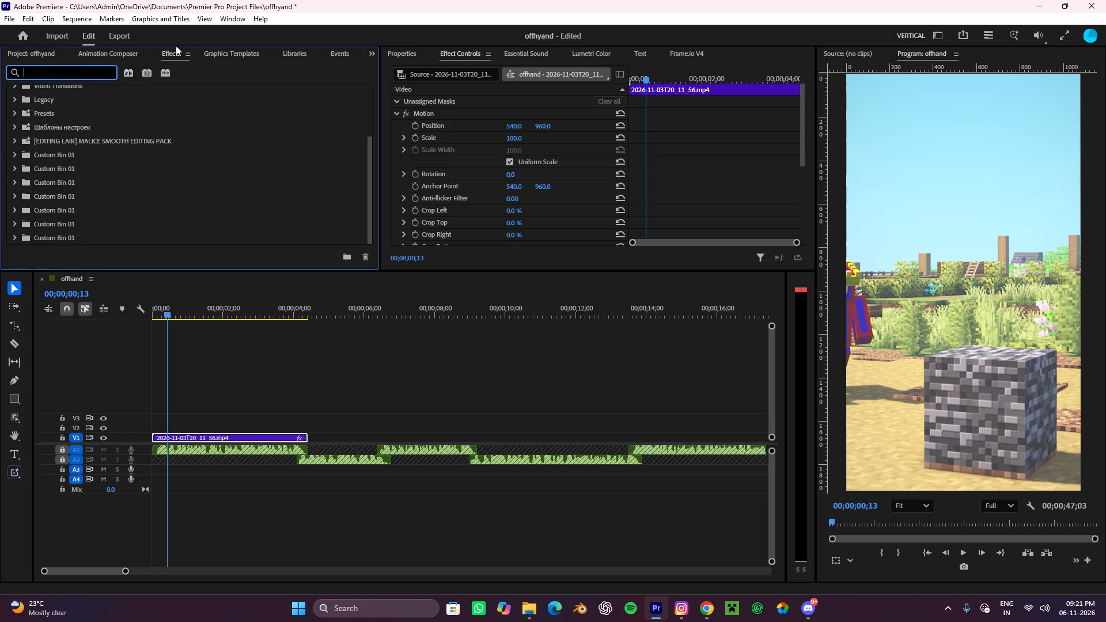
Add Anime Shine Sound Effect 2 high quality.mp3 from Animation Composer to track A3 at the start of the sequence.
left_click(104, 52)
left_click_drag(222, 105, 152, 465)
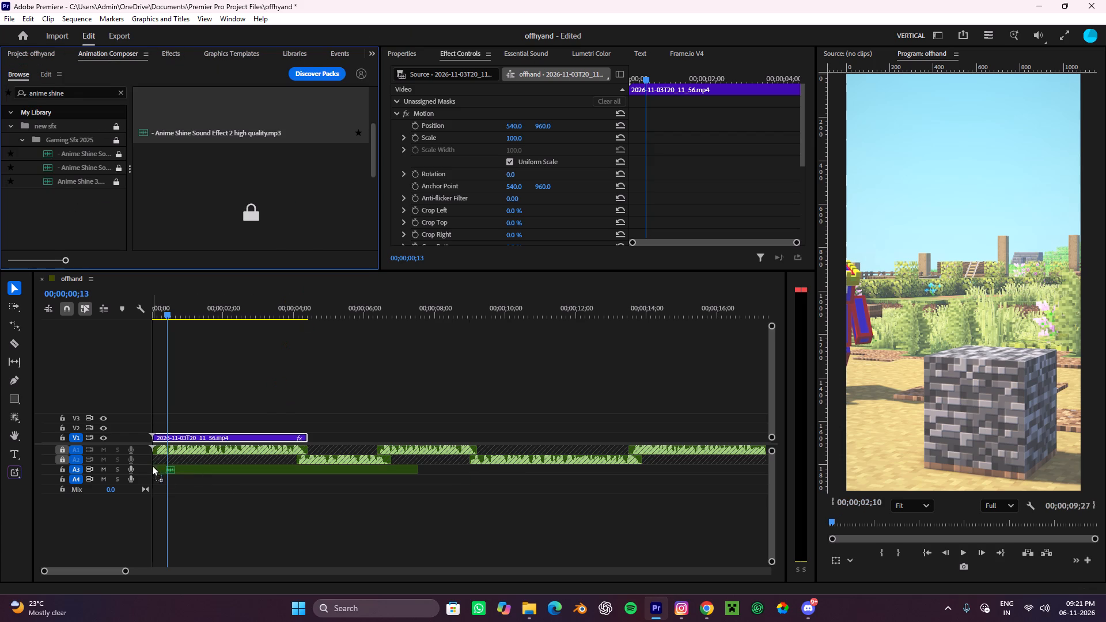
left_click_drag(152, 465, 150, 460)
Cut off the quiet sliver at the beginning of the shine sound on A3 and close the gap.
scroll(189, 470, "up", 15, "alt")
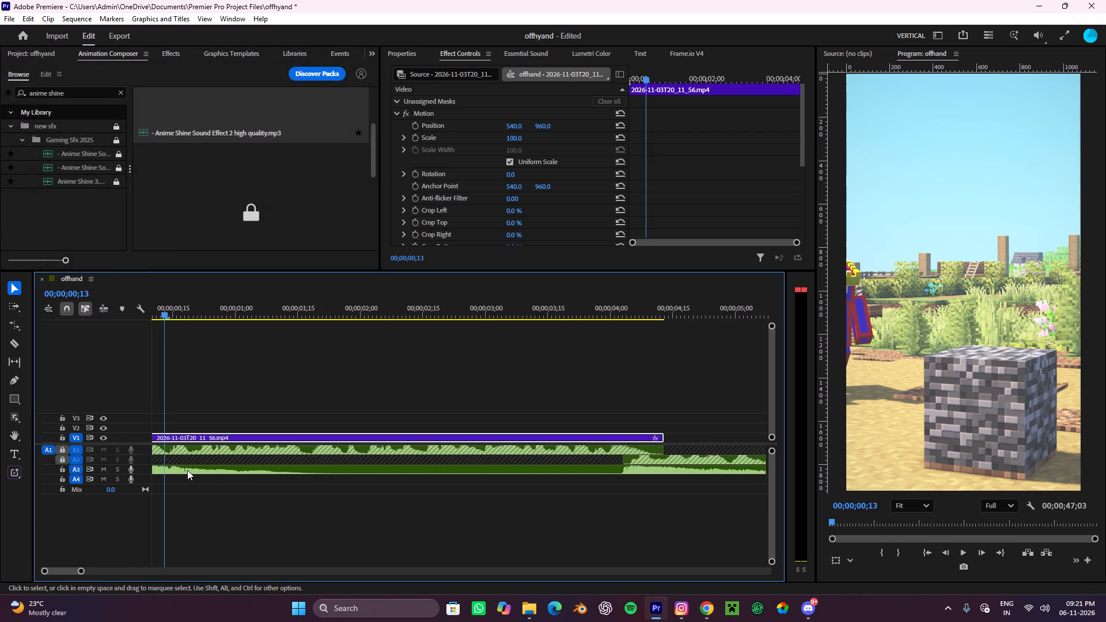
scroll(185, 470, "up", 11, "alt")
scroll(147, 454, "up", 6)
key("c")
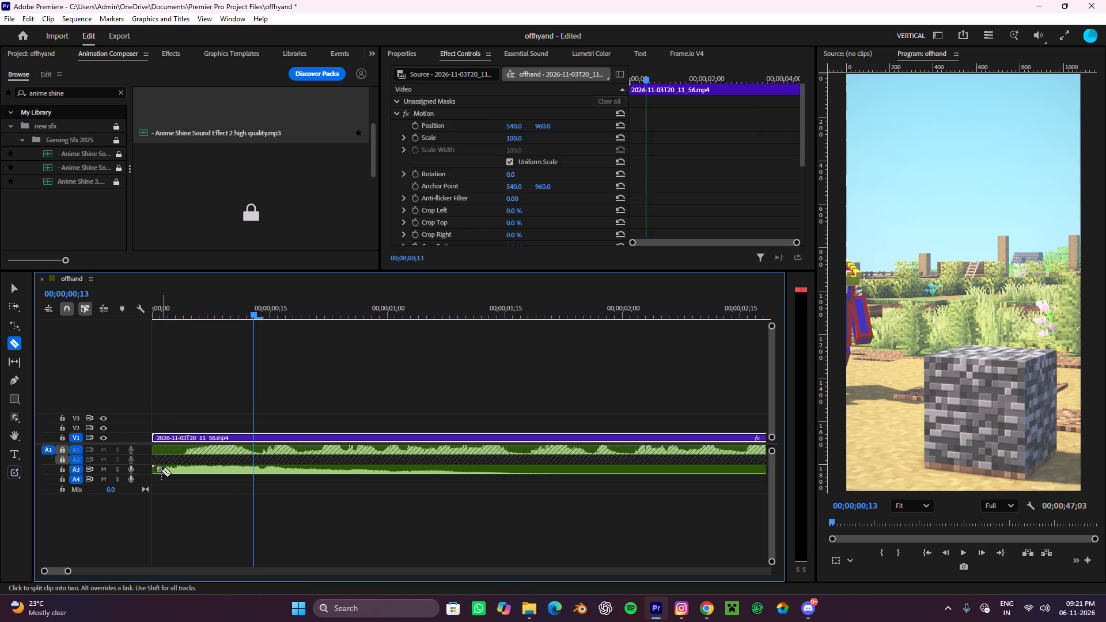
left_click(161, 471)
key("v")
left_click_drag(157, 480, 157, 468)
left_click(154, 471)
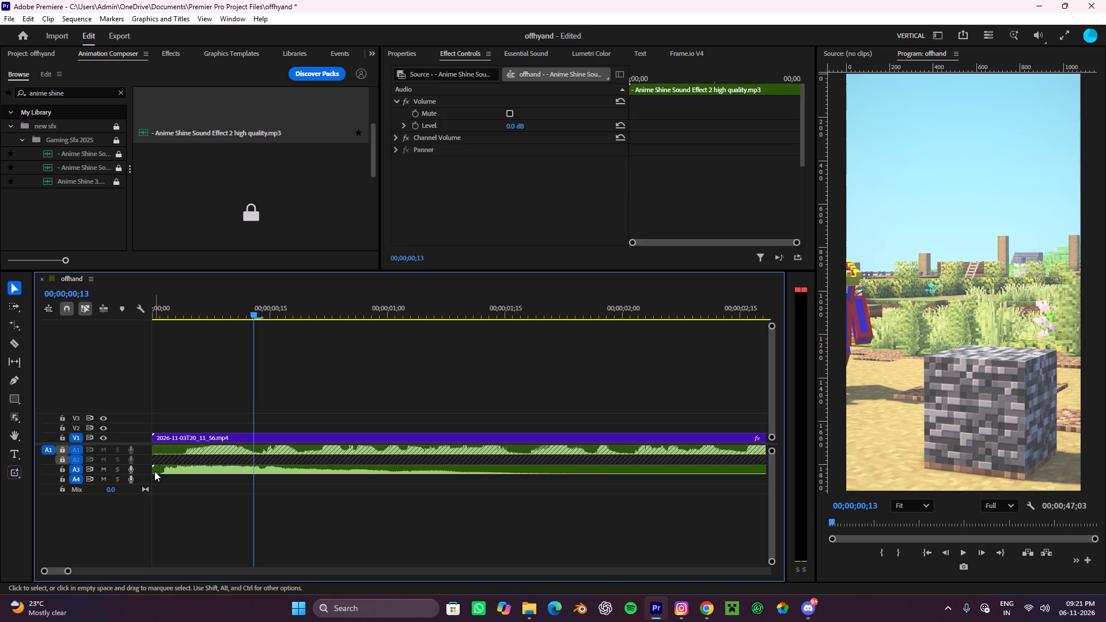
key("e")
Play the shine sound on A3, split it after about 1.7 seconds, and remove the remainder.
key("space")
scroll(274, 400, "down", 9, "alt")
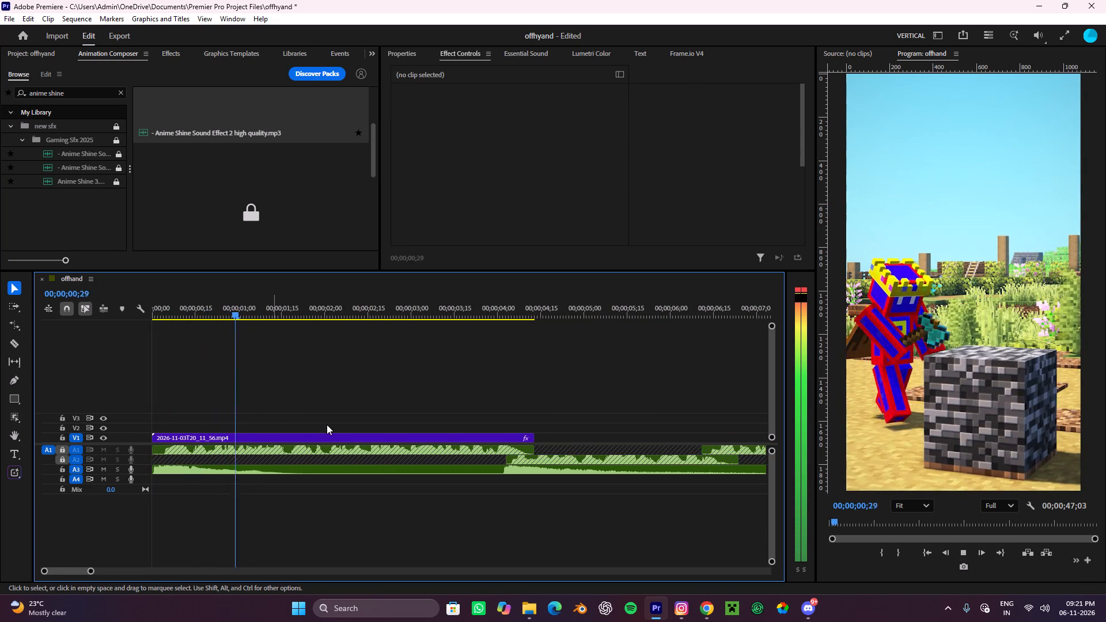
key("space")
key("c")
left_click(302, 473)
key("v")
left_click(346, 466)
key("ctrl+x")
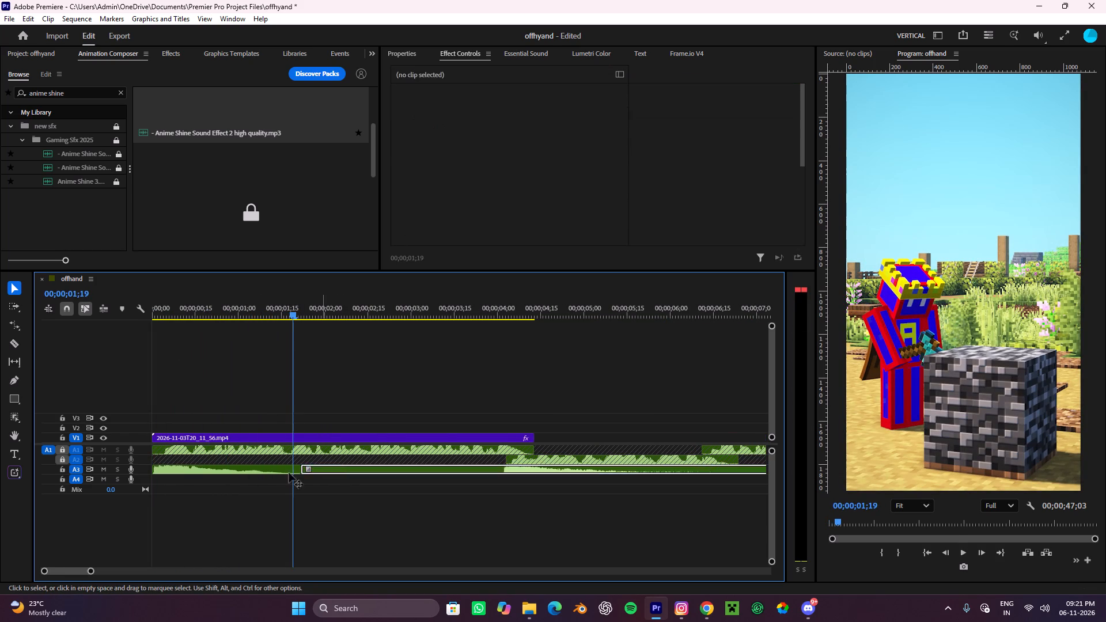
Lower the volume of the trimmed shine sound on A3 to -9.2 dB.
left_click(244, 473)
left_click(420, 50)
left_click_drag(647, 122, 638, 131)
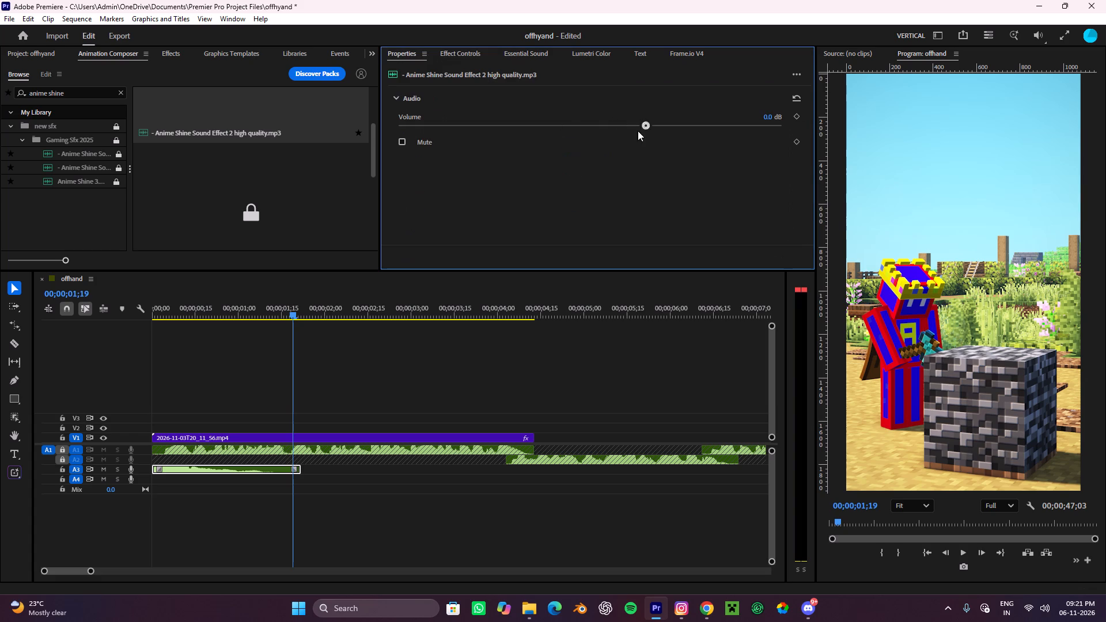
left_click_drag(638, 131, 555, 217)
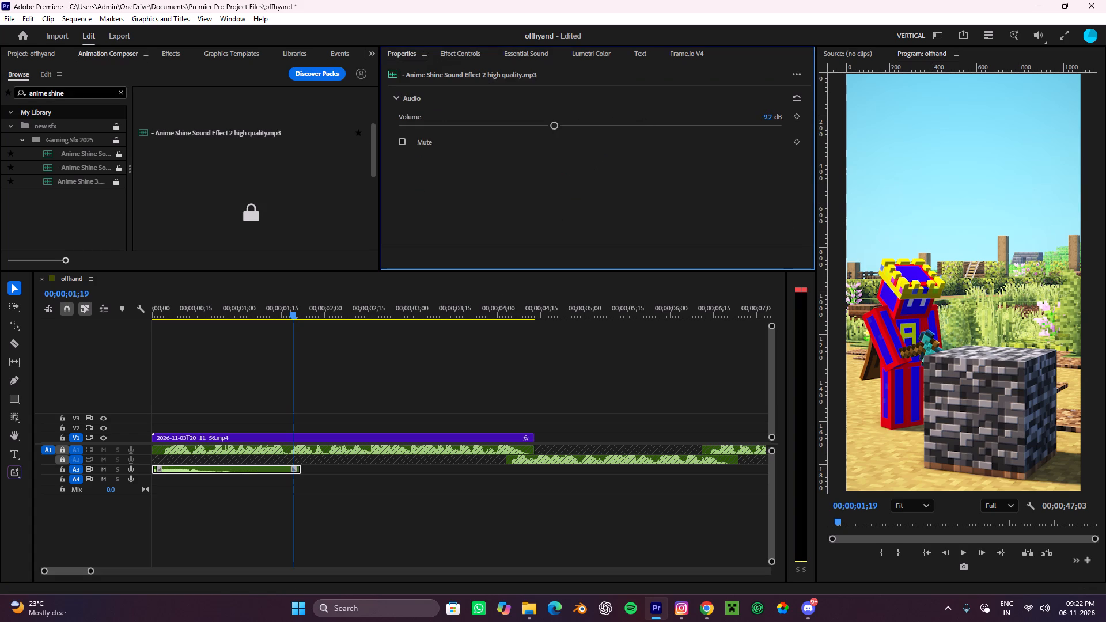
Clear the "anime shine" search, return to the project bin, and play back the opening from the start.
left_click(120, 93)
left_click(48, 55)
left_click_drag(293, 307, 0, 310)
key("space")
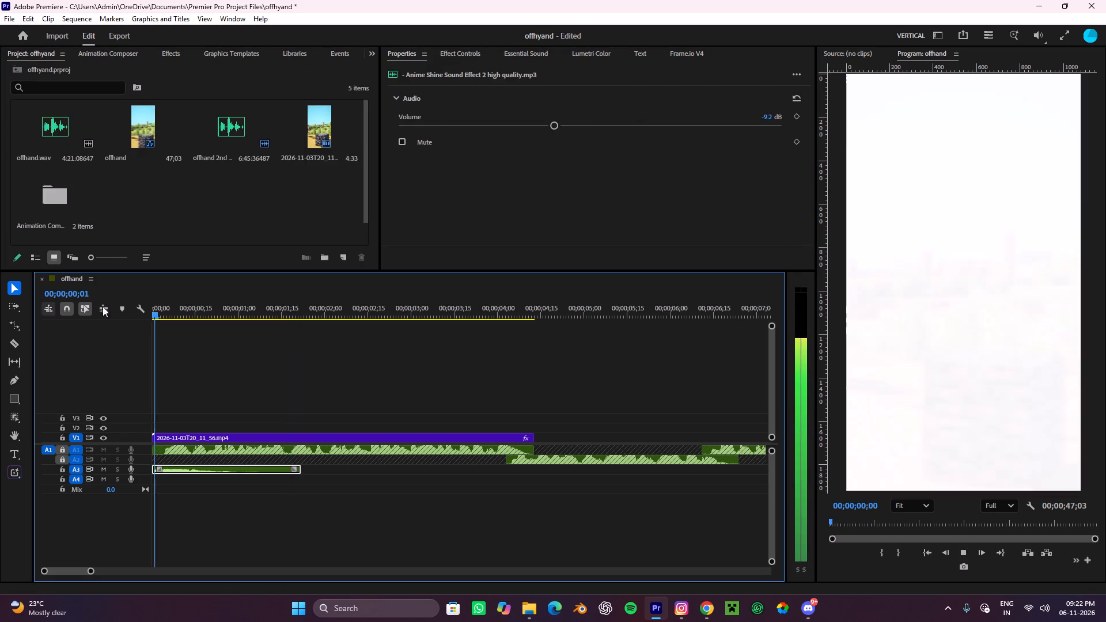
key("space")
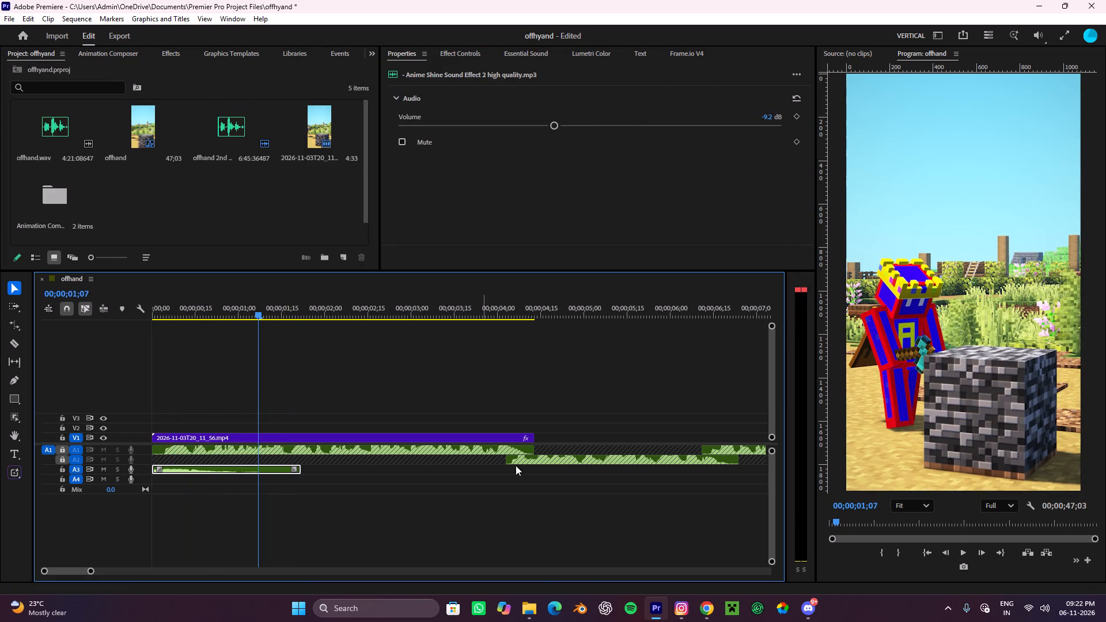
Switch to File Explorer and bring up the Downloads folder.
left_click(534, 616)
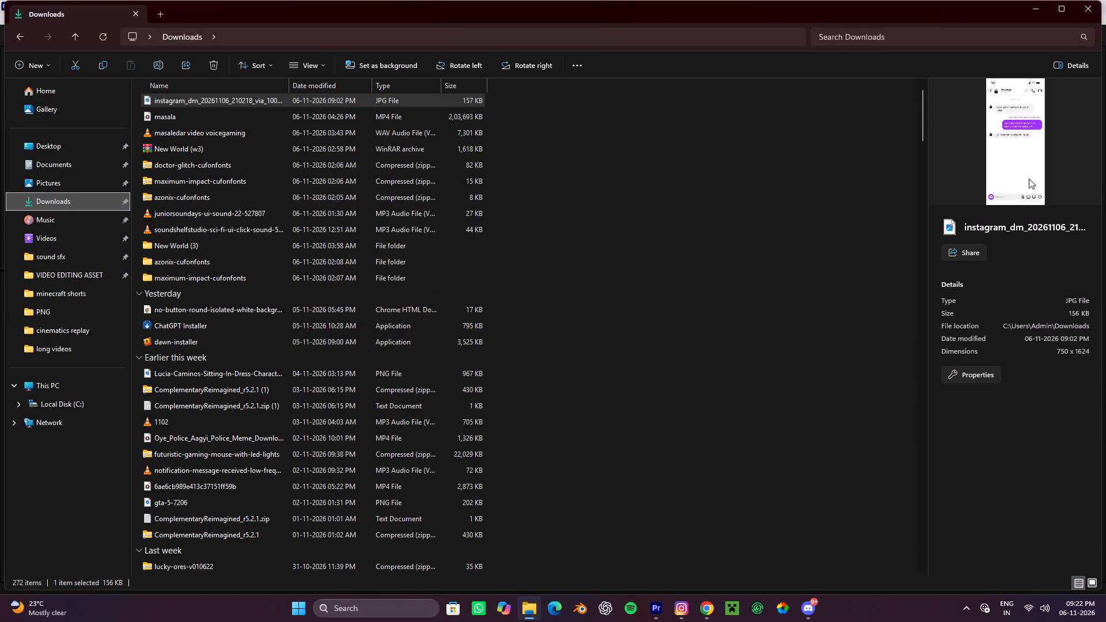
left_click(1031, 154)
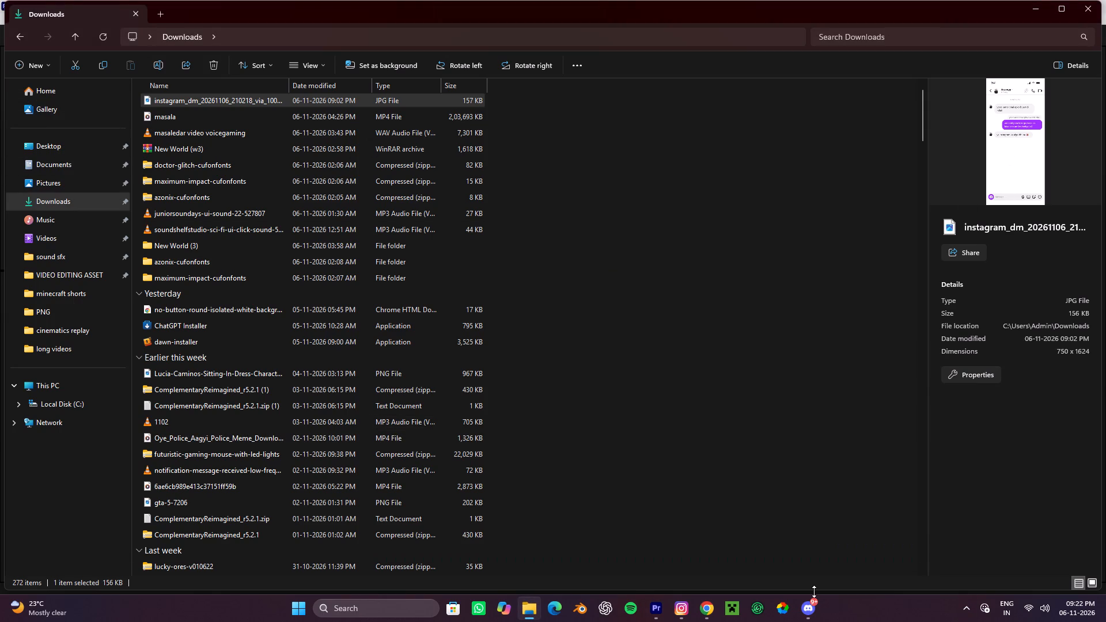
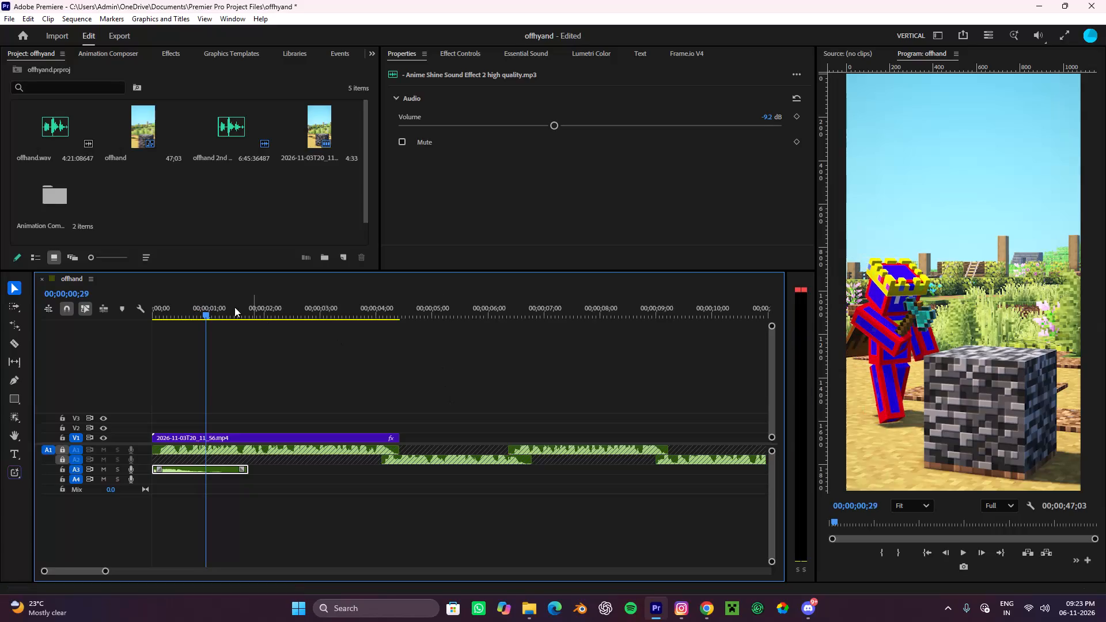
Play the opening and raise the shine sound on A3 to -7.9 dB.
key("space")
key("space")
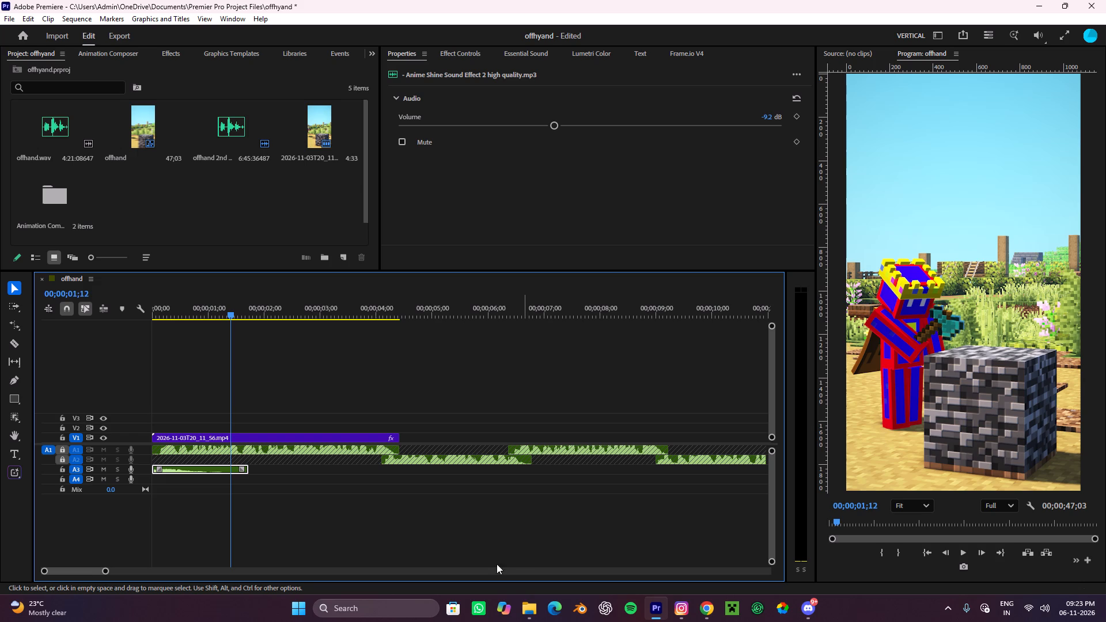
left_click_drag(558, 126, 571, 145)
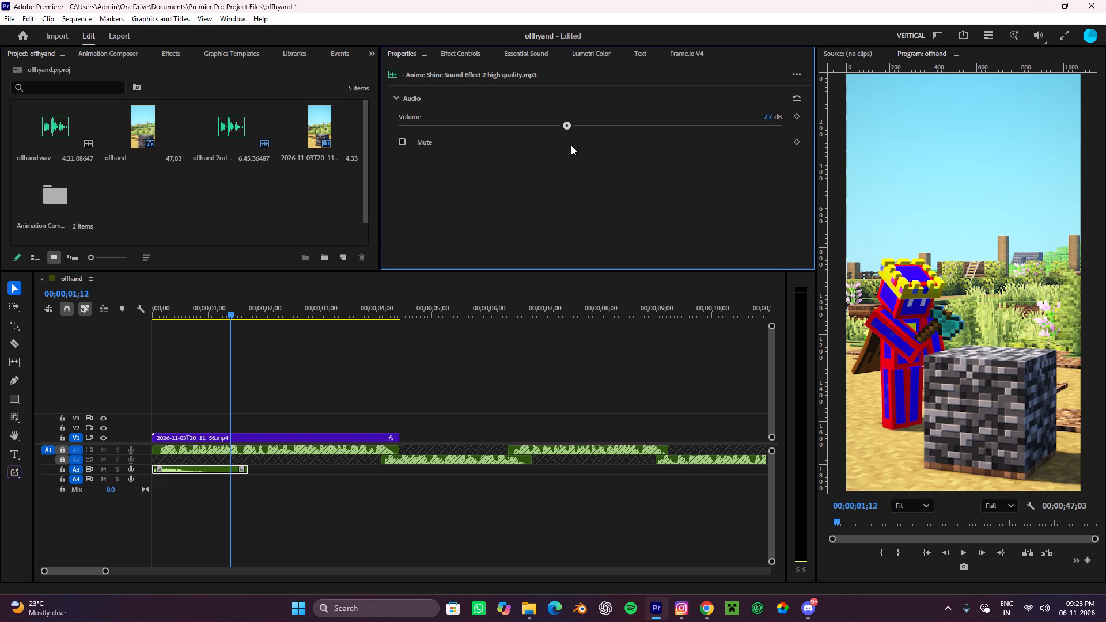
left_click_drag(571, 145, 551, 225)
left_click_drag(551, 225, 569, 304)
Play back the opening from the start several times to check the shine sound at its new level.
left_click_drag(272, 320, 33, 333)
left_click_drag(221, 306, 29, 318)
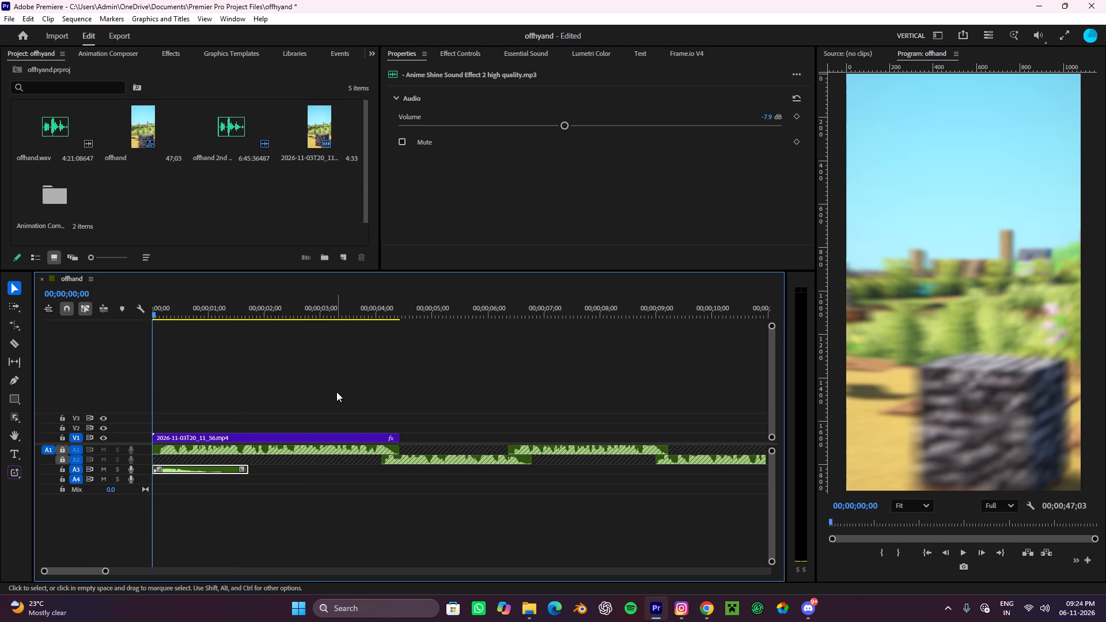
left_click(336, 392)
key("space")
key("space")
left_click_drag(183, 290, 0, 352)
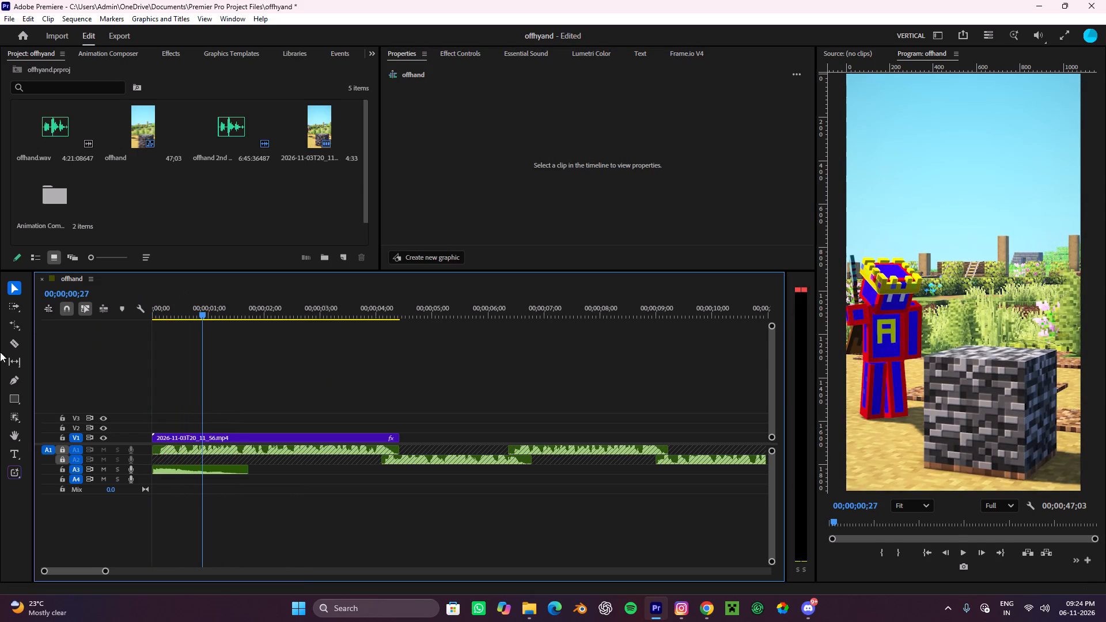
left_click_drag(0, 352, 1, 337)
left_click_drag(190, 304, 18, 324)
key("space")
key("space")
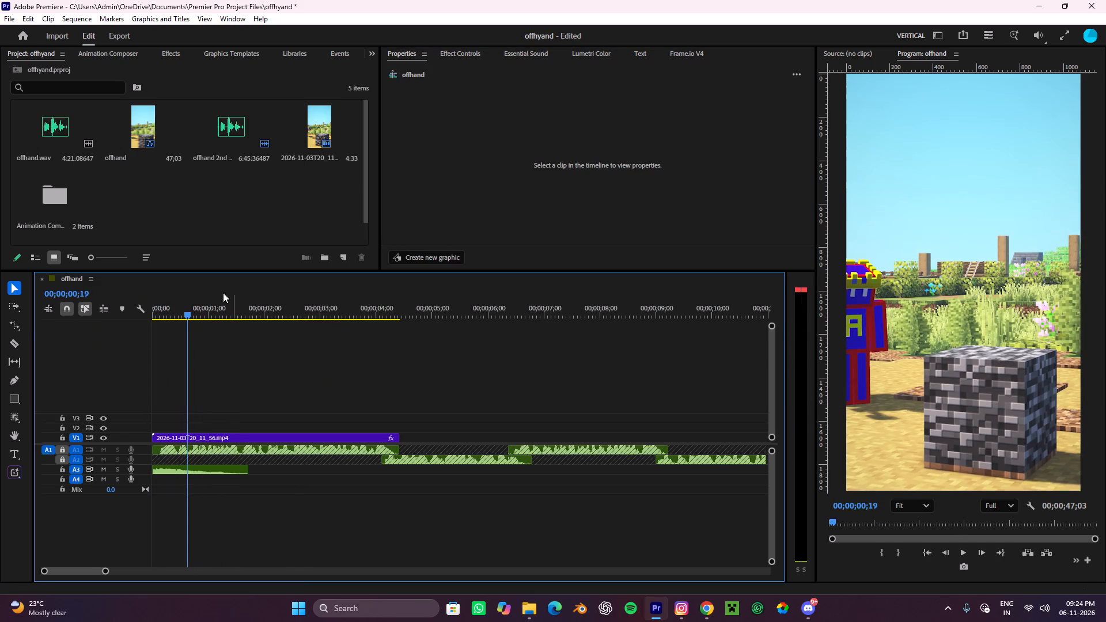
key("space")
key("space")
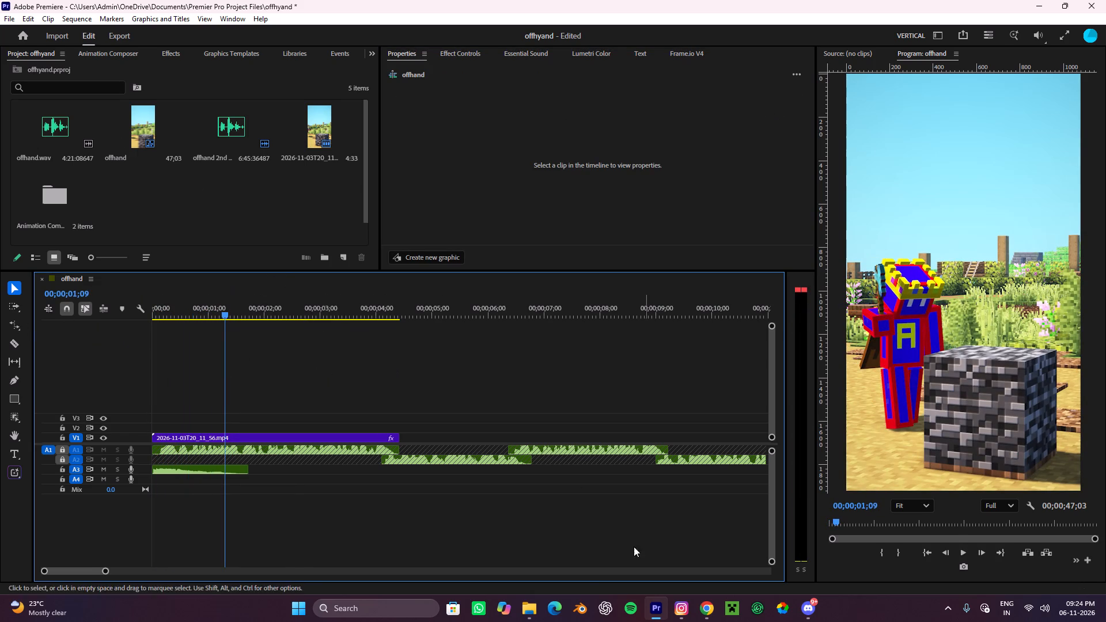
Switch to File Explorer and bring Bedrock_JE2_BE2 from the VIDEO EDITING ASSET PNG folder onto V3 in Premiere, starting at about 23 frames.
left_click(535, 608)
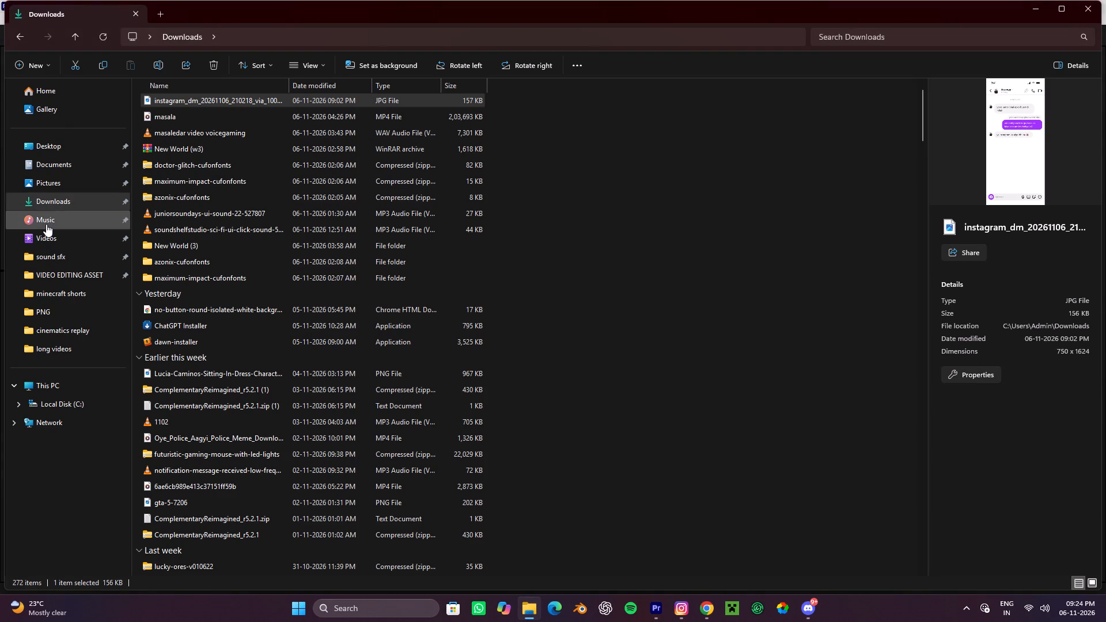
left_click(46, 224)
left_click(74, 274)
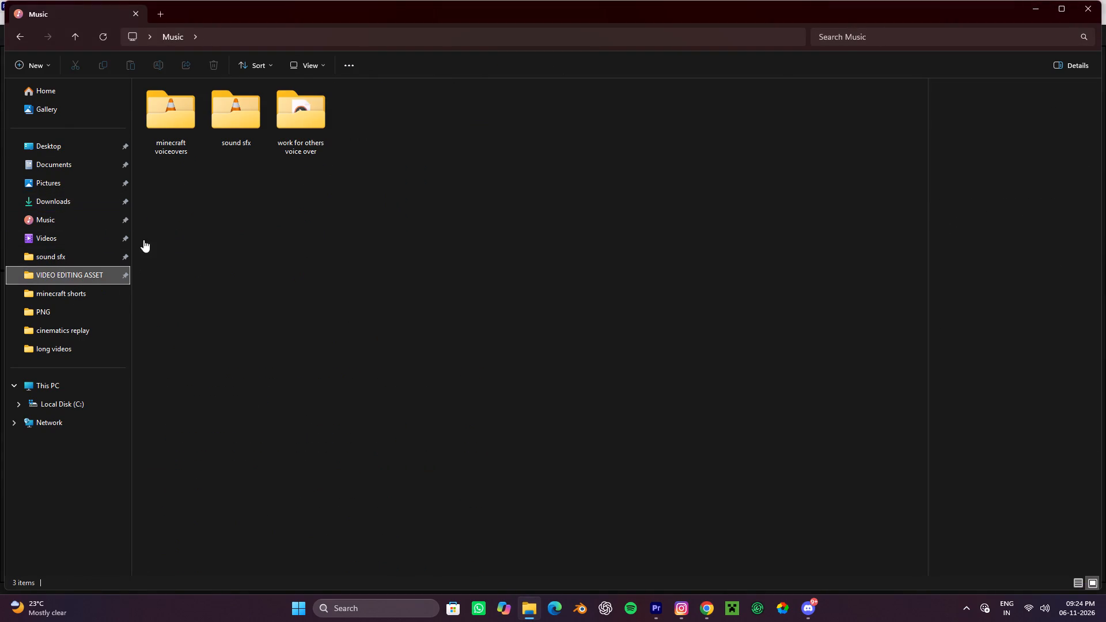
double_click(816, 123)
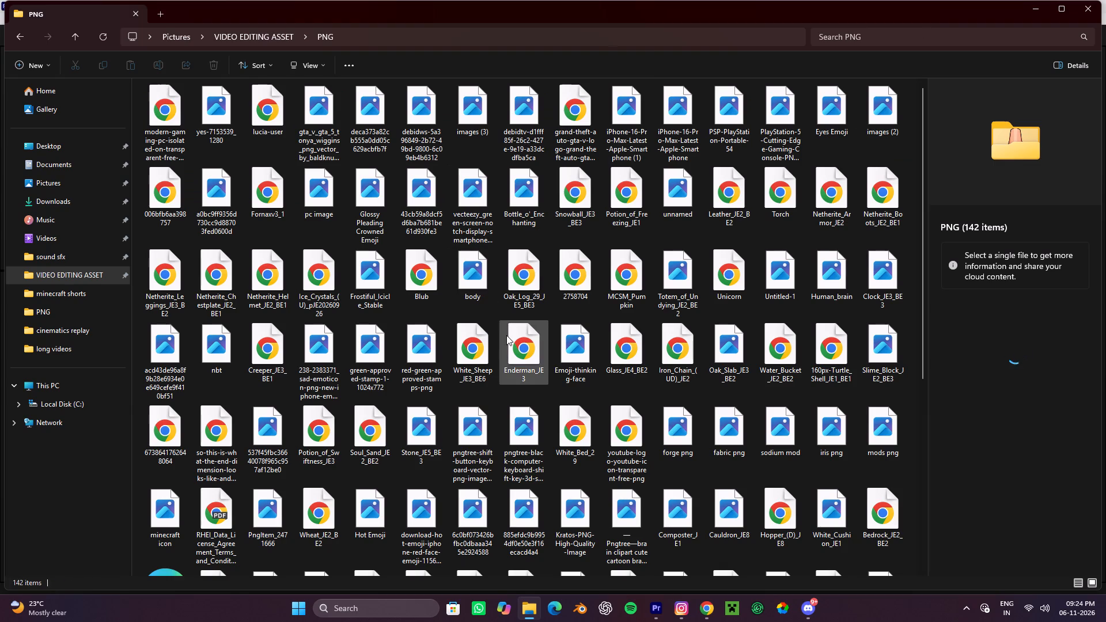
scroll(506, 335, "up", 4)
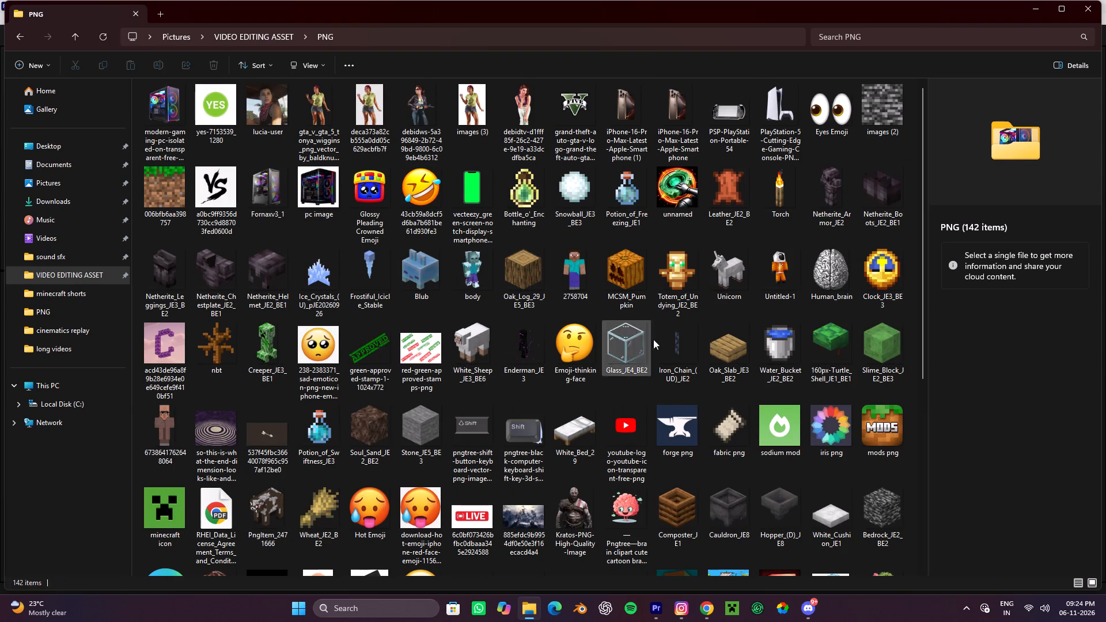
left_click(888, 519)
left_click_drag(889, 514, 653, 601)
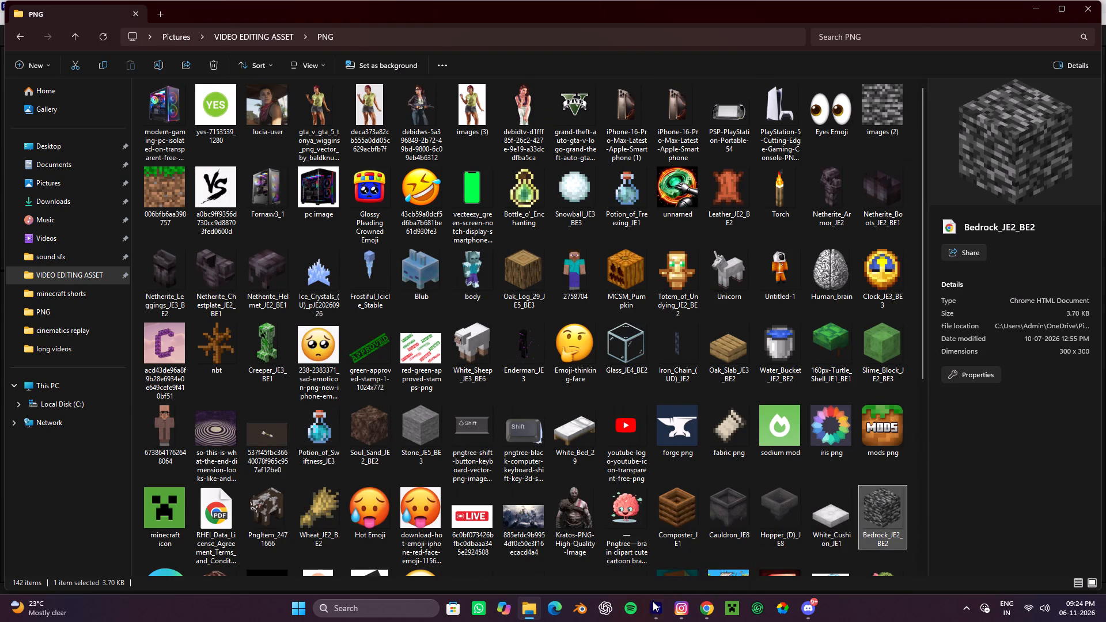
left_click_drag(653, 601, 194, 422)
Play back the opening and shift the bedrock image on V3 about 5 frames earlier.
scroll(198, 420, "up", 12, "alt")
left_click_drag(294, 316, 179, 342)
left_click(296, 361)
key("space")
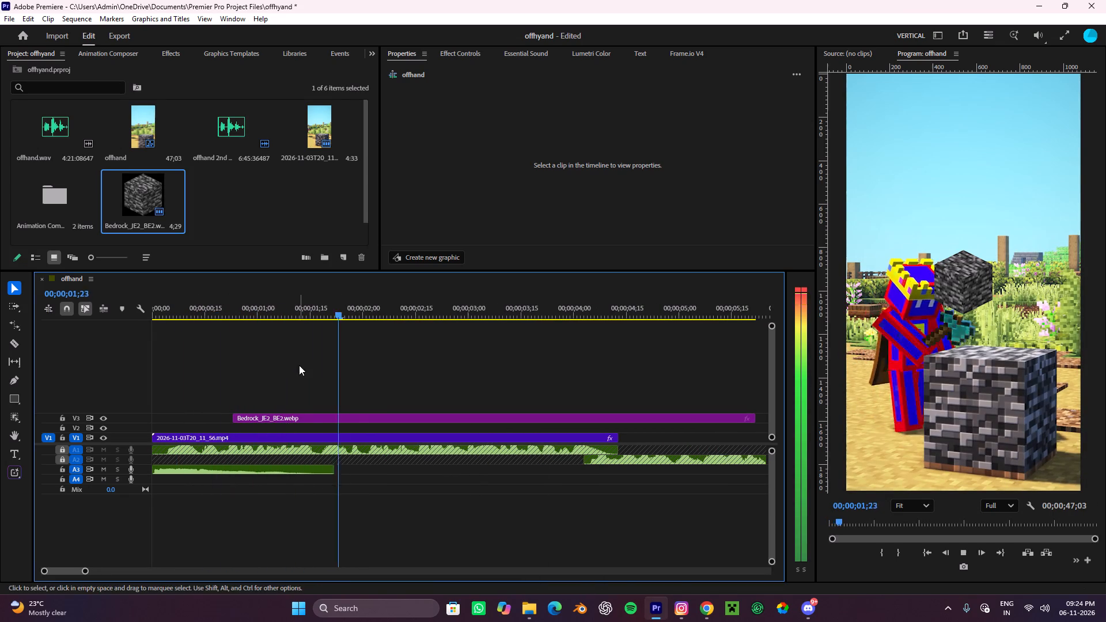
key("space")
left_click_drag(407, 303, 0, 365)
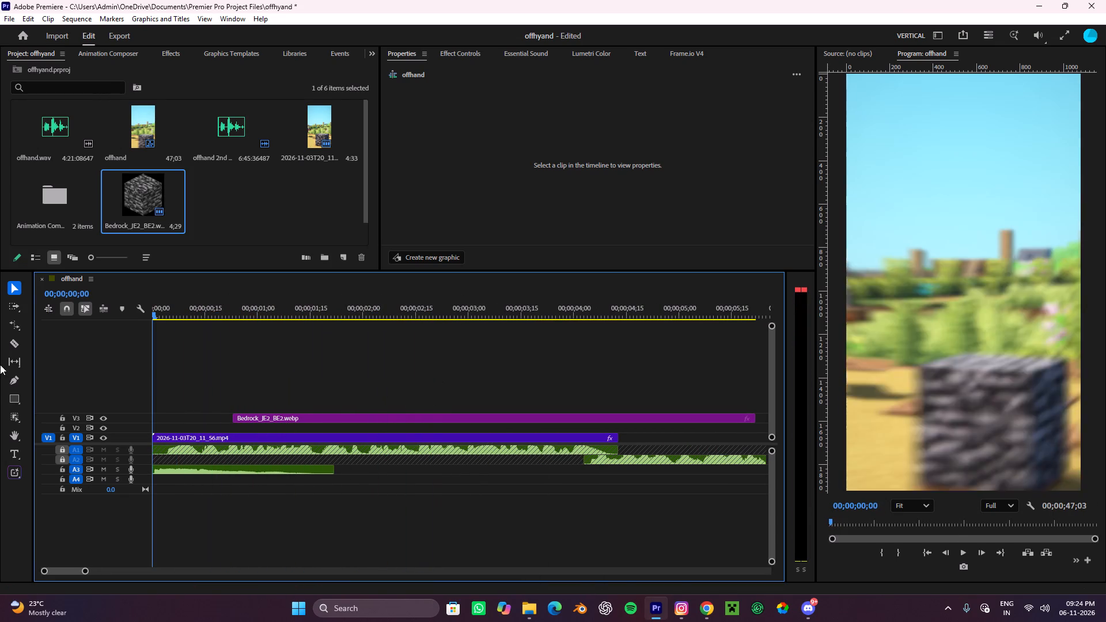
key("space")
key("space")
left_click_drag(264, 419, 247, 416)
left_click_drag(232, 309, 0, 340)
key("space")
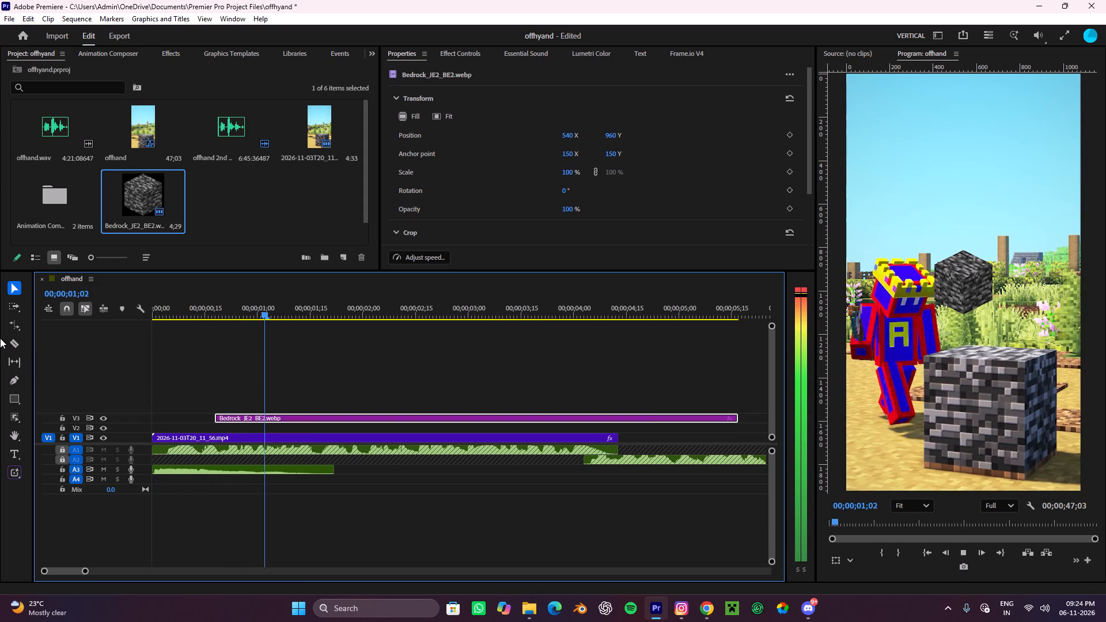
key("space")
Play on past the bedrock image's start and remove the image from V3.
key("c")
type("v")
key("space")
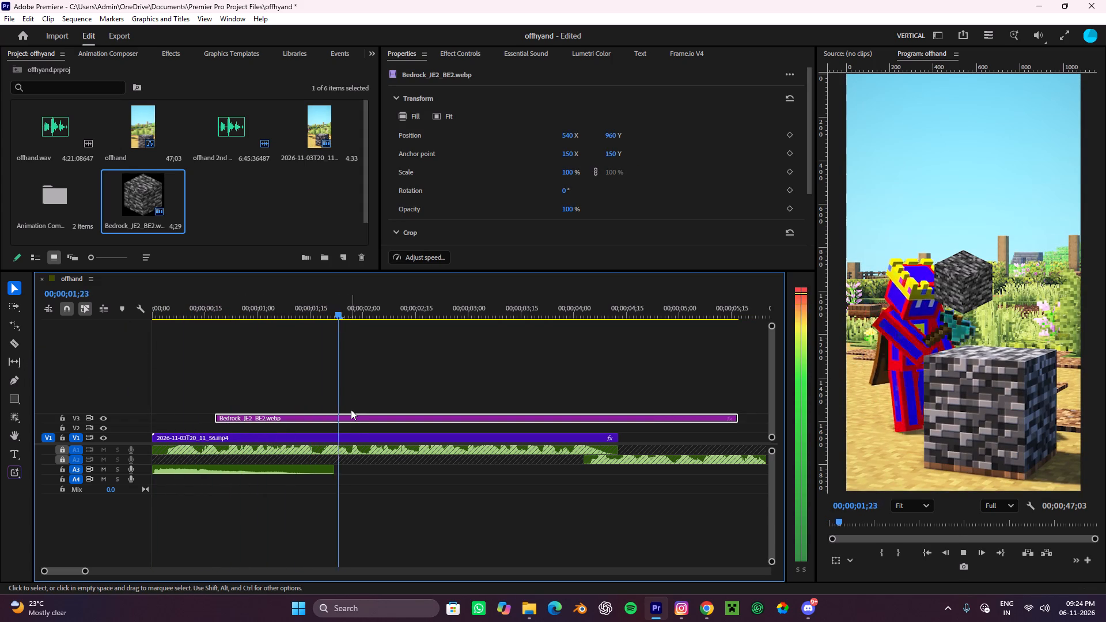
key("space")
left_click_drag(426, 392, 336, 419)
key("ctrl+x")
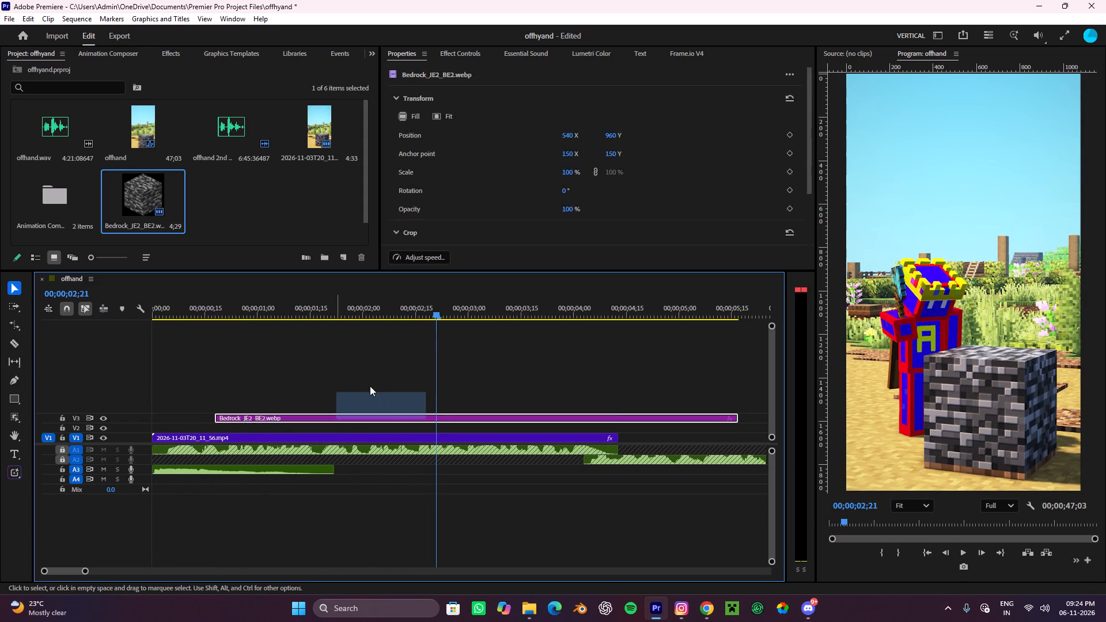
Play back the opening from the start and park the playhead at 00;00;01;05.
left_click_drag(464, 298, 0, 337)
key("space")
key("space")
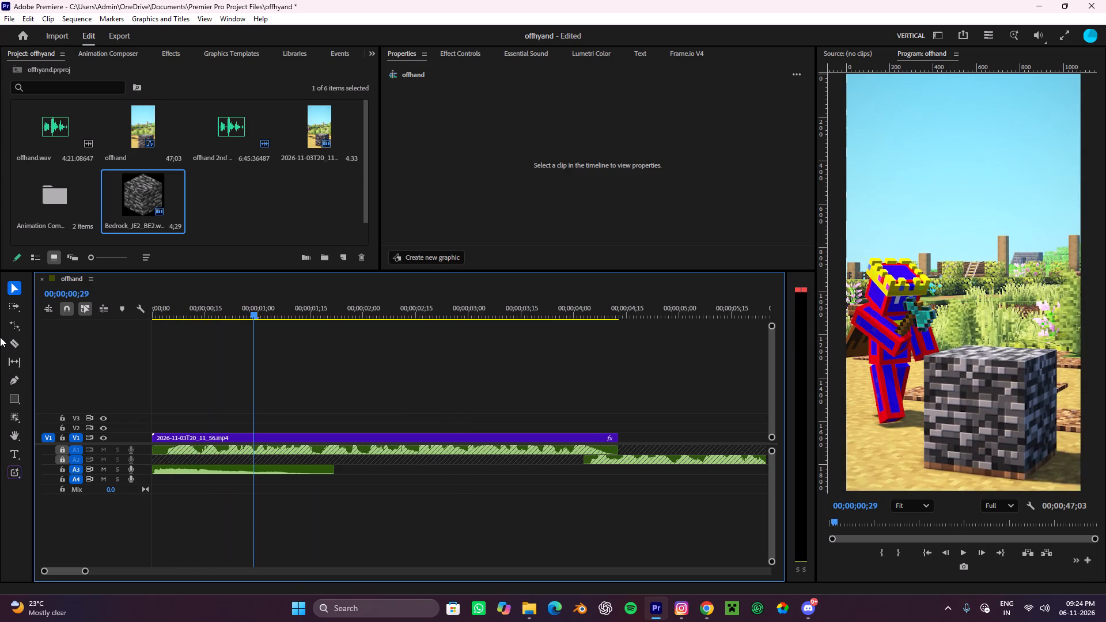
left_click_drag(286, 308, 0, 284)
key("space")
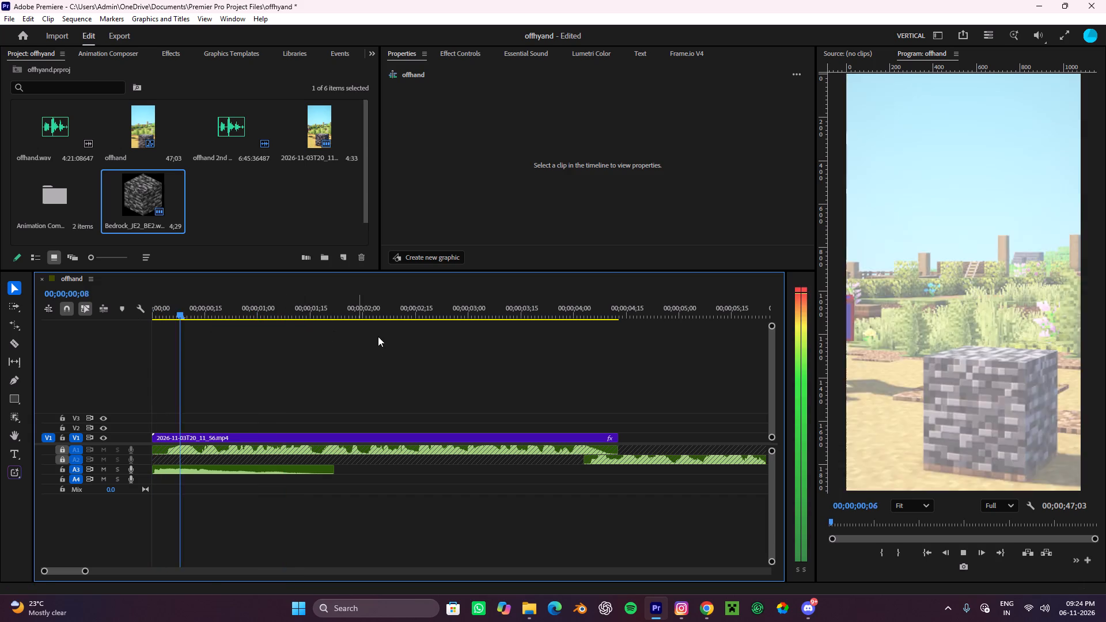
left_click(387, 338)
key("space")
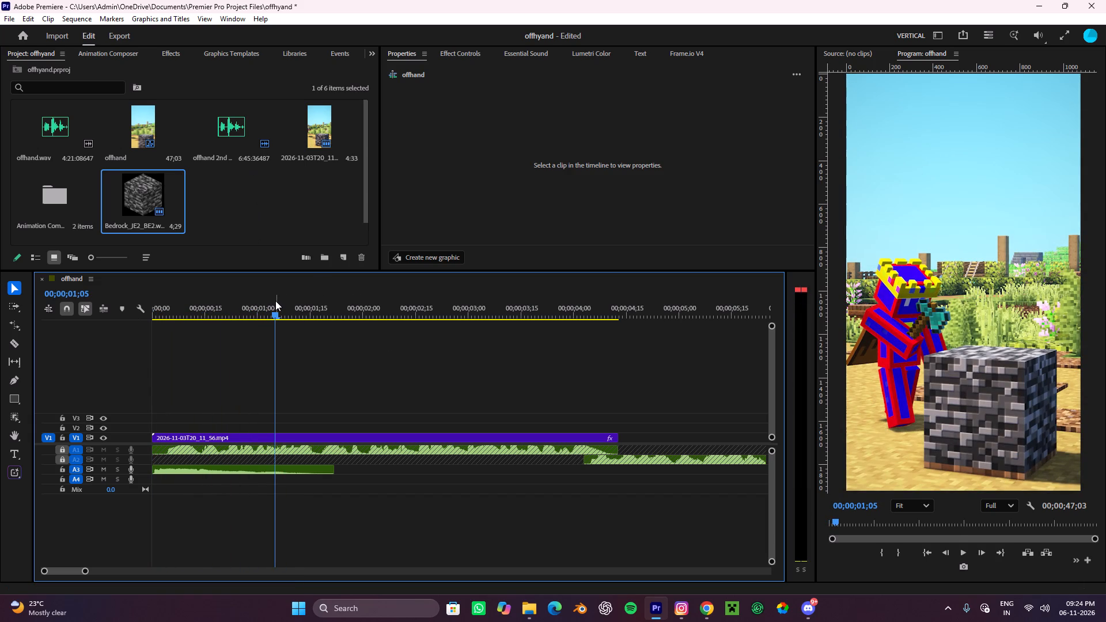
left_click(1005, 416)
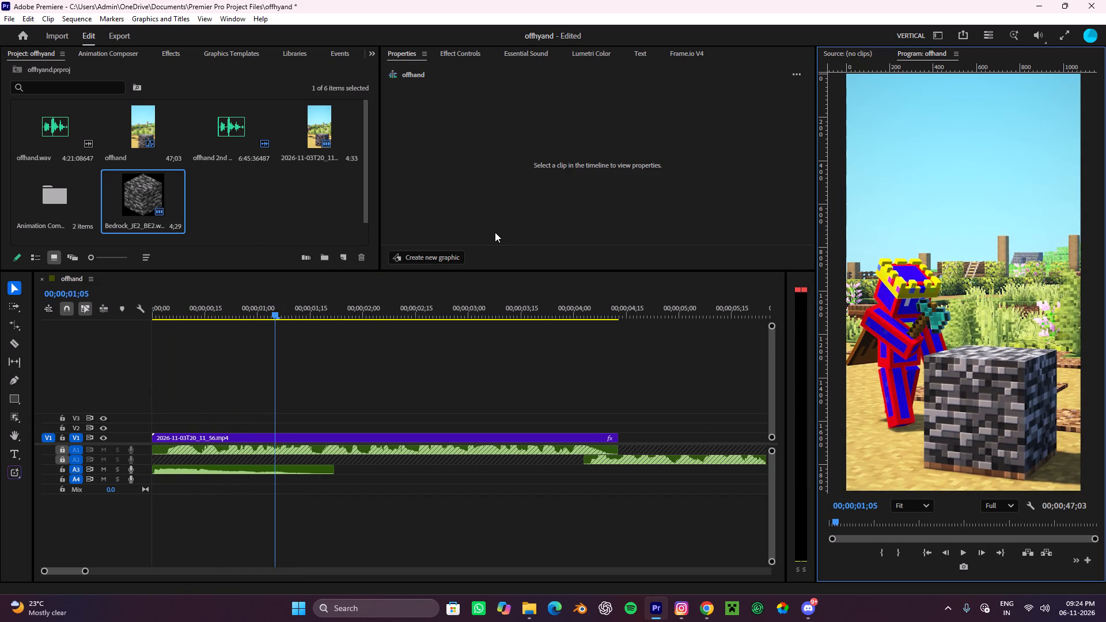
Create a white color matte with the default name Color Matte.
left_click(344, 259)
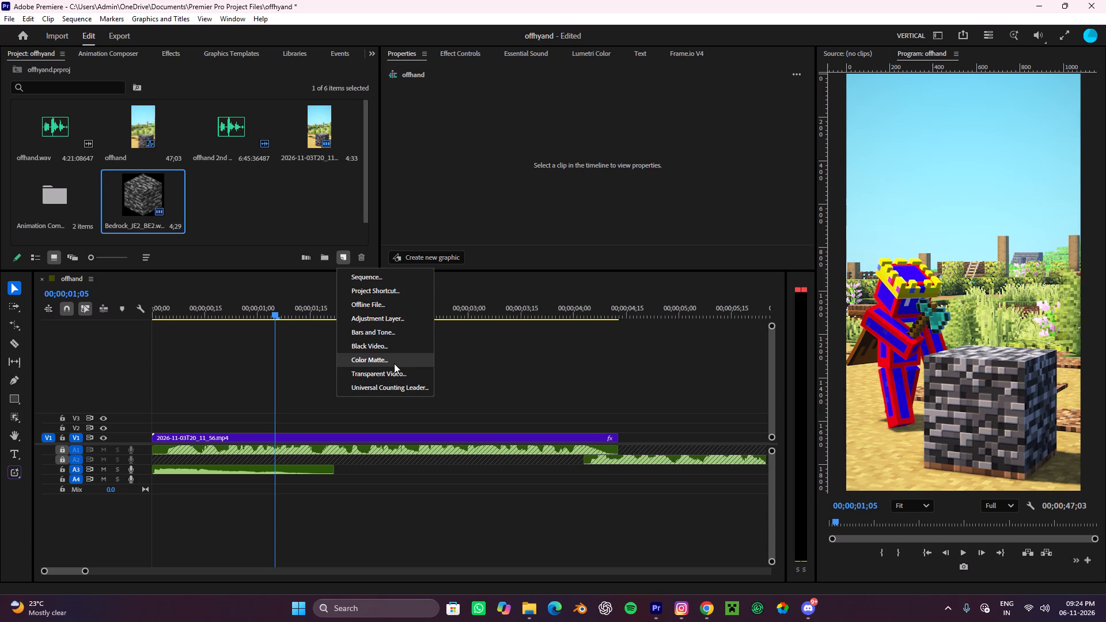
left_click(393, 366)
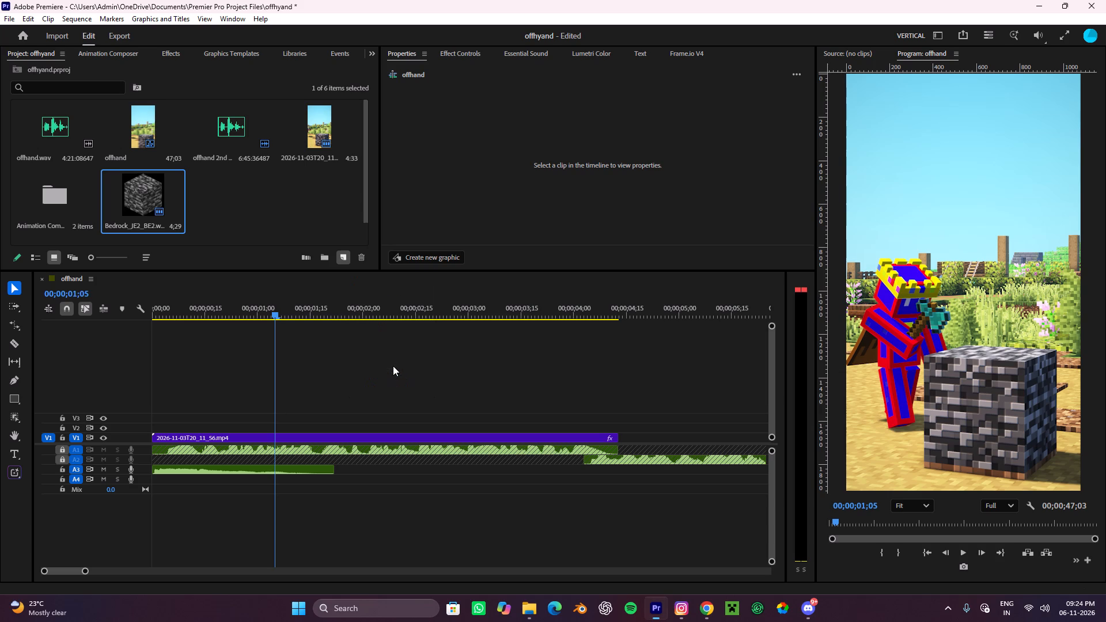
left_click(581, 351)
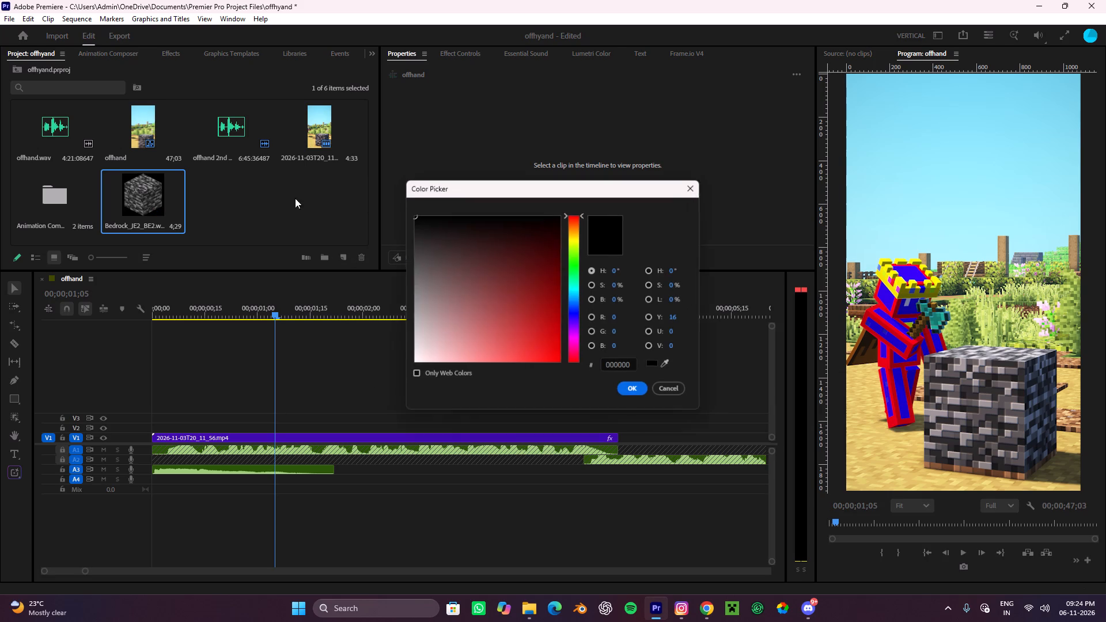
left_click_drag(503, 306, 297, 426)
left_click(646, 389)
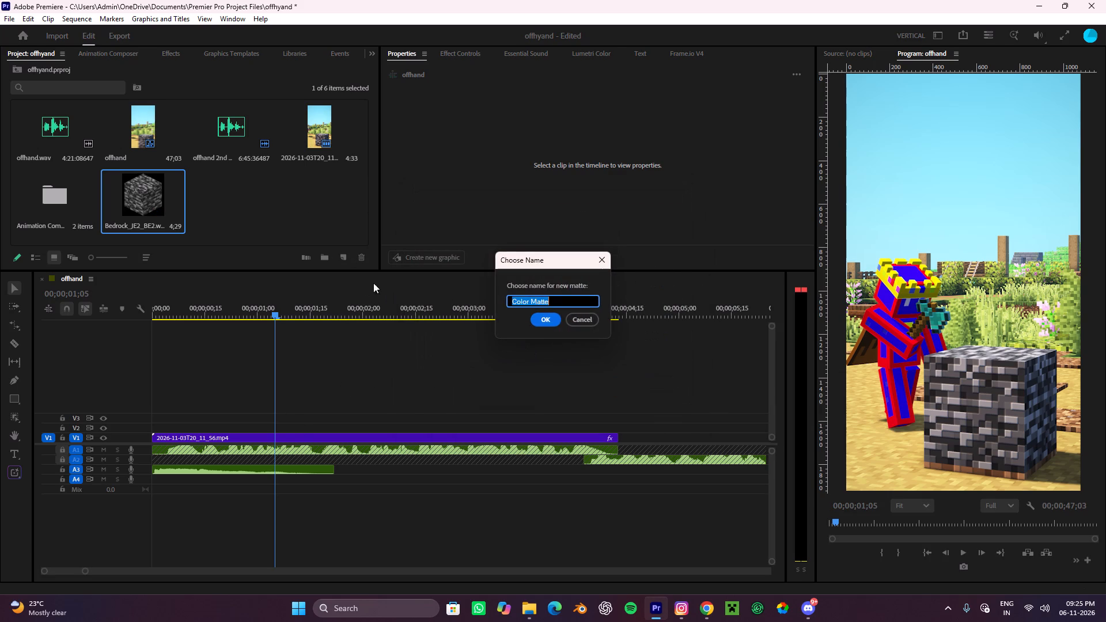
left_click(549, 320)
Place the white matte on V3 from about 00;00;01;00, split it at about 00;00;02;04, and remove the remainder.
left_click_drag(244, 197, 250, 412)
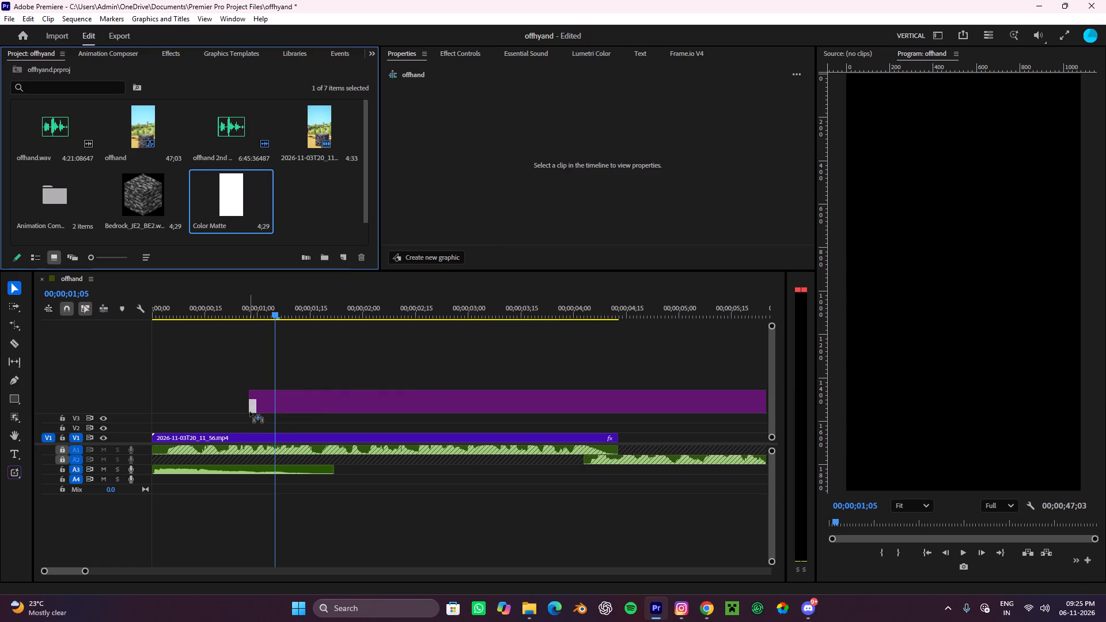
left_click_drag(250, 412, 256, 414)
key("c")
left_click(386, 410)
left_click(379, 418)
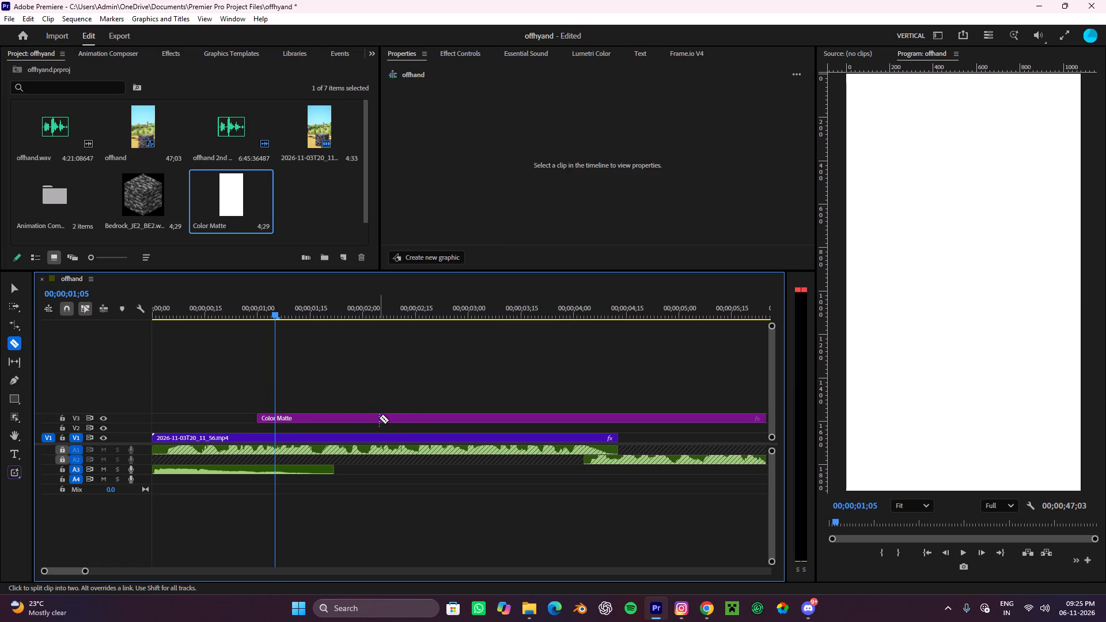
key("v")
key("b")
left_click(397, 415)
key("ctrl+x")
key("v")
Choose the Pen Mask Tool and lower the opacity of the white matte on V3 to 1%.
left_click(340, 417)
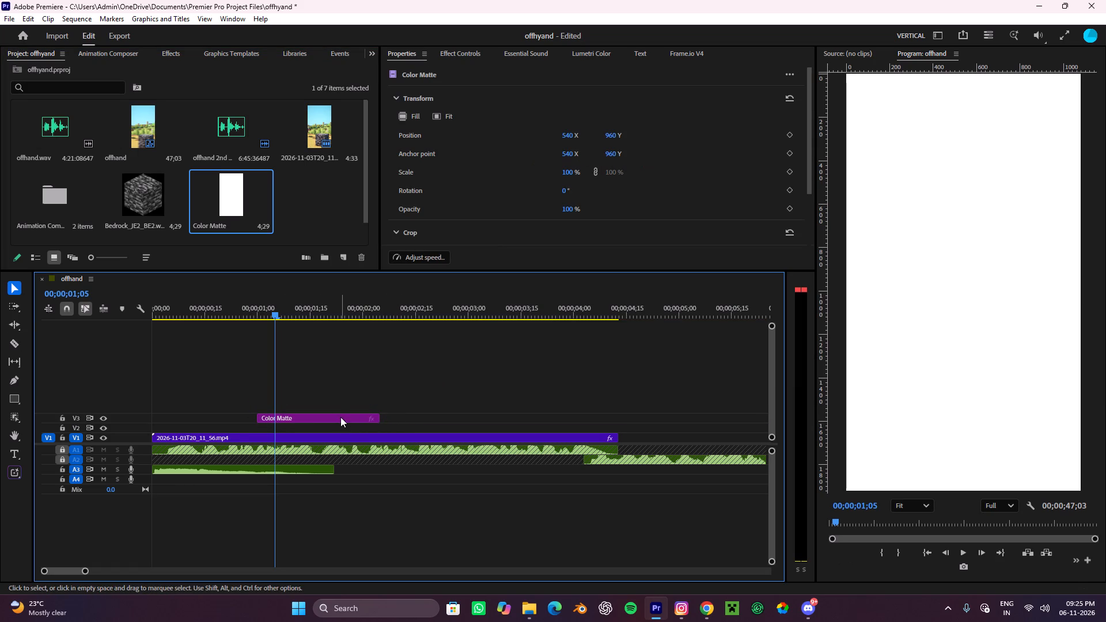
left_click(464, 55)
scroll(469, 162, "down", 16)
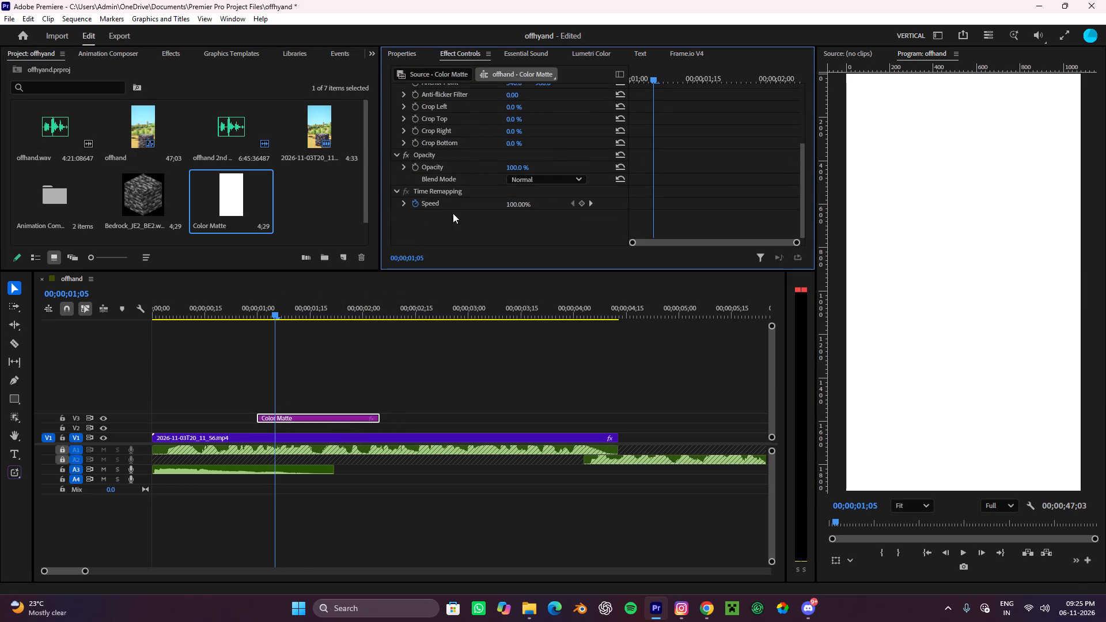
scroll(446, 191, "up", 10)
scroll(435, 181, "down", 9)
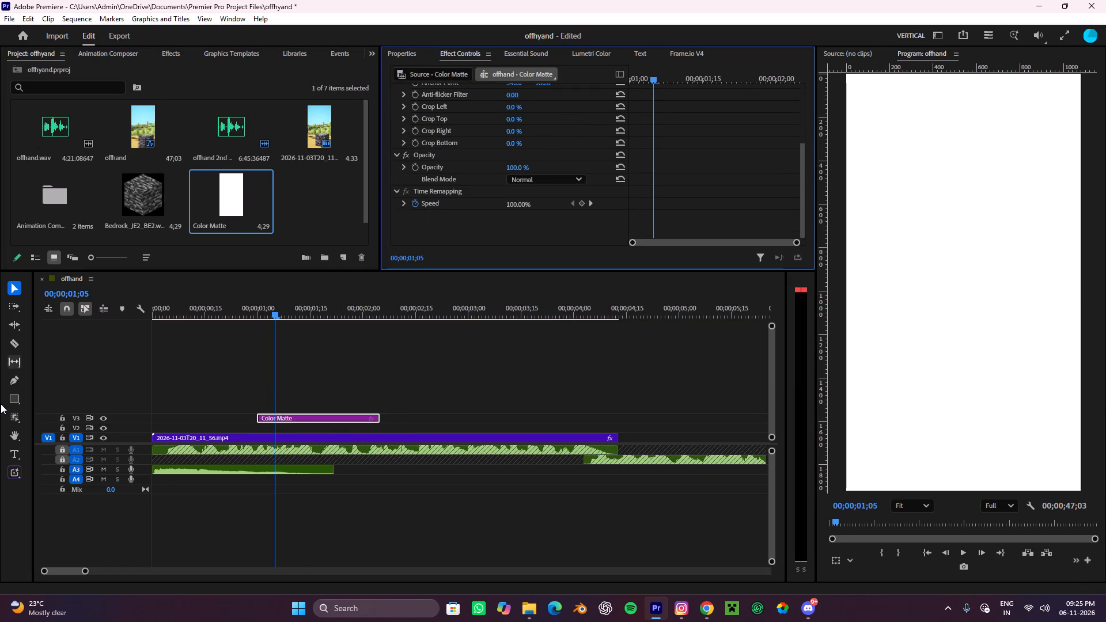
left_click(10, 409)
left_click(10, 419)
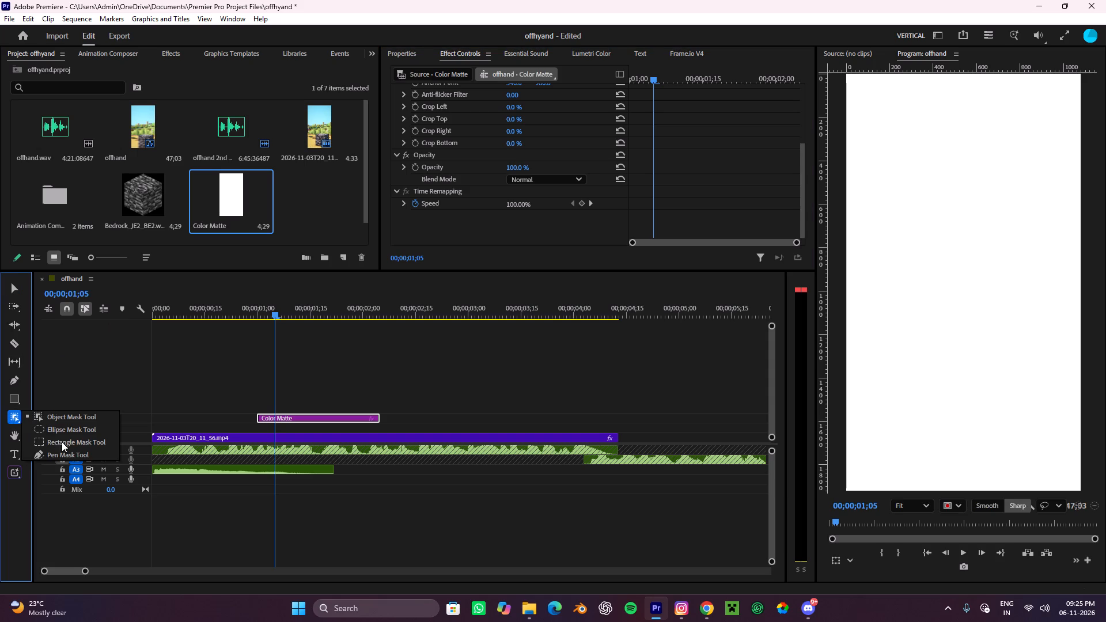
left_click(71, 449)
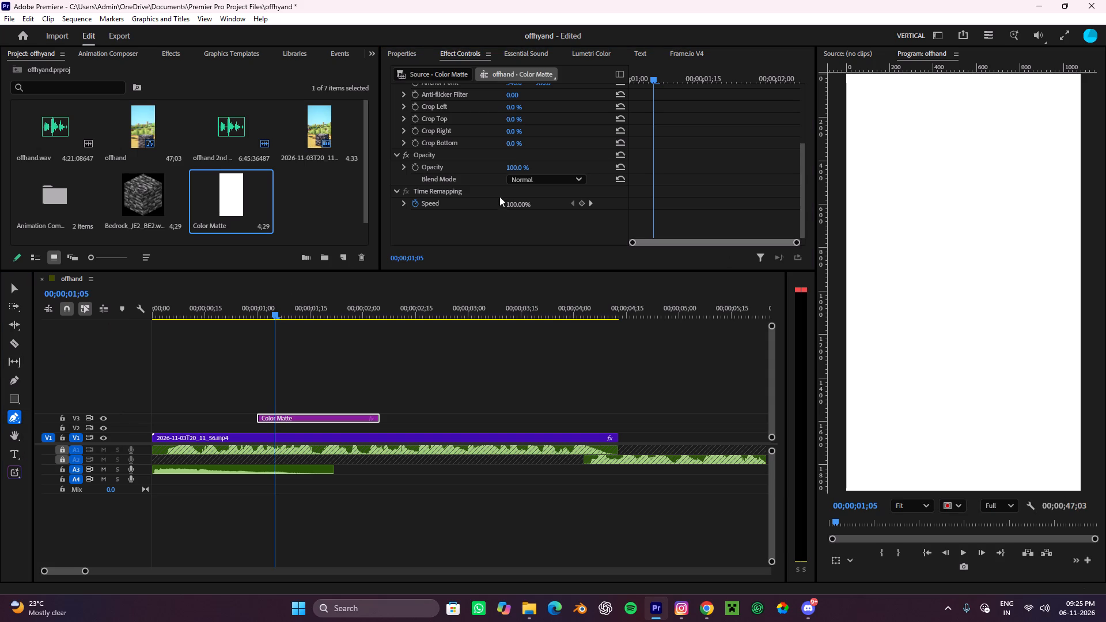
left_click_drag(516, 167, 496, 162)
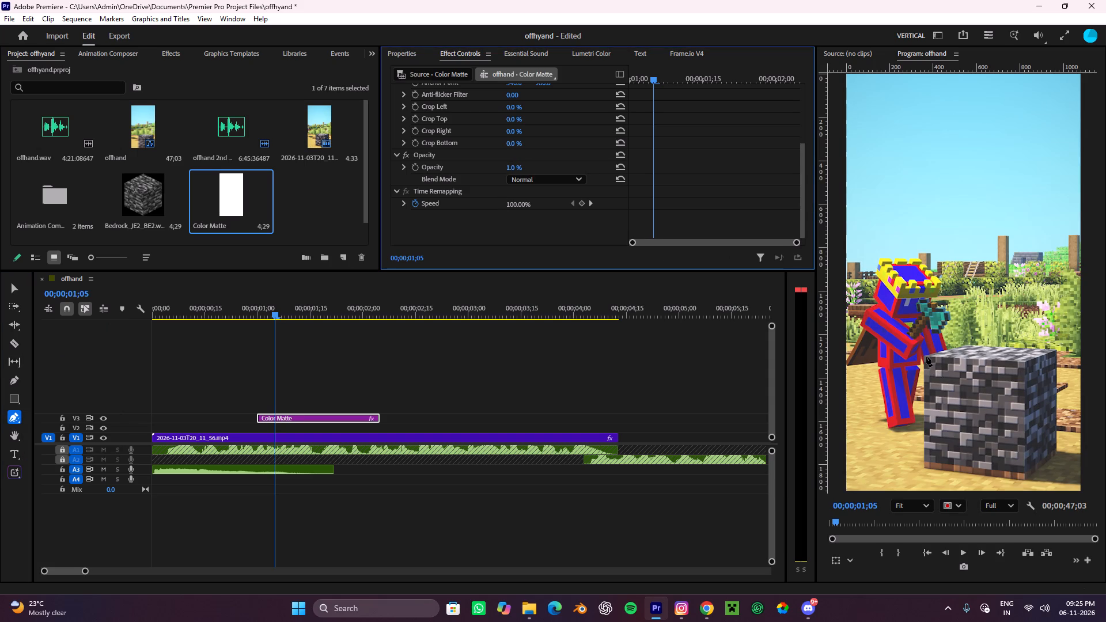
Draw a closed six-point pen mask around the bedrock block's outline on the white matte.
left_click(924, 357)
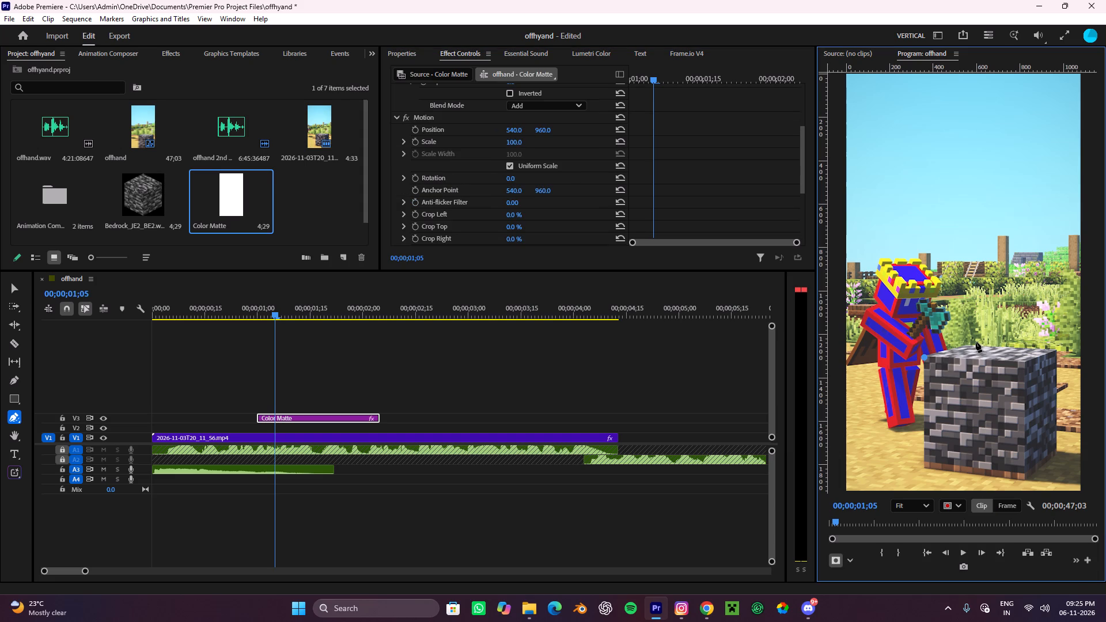
left_click(968, 344)
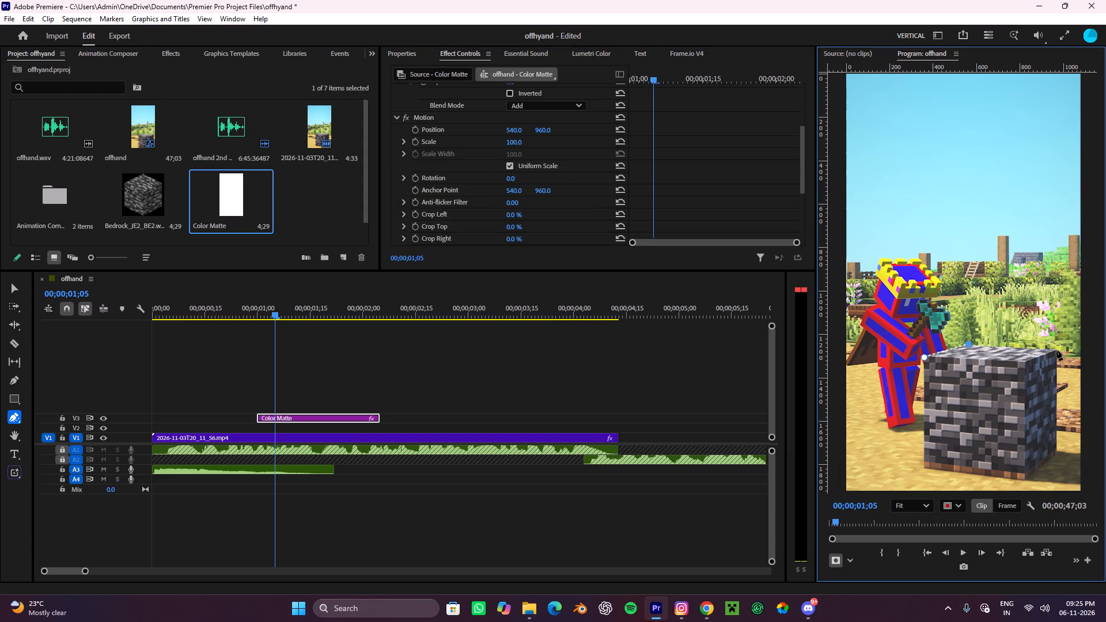
left_click(1056, 350)
left_click(1056, 451)
left_click(1027, 477)
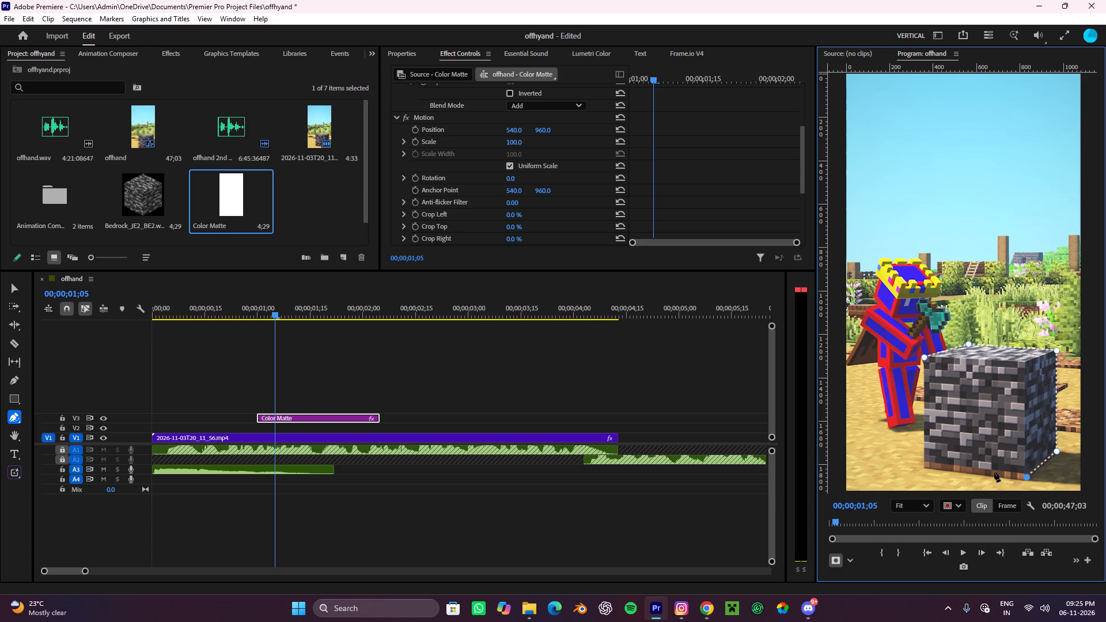
left_click(925, 465)
left_click(925, 359)
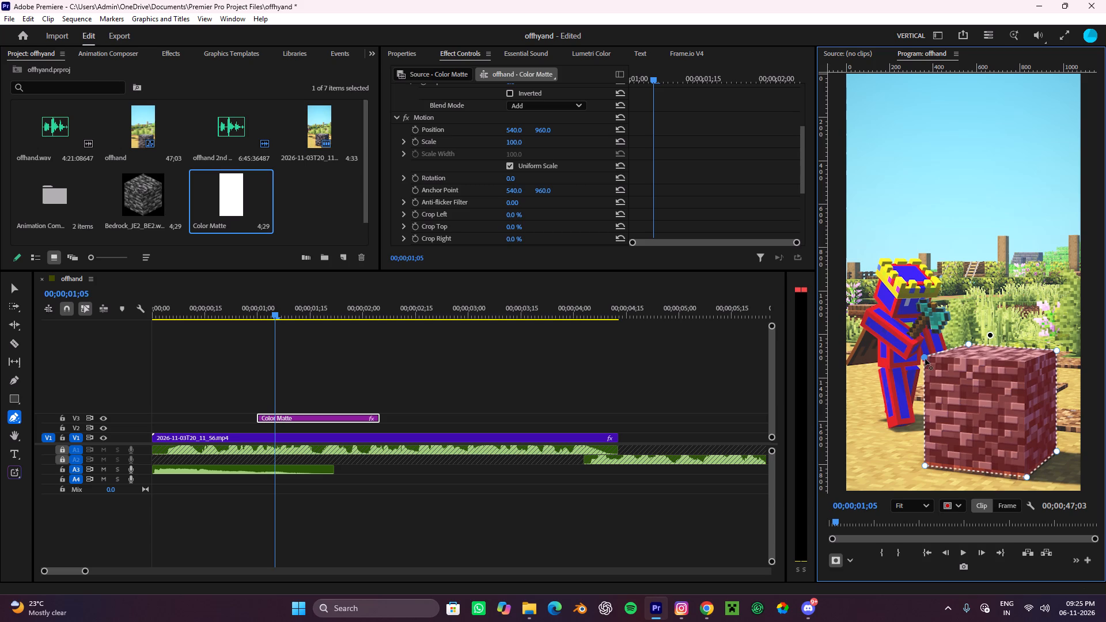
left_click(925, 359)
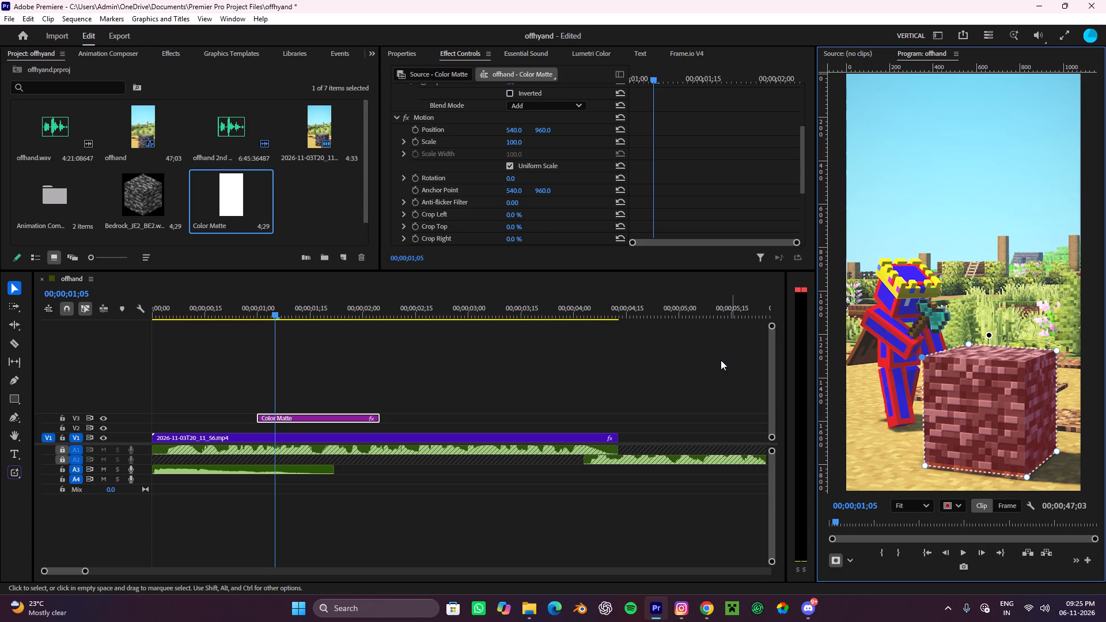
Track the pen mask both backward and forward across the whole white matte clip.
scroll(559, 237, "down", 9)
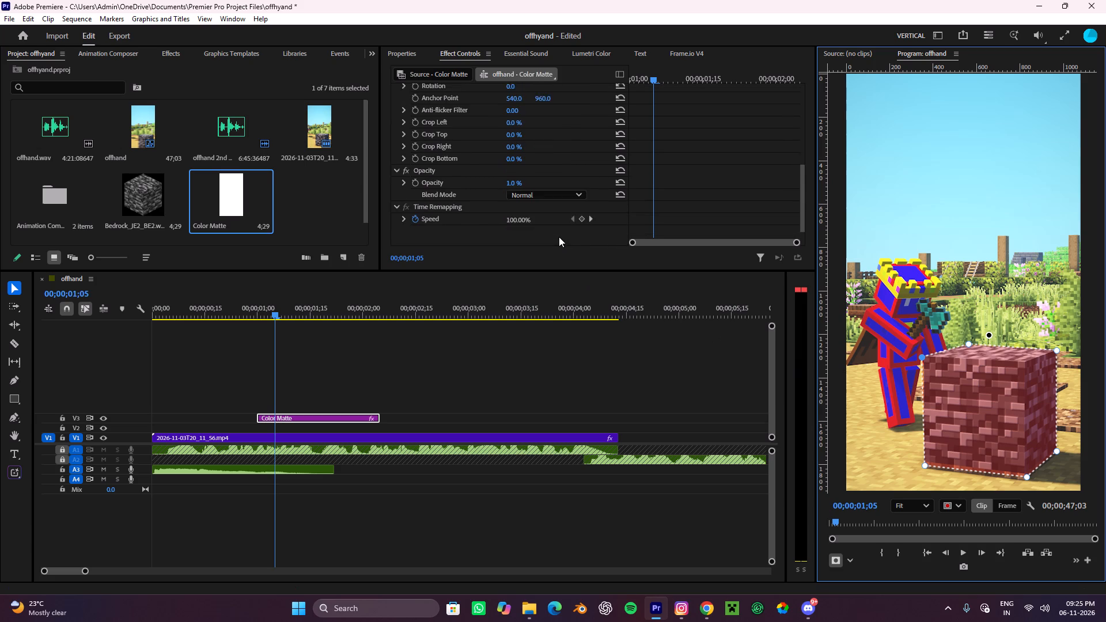
scroll(559, 237, "down", 4)
scroll(435, 176, "up", 10)
scroll(435, 166, "up", 11)
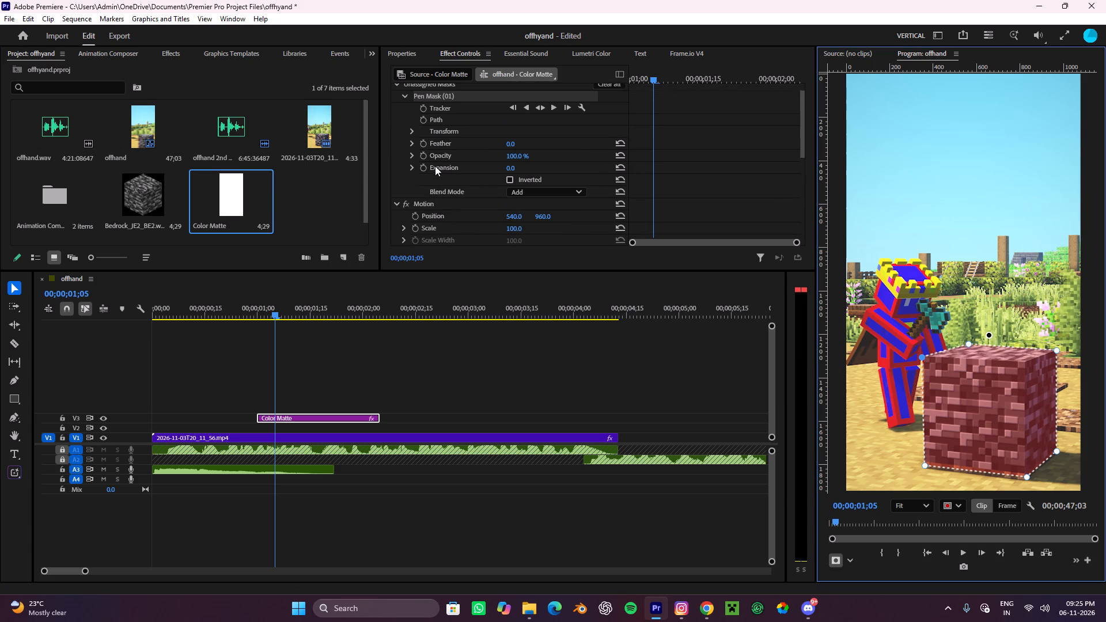
left_click(541, 122)
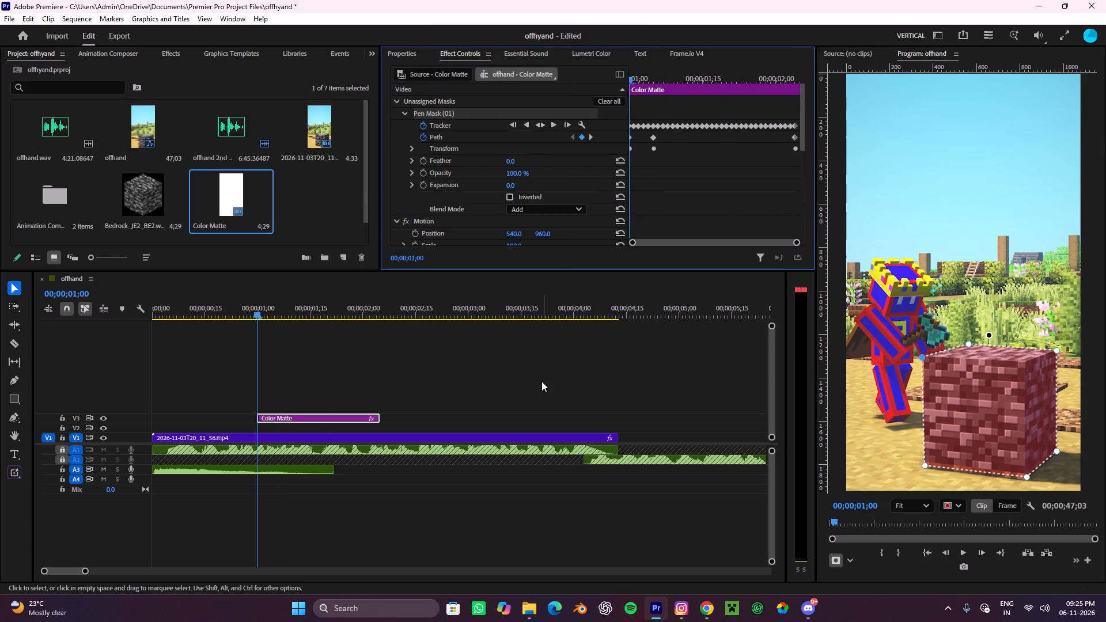
Play back the matte section to check the mask tracking, and park the playhead at 00;00;01;05.
key("v")
key("space")
key("space")
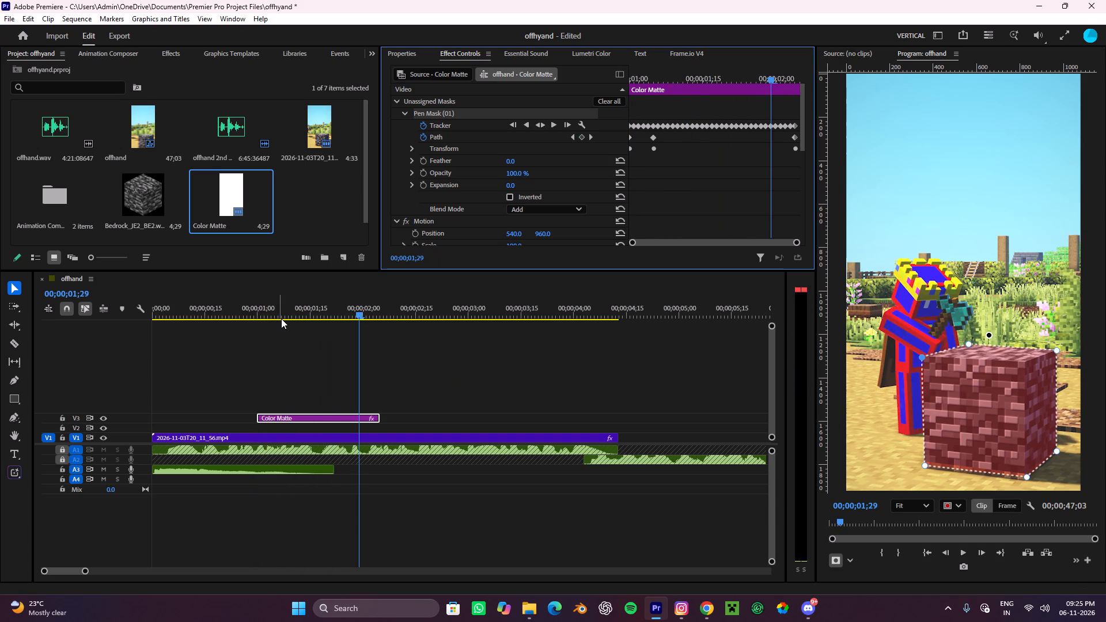
key("space")
key("space")
left_click_drag(400, 310, 223, 355)
left_click(423, 377)
key("space")
key("space")
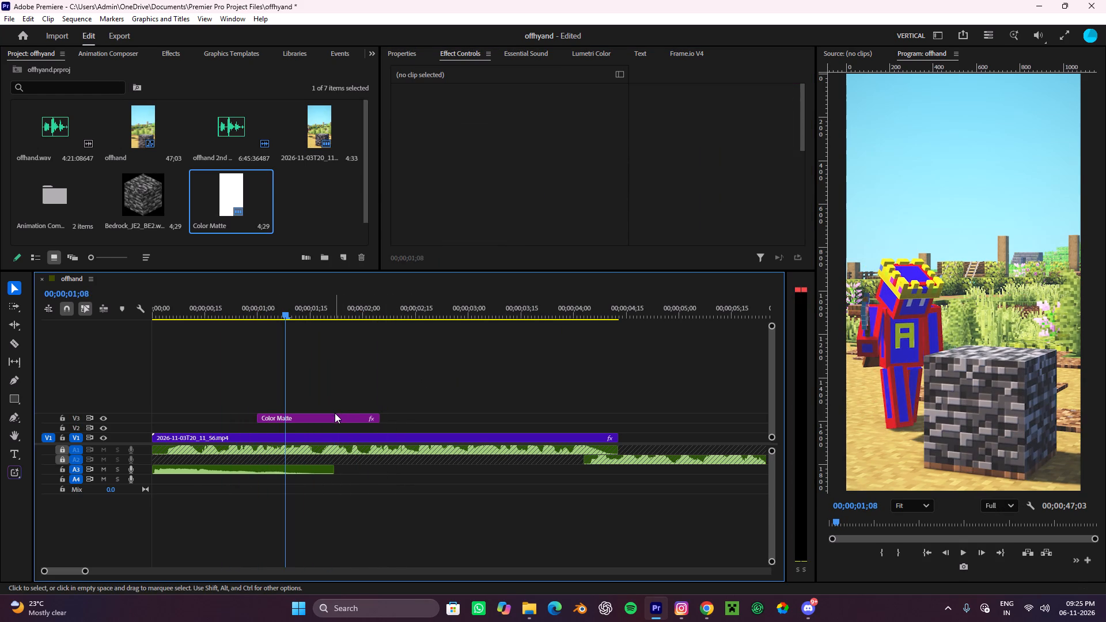
left_click_drag(284, 299, 277, 325)
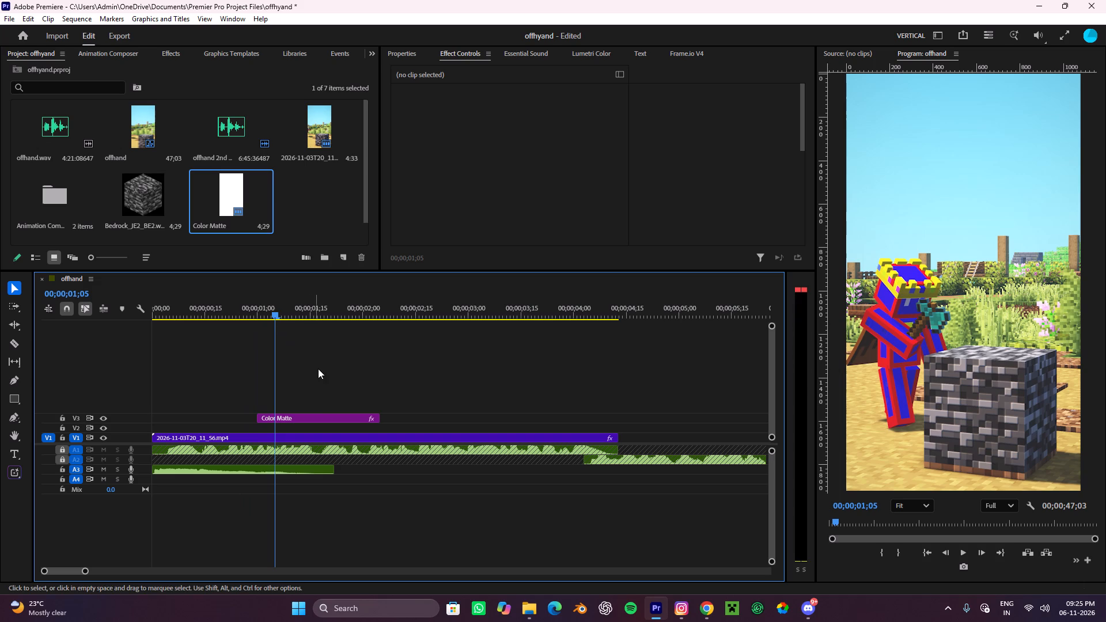
Raise the opacity of the white matte on V3 to 100%.
left_click(304, 418)
scroll(469, 180, "down", 15)
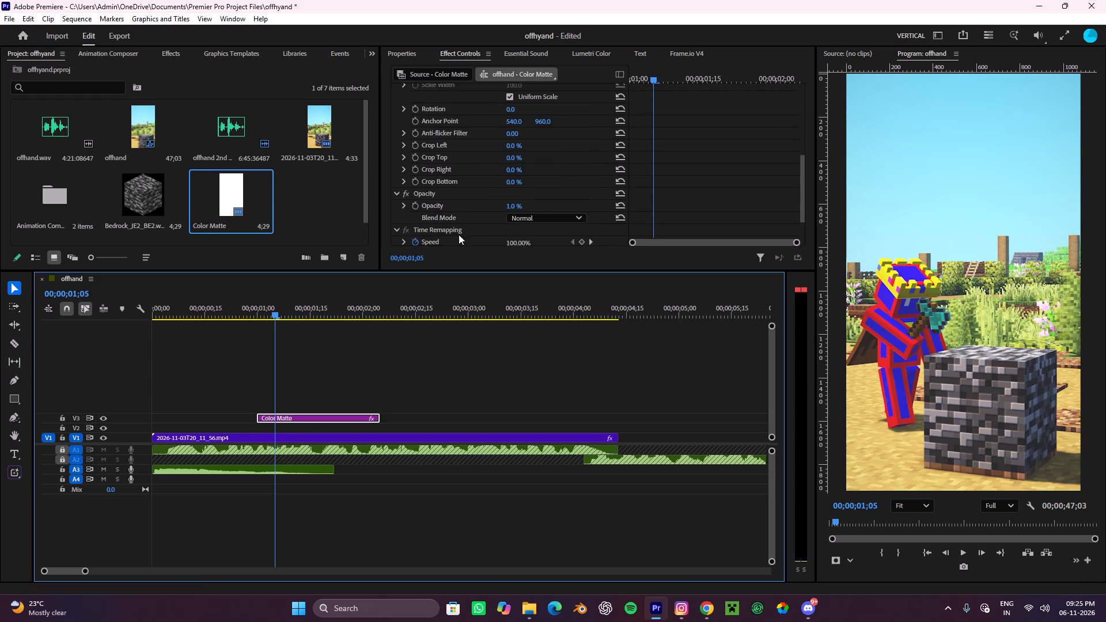
scroll(459, 227, "down", 4)
left_click_drag(516, 169, 1092, 172)
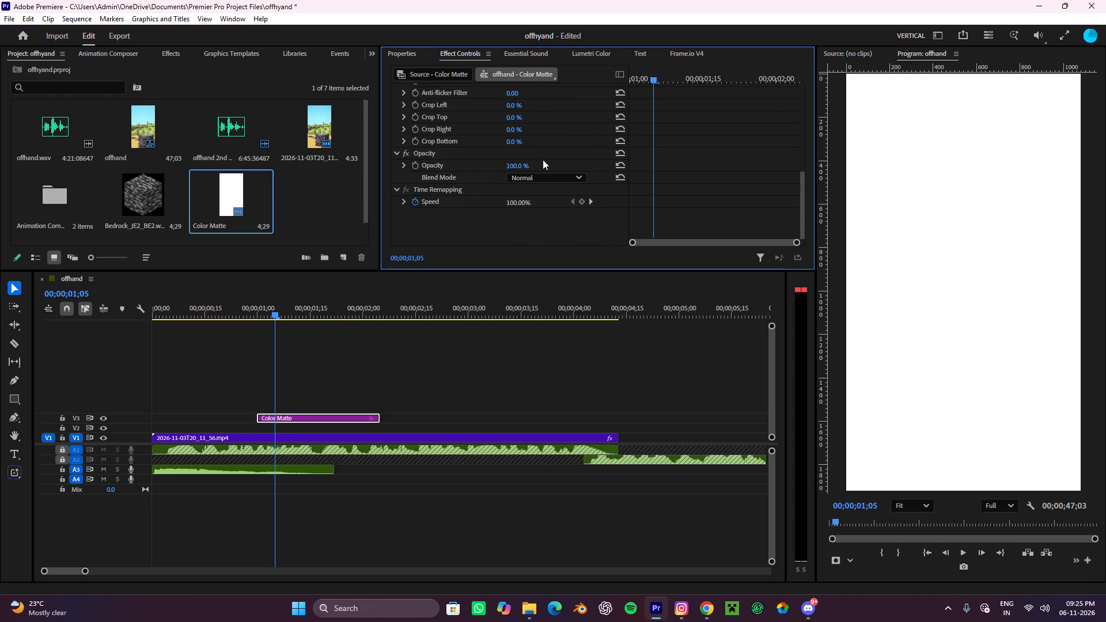
left_click_drag(521, 166, 641, 172)
left_click_drag(641, 172, 698, 167)
Convert the unassigned Pen Mask (01) on the white matte into an opacity mask.
scroll(463, 139, "up", 19)
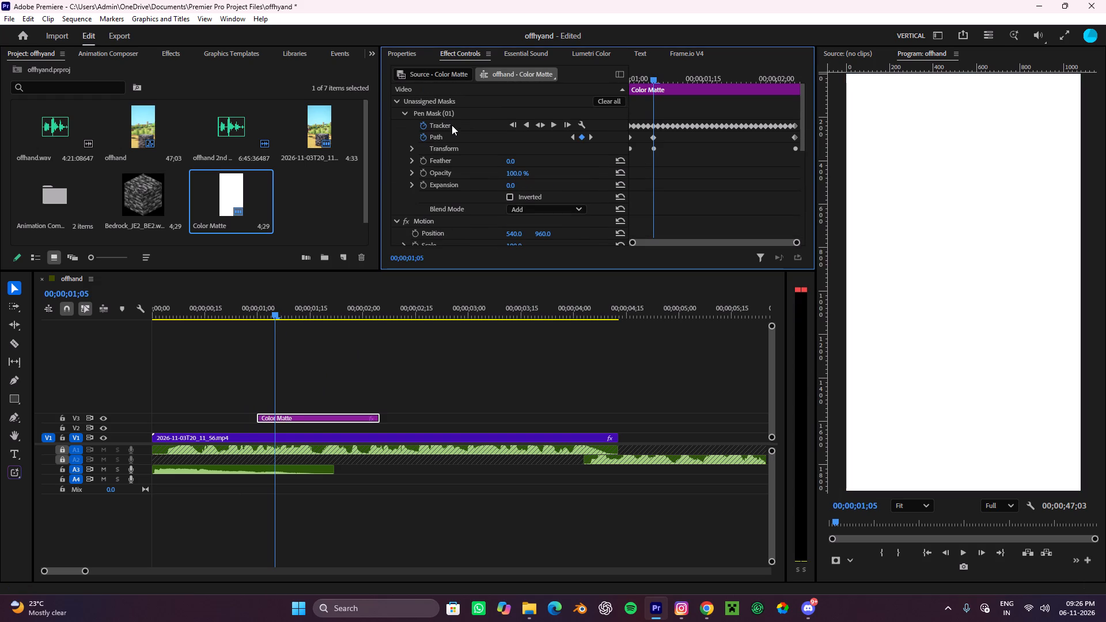
left_click(441, 109)
right_click(441, 109)
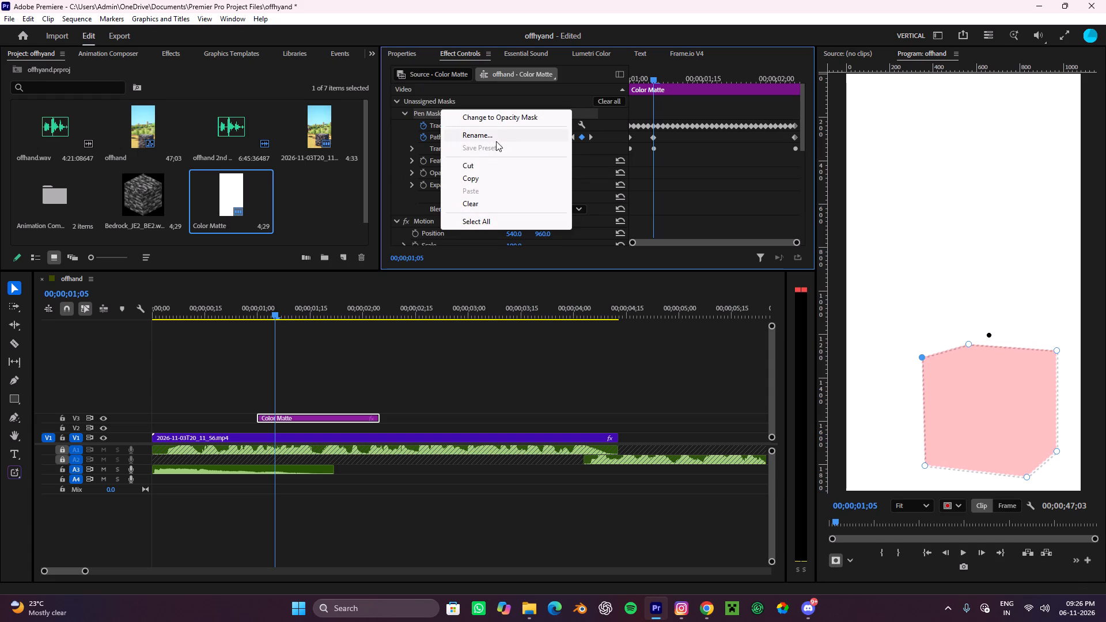
left_click(510, 120)
left_click(517, 377)
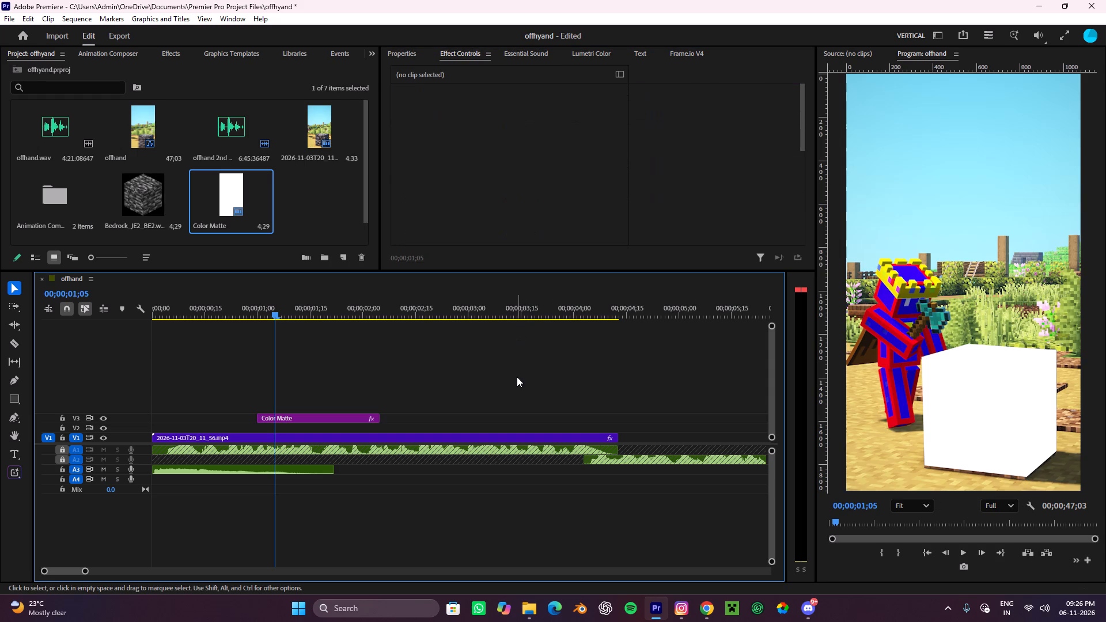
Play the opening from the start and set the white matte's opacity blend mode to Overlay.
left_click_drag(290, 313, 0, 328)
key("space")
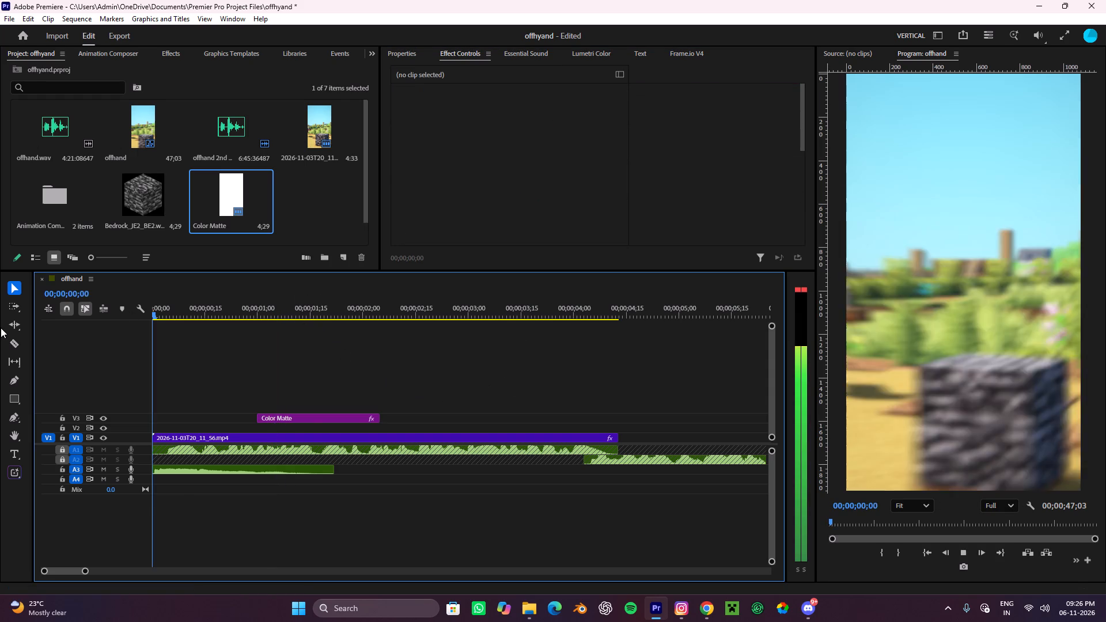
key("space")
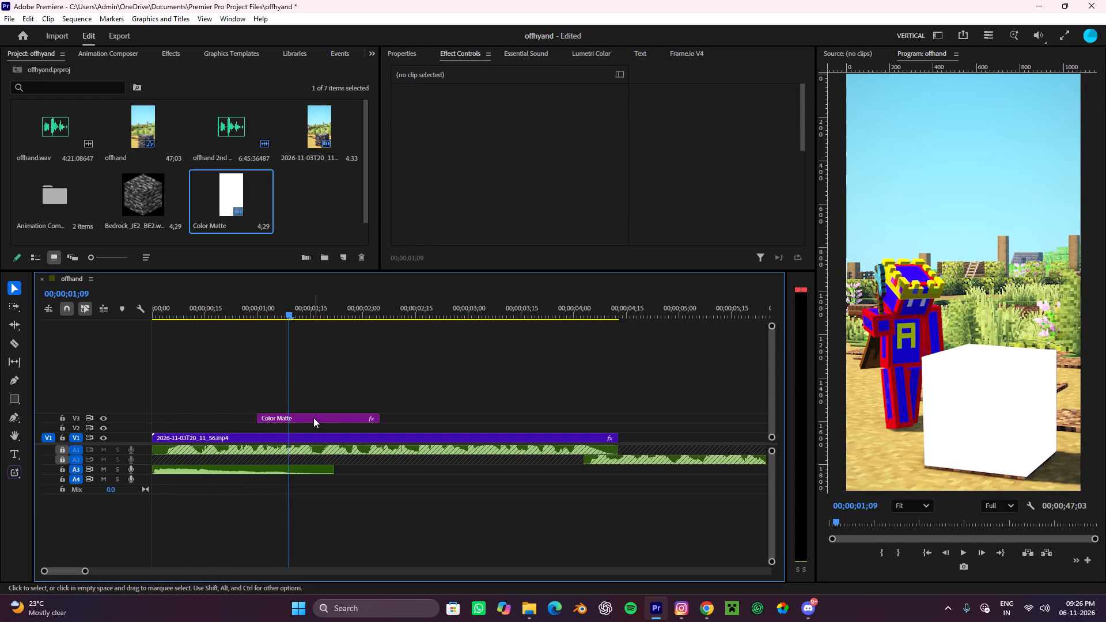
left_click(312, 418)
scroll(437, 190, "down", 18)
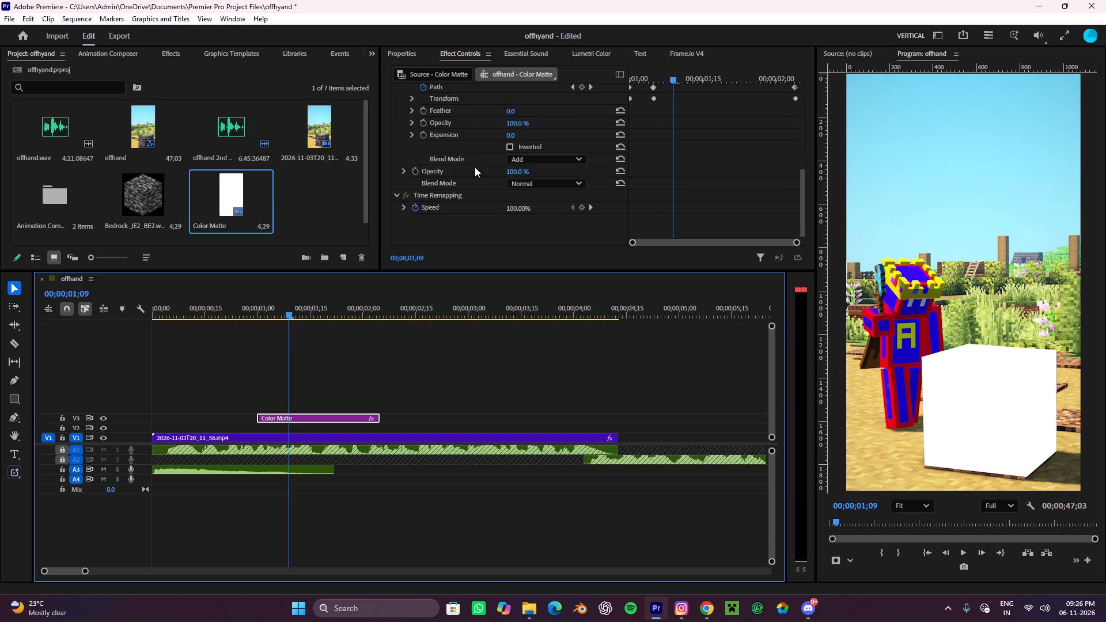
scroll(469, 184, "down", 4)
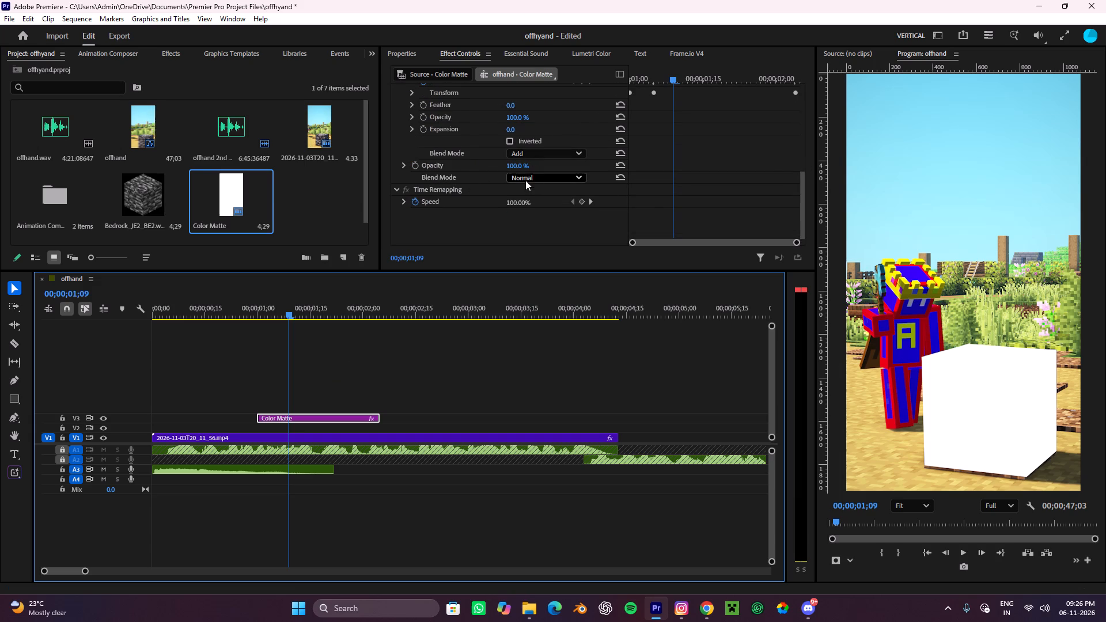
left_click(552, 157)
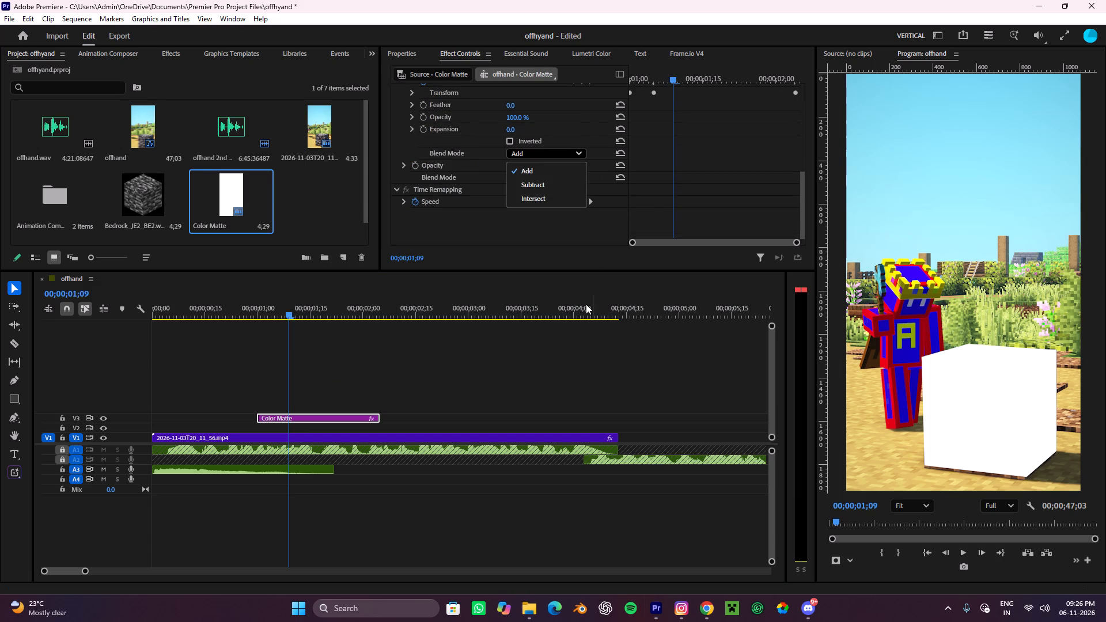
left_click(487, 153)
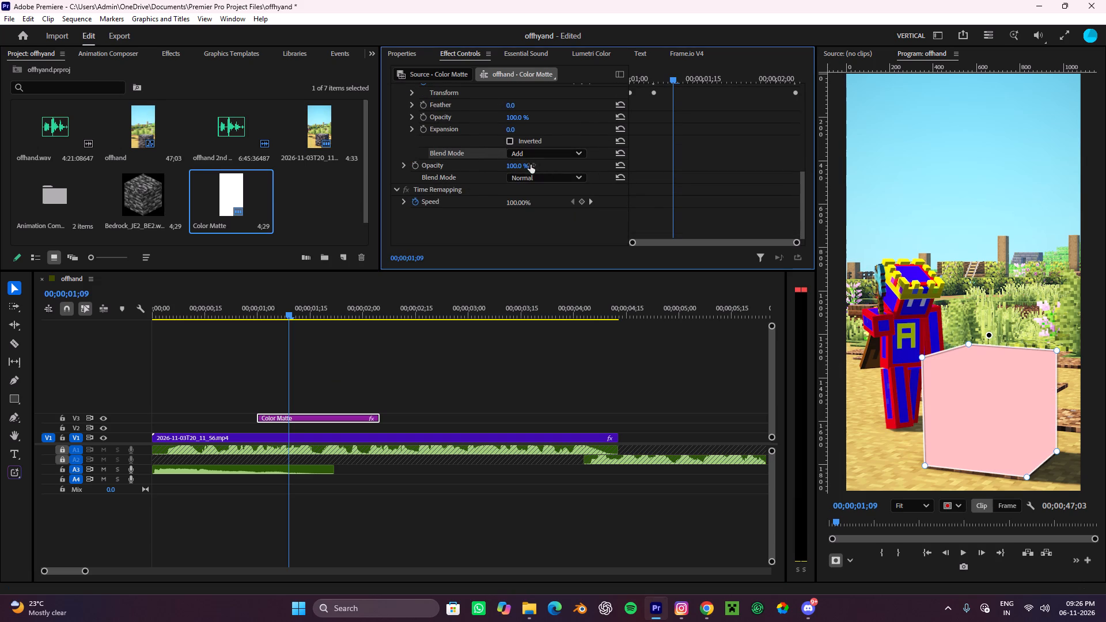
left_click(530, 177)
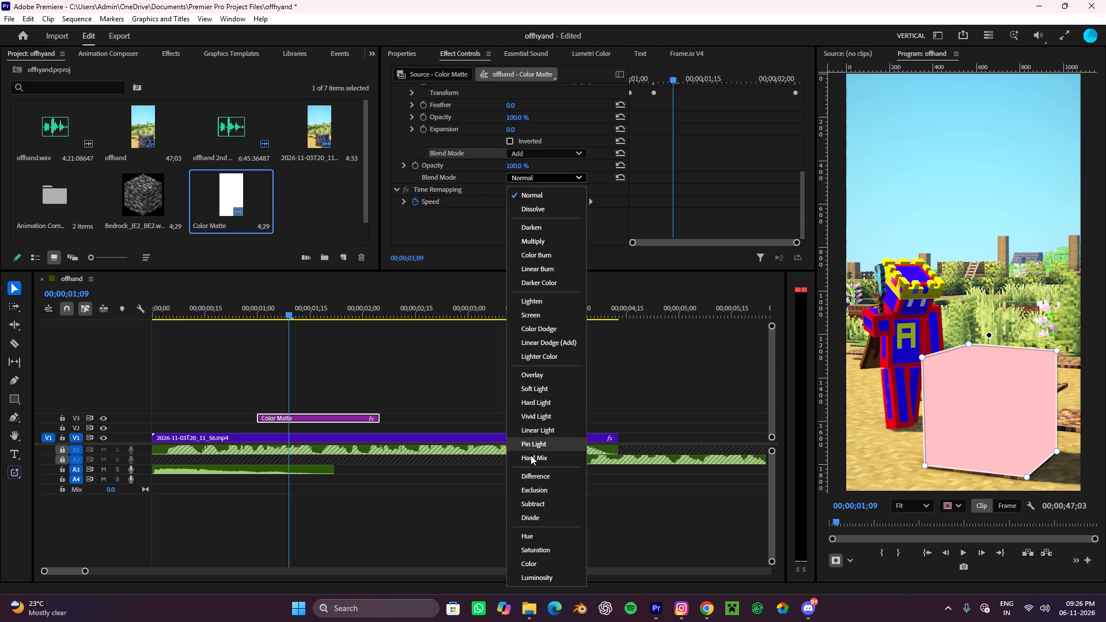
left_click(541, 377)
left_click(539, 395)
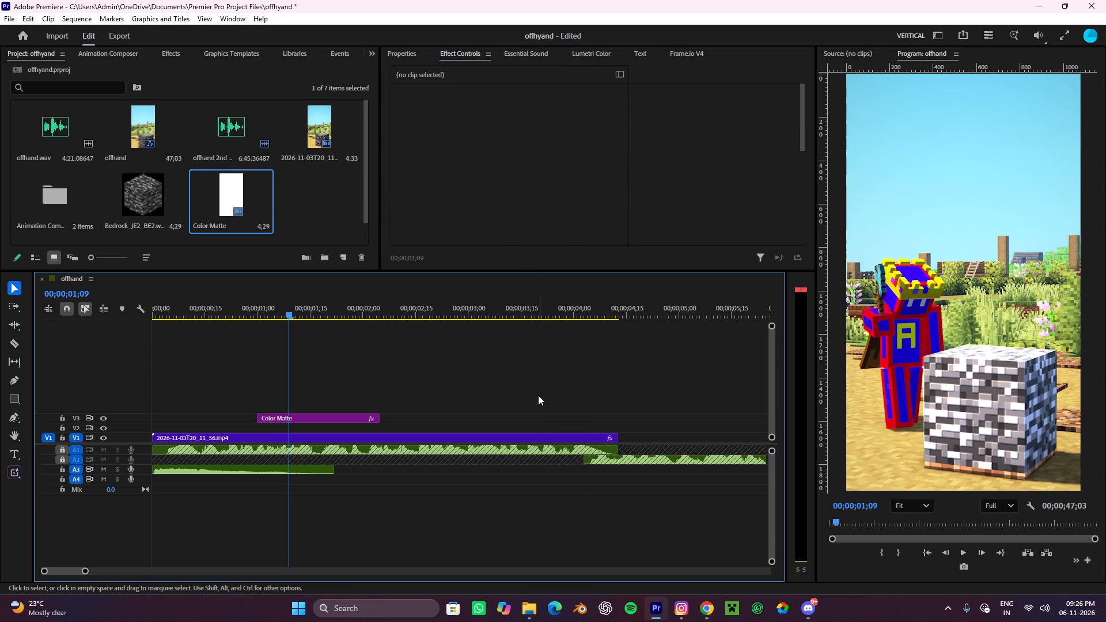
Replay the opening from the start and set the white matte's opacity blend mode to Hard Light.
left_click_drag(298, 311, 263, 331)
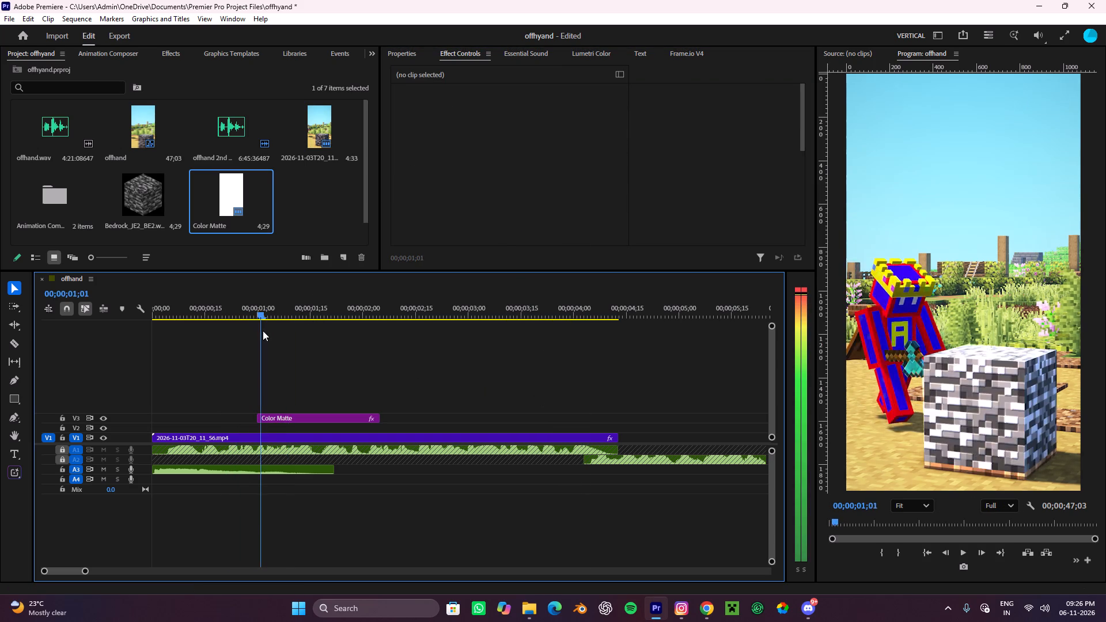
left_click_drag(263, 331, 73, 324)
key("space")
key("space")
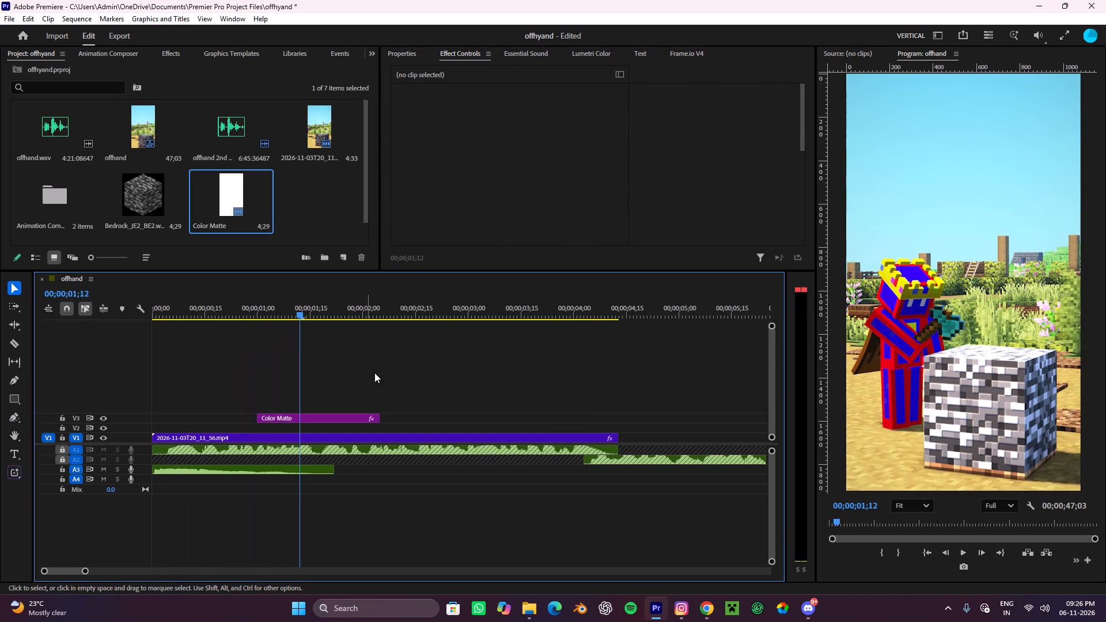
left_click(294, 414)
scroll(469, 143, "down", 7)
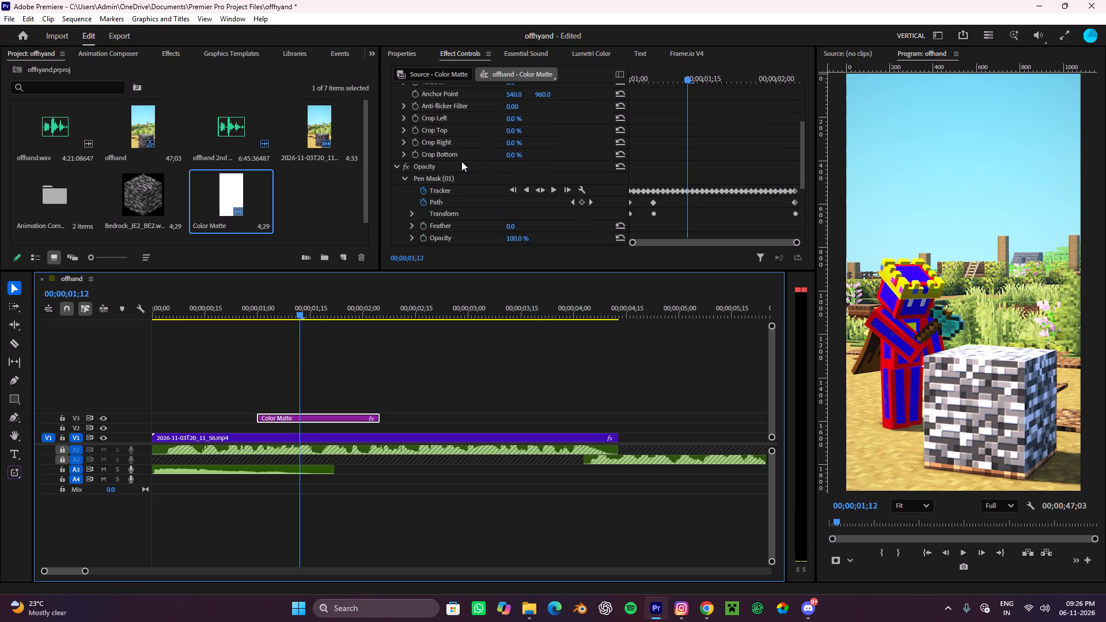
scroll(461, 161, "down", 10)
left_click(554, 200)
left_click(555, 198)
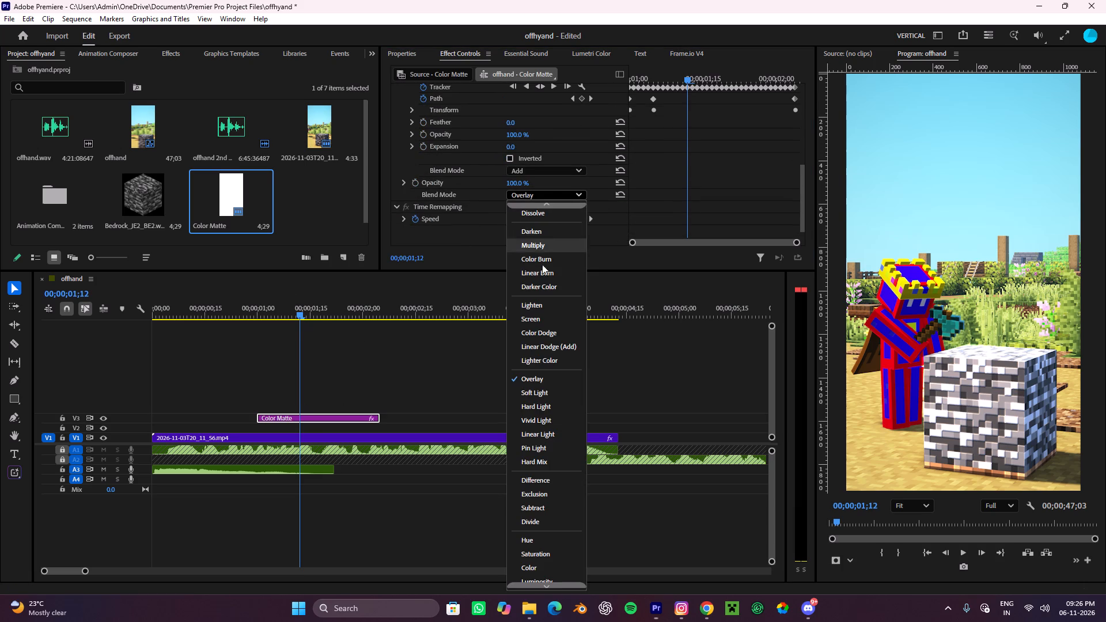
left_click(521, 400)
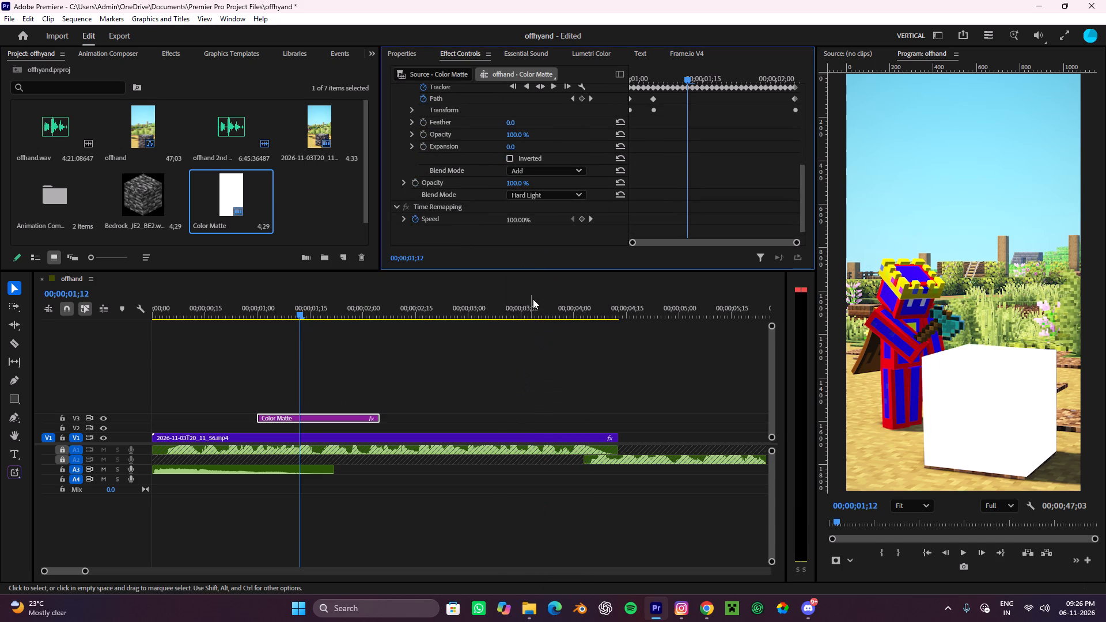
Set the white matte's opacity blend mode to Hard Mix, leaving the mask's own blend mode at Add.
left_click(552, 195)
left_click(559, 172)
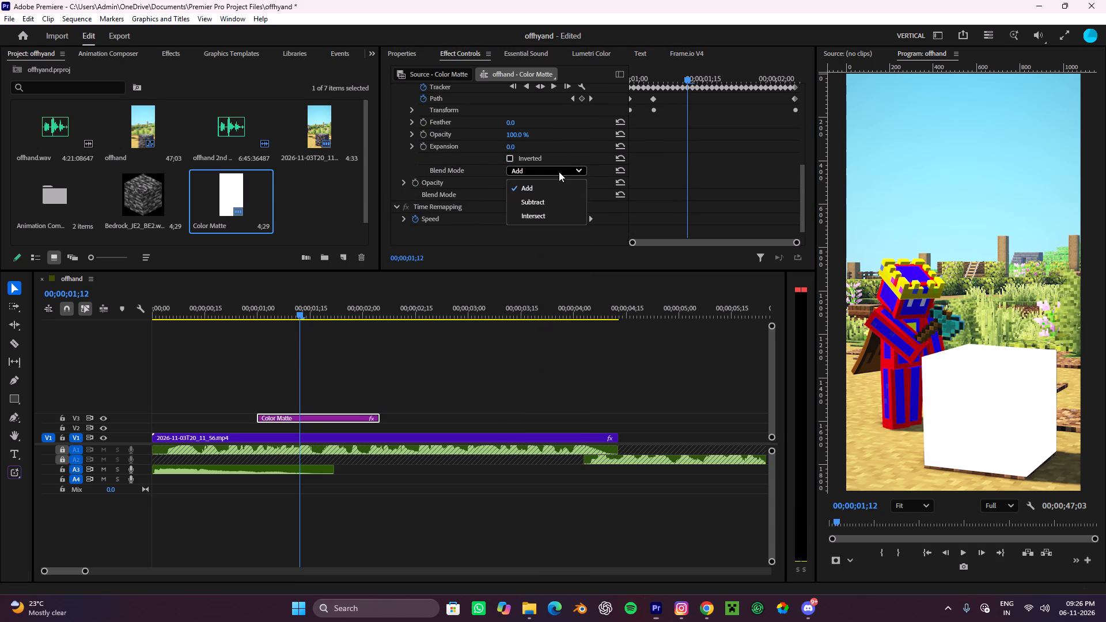
left_click(581, 146)
double_click(551, 200)
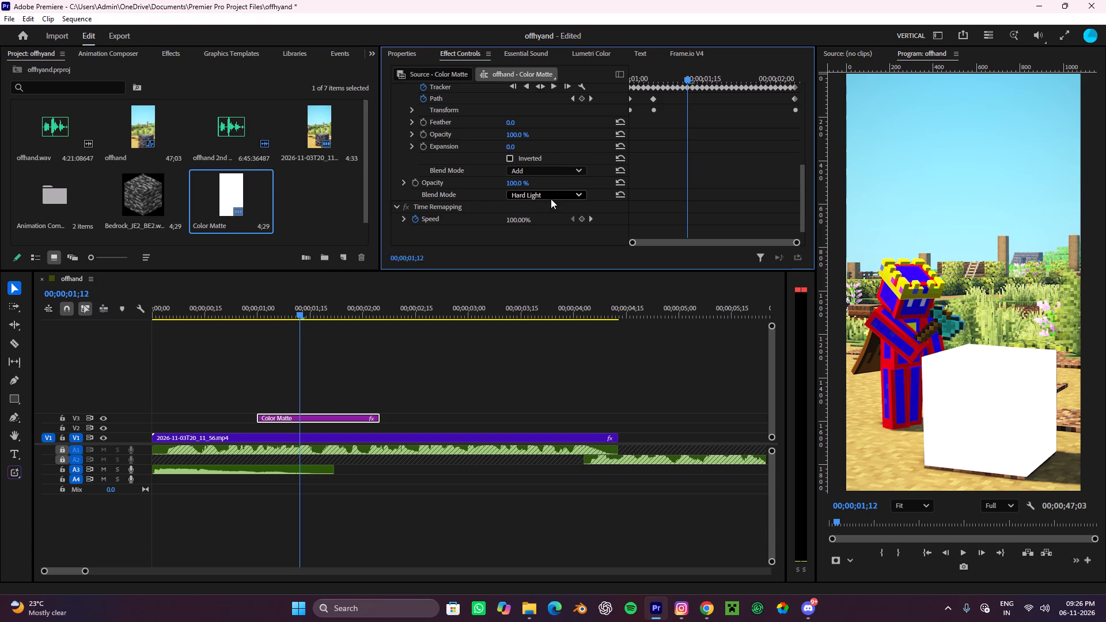
left_click(532, 459)
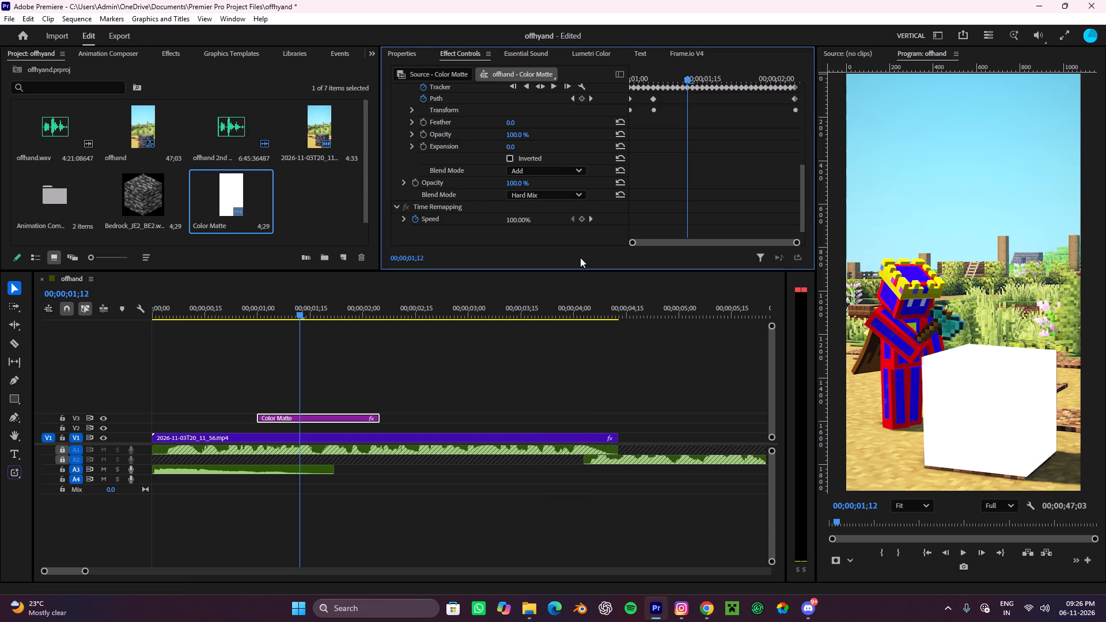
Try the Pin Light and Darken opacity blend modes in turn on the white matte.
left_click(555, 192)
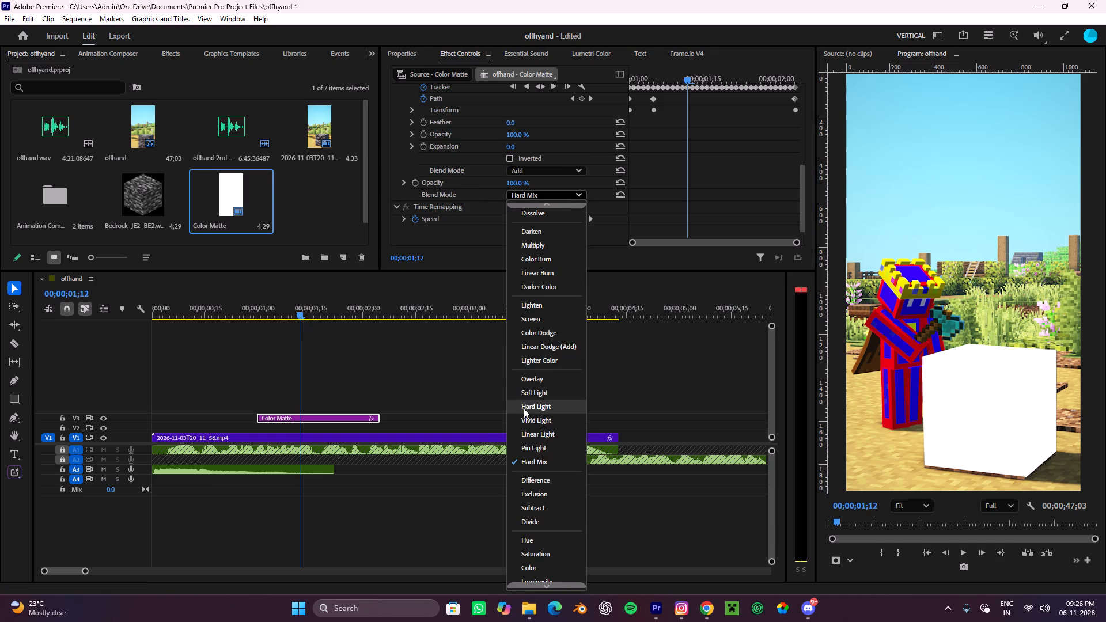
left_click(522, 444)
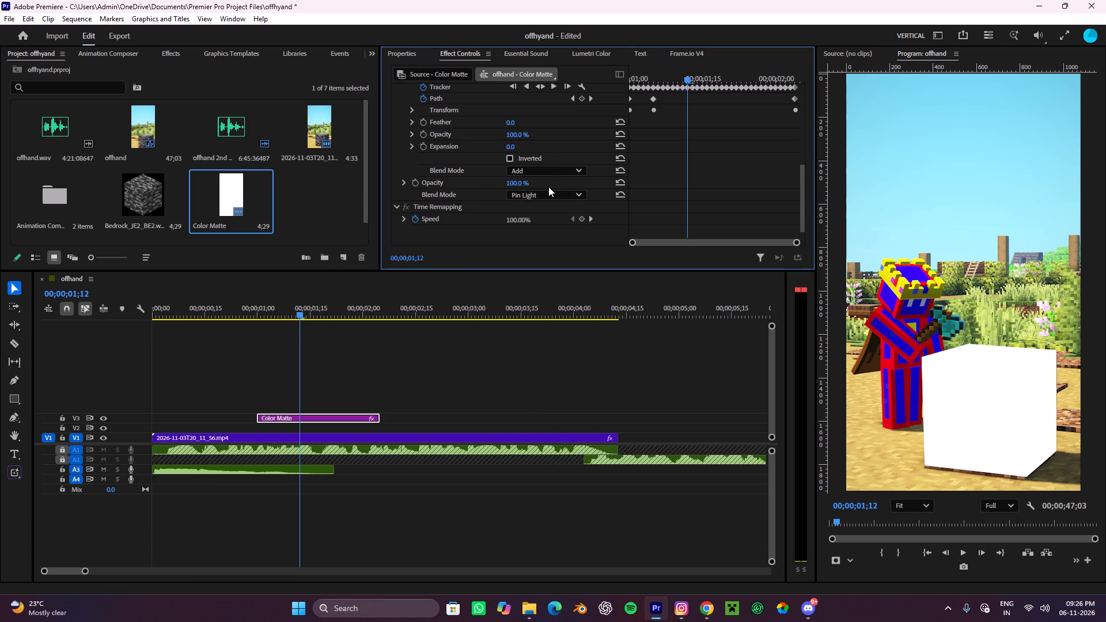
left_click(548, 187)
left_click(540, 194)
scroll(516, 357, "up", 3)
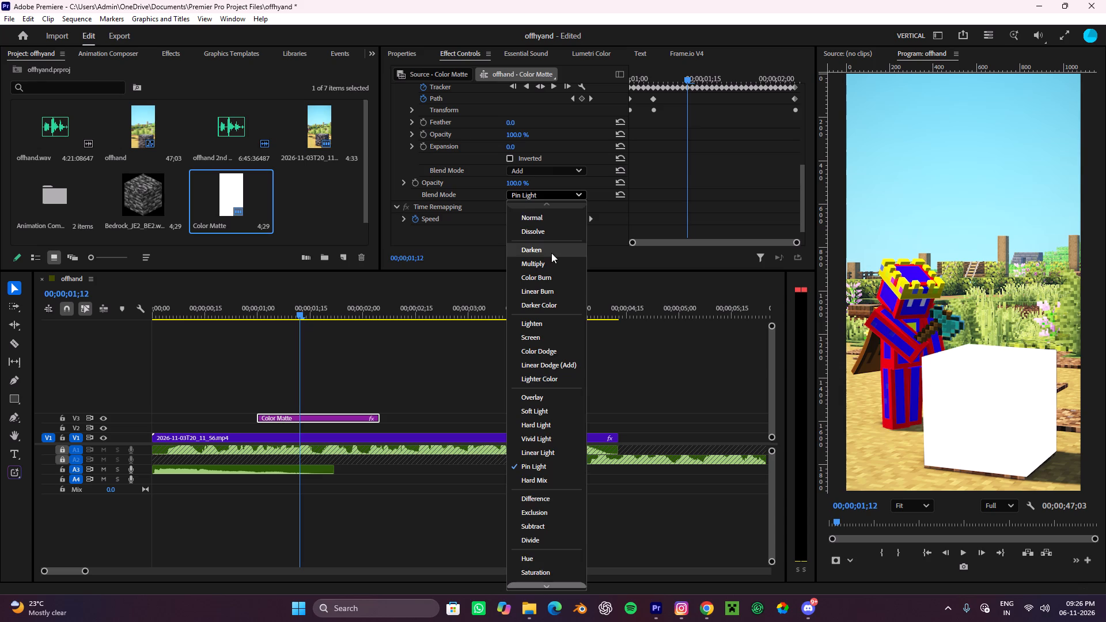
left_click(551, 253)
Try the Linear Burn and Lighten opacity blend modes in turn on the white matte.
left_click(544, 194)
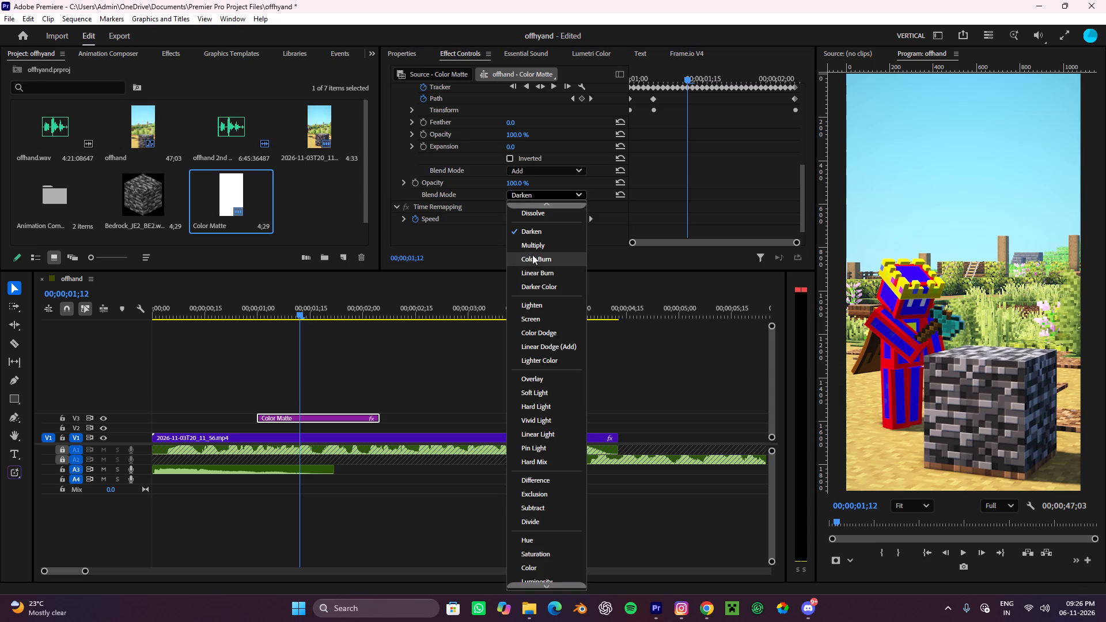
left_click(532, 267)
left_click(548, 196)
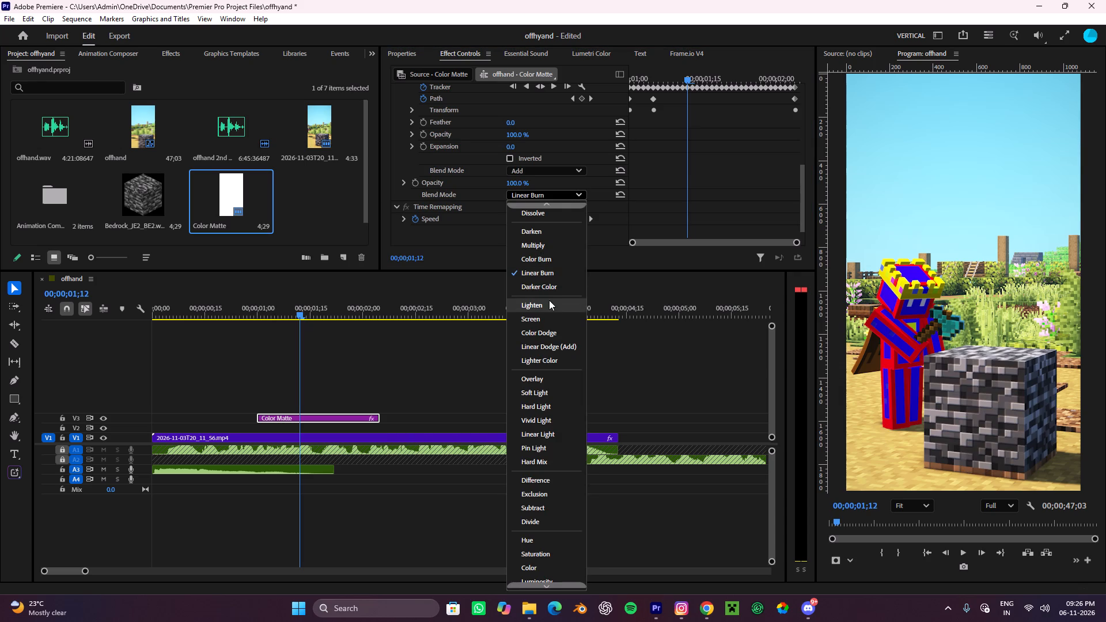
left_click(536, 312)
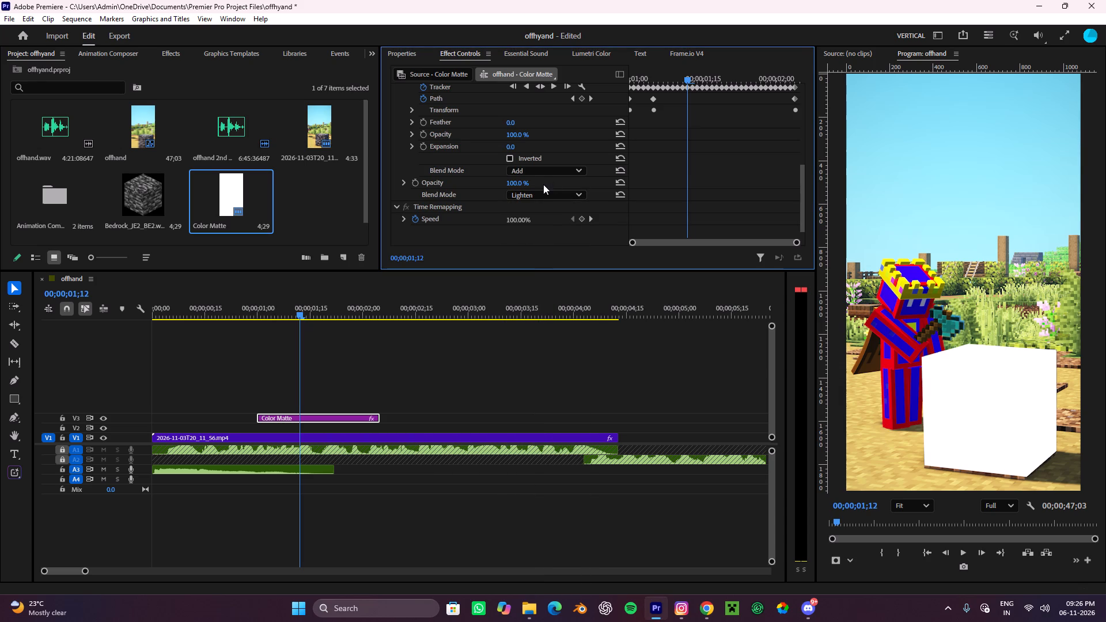
Set the white matte's opacity blend mode to Lighter Color and deselect the clip.
left_click(536, 195)
left_click(535, 362)
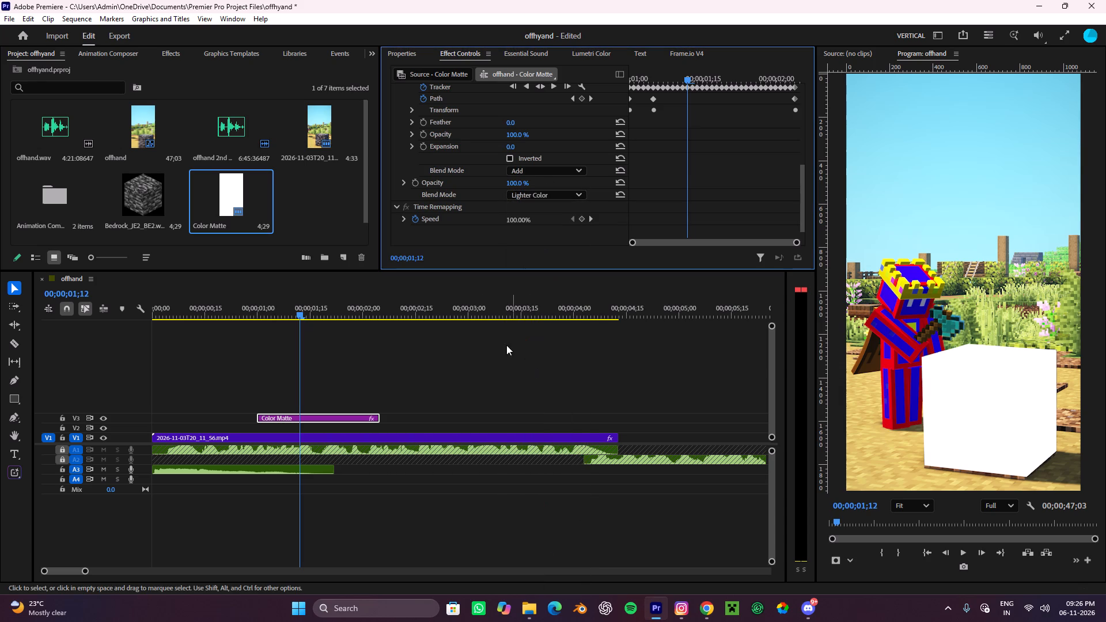
left_click(359, 361)
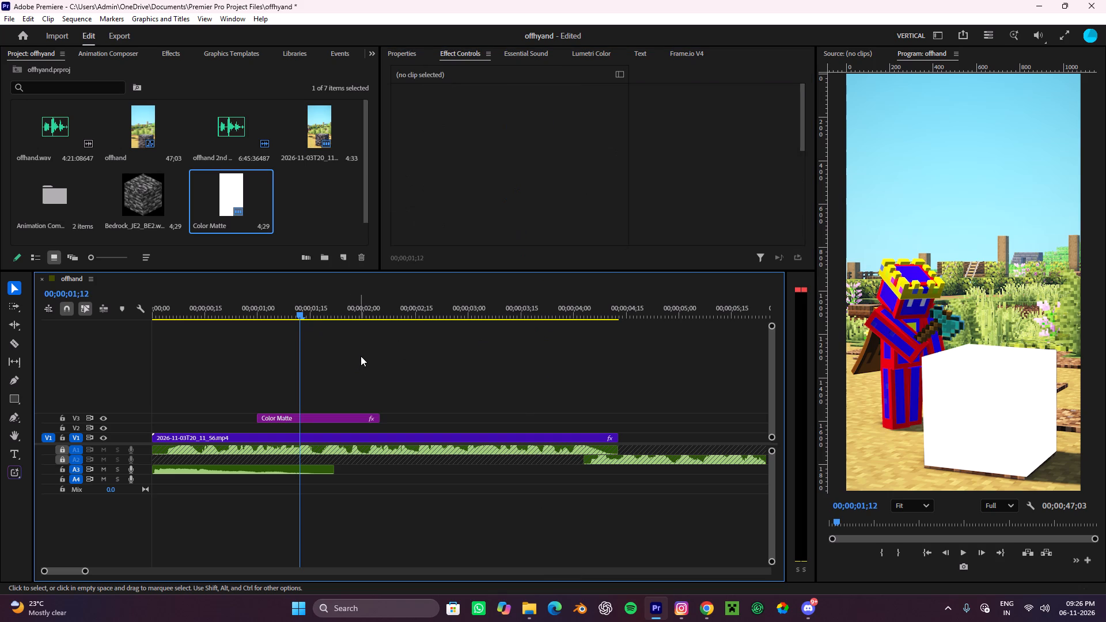
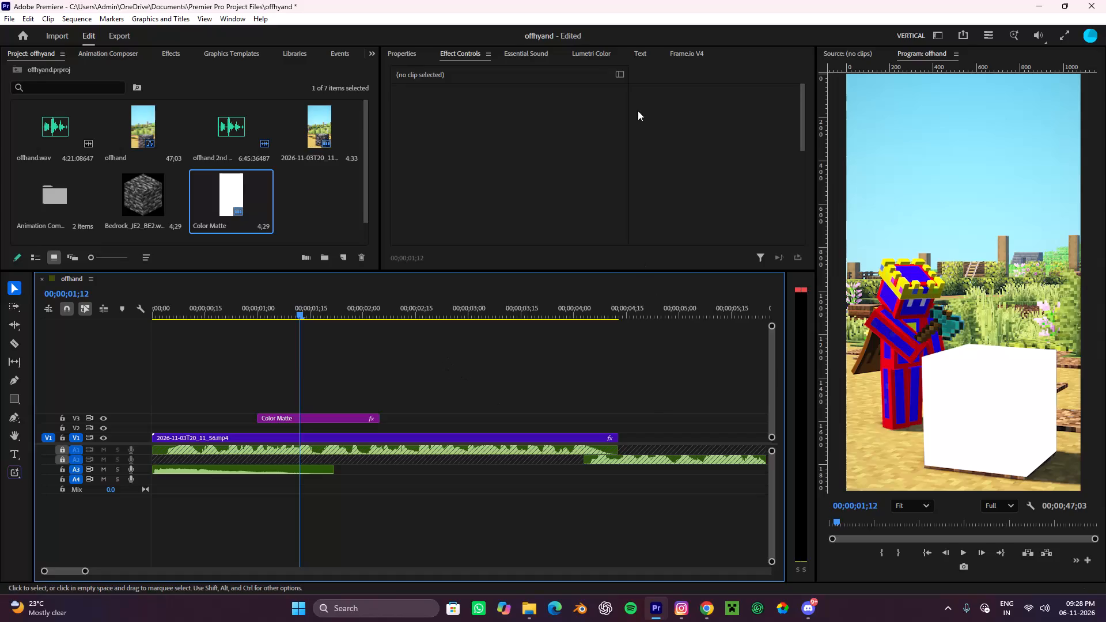
Play the opening from the start and cut the white Color Matte clip from track V3.
left_click_drag(320, 313, 1, 304)
key("space")
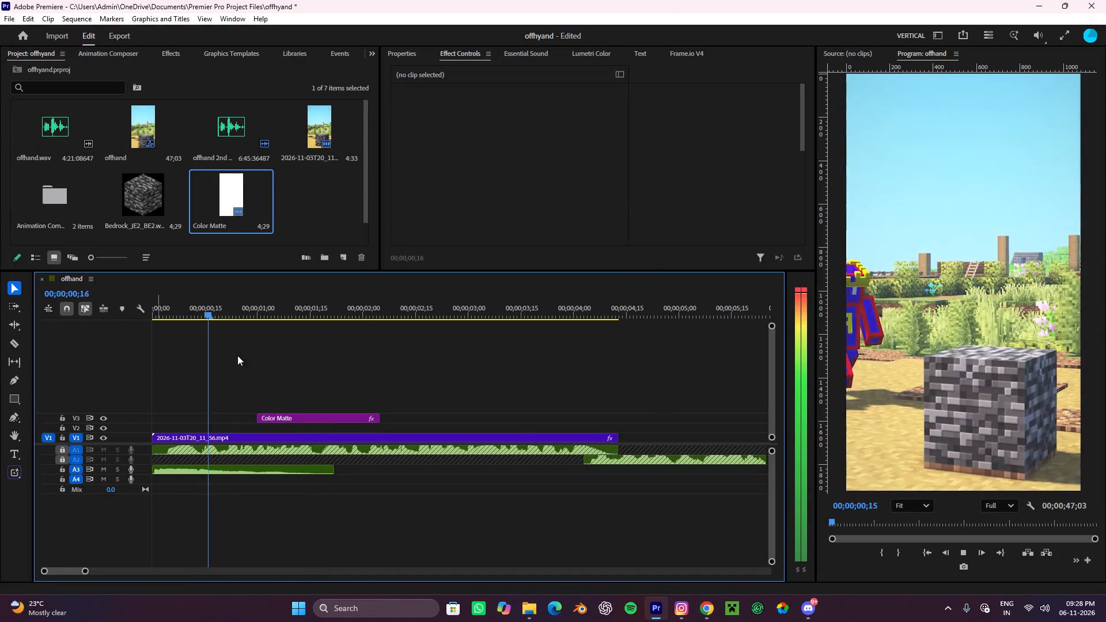
key("space")
left_click(324, 421)
key("ctrl+x")
Replay the first second of the opening from the start to examine the bedrock block without the matte.
left_click_drag(278, 310, 271, 310)
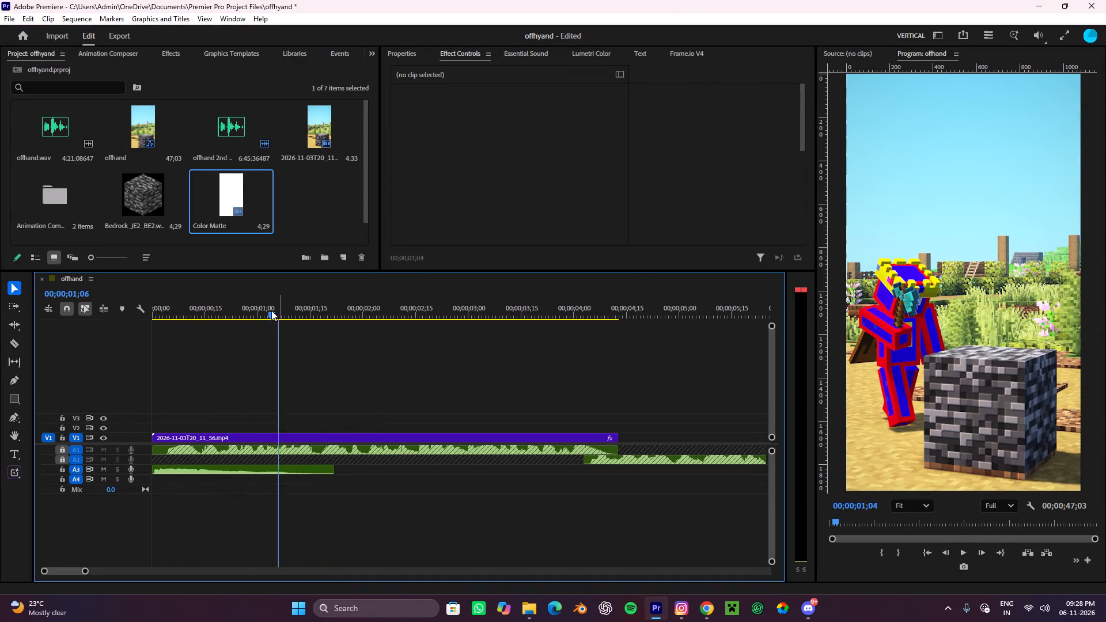
left_click_drag(271, 310, 0, 333)
key("space")
key("space")
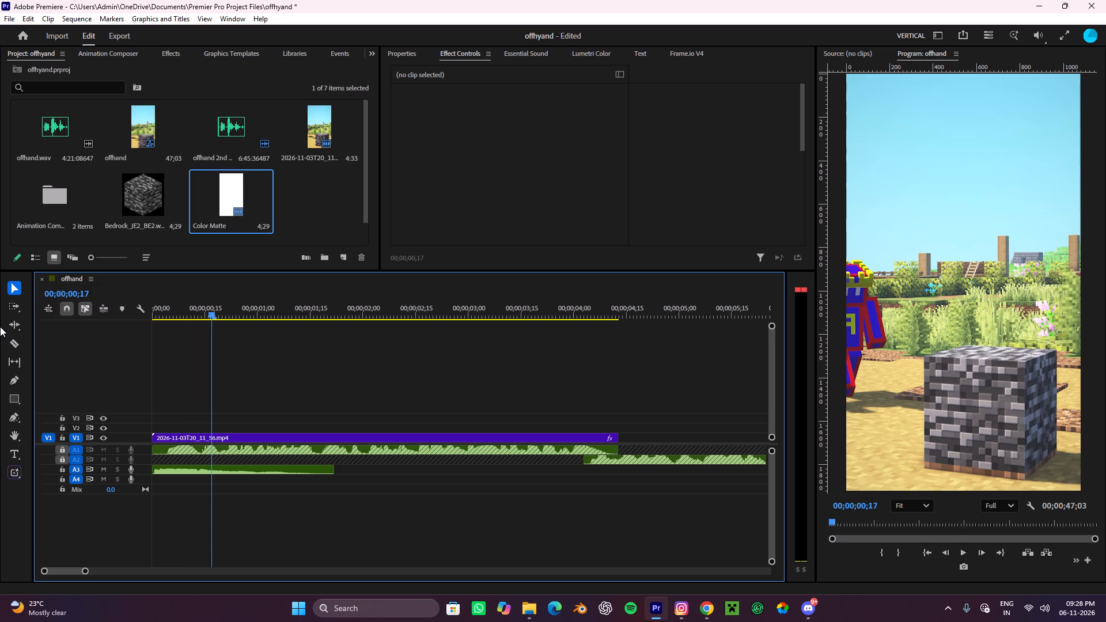
left_click_drag(224, 309, 220, 308)
left_click_drag(220, 308, 0, 340)
key("space")
key("space")
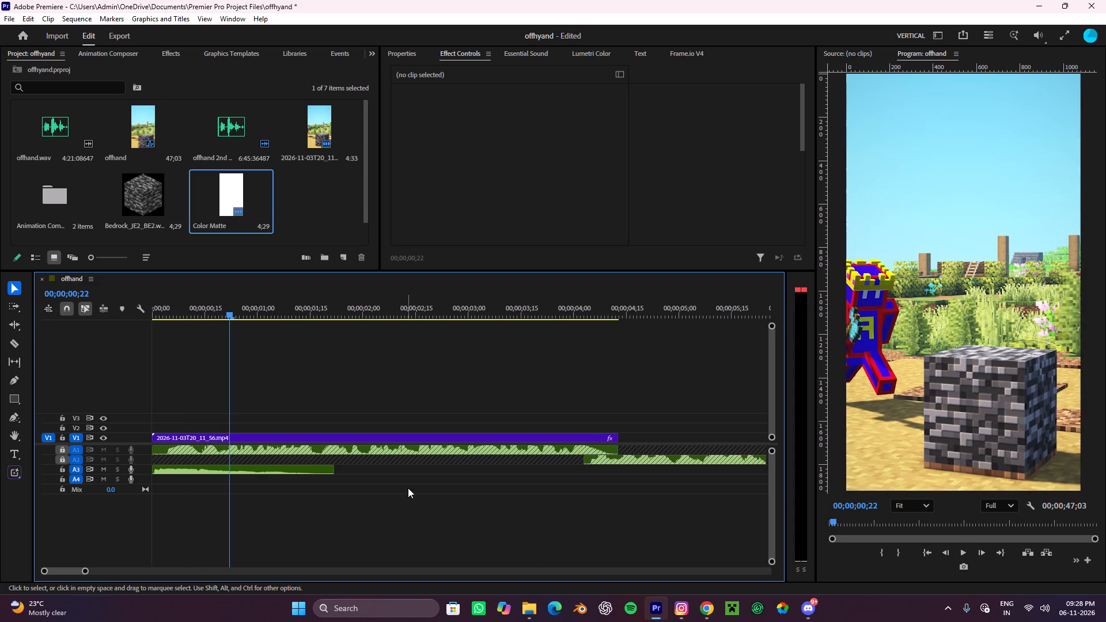
Switch to File Explorer's PNG folder, place the bedrock texture images (2) on track V3 at about frame 14, and select it.
left_click(542, 611)
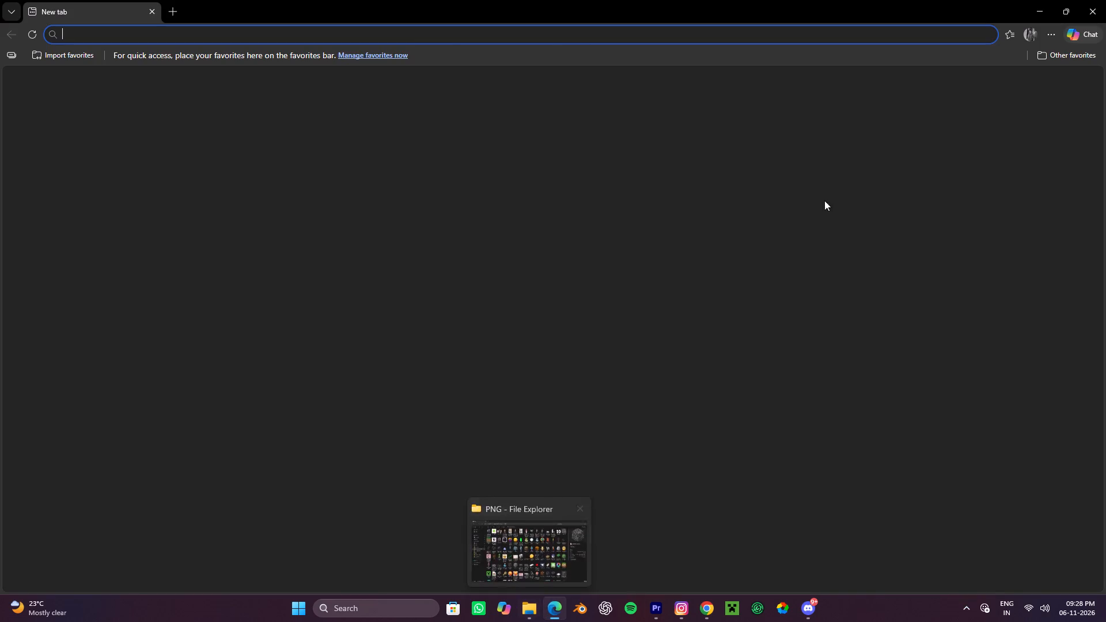
left_click(1105, 0)
left_click(537, 606)
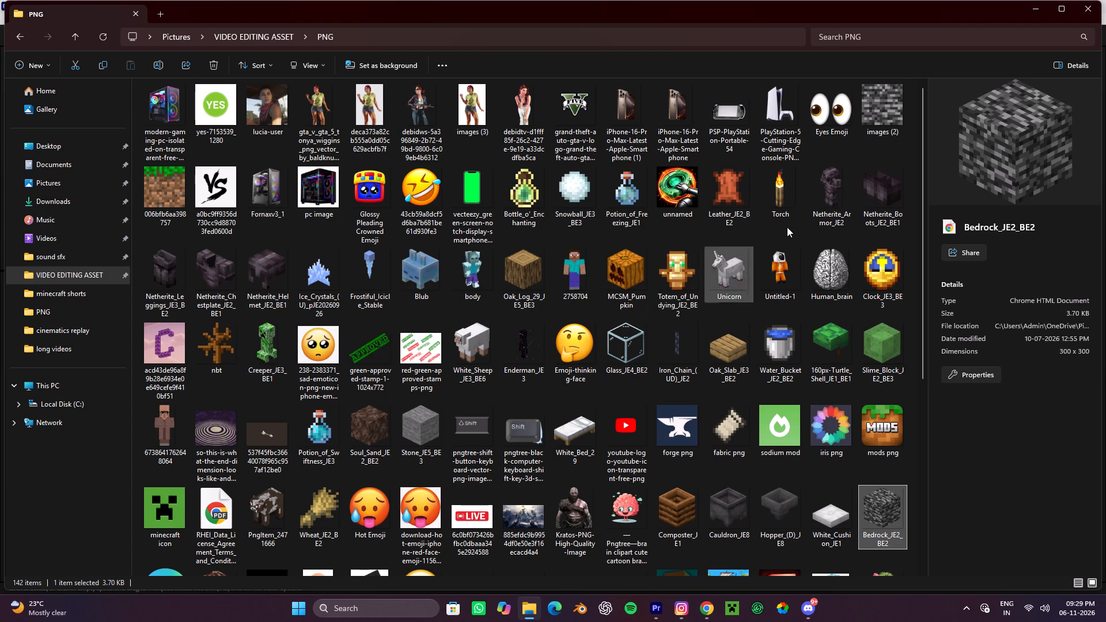
left_click(879, 98)
left_click_drag(879, 98, 843, 385)
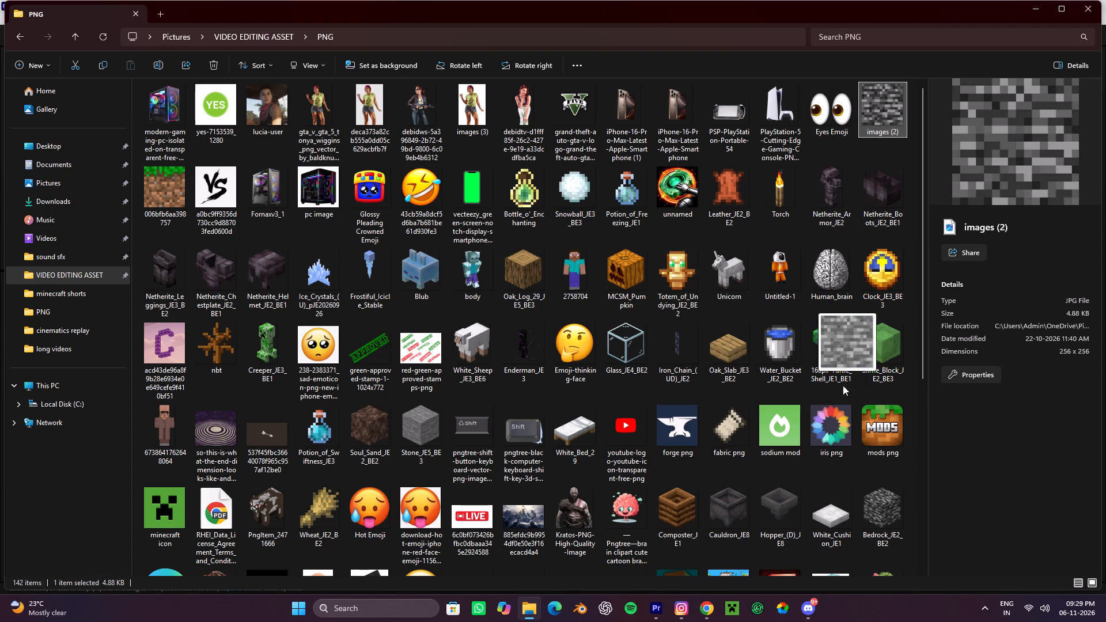
left_click_drag(843, 385, 279, 434)
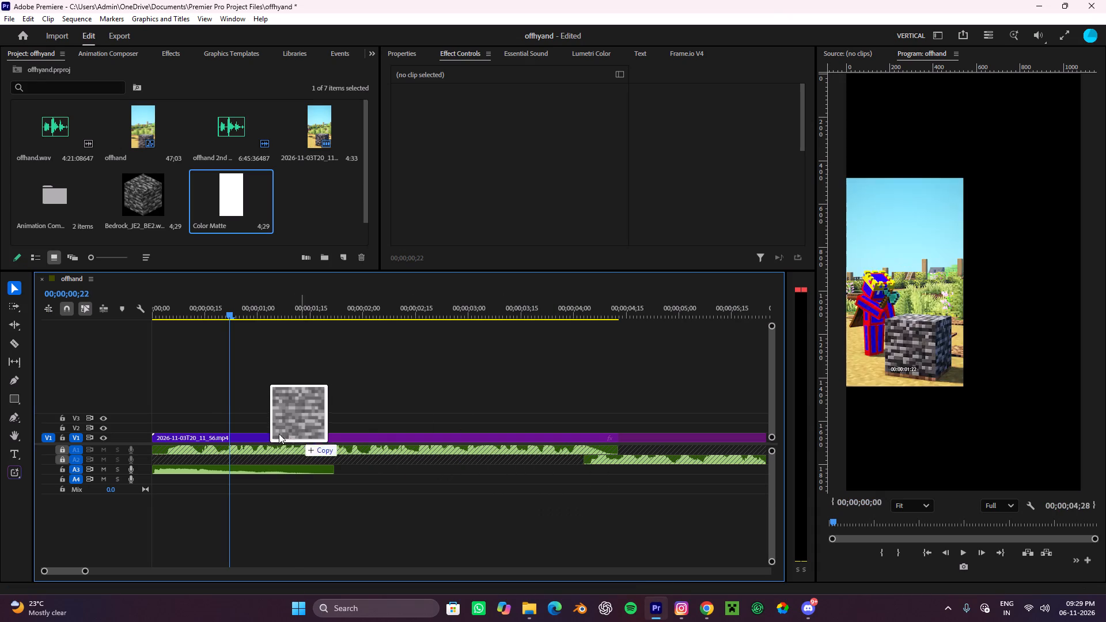
left_click_drag(279, 434, 201, 419)
scroll(201, 419, "up", 10)
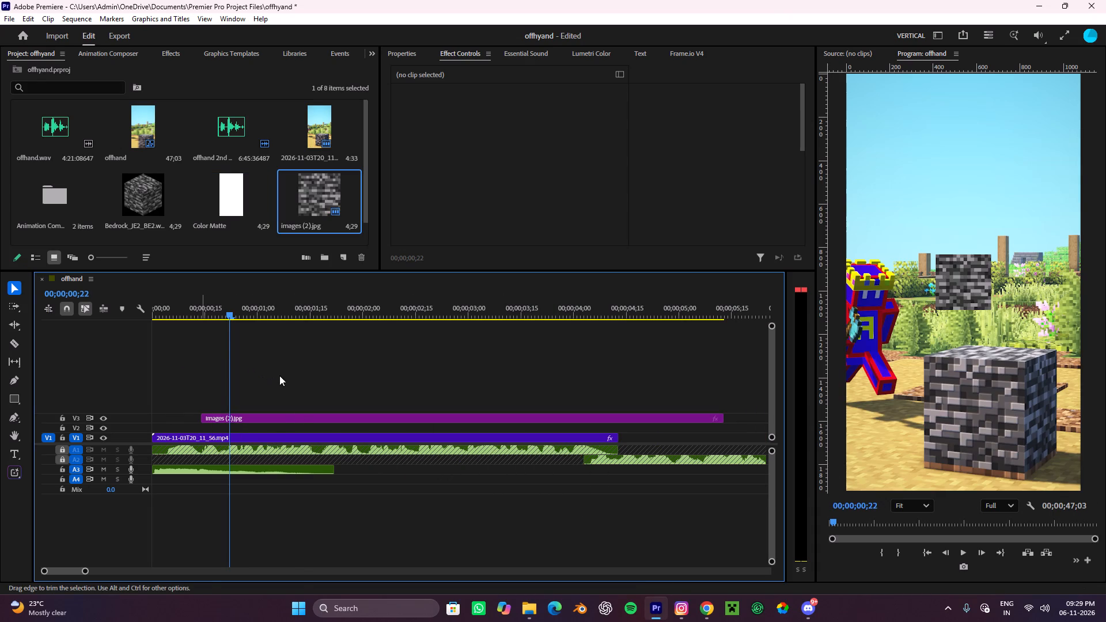
left_click(282, 421)
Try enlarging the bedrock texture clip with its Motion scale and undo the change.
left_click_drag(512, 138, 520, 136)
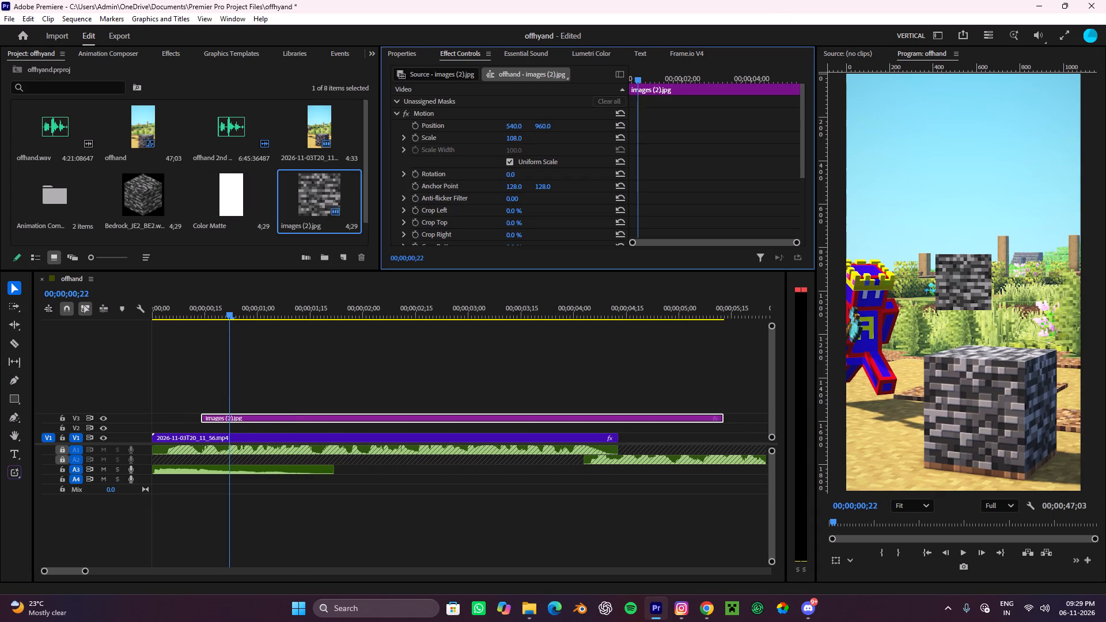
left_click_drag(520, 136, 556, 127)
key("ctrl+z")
Set the bedrock texture clip's scale to 243% in its transform properties.
left_click(403, 61)
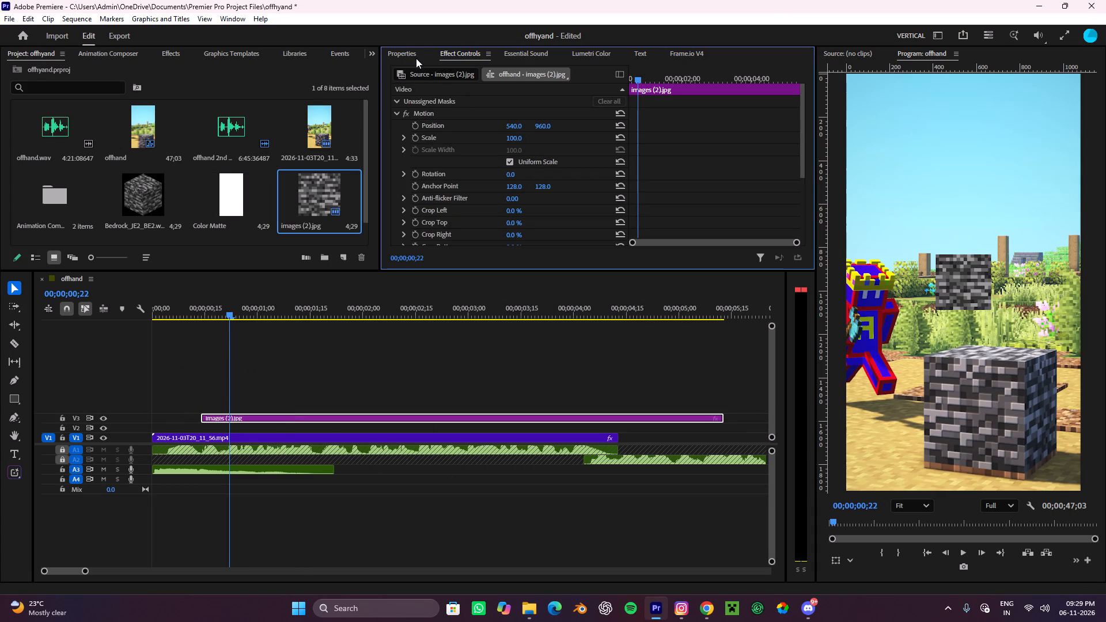
left_click(418, 51)
left_click_drag(571, 172, 668, 165)
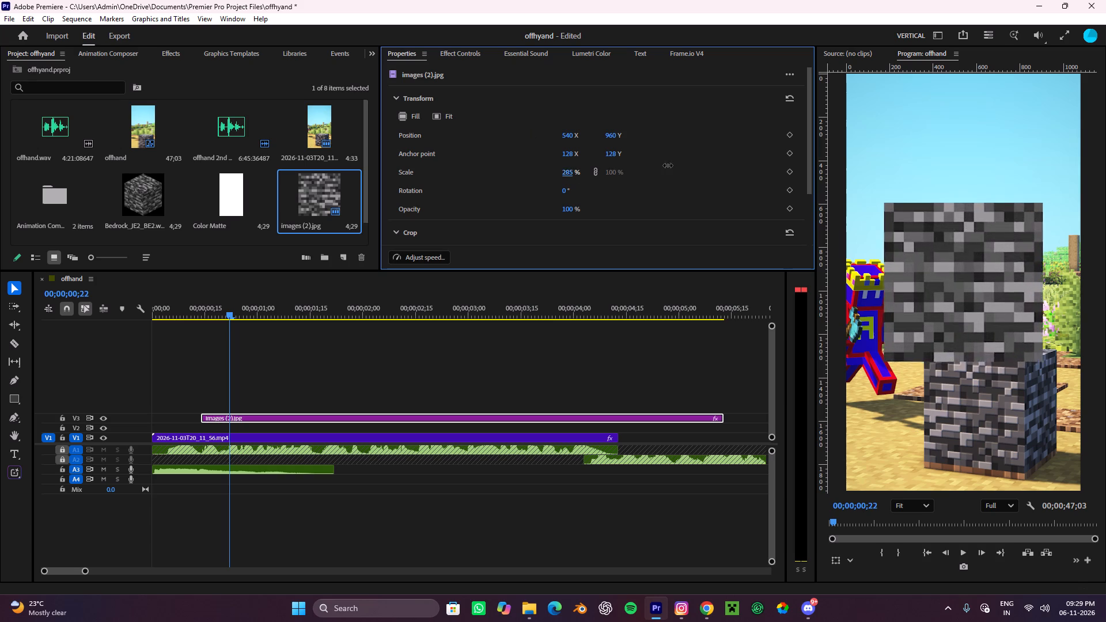
left_click_drag(668, 165, 649, 167)
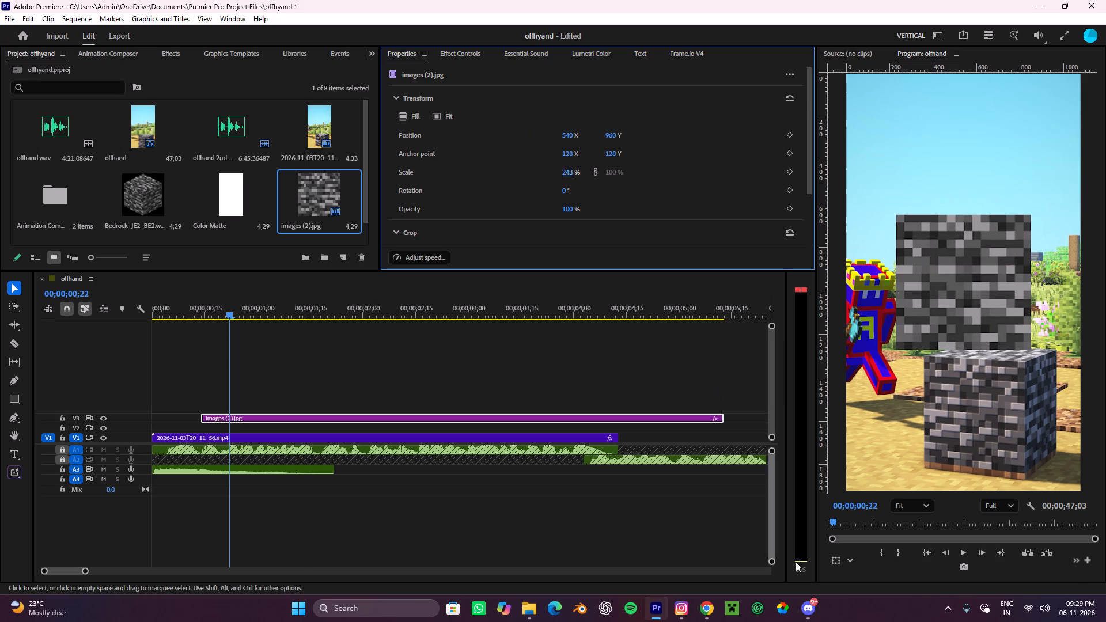
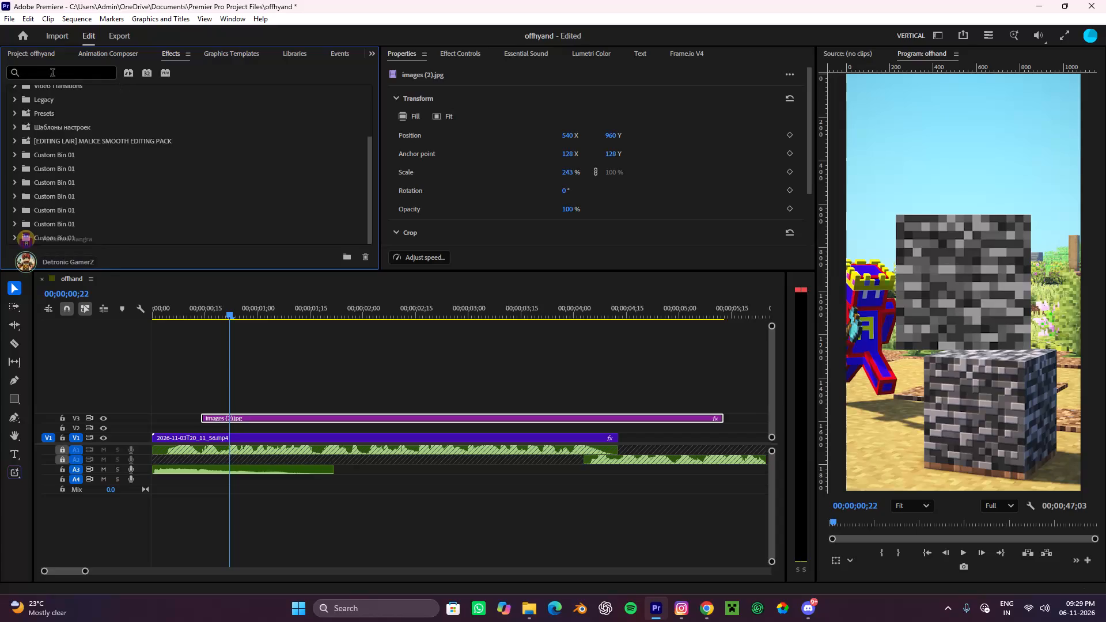
Search the effects for "round" and apply Rounded Crop to the bedrock texture clip on V3.
type("rounfd")
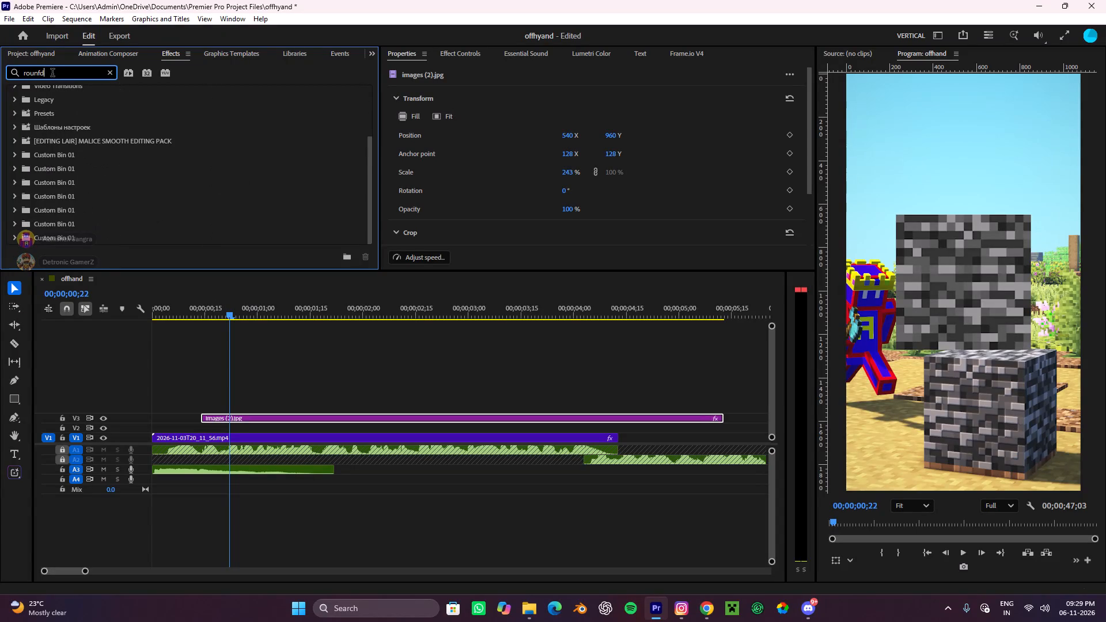
scroll(90, 158, "up", 9)
key("BackSpace")
key("BackSpace")
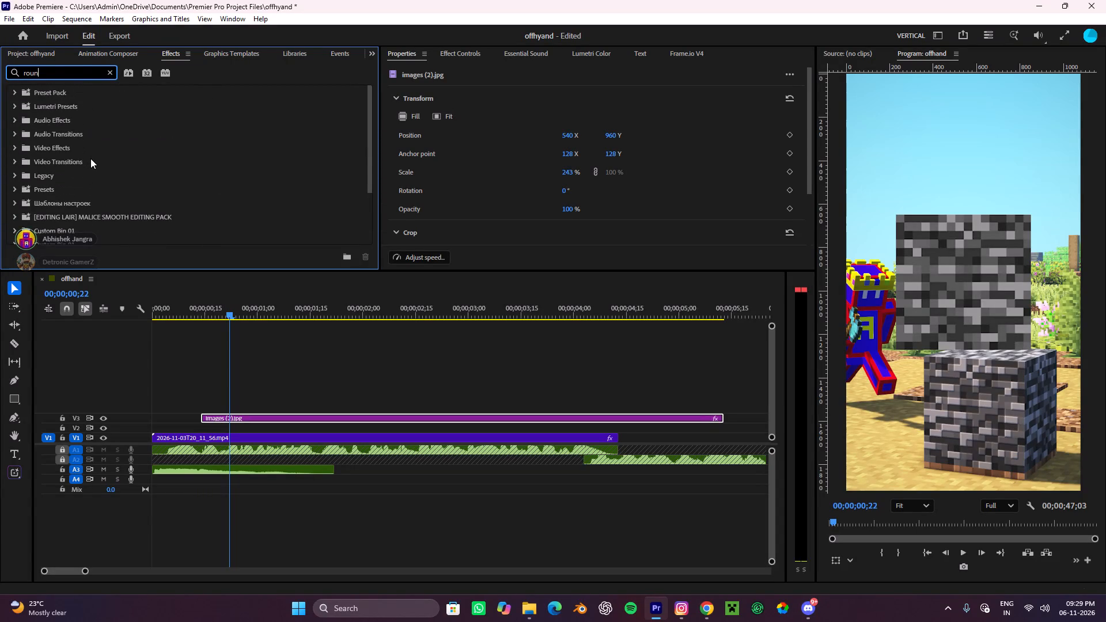
key("d")
scroll(122, 205, "down", 3)
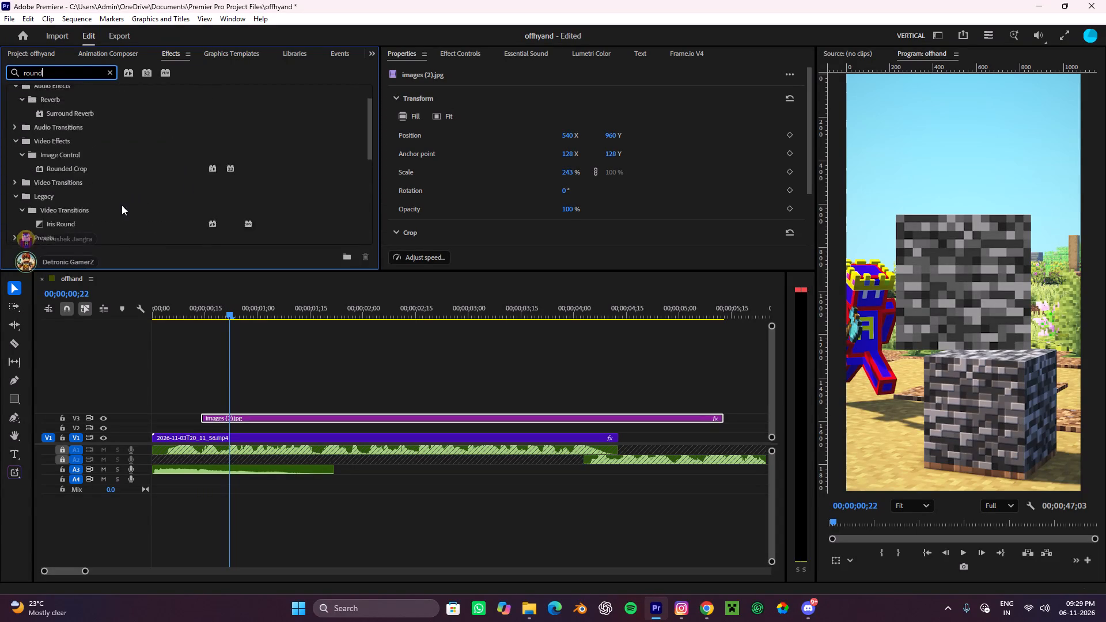
scroll(122, 205, "down", 2)
left_click_drag(56, 145, 276, 429)
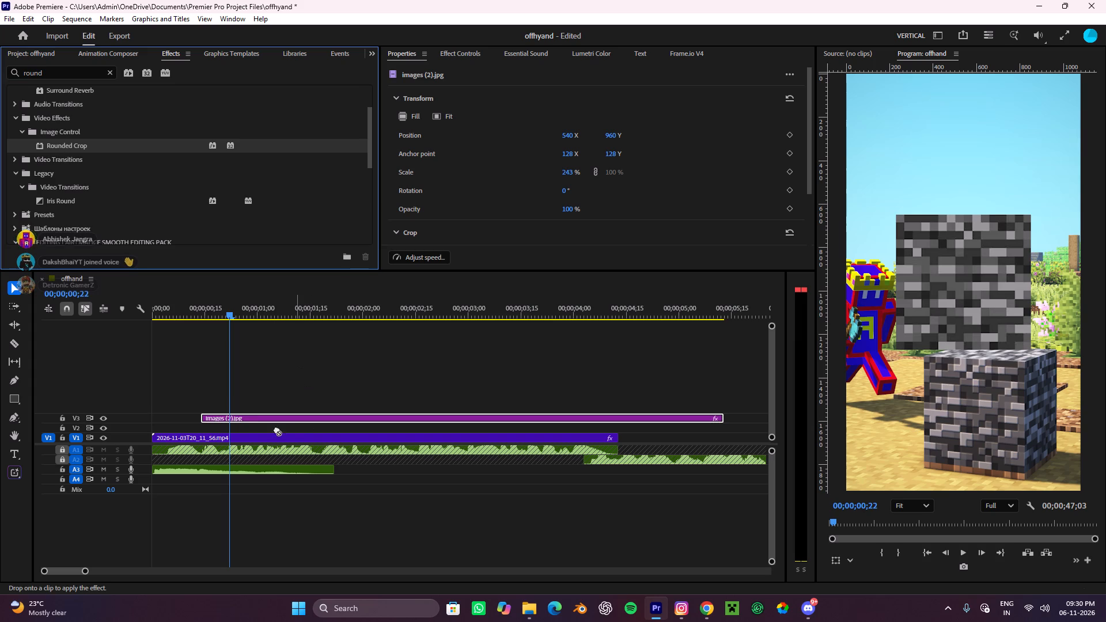
left_click_drag(276, 429, 214, 414)
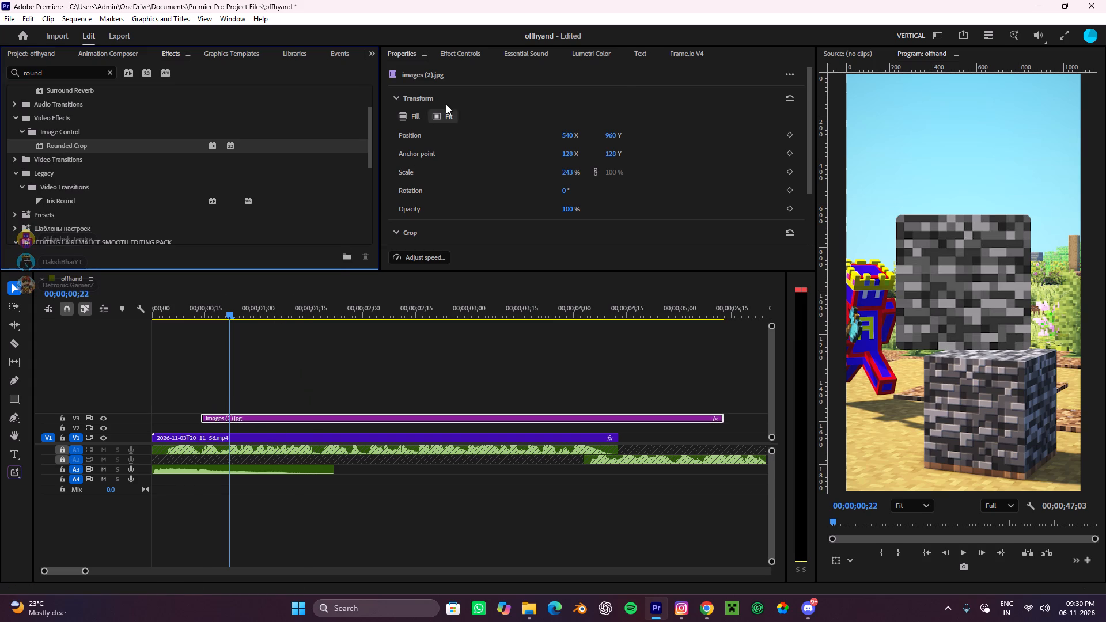
Increase the Rounded Crop roundness on the bedrock texture clip to give it moderately rounded corners.
left_click(457, 58)
scroll(476, 200, "down", 17)
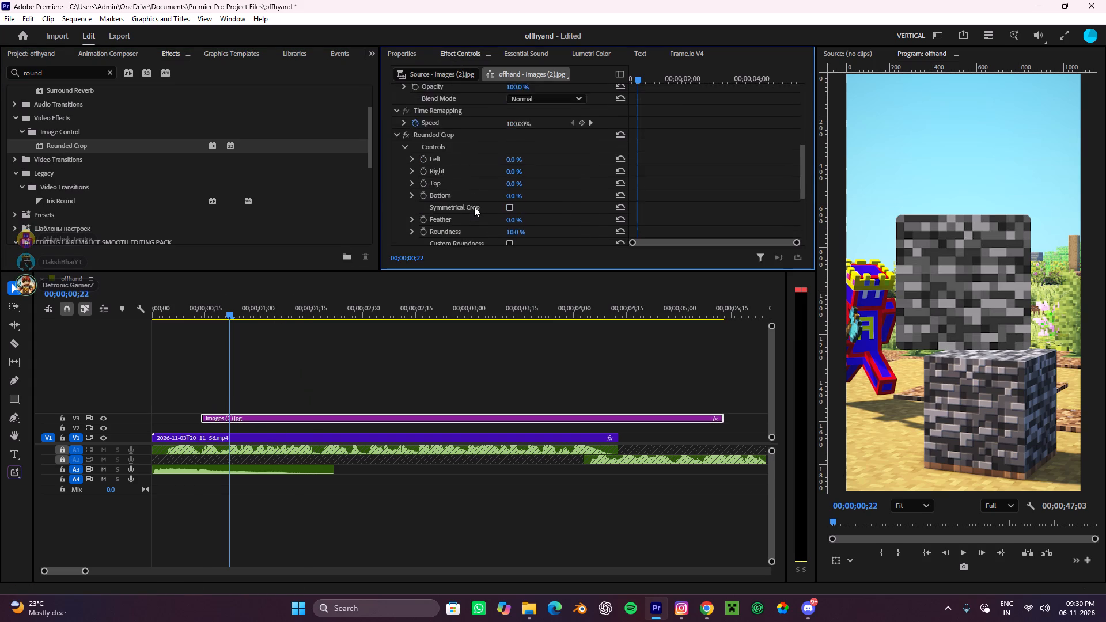
scroll(474, 207, "down", 7)
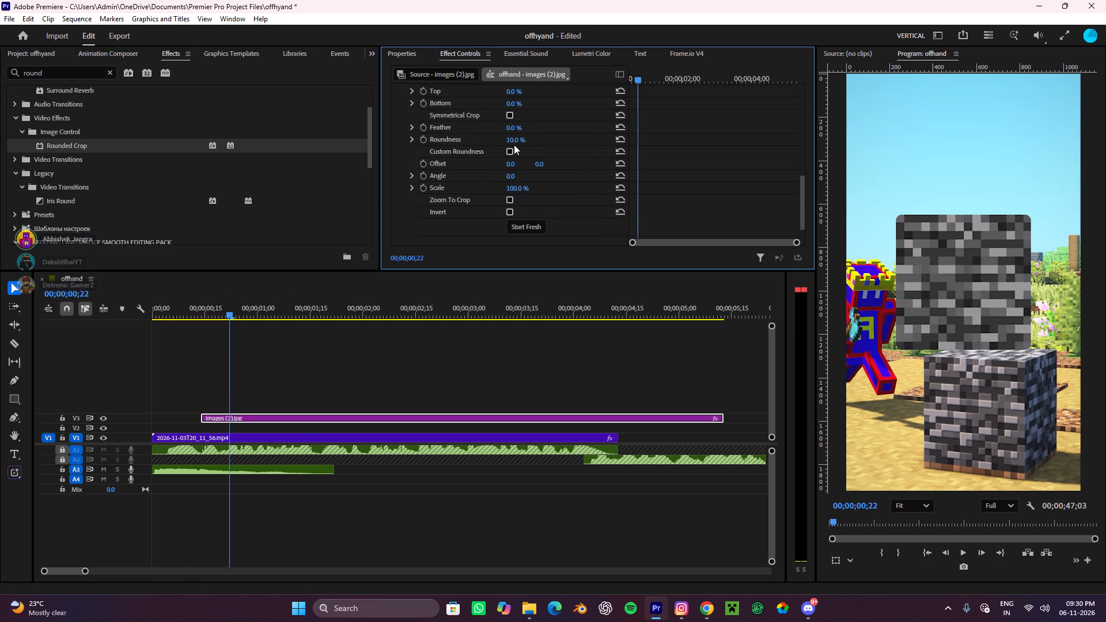
left_click_drag(517, 143, 535, 139)
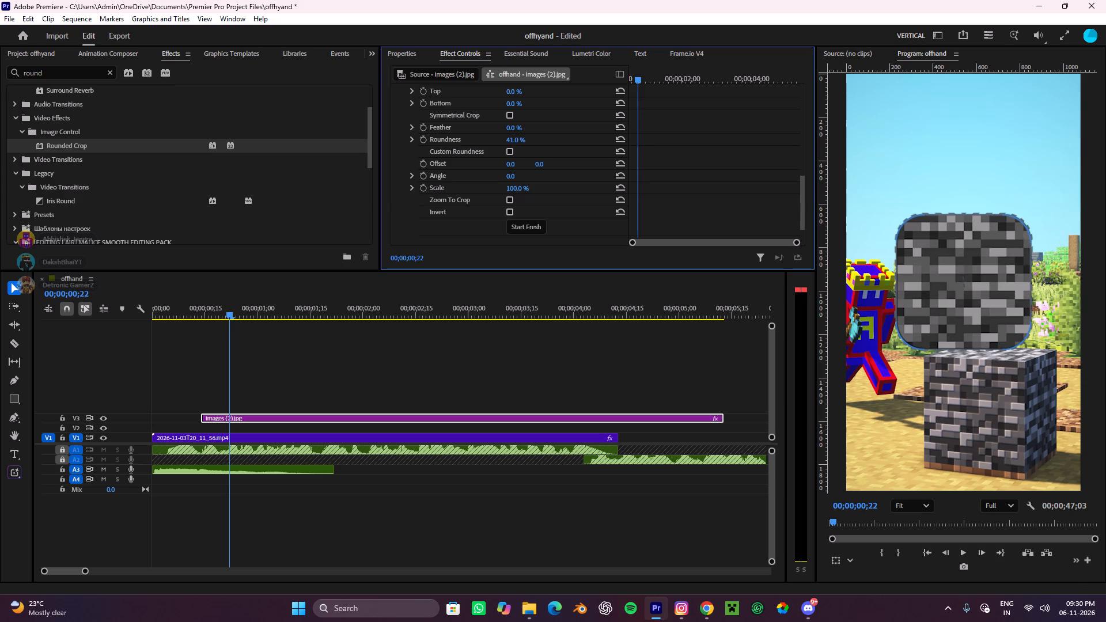
left_click_drag(535, 139, 527, 140)
left_click(436, 375)
key("c")
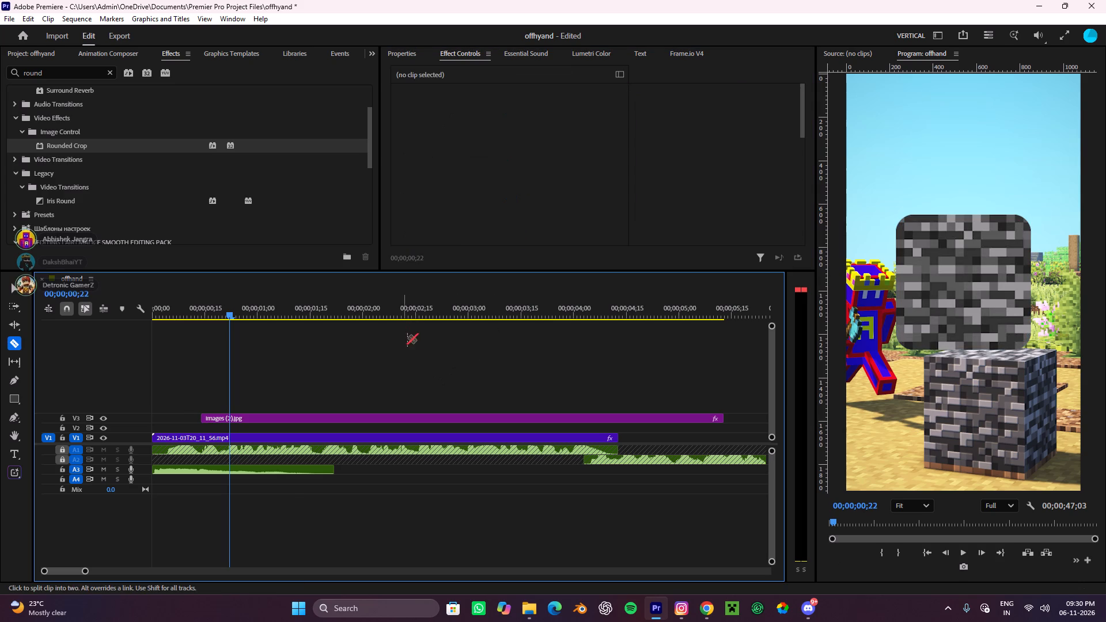
key("v")
Search the effects for "vr" and apply VR Blur to the bedrock texture clip on V3.
left_click(335, 418)
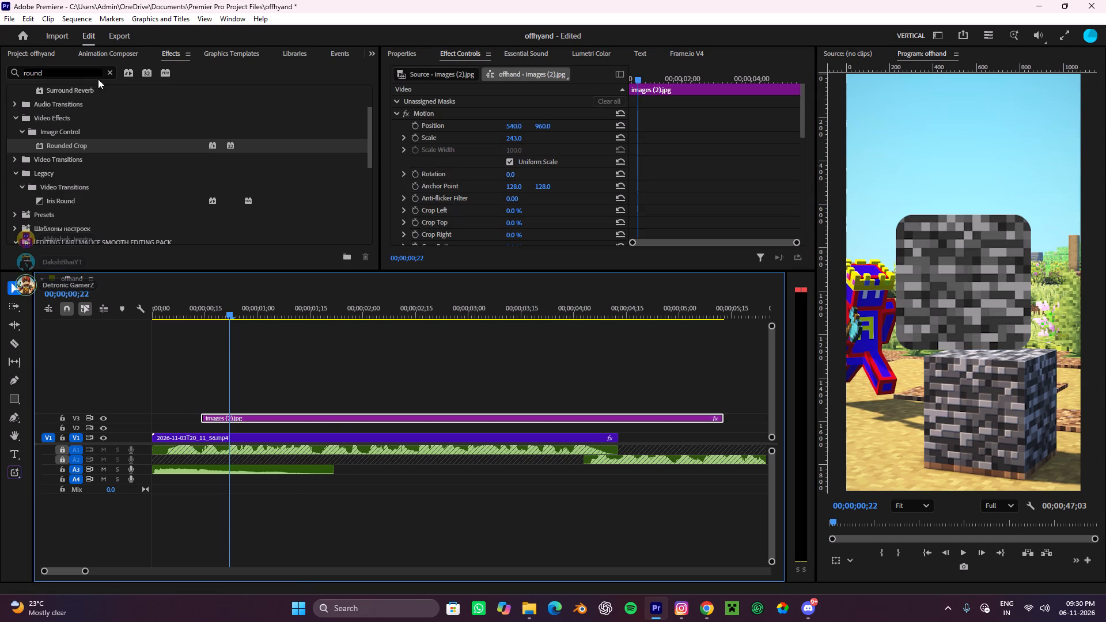
left_click_drag(86, 75, 0, 93)
type("vr")
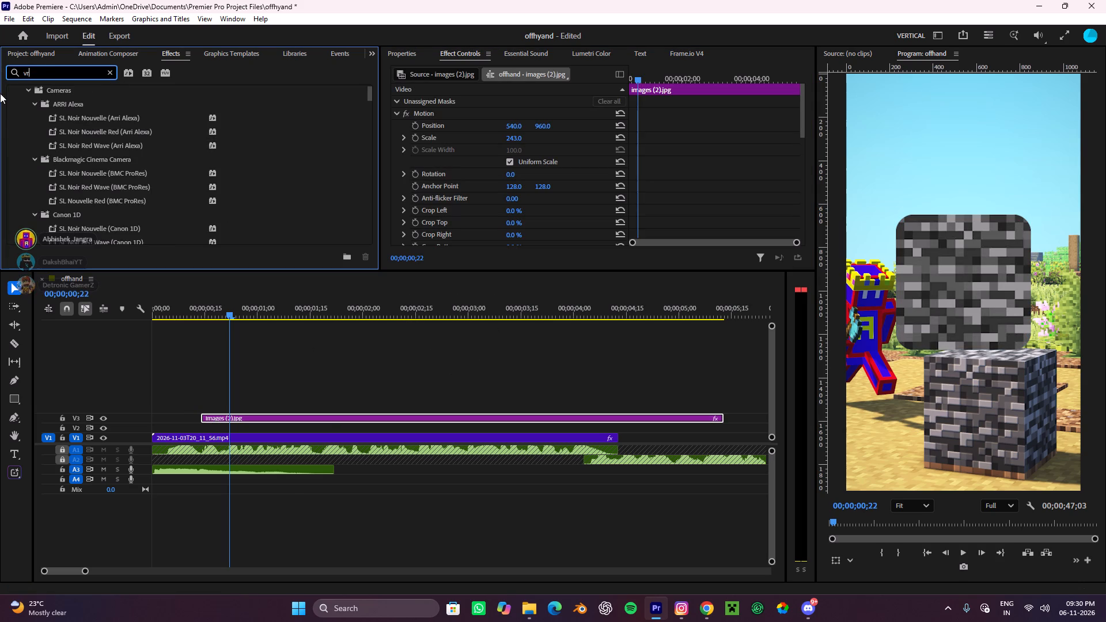
scroll(62, 150, "down", 5)
scroll(59, 176, "up", 5)
scroll(60, 179, "down", 5)
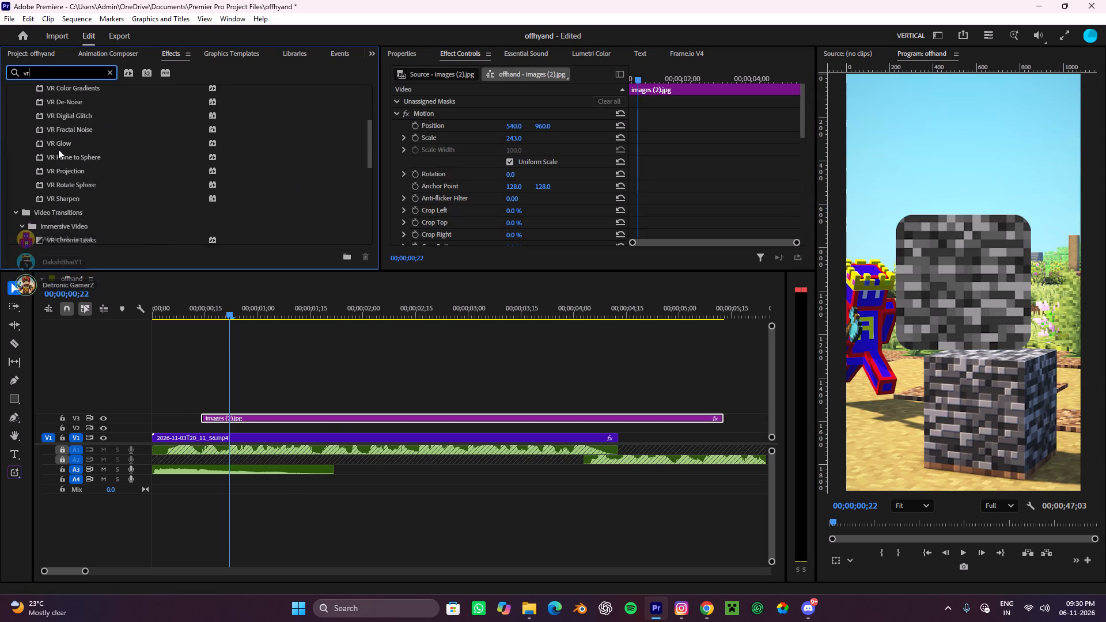
scroll(58, 149, "up", 7)
left_click_drag(55, 141, 263, 418)
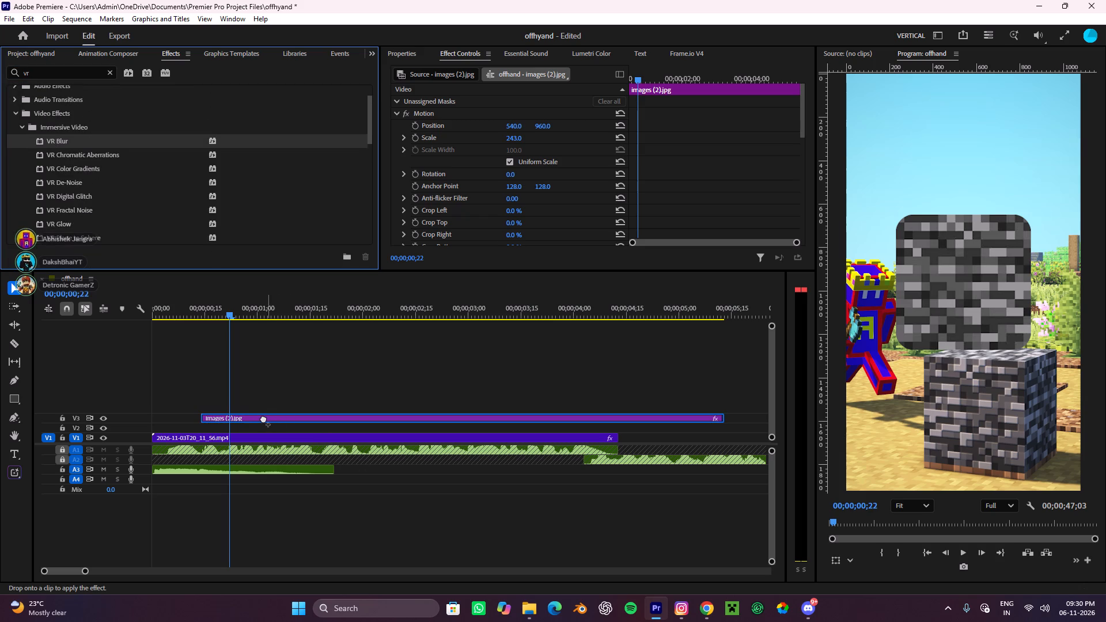
left_click_drag(263, 418, 262, 418)
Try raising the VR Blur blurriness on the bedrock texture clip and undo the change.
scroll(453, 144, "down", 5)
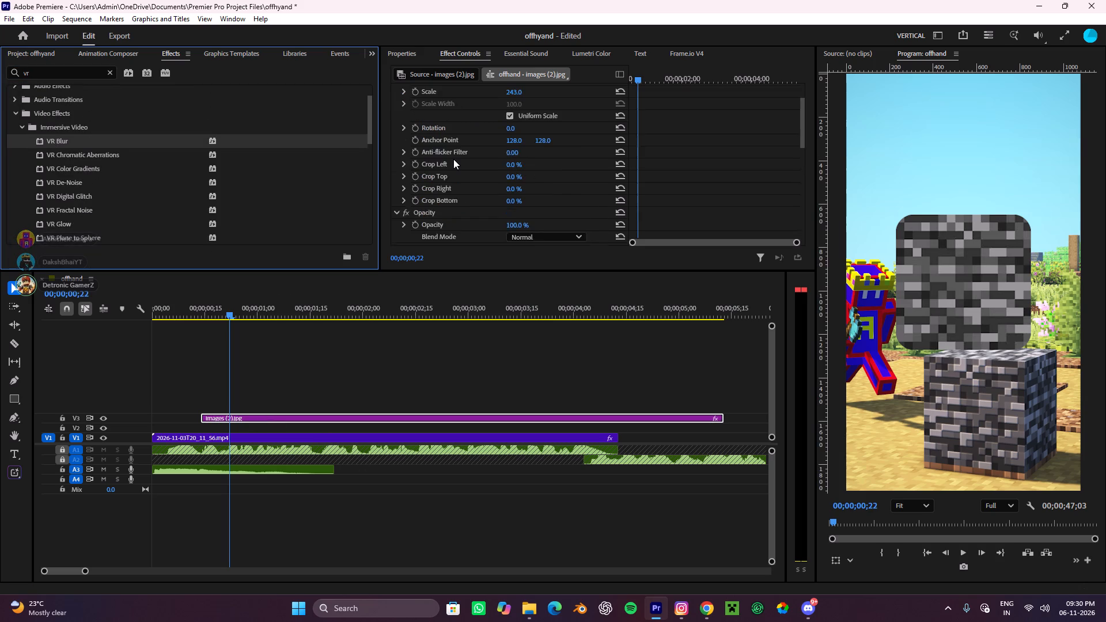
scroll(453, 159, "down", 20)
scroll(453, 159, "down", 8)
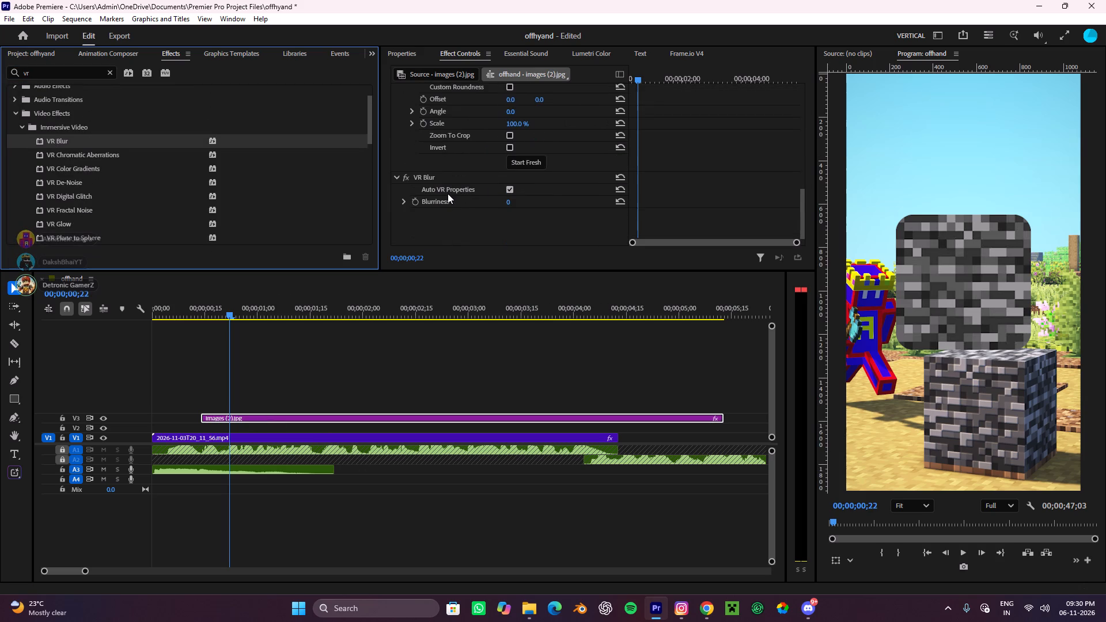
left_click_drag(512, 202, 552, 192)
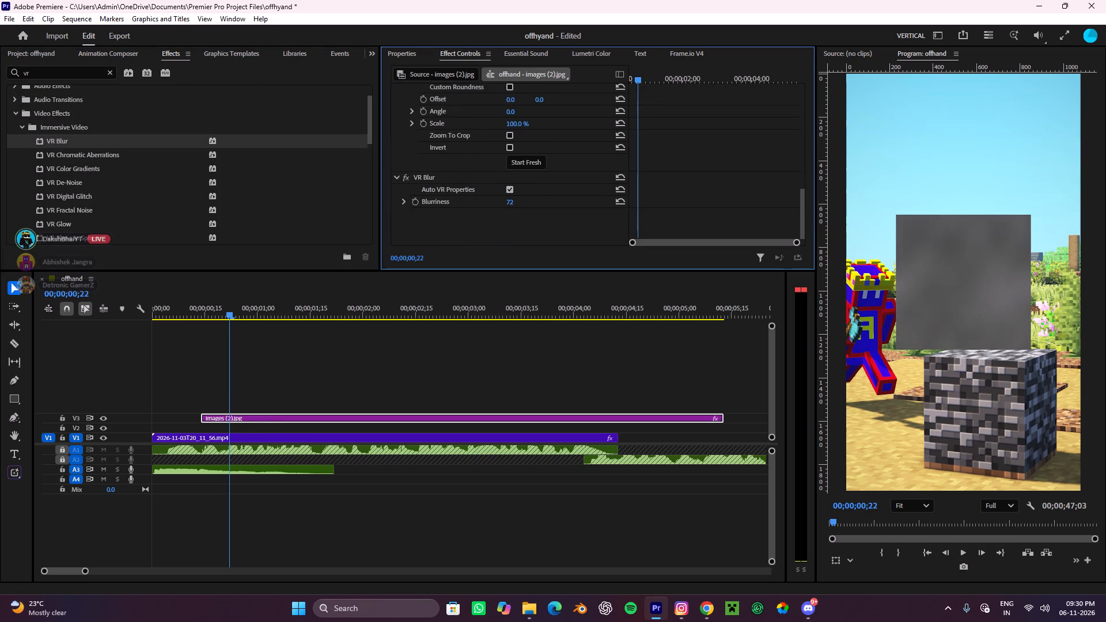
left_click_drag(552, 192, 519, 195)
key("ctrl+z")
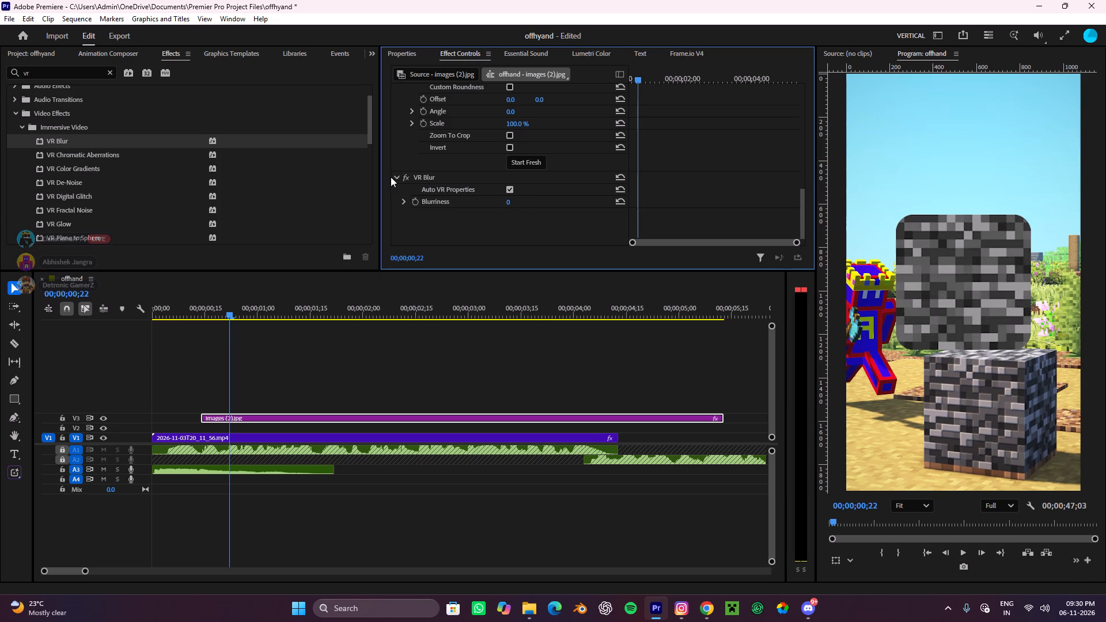
Clear the effects search to start looking for another effect for the bedrock texture clip.
left_click(107, 73)
left_click(53, 74)
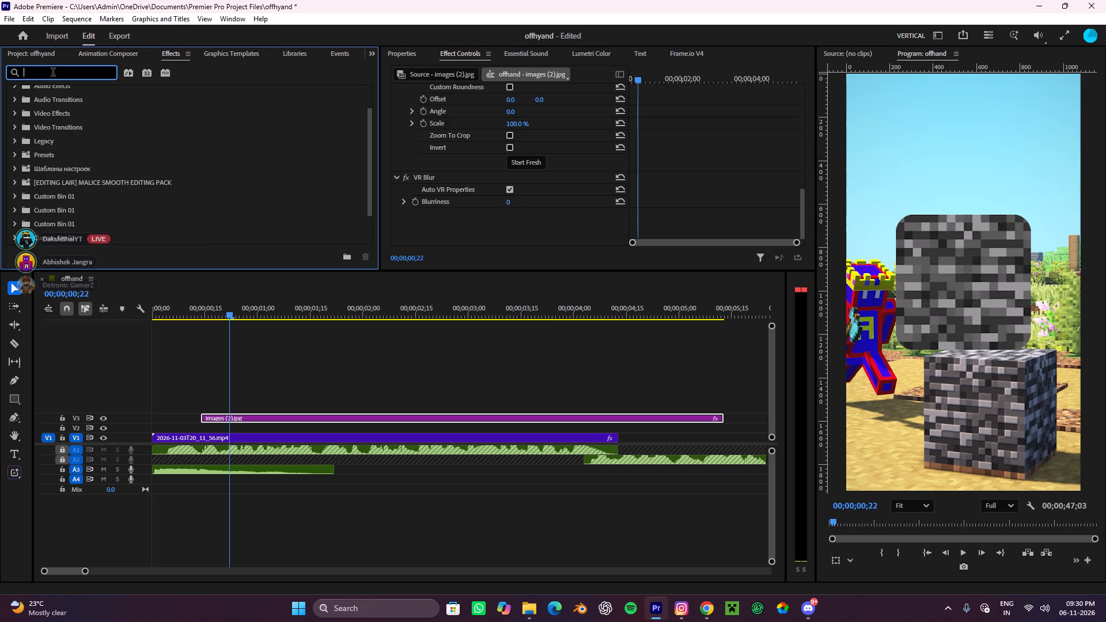
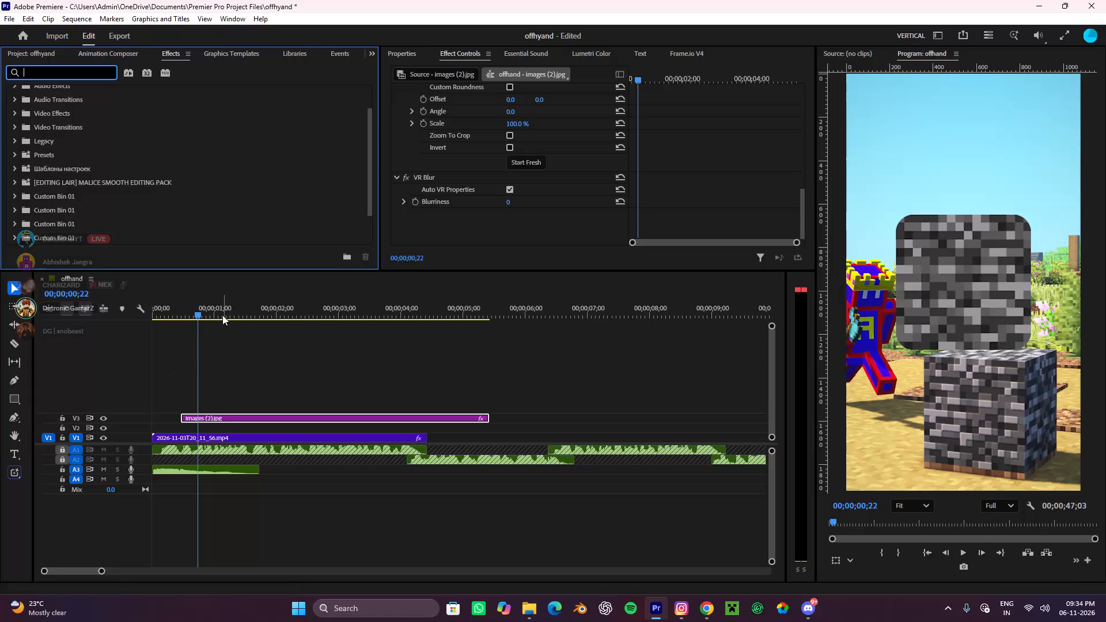
Play the opening from the start several times to review how the rounded bedrock texture overlay looks over the gameplay.
left_click_drag(192, 310, 86, 332)
left_click(294, 384)
key("space")
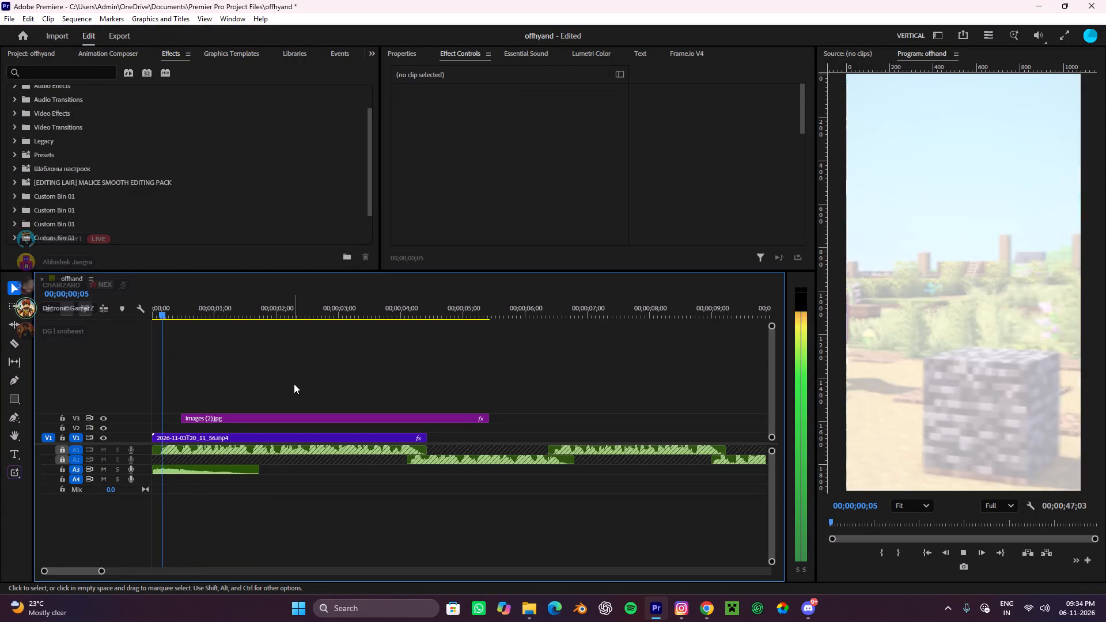
key("space")
scroll(248, 414, "up", 9, "alt")
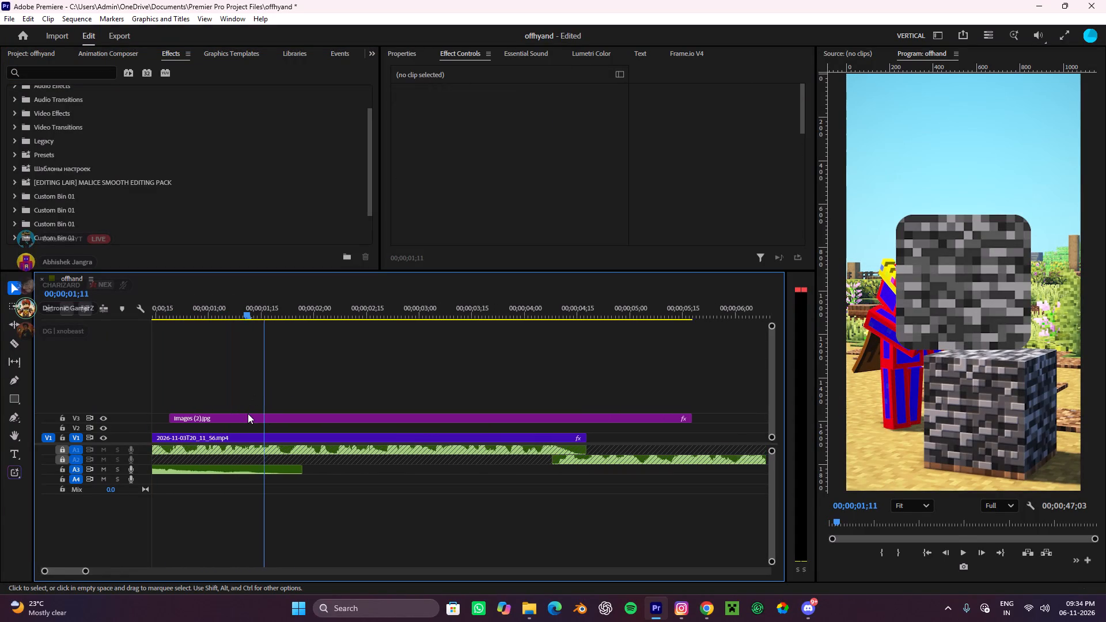
scroll(248, 414, "up", 1, "alt")
left_click_drag(290, 314, 0, 326)
key("space")
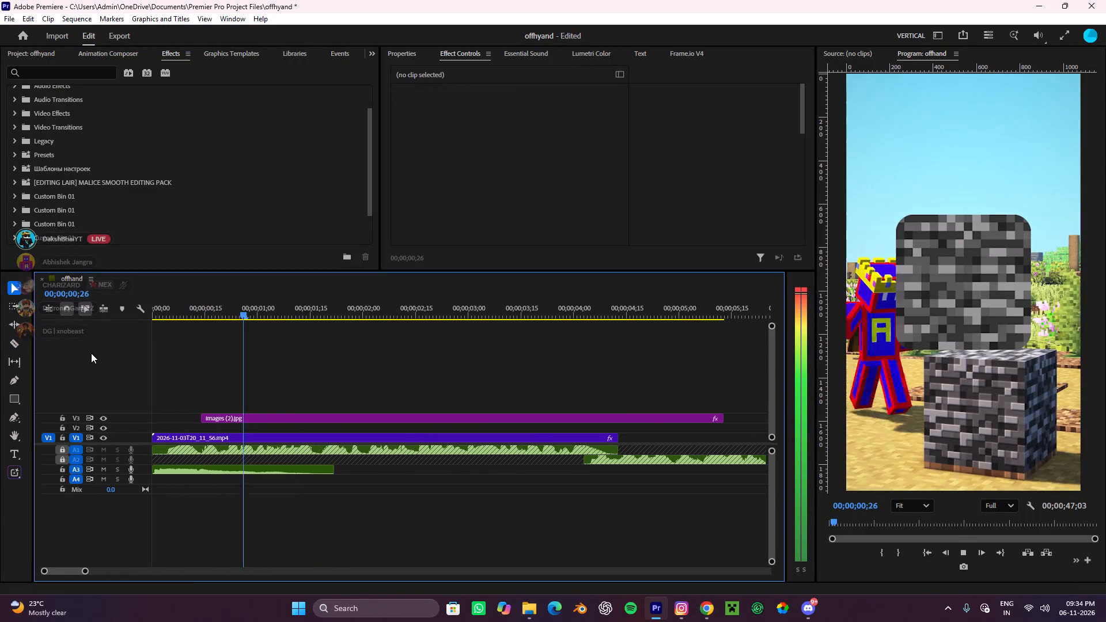
left_click(513, 397)
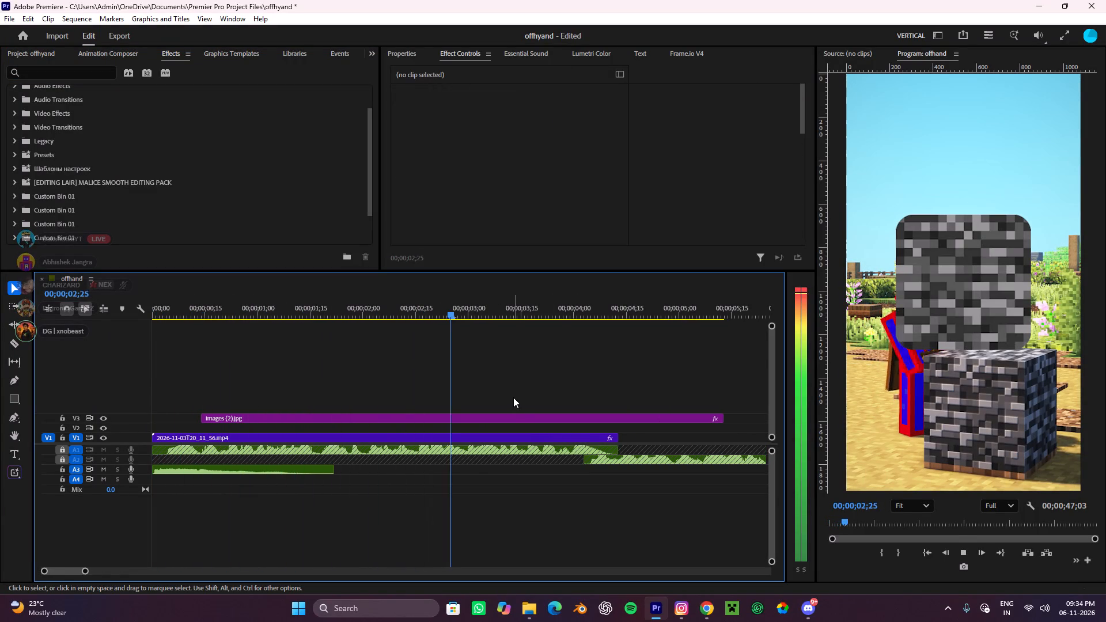
key("space")
left_click_drag(475, 324, 0, 344)
key("space")
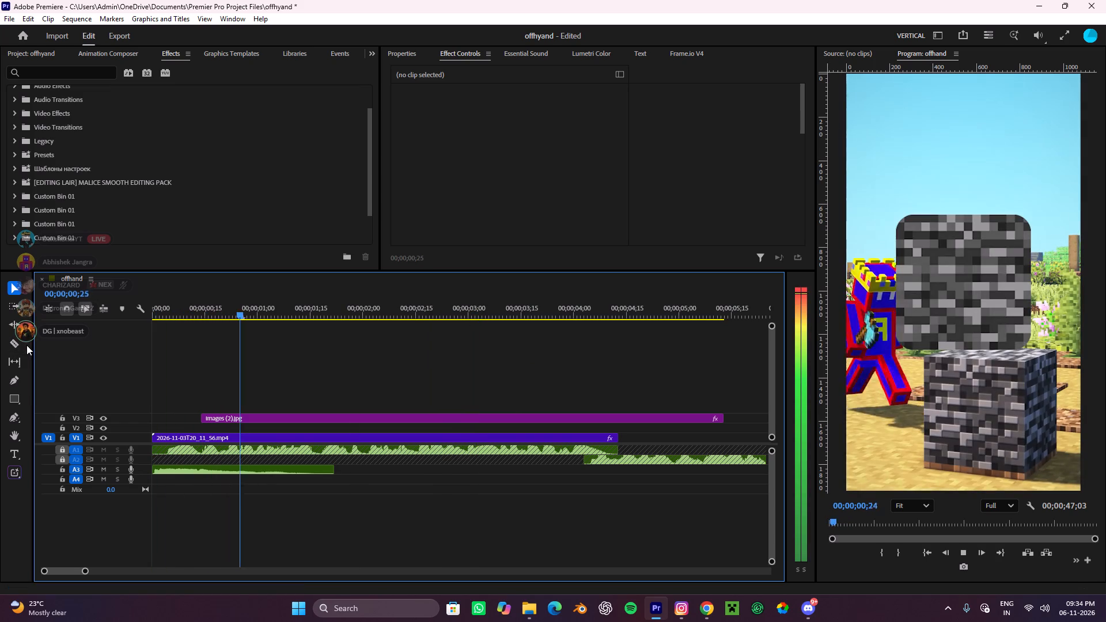
key("space")
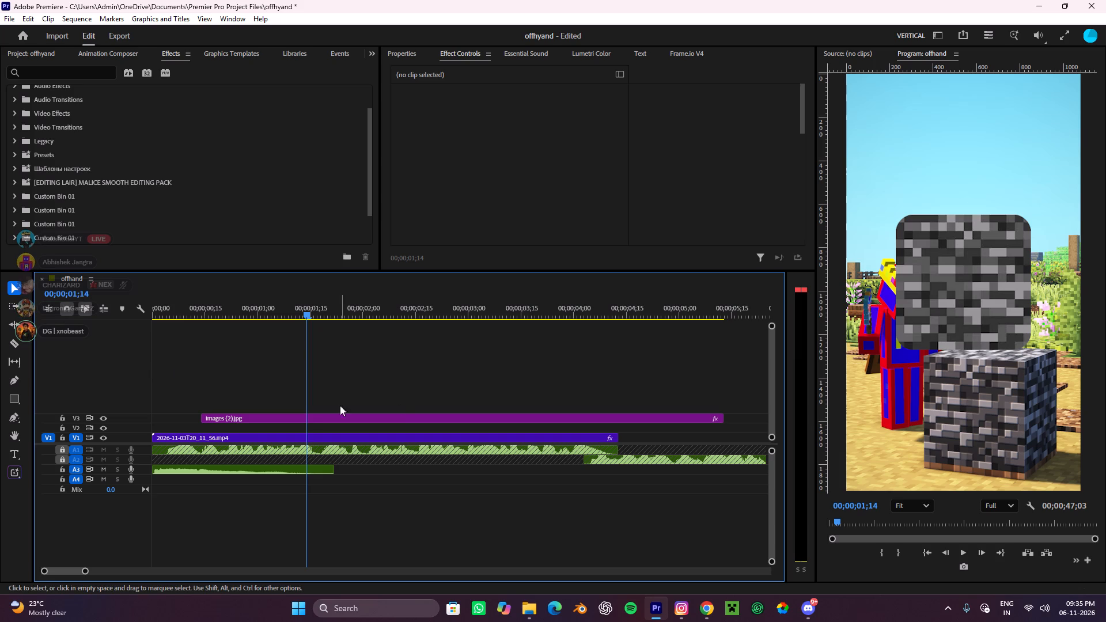
Cut the bedrock texture clip from V3 and replay the opening from the start without the overlay.
left_click(316, 416)
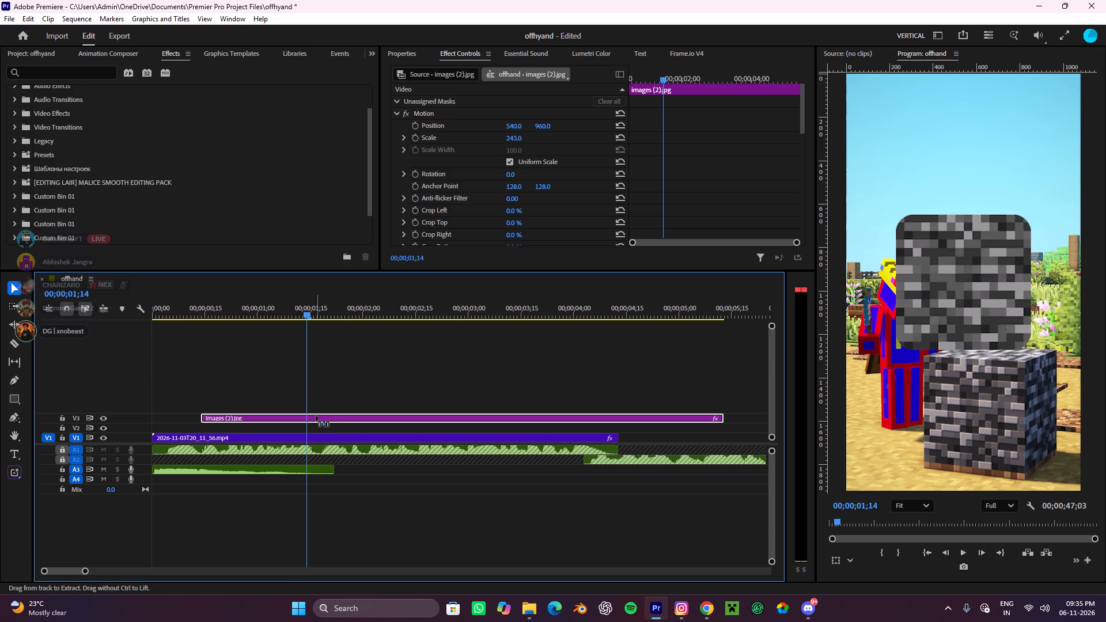
key("ctrl+x")
left_click_drag(304, 310, 0, 302)
key("space")
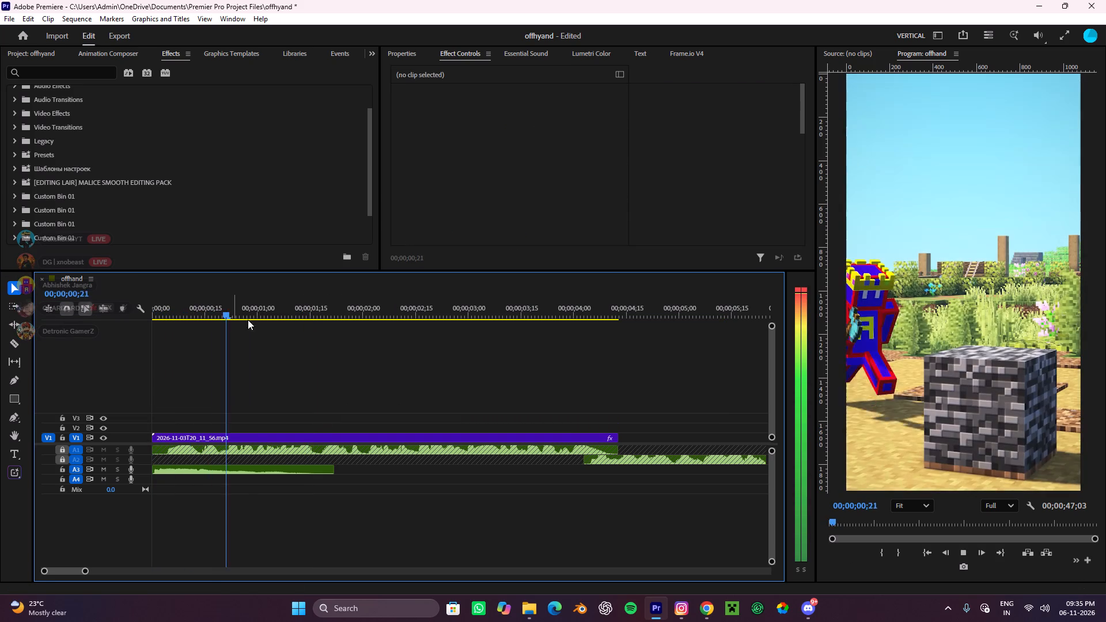
key("space")
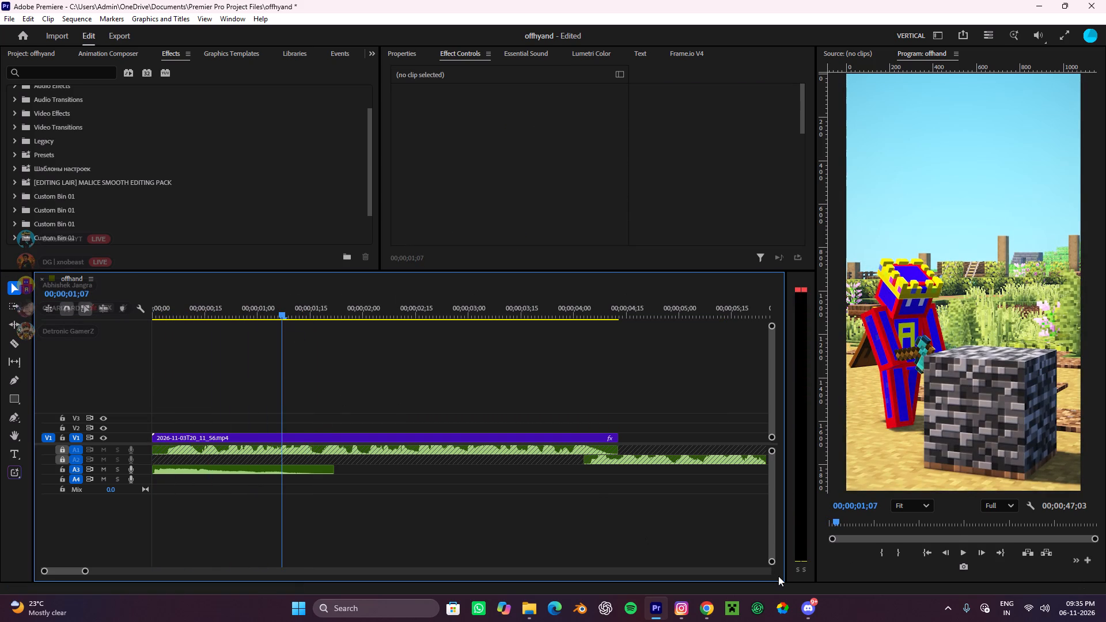
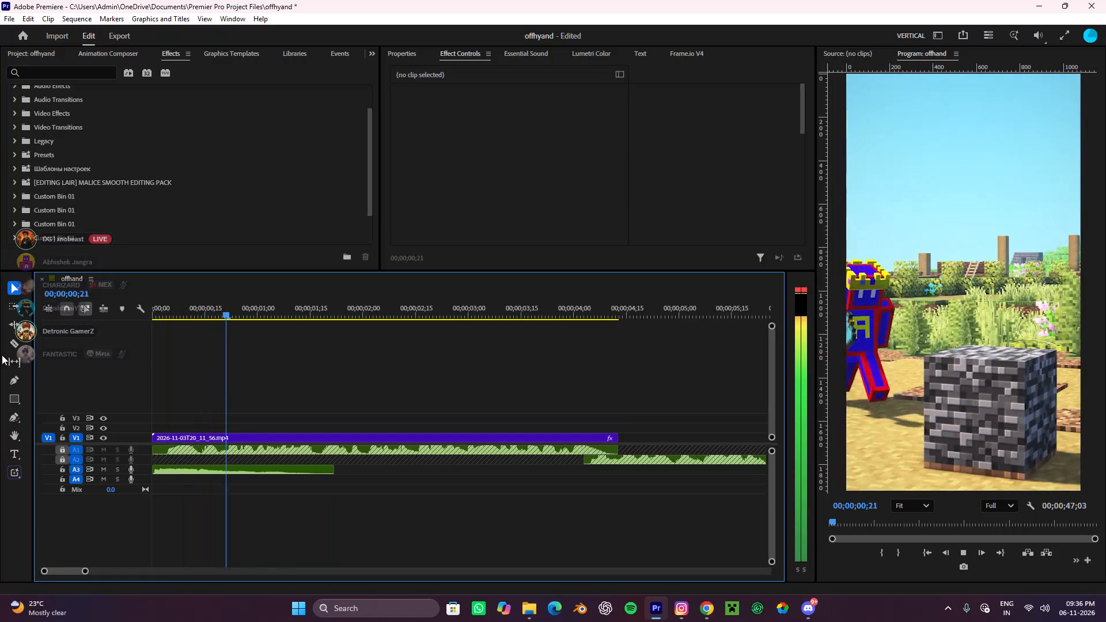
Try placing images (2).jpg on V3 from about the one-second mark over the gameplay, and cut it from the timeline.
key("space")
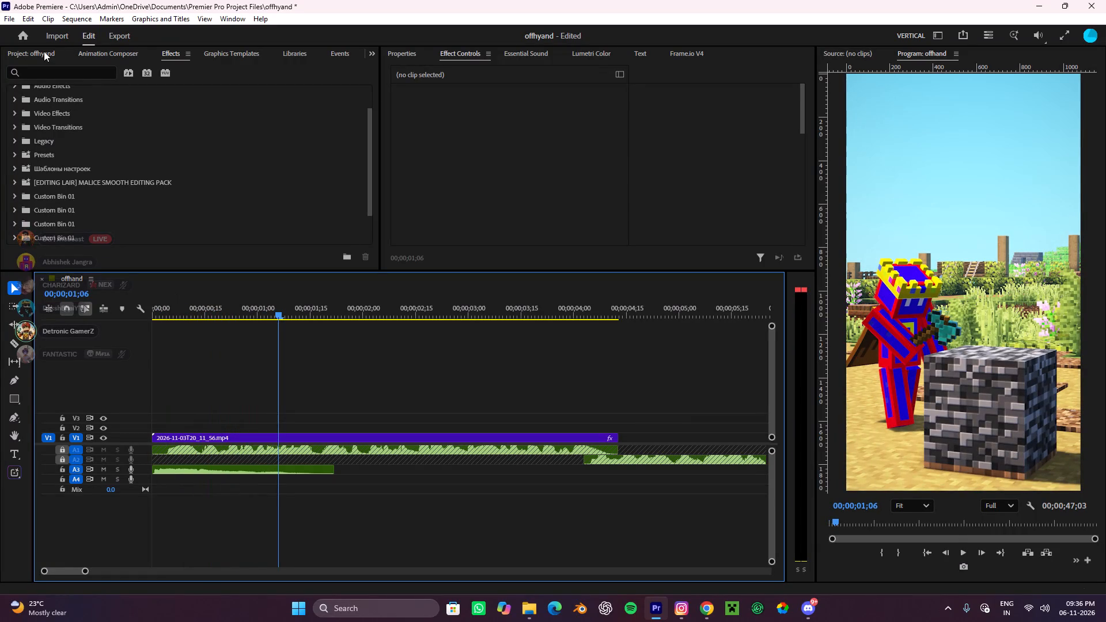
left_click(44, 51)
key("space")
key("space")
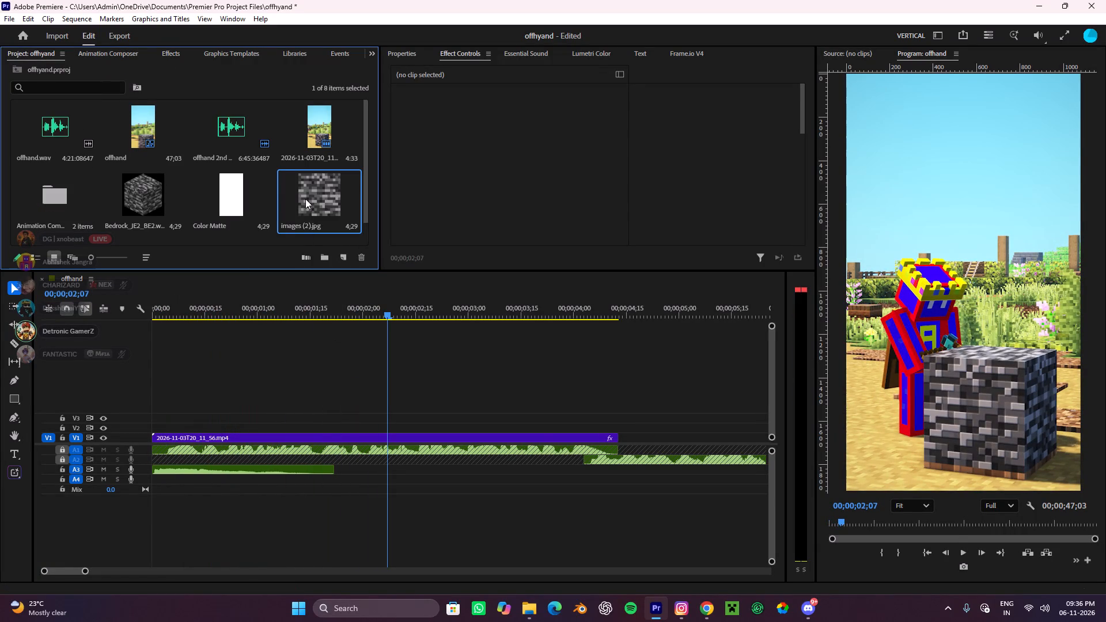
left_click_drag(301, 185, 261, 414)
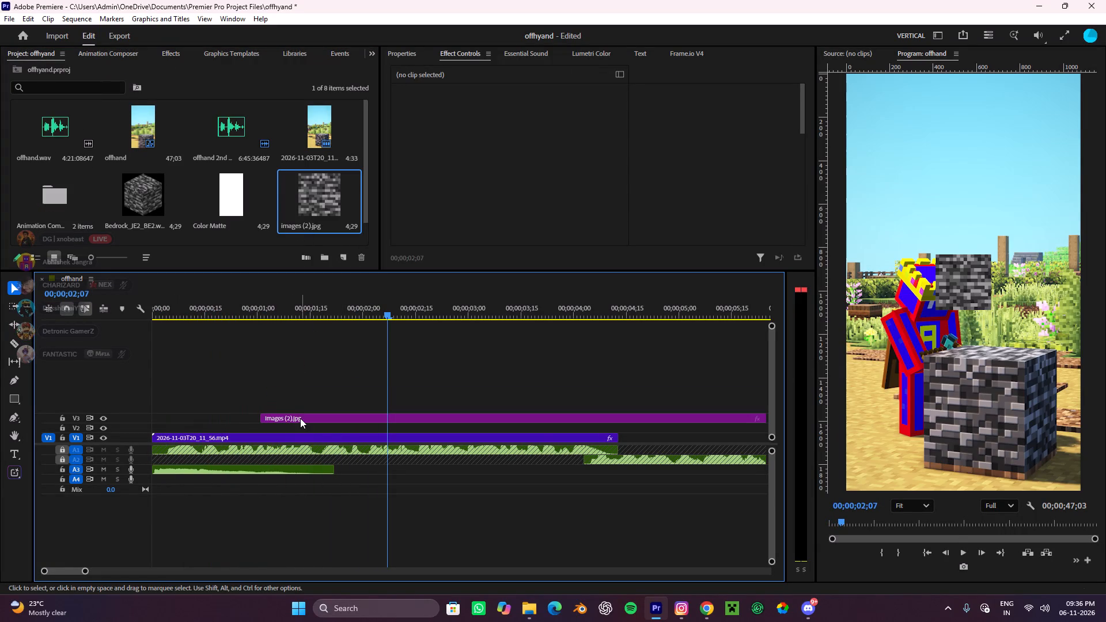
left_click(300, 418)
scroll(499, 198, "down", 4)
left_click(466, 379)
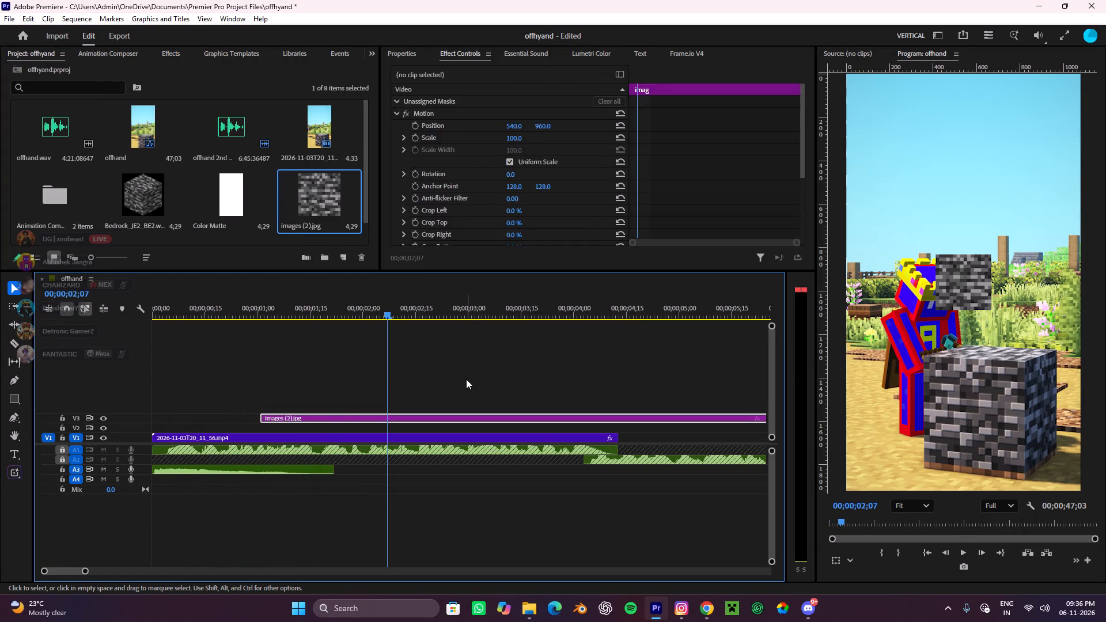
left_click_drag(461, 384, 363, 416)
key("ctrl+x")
Play the first second of the sequence from the start twice to review the opening without the texture overlay.
left_click_drag(385, 309, 0, 314)
key("space")
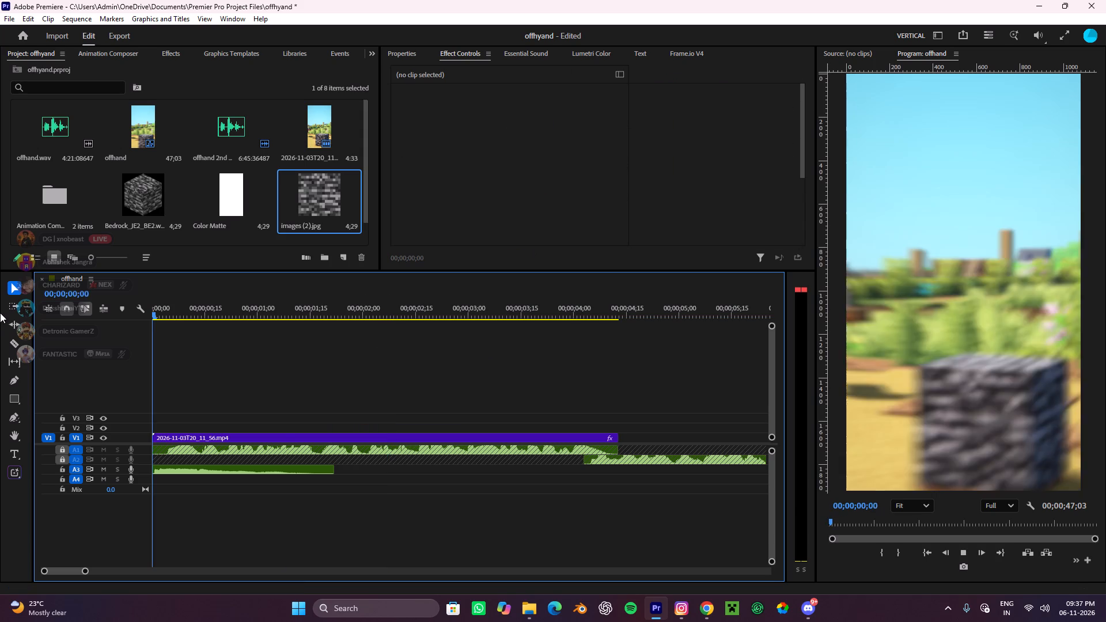
key("space")
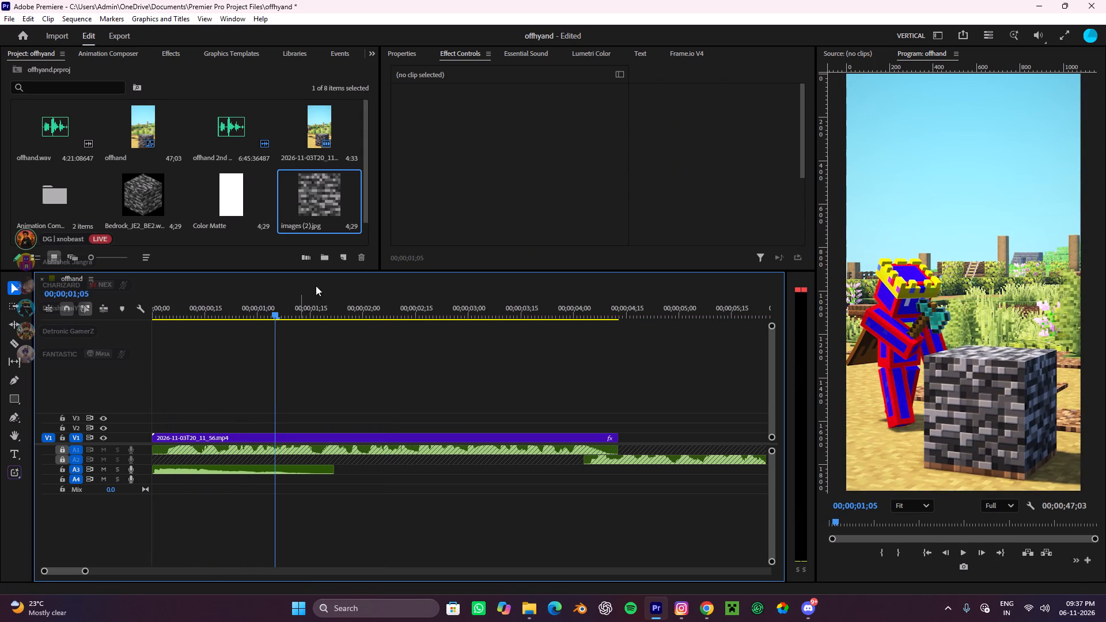
left_click_drag(273, 310, 0, 306)
key("space")
key("space")
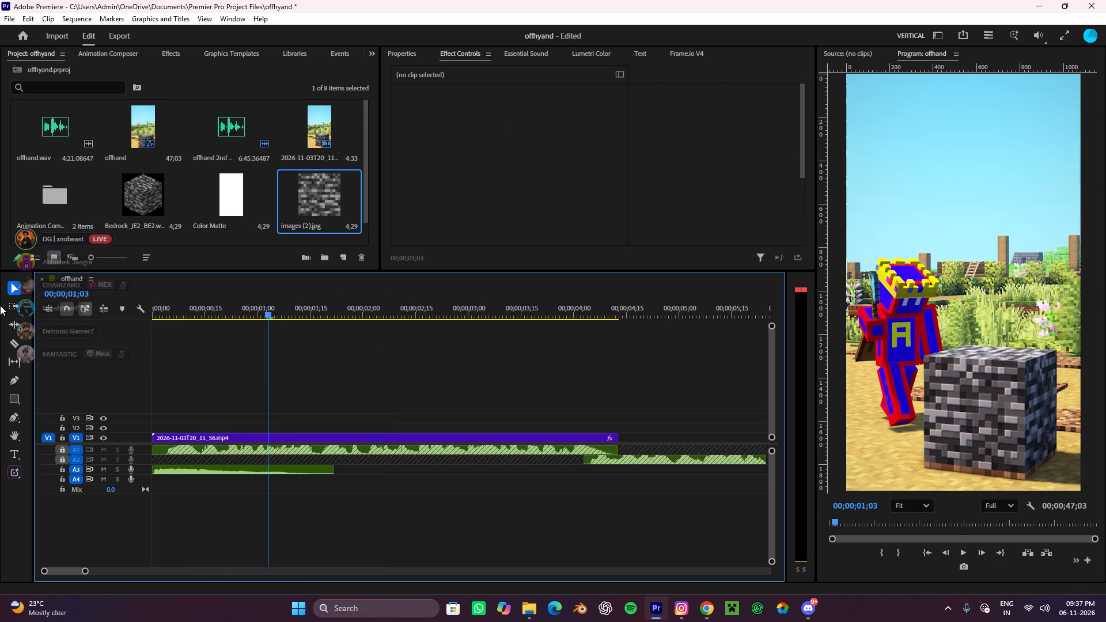
Place the bedrock texture images (2).jpg on V3 above the gameplay clip, starting just before the one-second mark.
left_click_drag(335, 205, 321, 401)
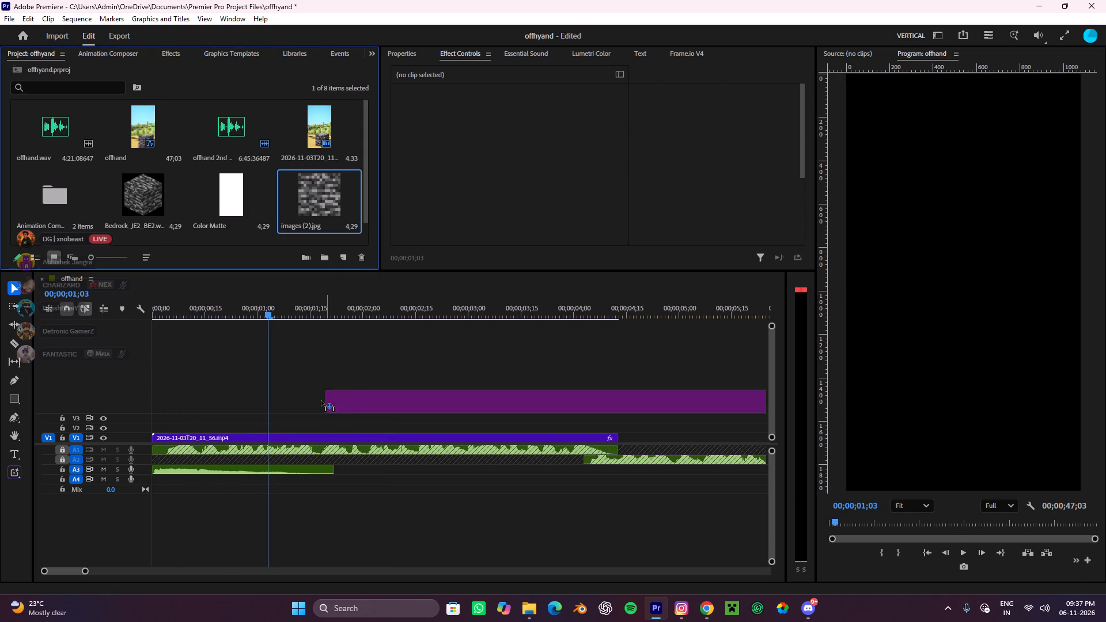
left_click_drag(321, 401, 255, 418)
left_click(291, 419)
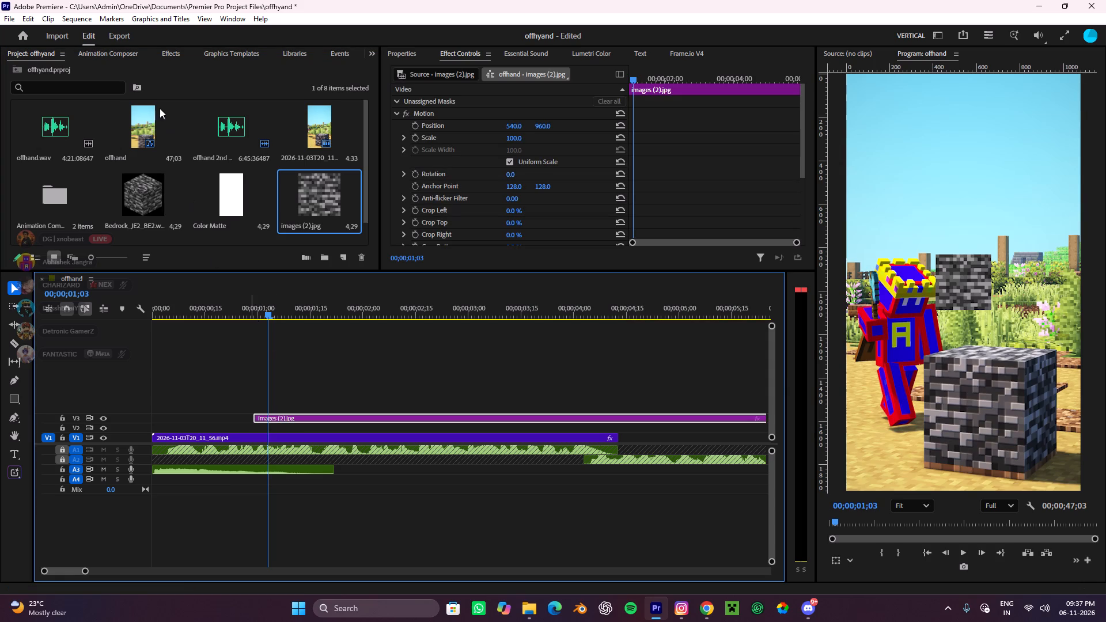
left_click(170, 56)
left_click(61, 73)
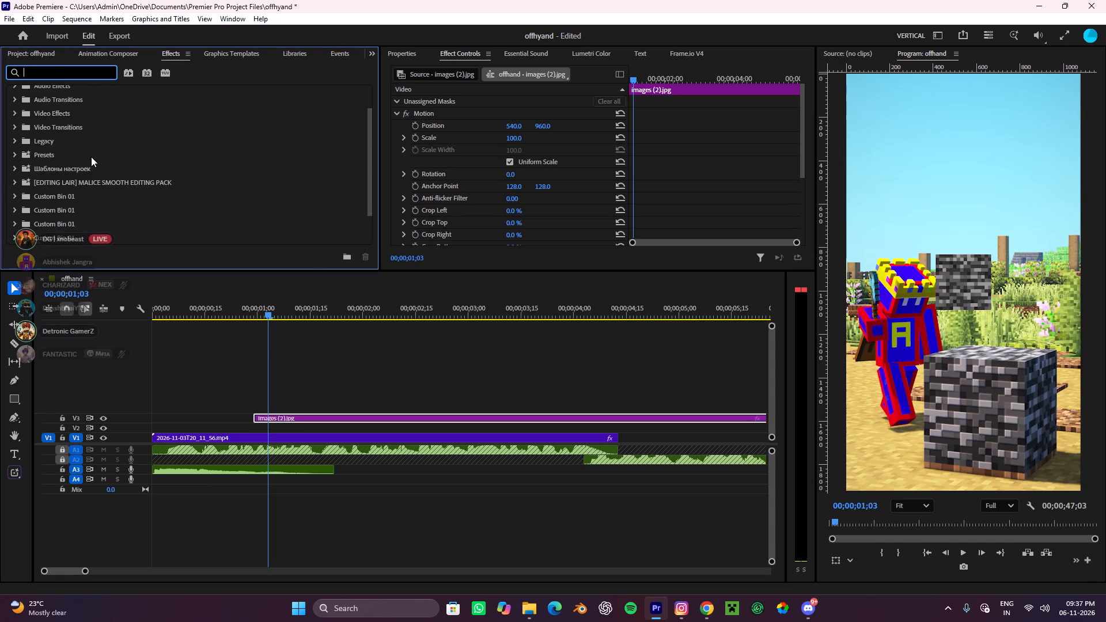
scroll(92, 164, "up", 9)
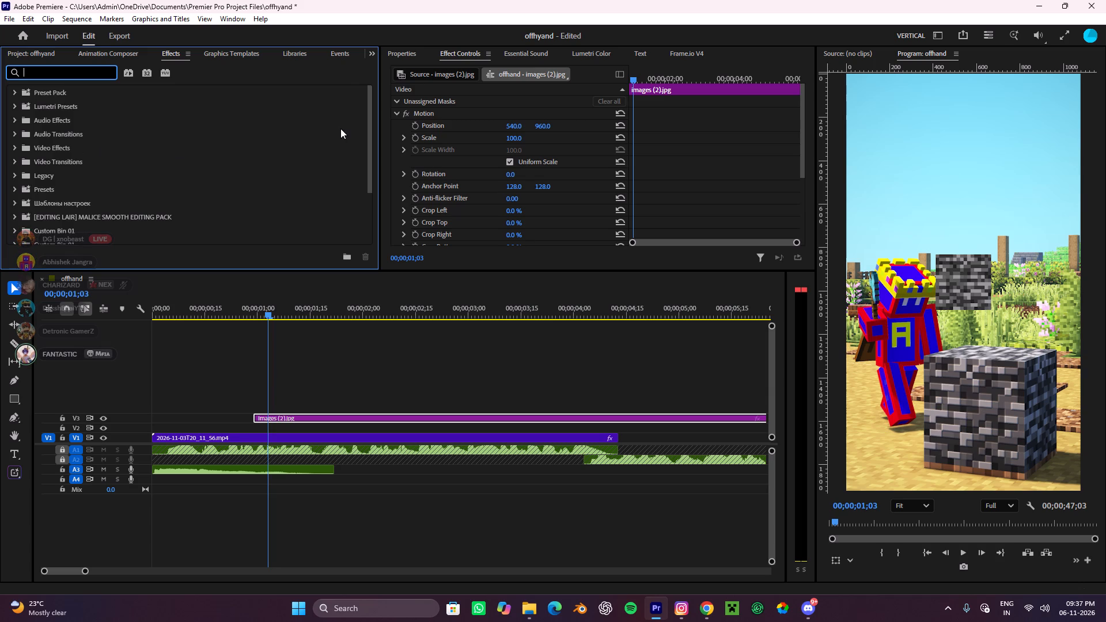
Set the scale of the images (2).jpg bedrock texture clip on V3 to 200%.
left_click(419, 55)
left_click_drag(568, 176, 569, 176)
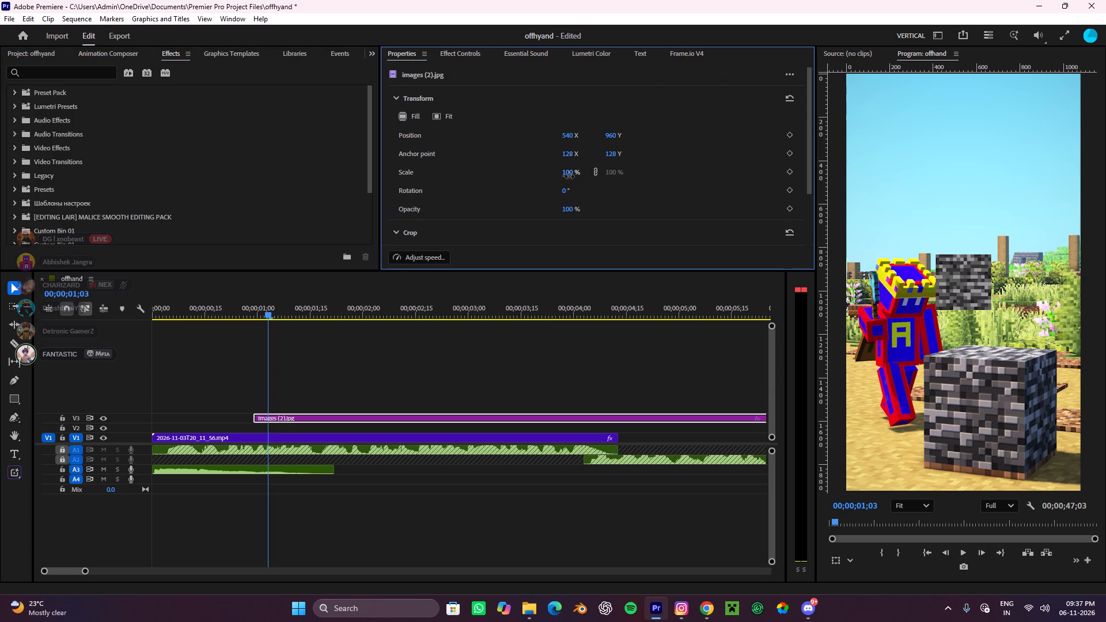
left_click_drag(569, 176, 607, 156)
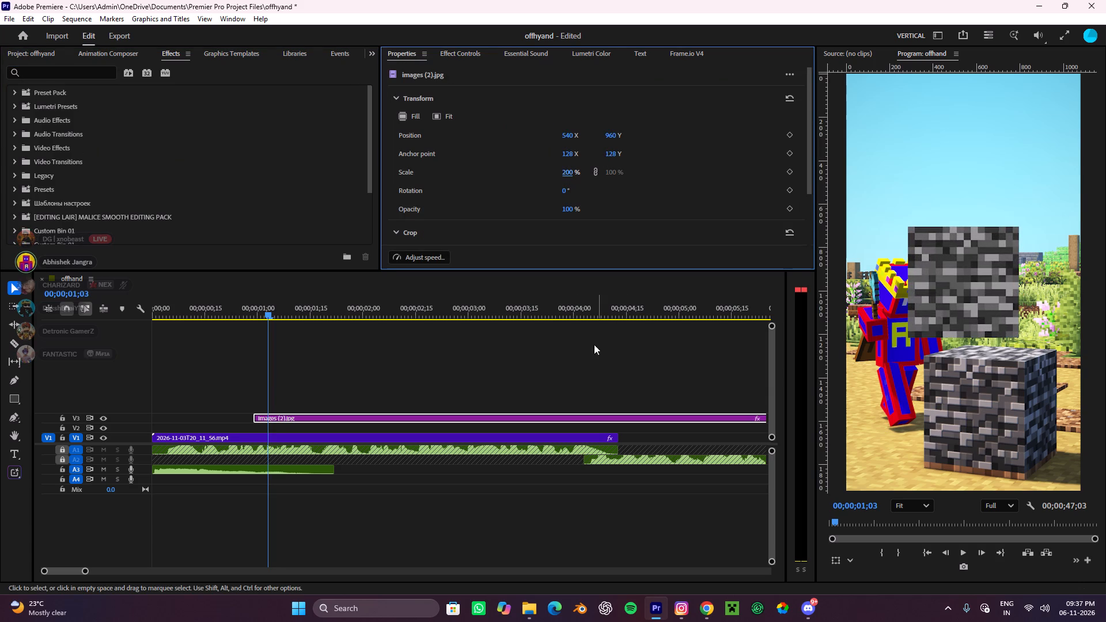
left_click(566, 366)
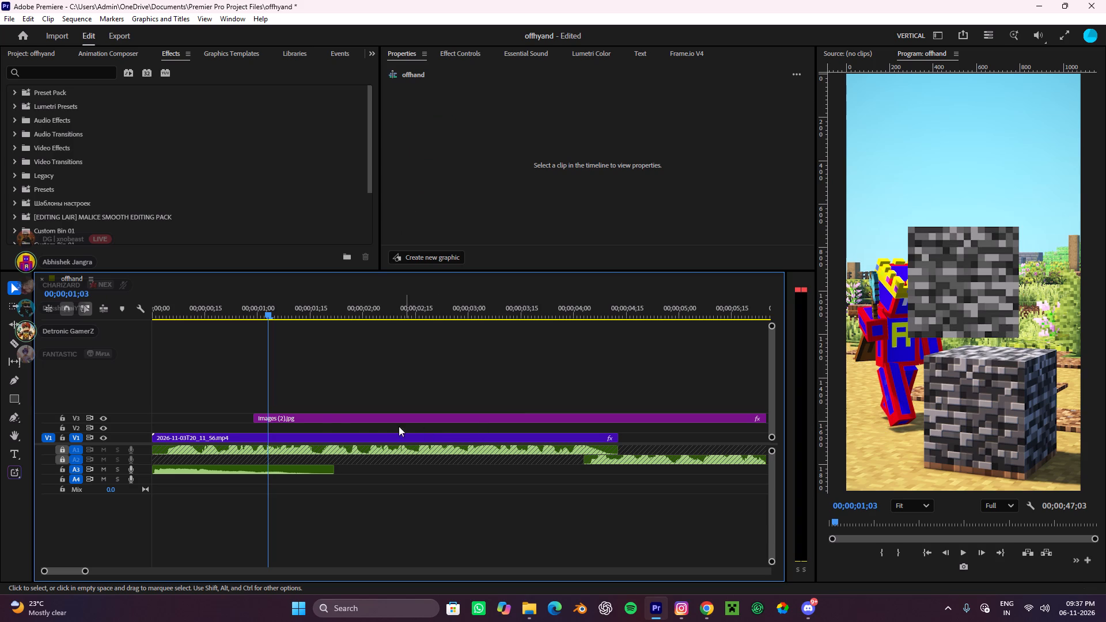
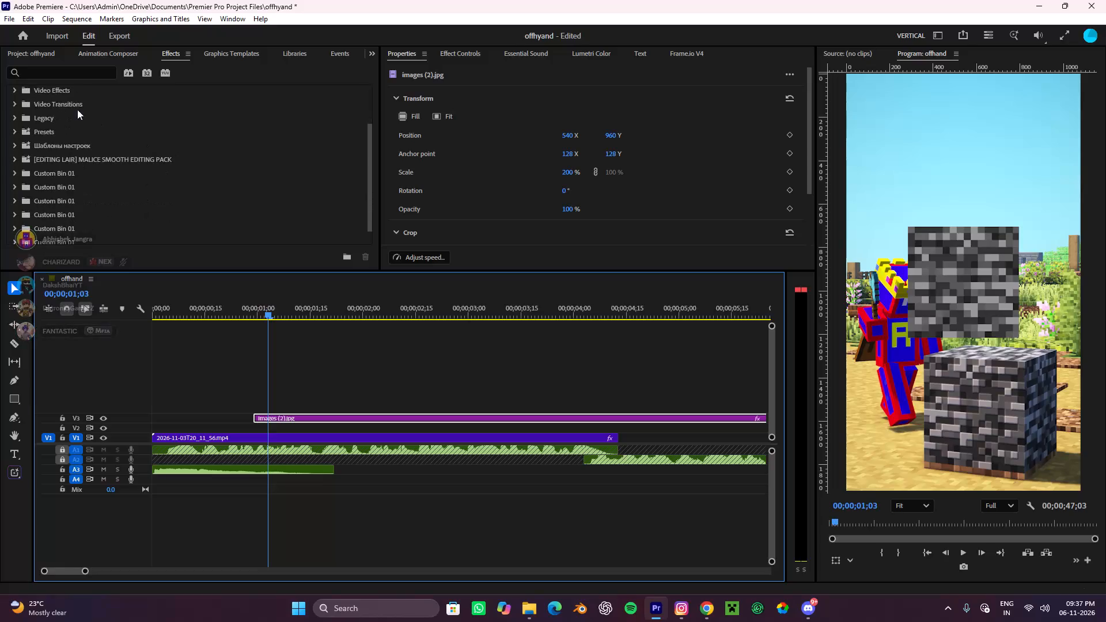
Search the effects for "round" and apply Rounded Crop to the images (2).jpg texture clip on V3.
scroll(67, 123, "up", 9)
left_click(55, 75)
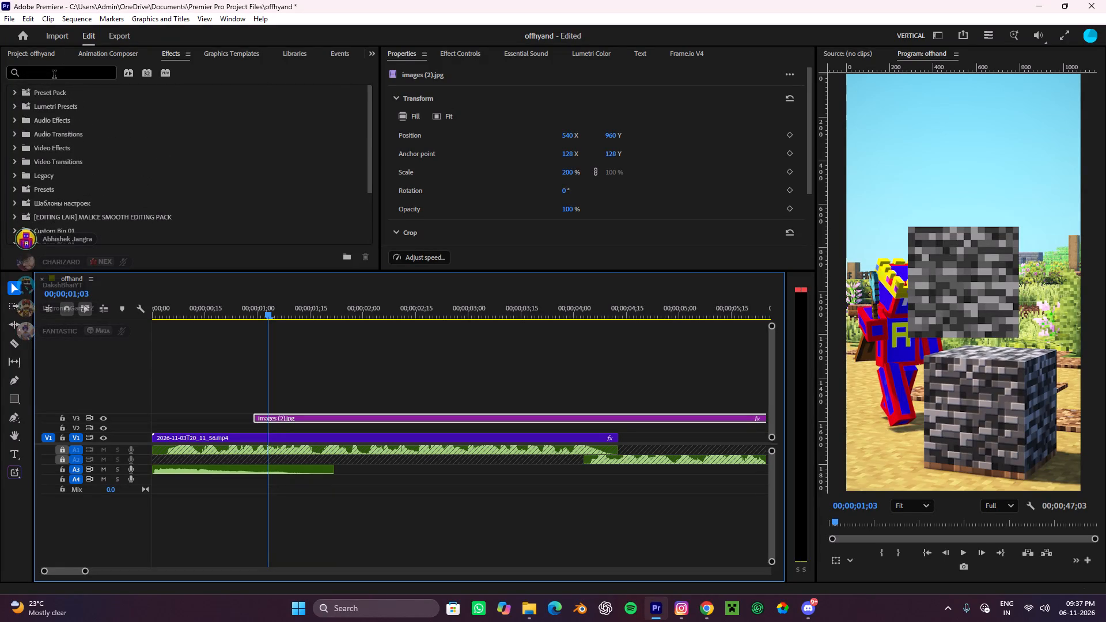
type("round")
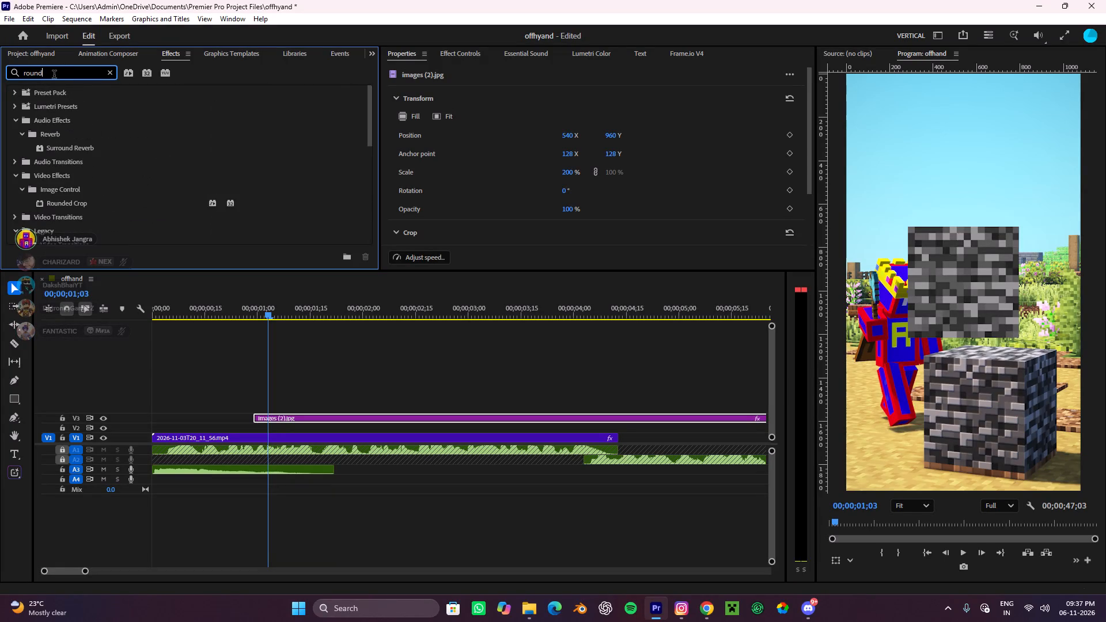
scroll(288, 264, "down", 4)
scroll(70, 177, "down", 4)
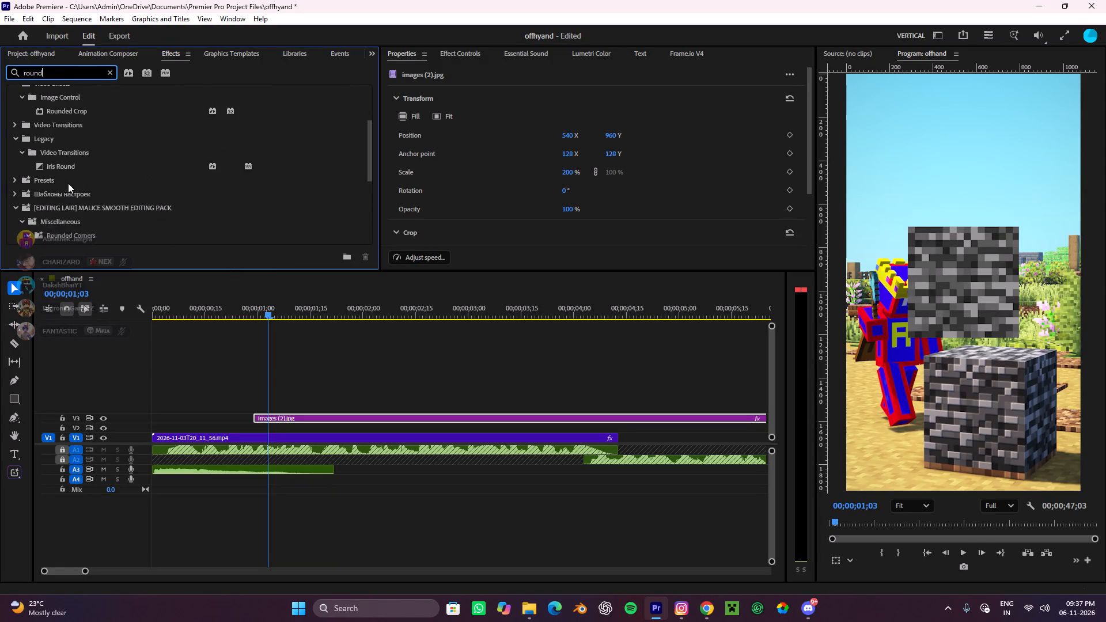
scroll(68, 183, "down", 1)
scroll(60, 187, "up", 3)
left_click_drag(59, 127, 365, 415)
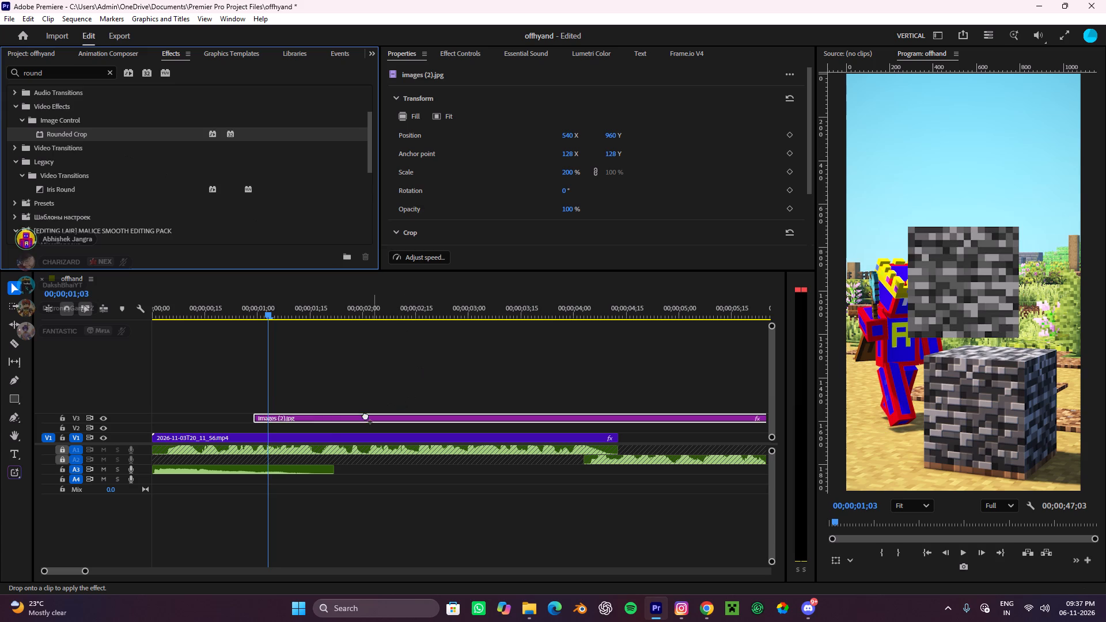
left_click_drag(365, 415, 330, 419)
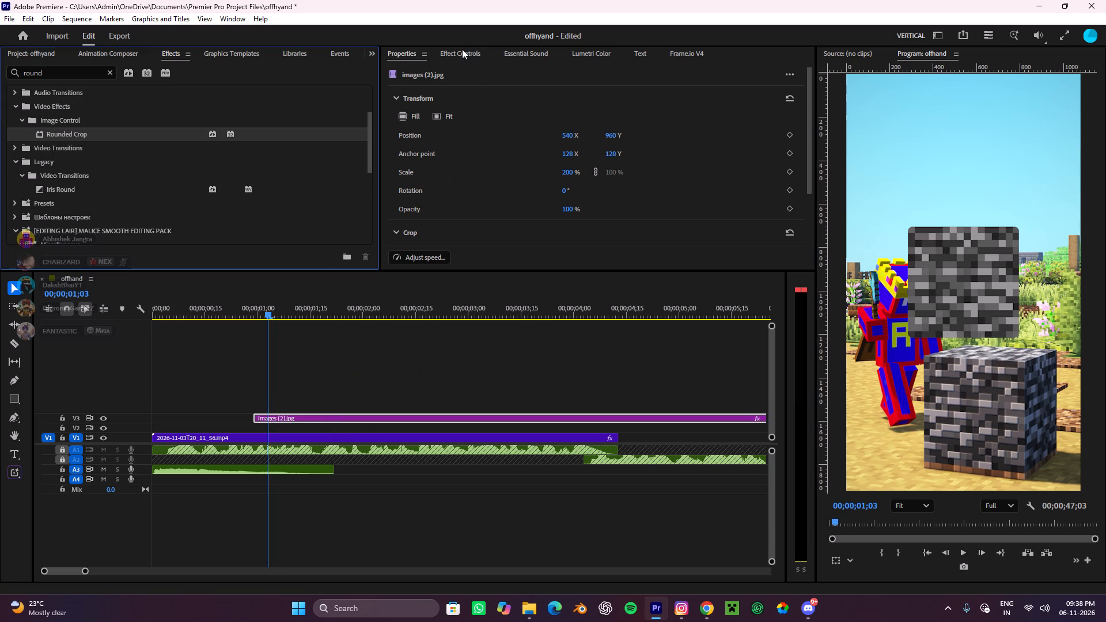
Set the Rounded Crop roundness of the bedrock texture clip to 39%.
left_click(462, 49)
scroll(461, 107, "down", 17)
scroll(475, 183, "down", 7)
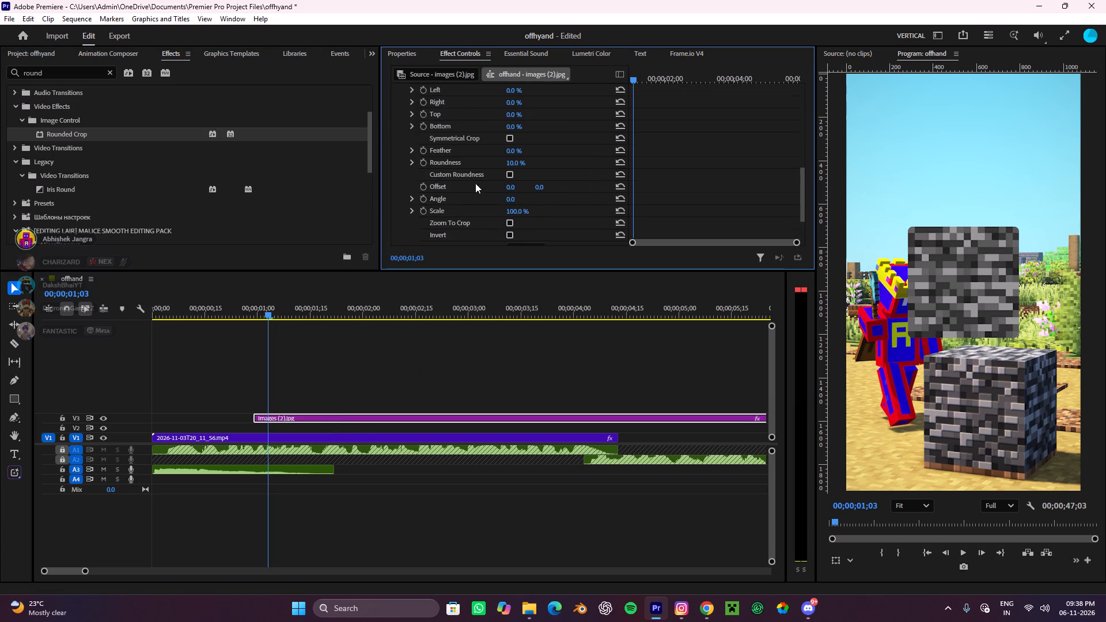
scroll(475, 183, "down", 1)
scroll(474, 181, "up", 7)
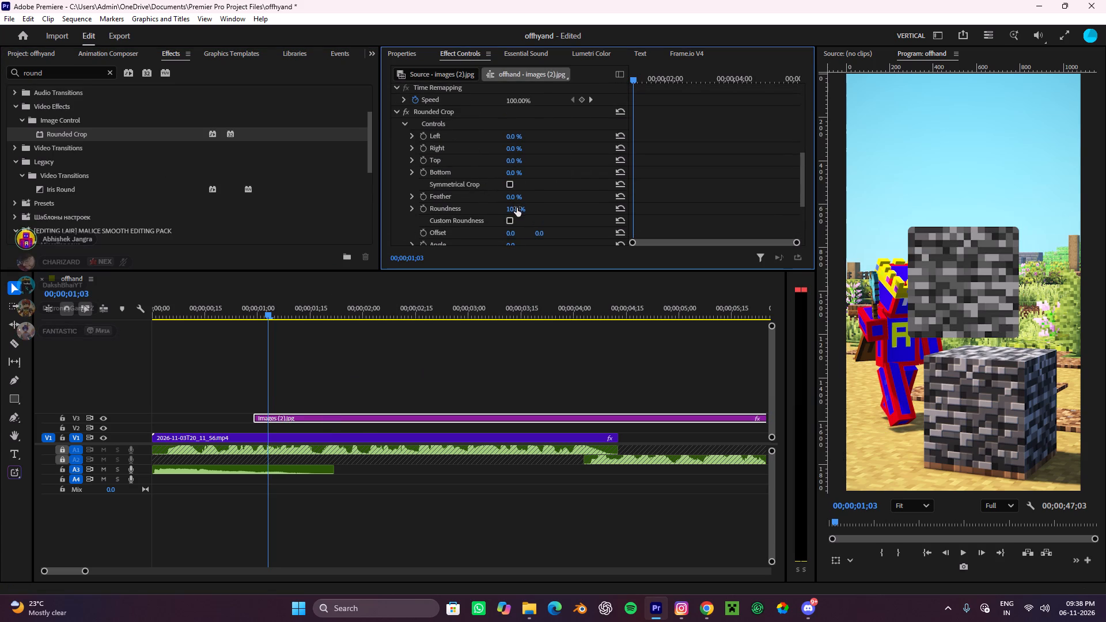
left_click_drag(517, 208, 532, 205)
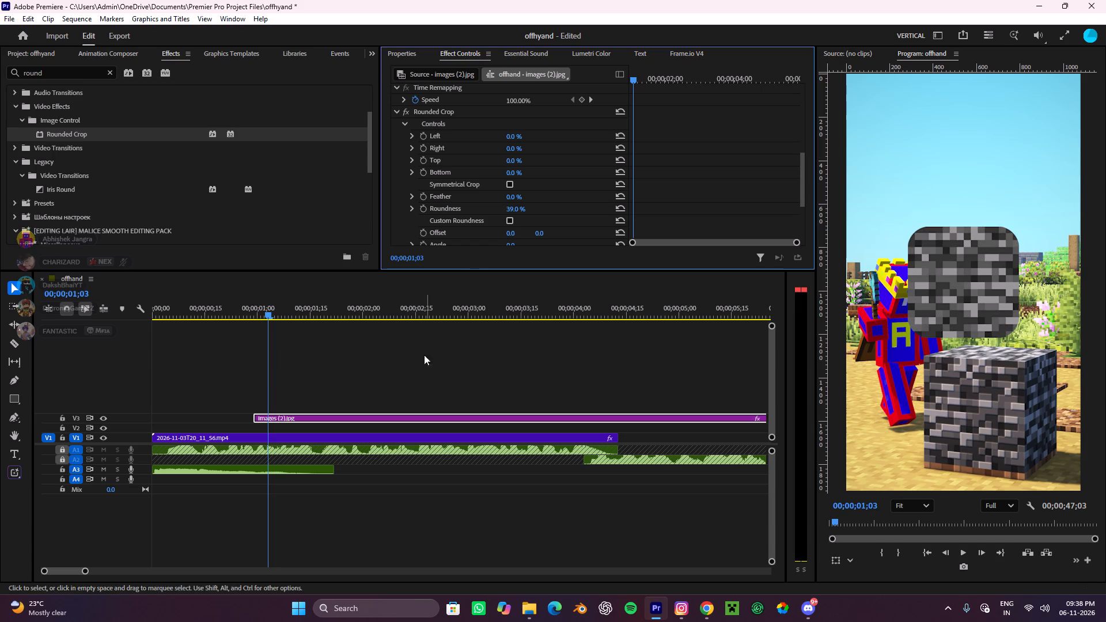
Split the images (2).jpg clip on V3 where the A3 audio clip ends and remove the part after the split.
key("c")
left_click(338, 422)
key("v")
left_click(376, 422)
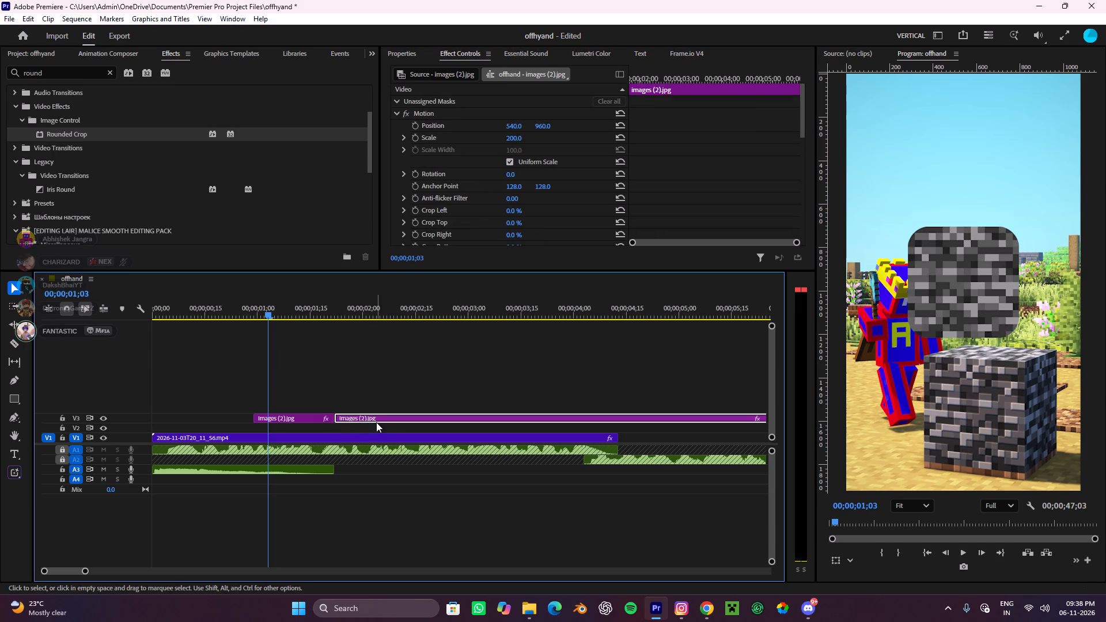
key("ctrl+x")
Play the first half second or so of the sequence from the start to review the opening.
left_click_drag(291, 316, 21, 324)
left_click(261, 345)
key("space")
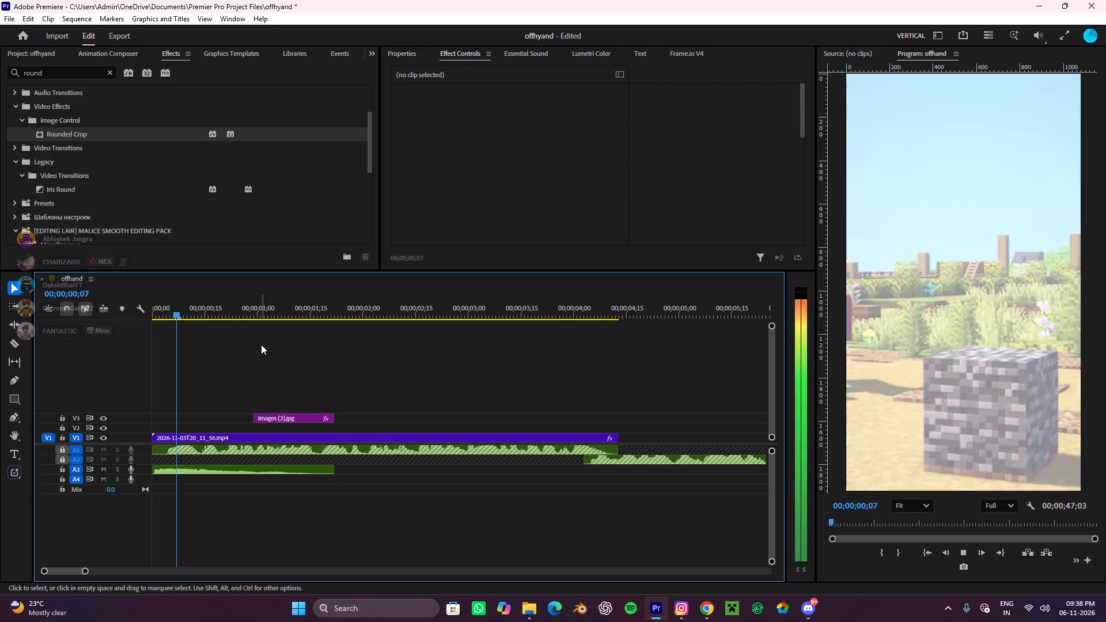
key("space")
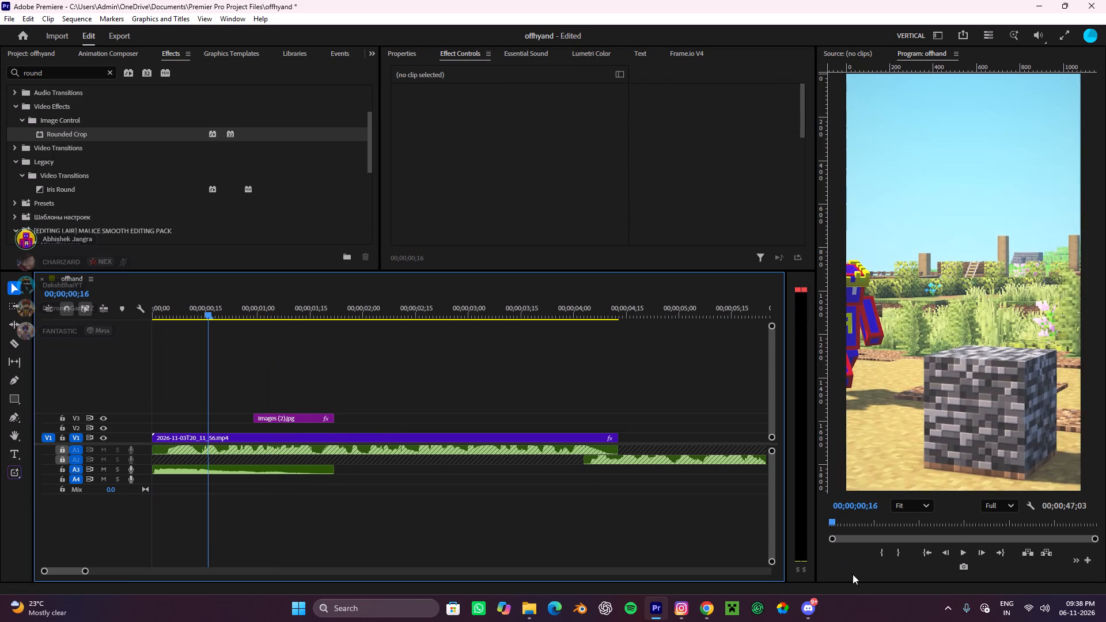
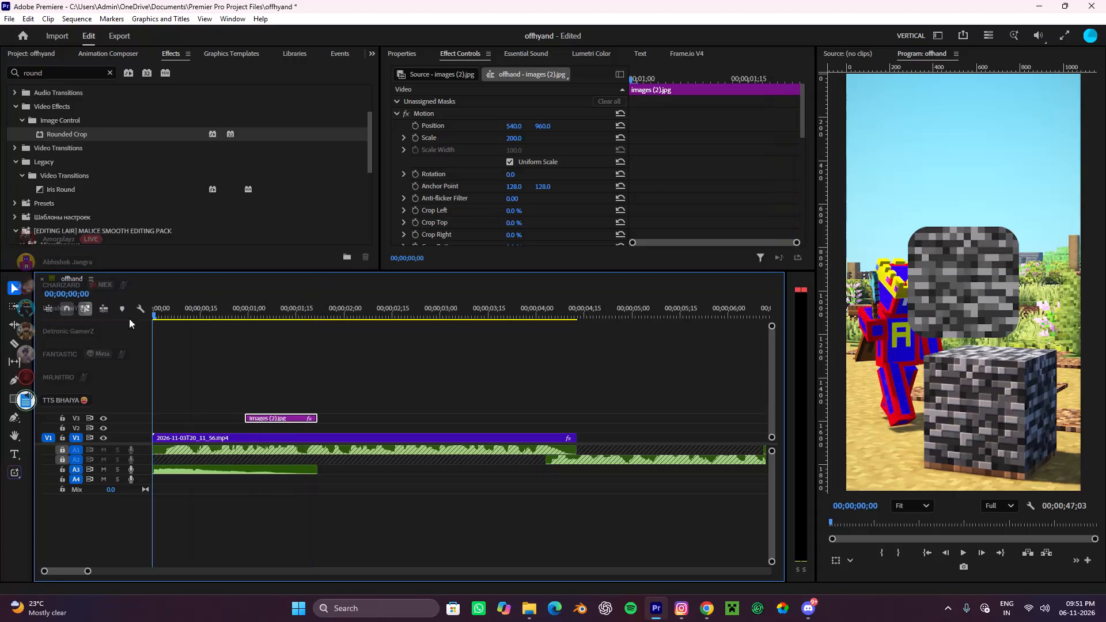
Play the first half second or so of the sequence from the start and deselect the texture clip.
key("space")
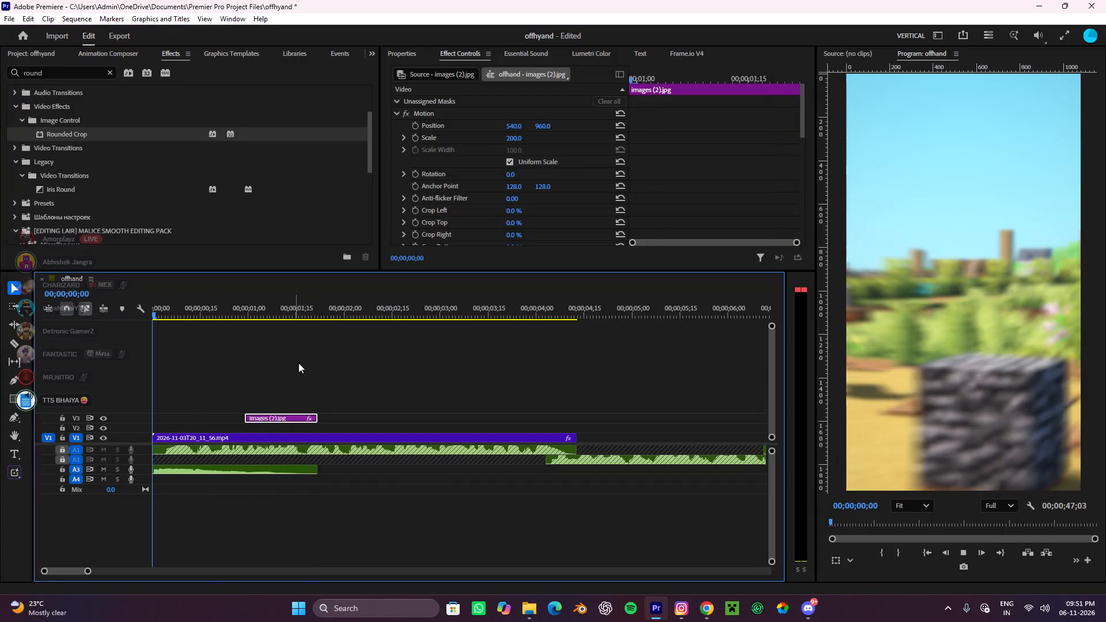
left_click(298, 363)
key("space")
Switch to Discord.
left_click(821, 617)
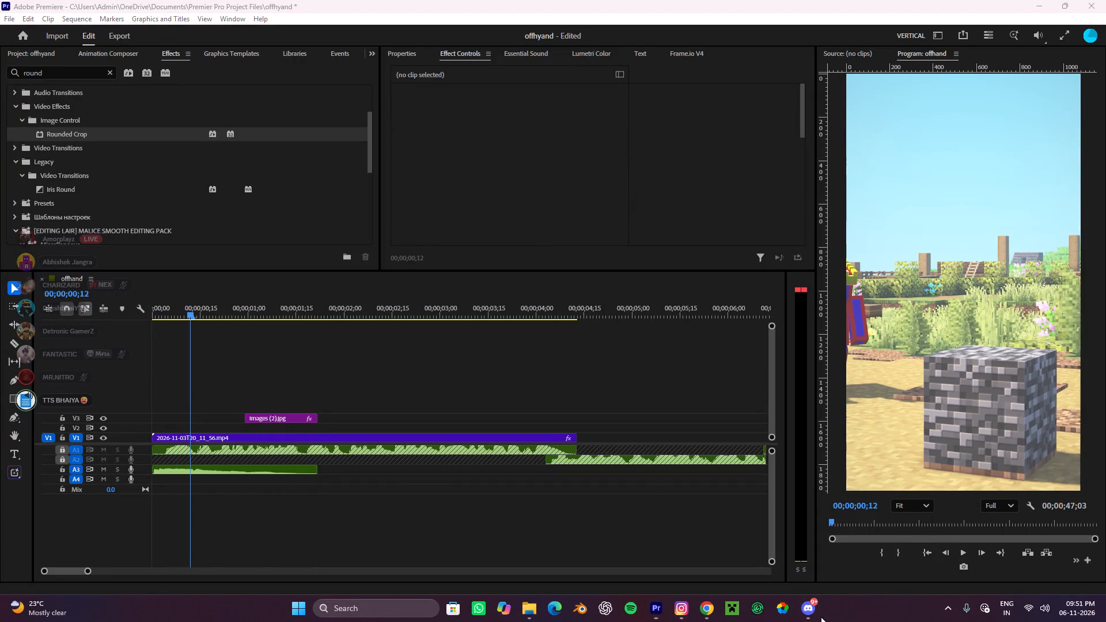
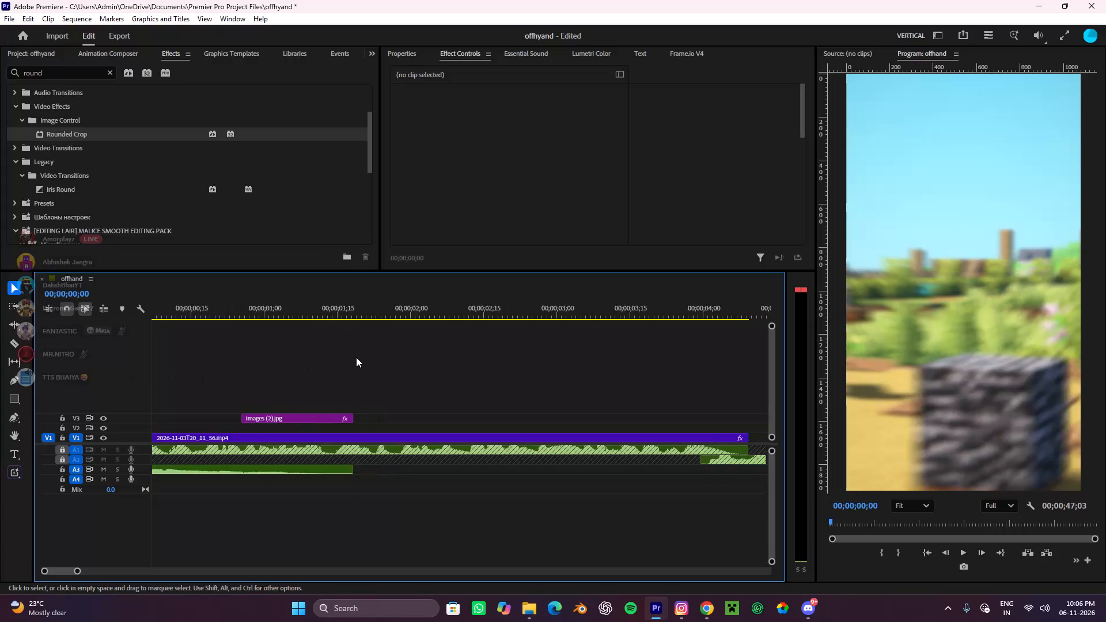
Play the sequence from the start until the bedrock texture overlay is on screen, at about 00;00;01;10.
scroll(355, 357, "down", 9)
scroll(340, 385, "down", 4, "alt")
scroll(293, 397, "up", 7, "alt")
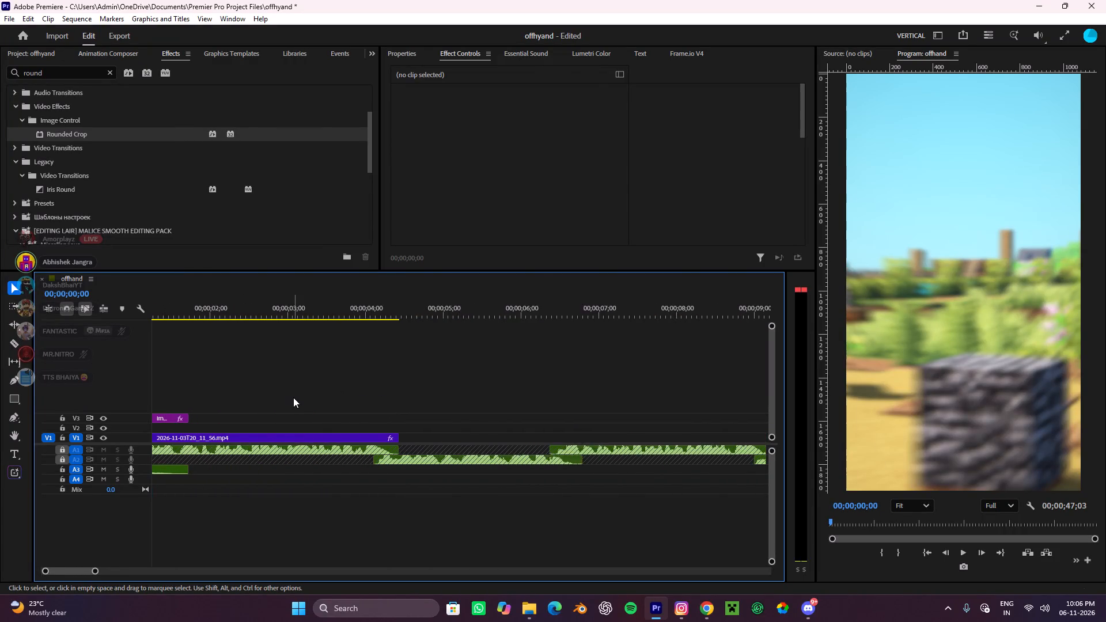
scroll(293, 397, "up", 3, "alt")
key("space")
key("space")
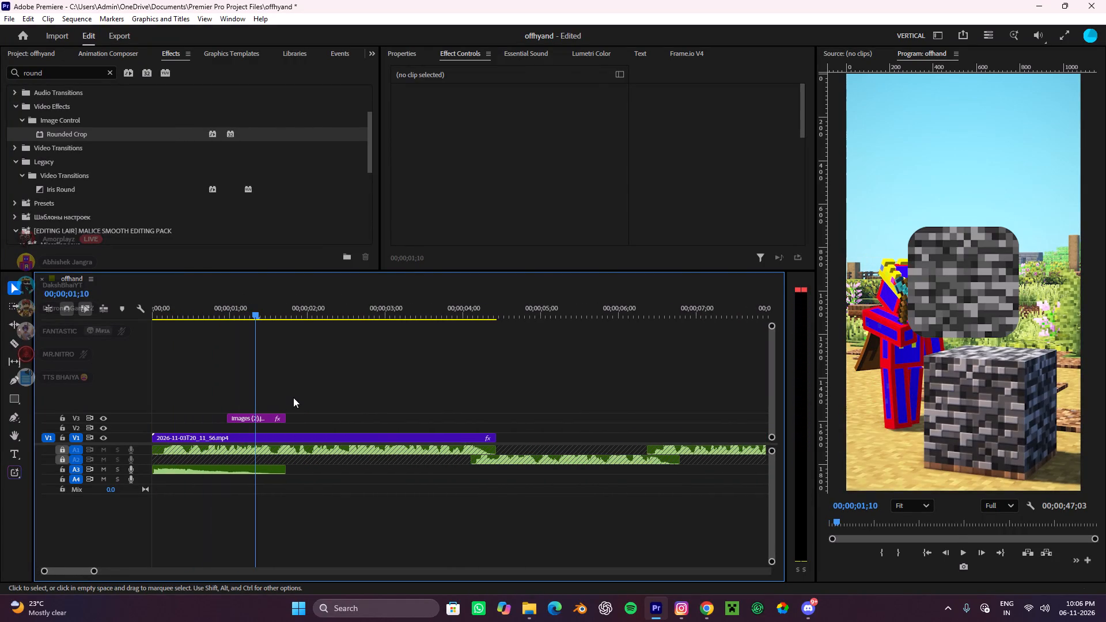
Search the effects for "slide in" and apply the Malice Slide In Up Fast preset to the bedrock texture clip on V3.
left_click(247, 423)
left_click(251, 422)
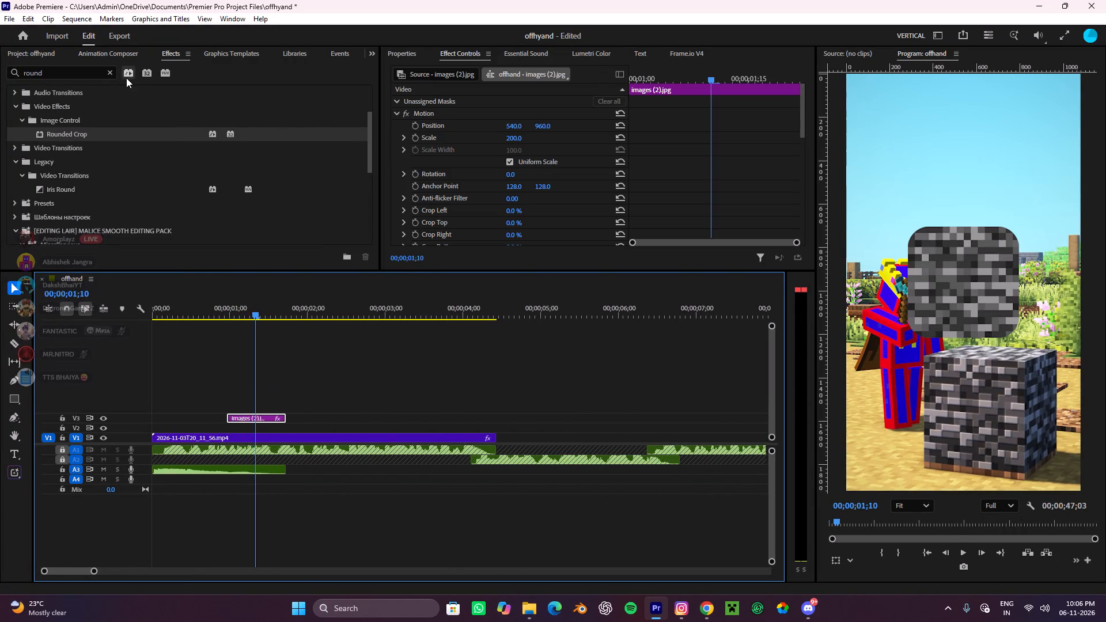
left_click_drag(61, 73, 0, 78)
type("sli")
type("de i")
key("n")
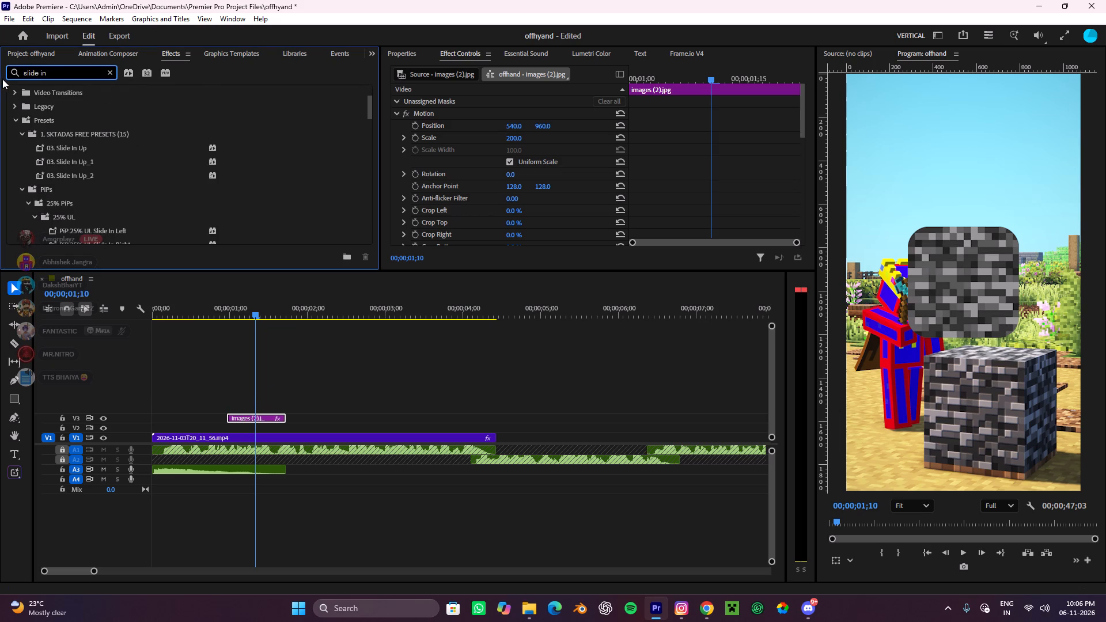
scroll(225, 185, "down", 10)
scroll(225, 195, "up", 5)
scroll(155, 174, "up", 6)
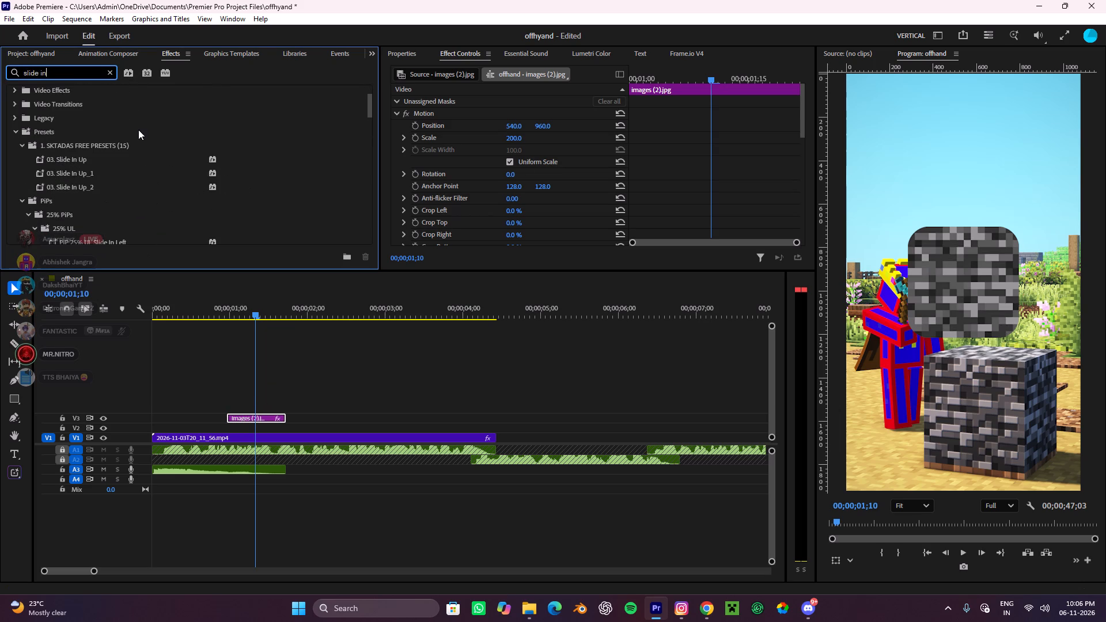
scroll(138, 130, "down", 20)
scroll(138, 130, "down", 4)
scroll(112, 203, "down", 4)
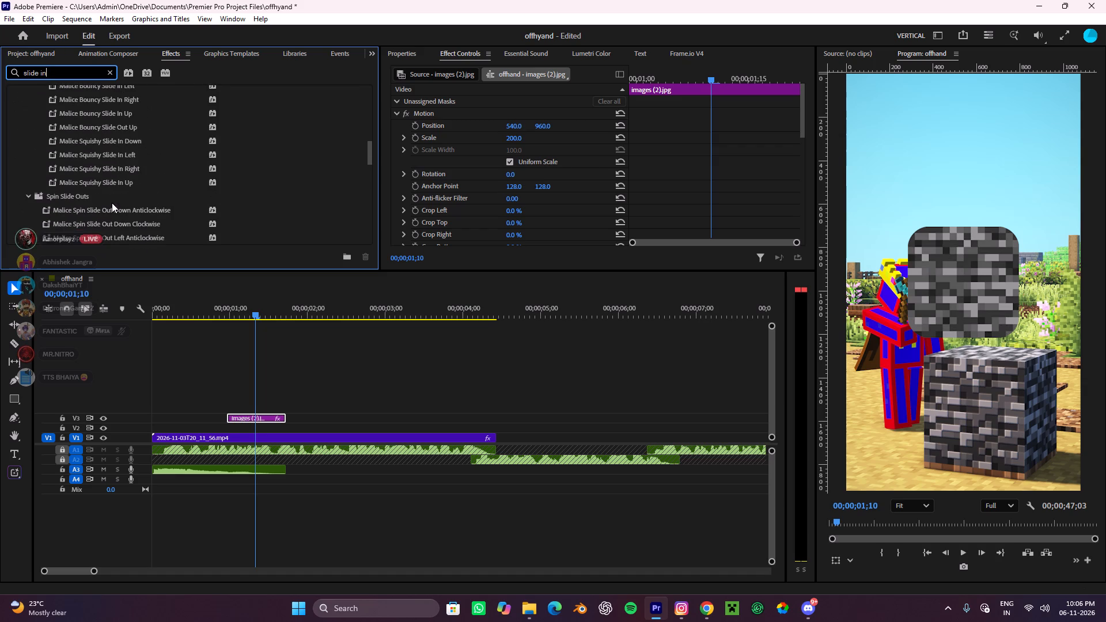
scroll(112, 203, "down", 15)
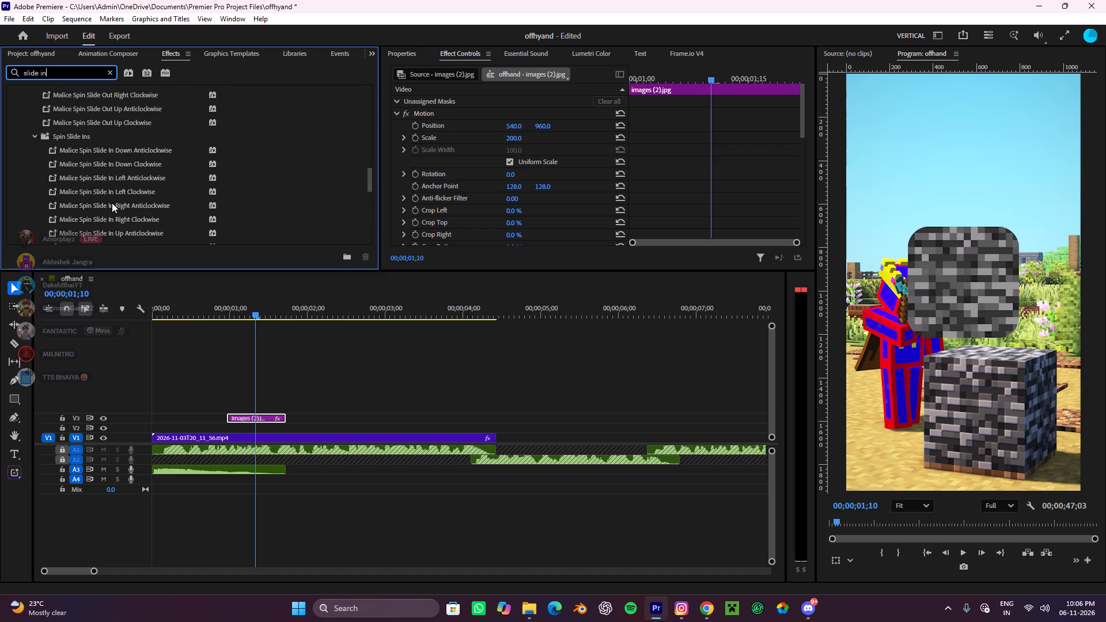
scroll(112, 203, "down", 12)
scroll(110, 199, "down", 19)
scroll(108, 200, "down", 5)
scroll(112, 199, "up", 5)
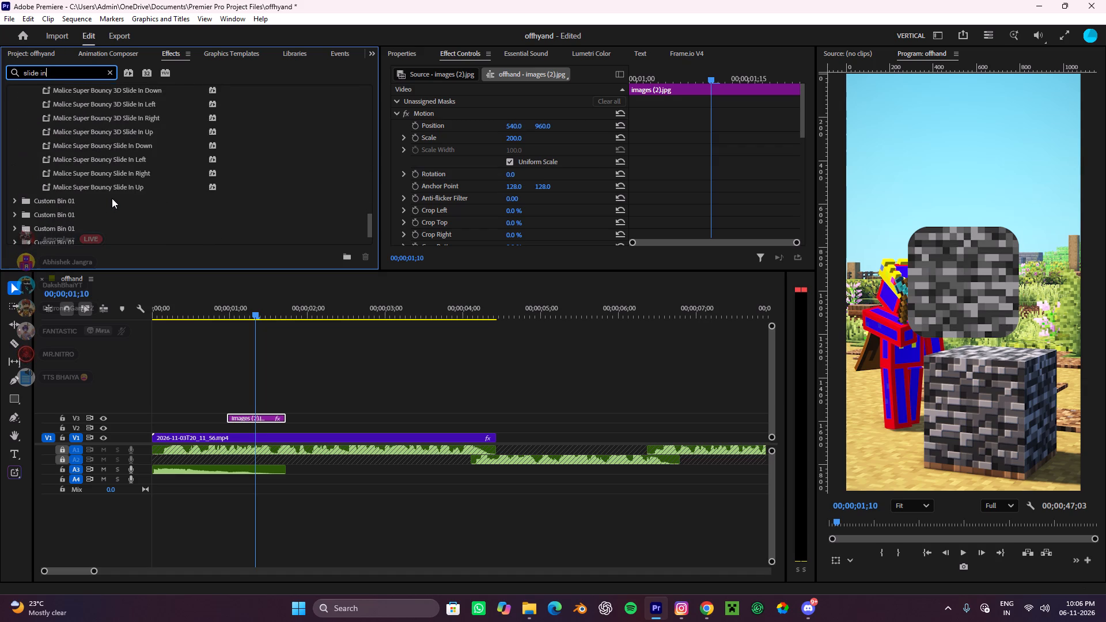
scroll(112, 198, "up", 4)
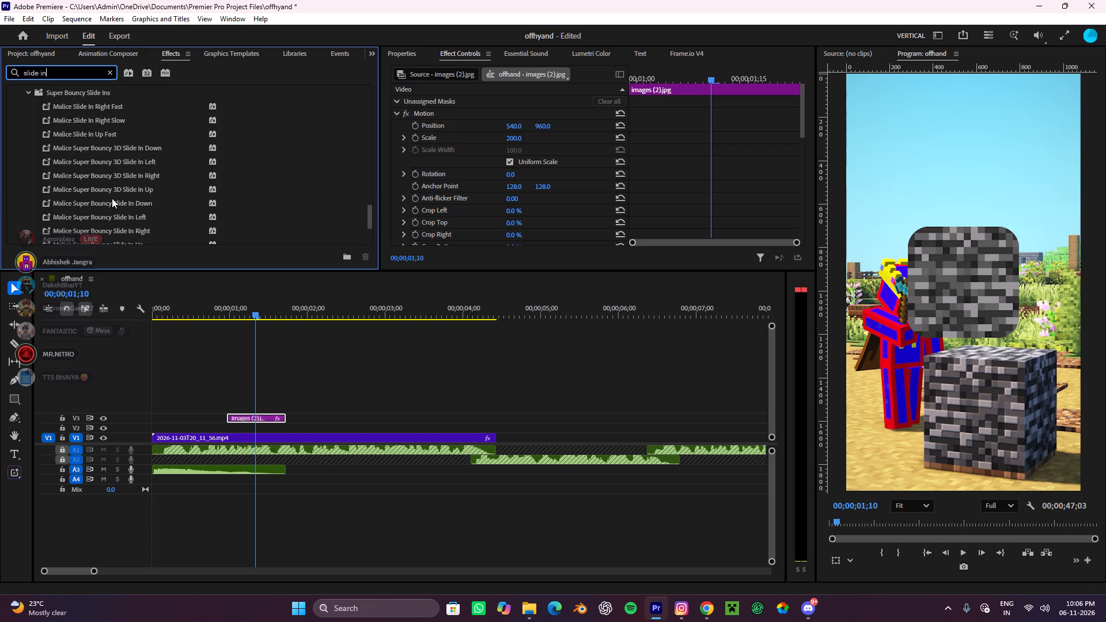
left_click_drag(77, 132, 271, 390)
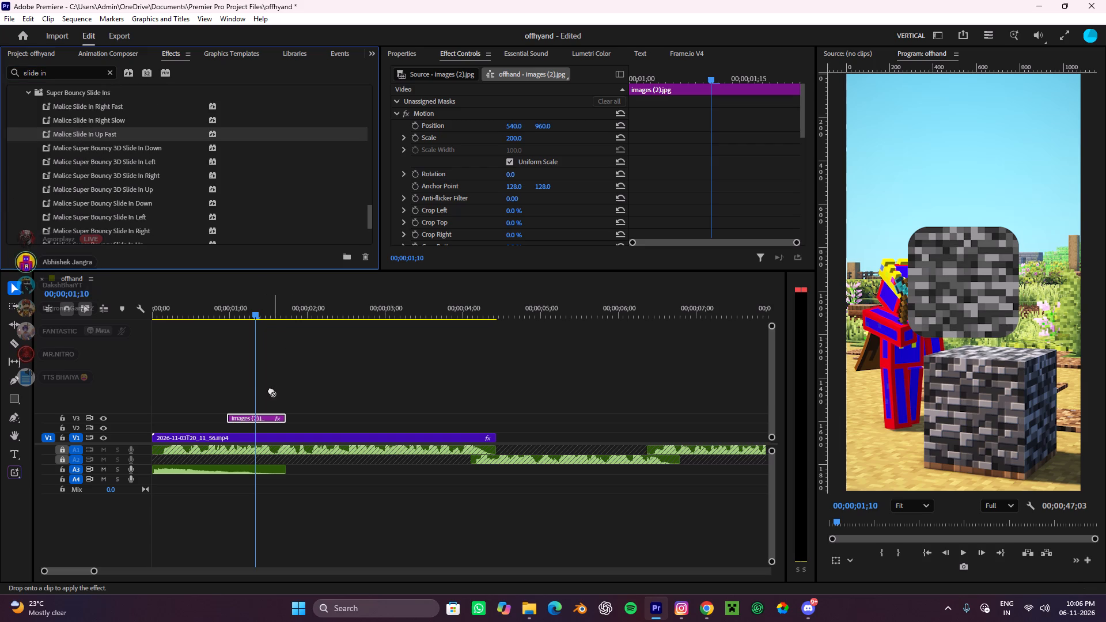
left_click_drag(271, 390, 247, 416)
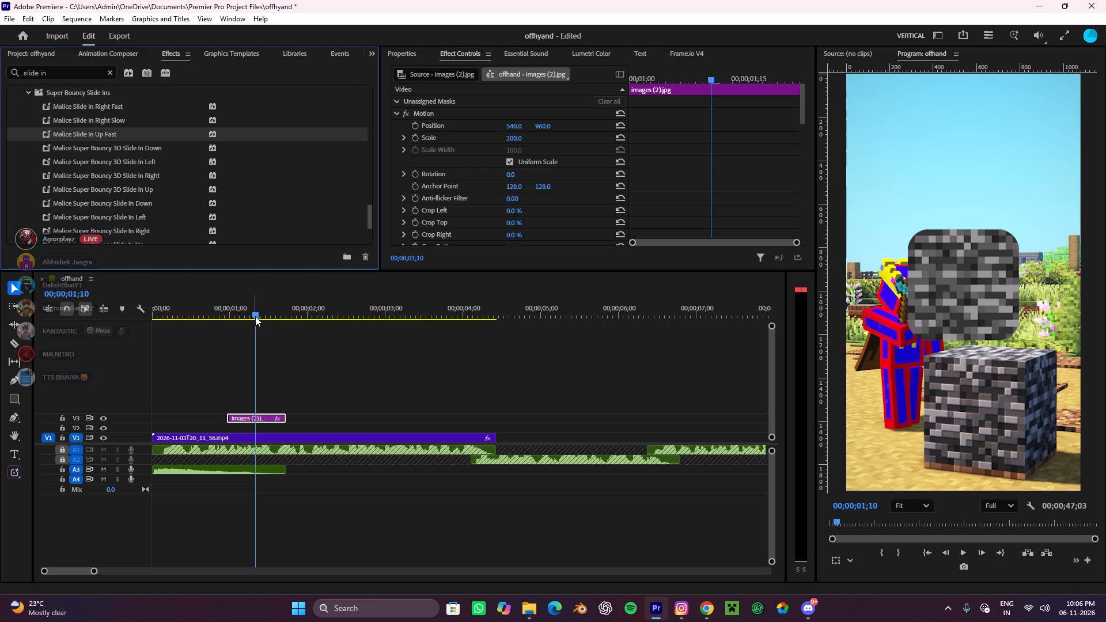
Preview the slide-in animation by playing from just before the texture clip, around 00;00;00;28, with the clip deselected.
left_click_drag(249, 308, 227, 337)
left_click(380, 407)
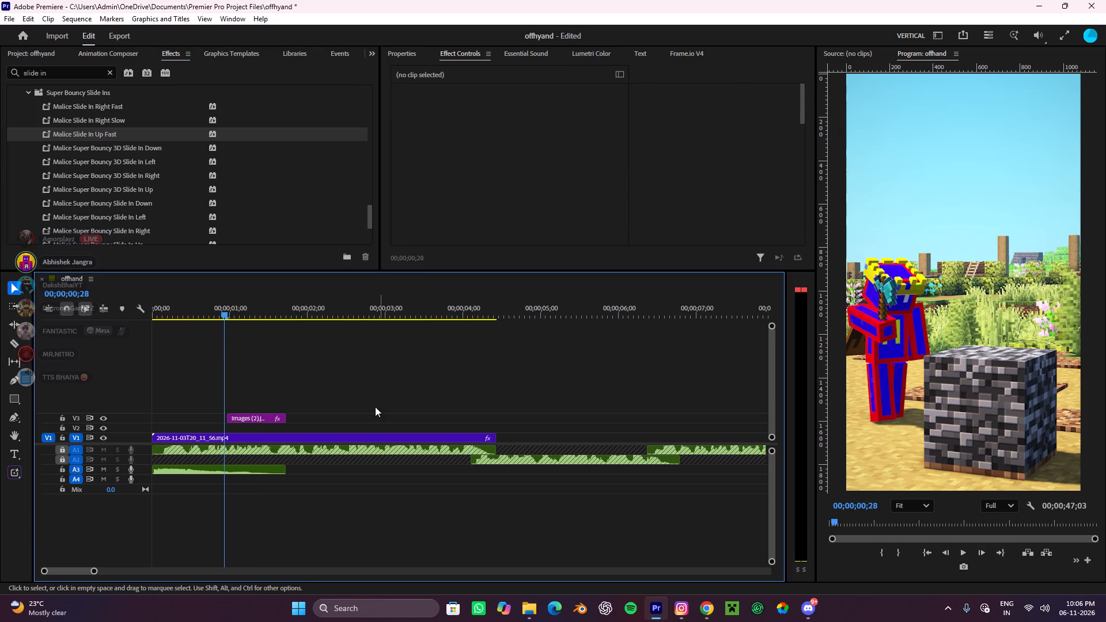
key("space")
key("space")
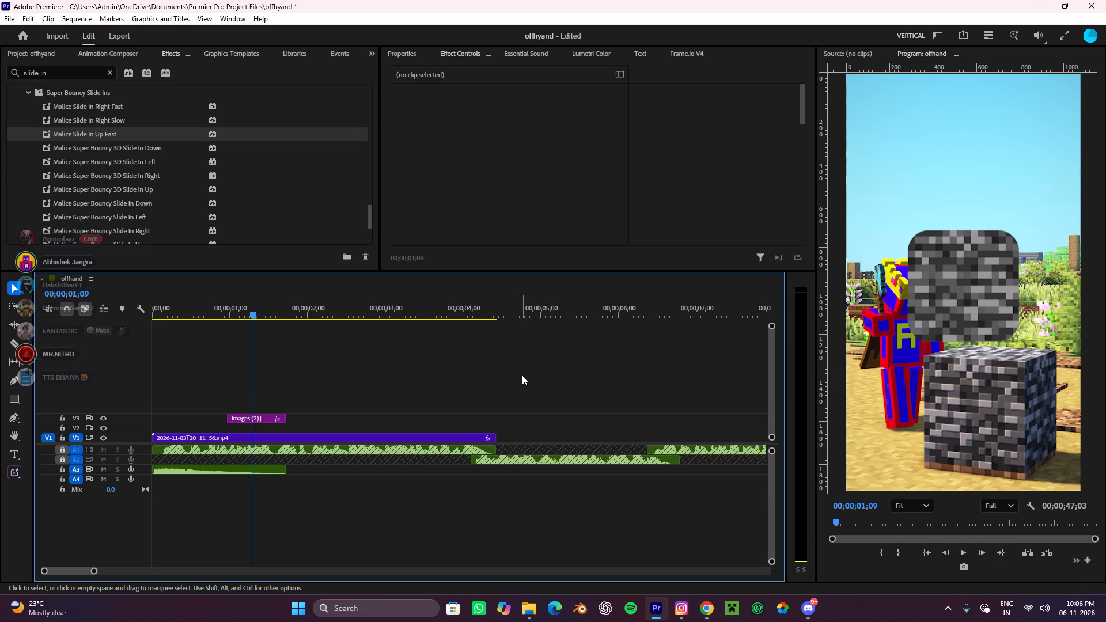
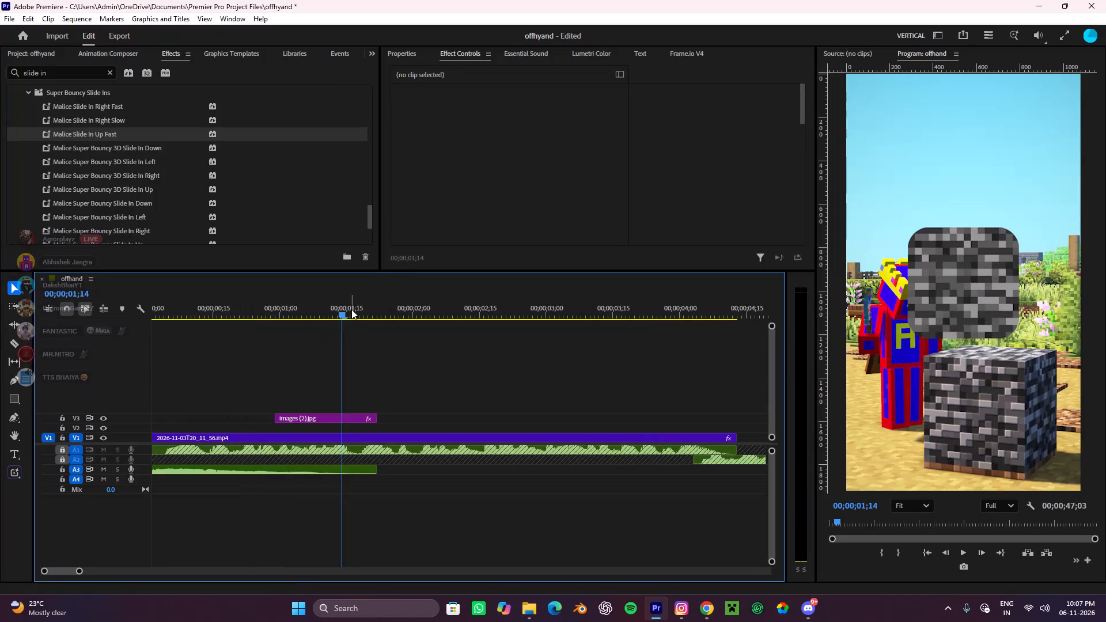
Replay the sequence from just before the bedrock texture clip on V3 to about 00;00;03;08, then recheck the part where the clip ends.
left_click_drag(345, 308, 260, 385)
key("space")
key("space")
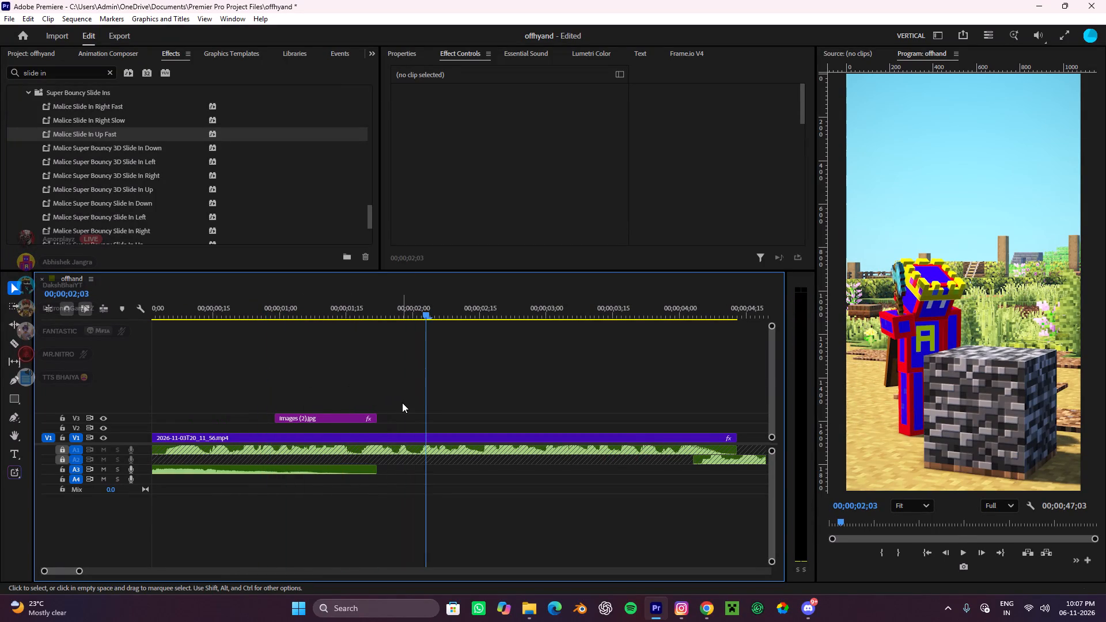
scroll(398, 407, "down", 2, "alt")
scroll(380, 454, "up", 4, "alt")
key("space")
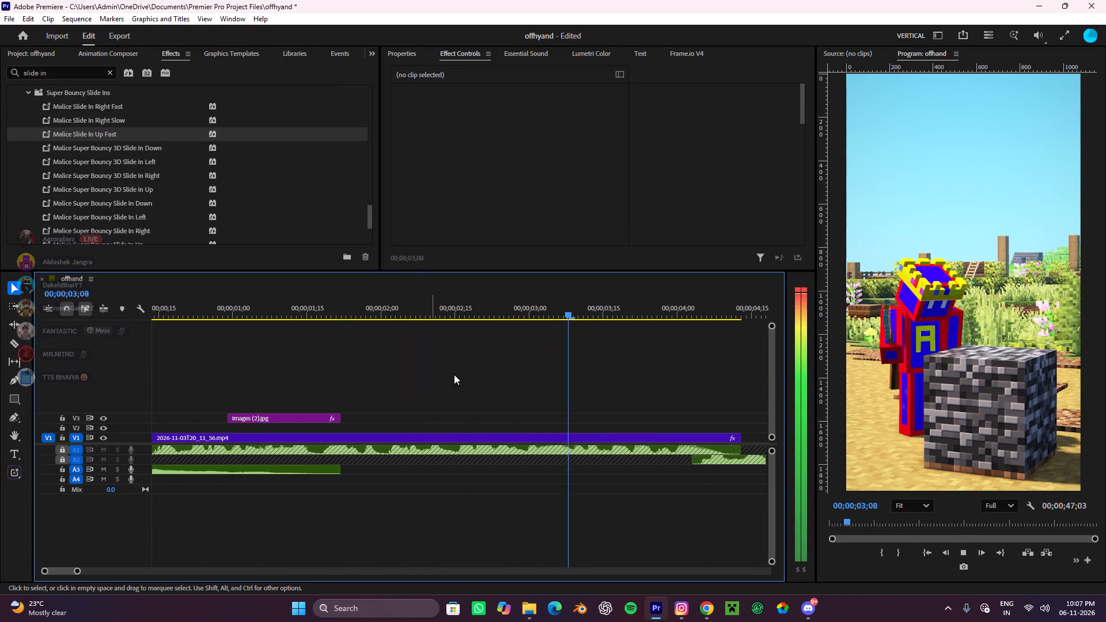
key("space")
left_click_drag(583, 316, 325, 458)
key("space")
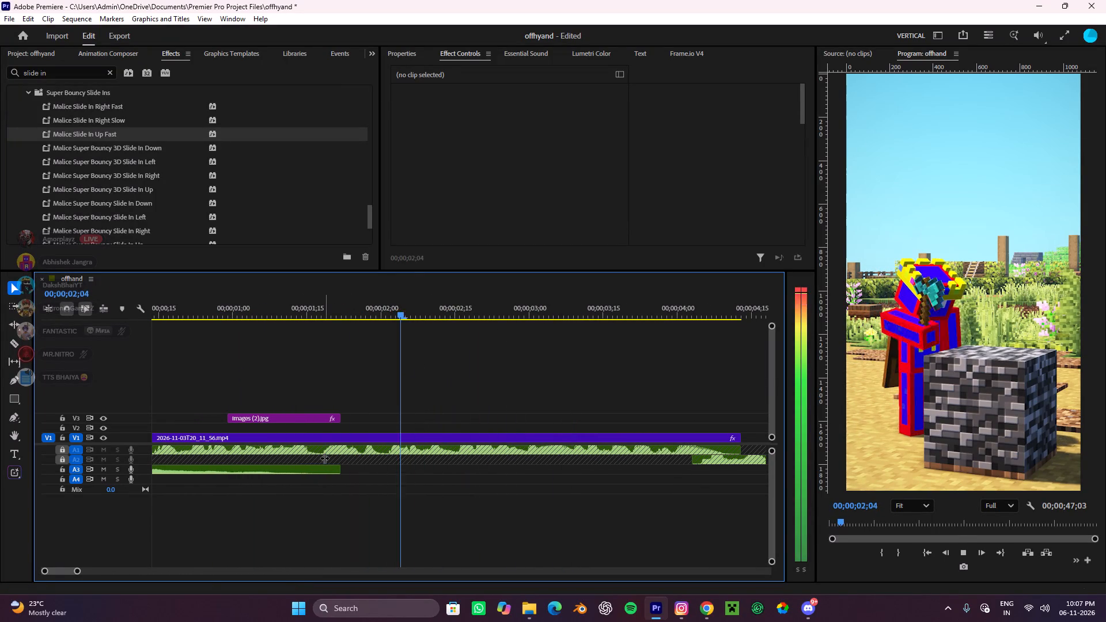
key("space")
Show the project's media bin and replay the sequence from its start to the beginning of the texture clip, around 00;00;00;29.
left_click(47, 59)
left_click_drag(421, 312, 361, 325)
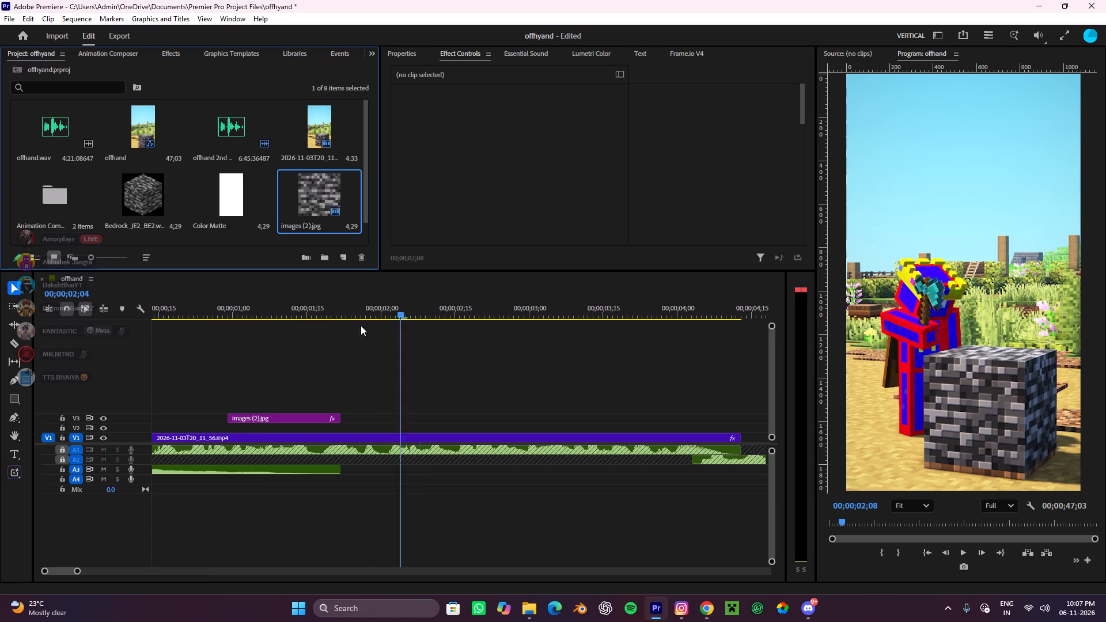
left_click_drag(361, 325, 129, 411)
scroll(368, 445, "down", 5, "alt")
key("space")
left_click(402, 378)
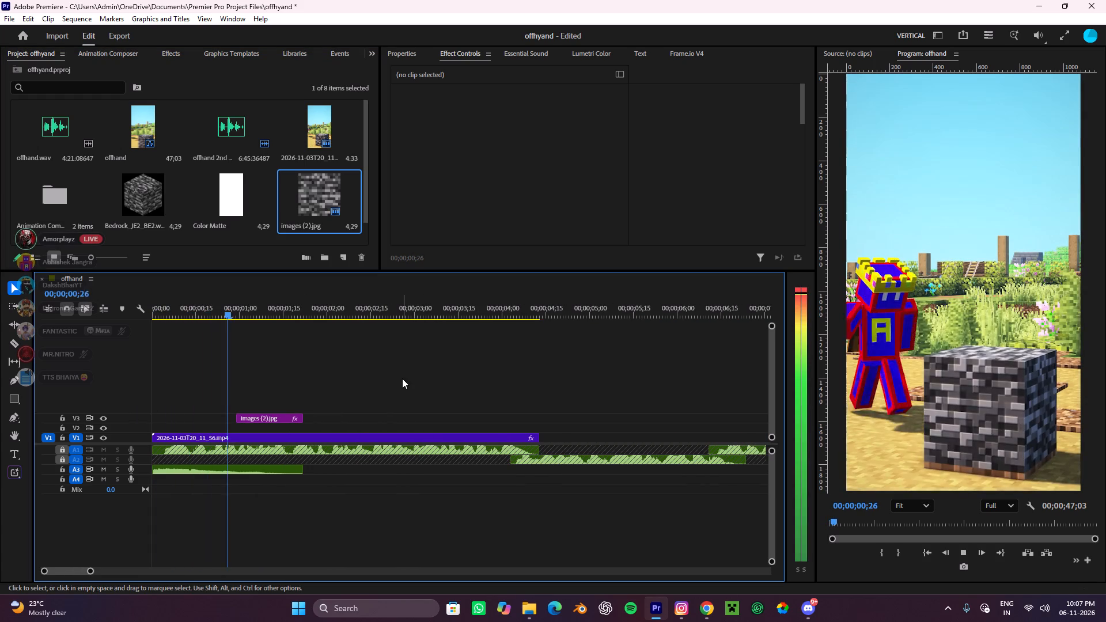
key("space")
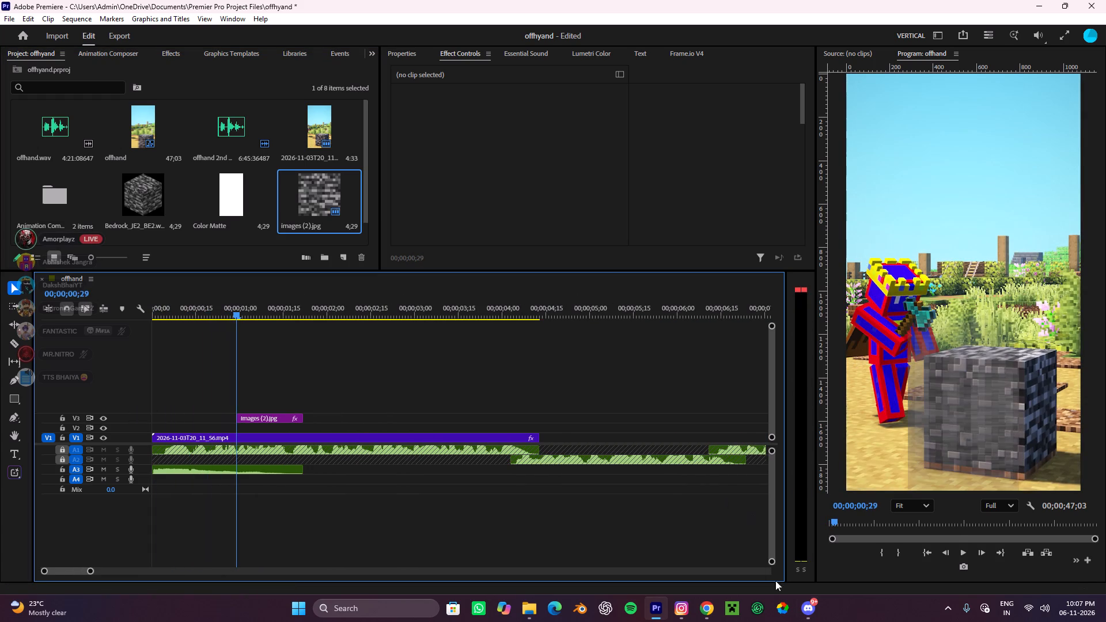
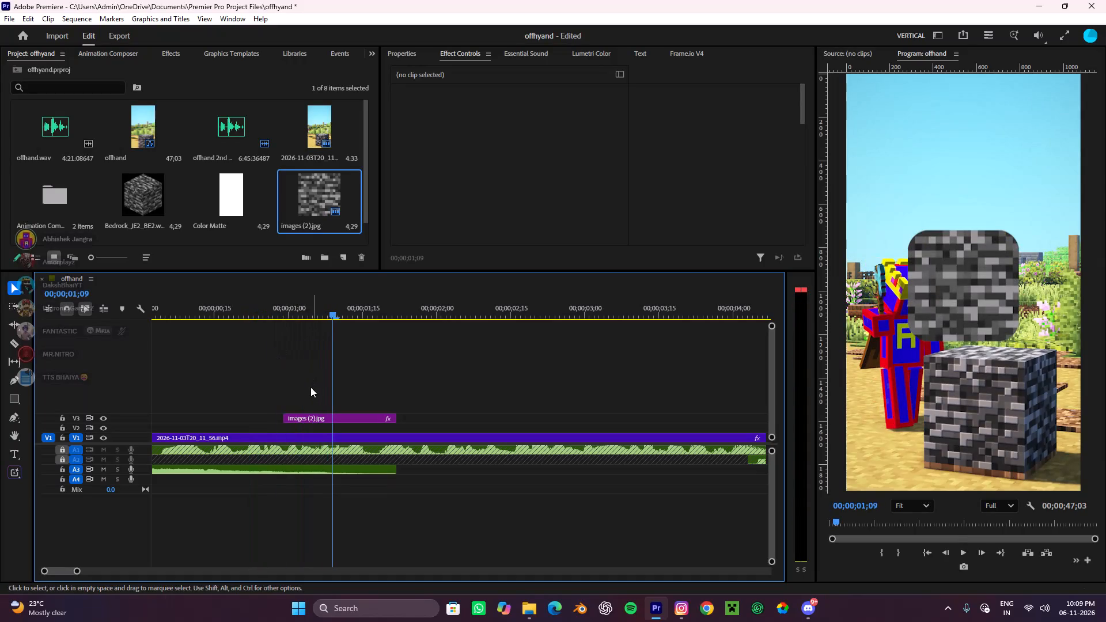
Search the Animation Composer library for swoosh and preview several of the swoosh sound effects.
left_click(303, 421)
left_click(173, 52)
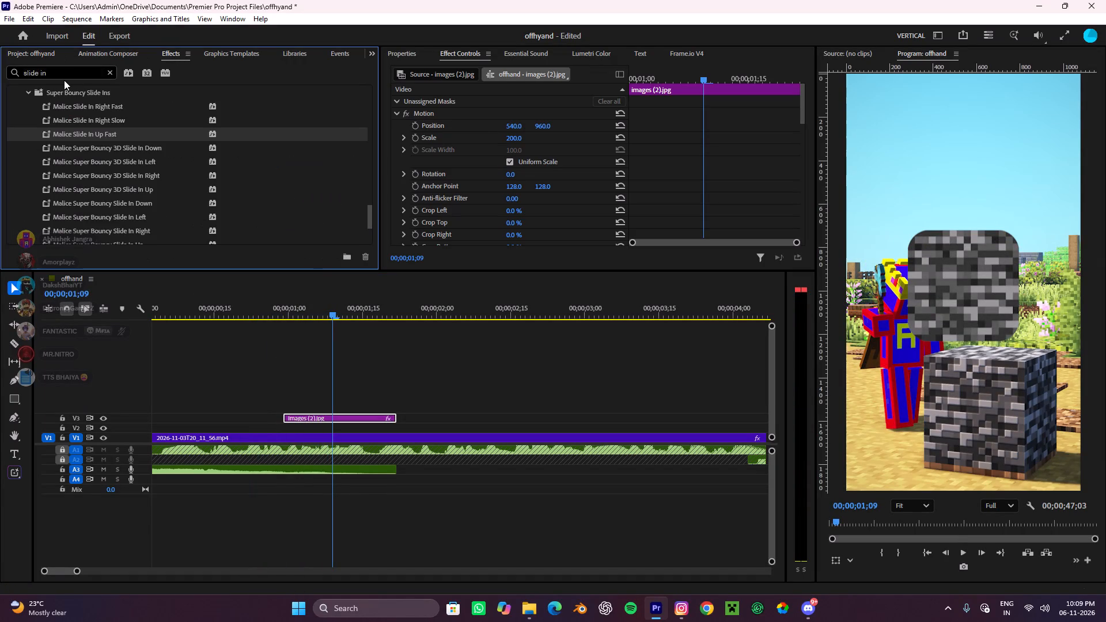
left_click(120, 53)
left_click(46, 94)
type("swoo")
key("s")
key("h")
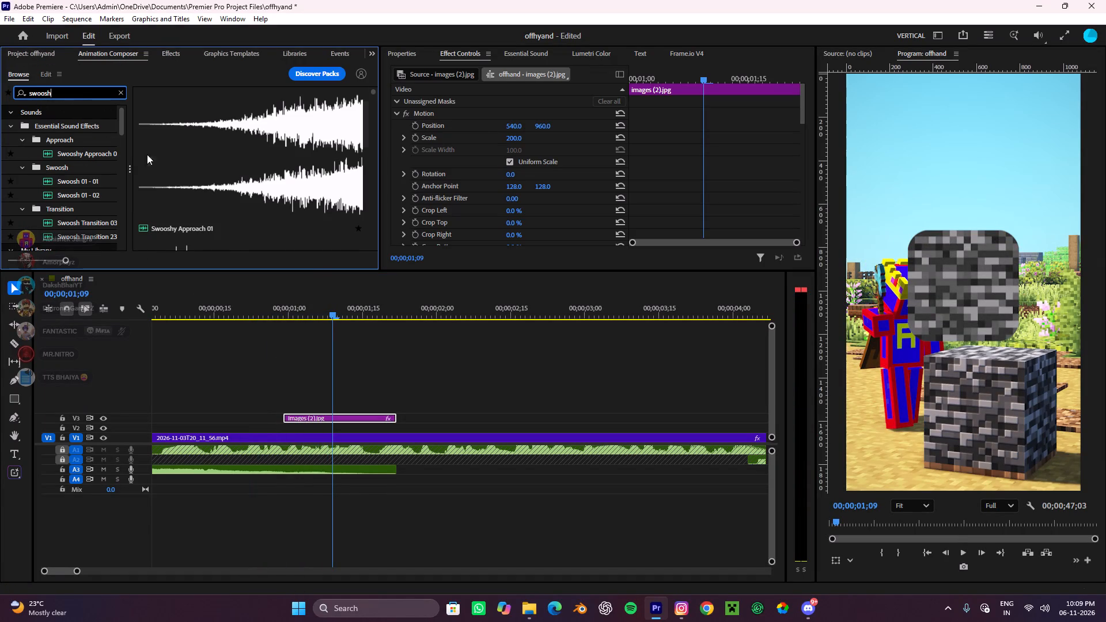
scroll(154, 155, "down", 4)
left_click(227, 191)
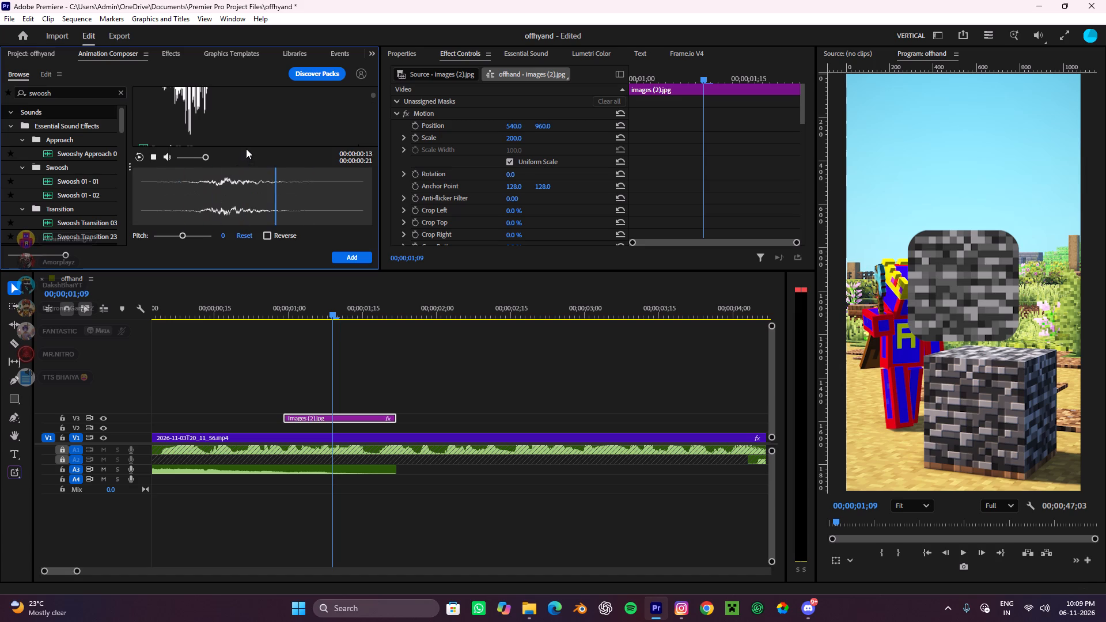
left_click(246, 149)
scroll(253, 135, "down", 3)
left_click(224, 131)
left_click(245, 116)
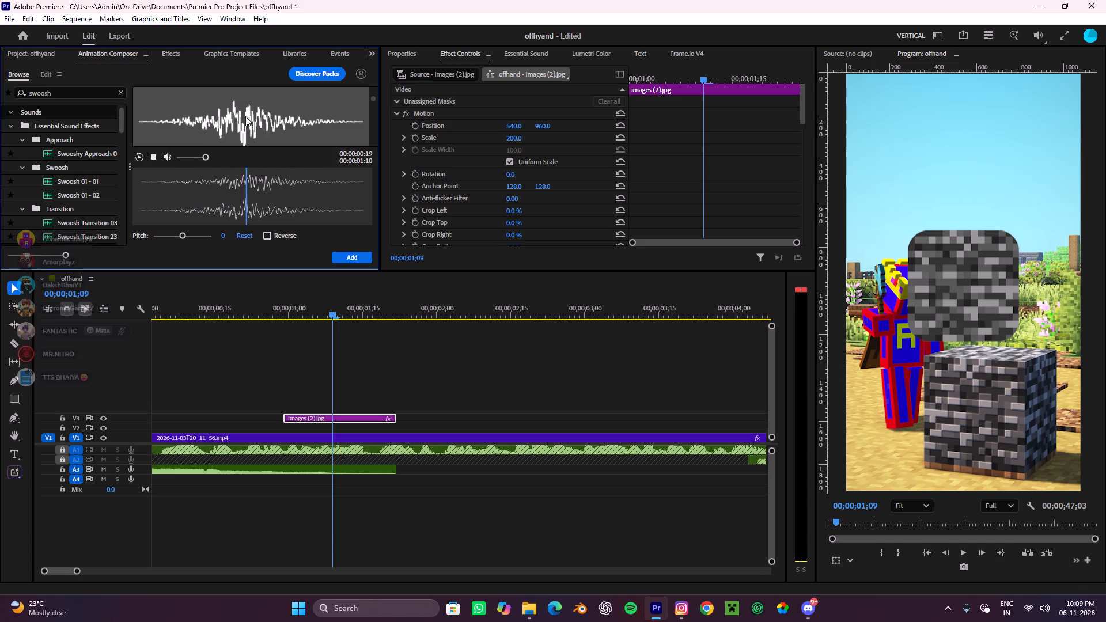
Place the Swoosh Transition 03 sound on track A4, starting a few frames before the bedrock texture clip on V3.
scroll(245, 116, "up", 2)
left_click_drag(203, 118, 291, 480)
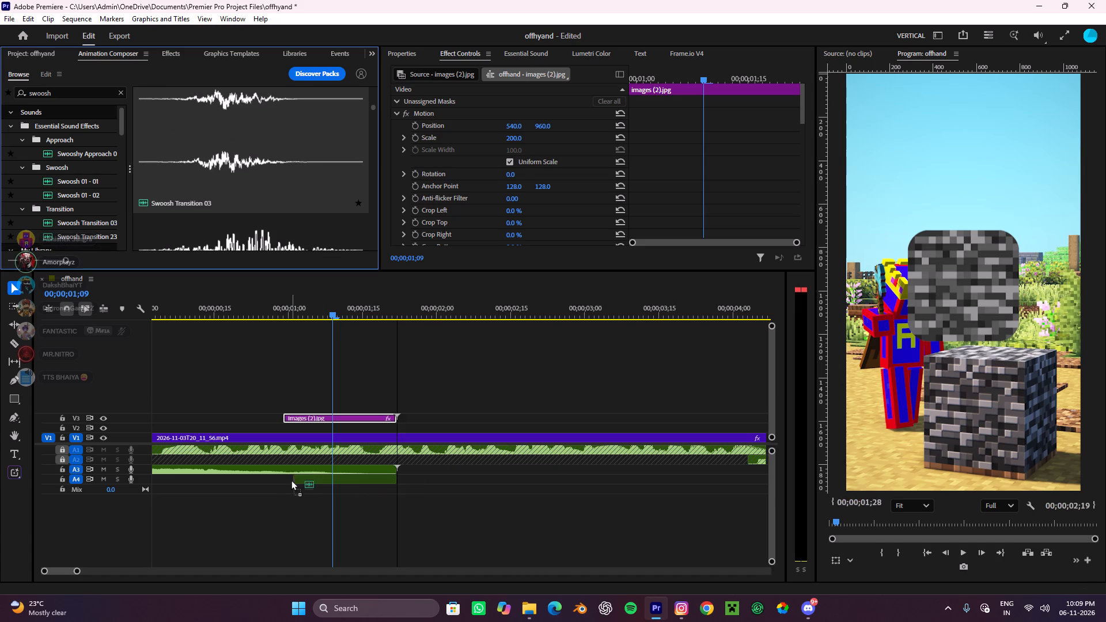
left_click_drag(291, 480, 265, 477)
scroll(306, 467, "down", 6, "alt")
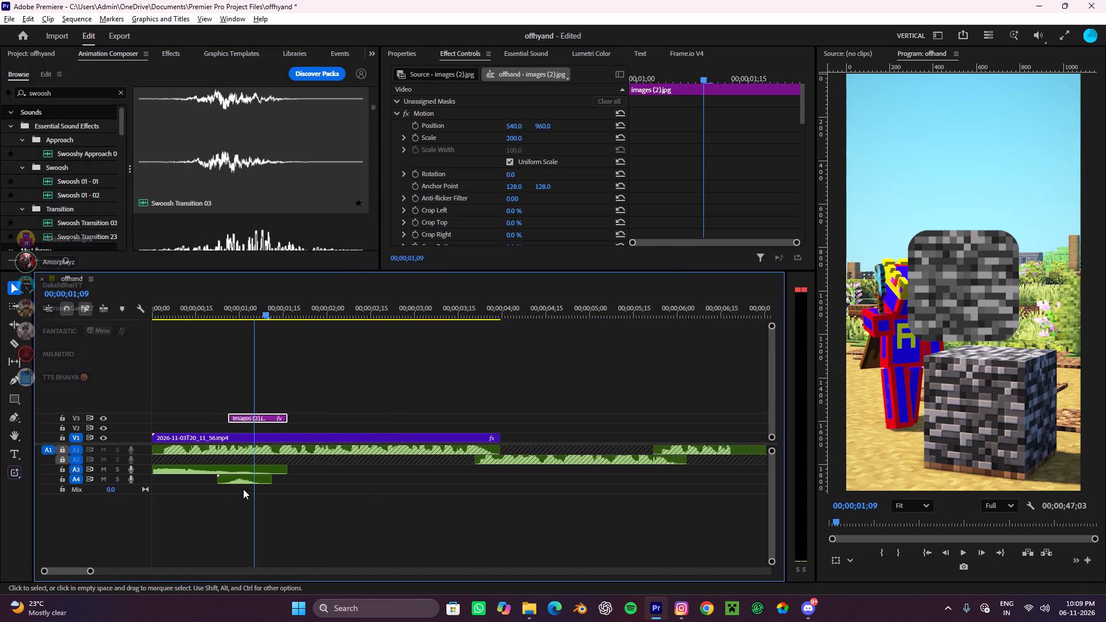
scroll(236, 490, "up", 15, "alt")
scroll(245, 484, "up", 4)
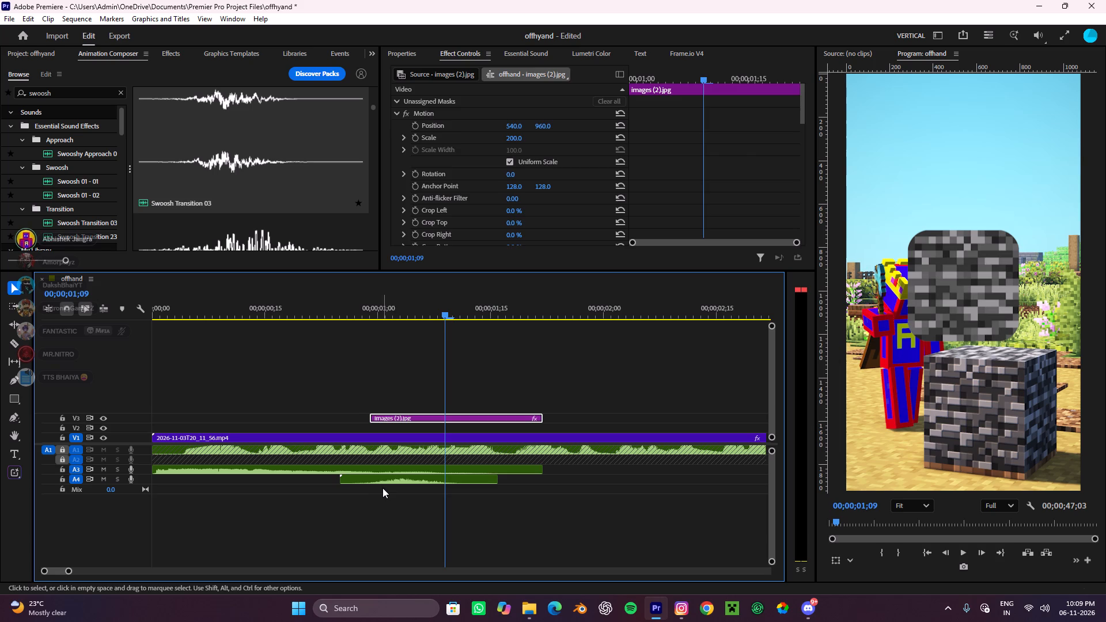
left_click(386, 482)
left_click_drag(386, 482, 378, 481)
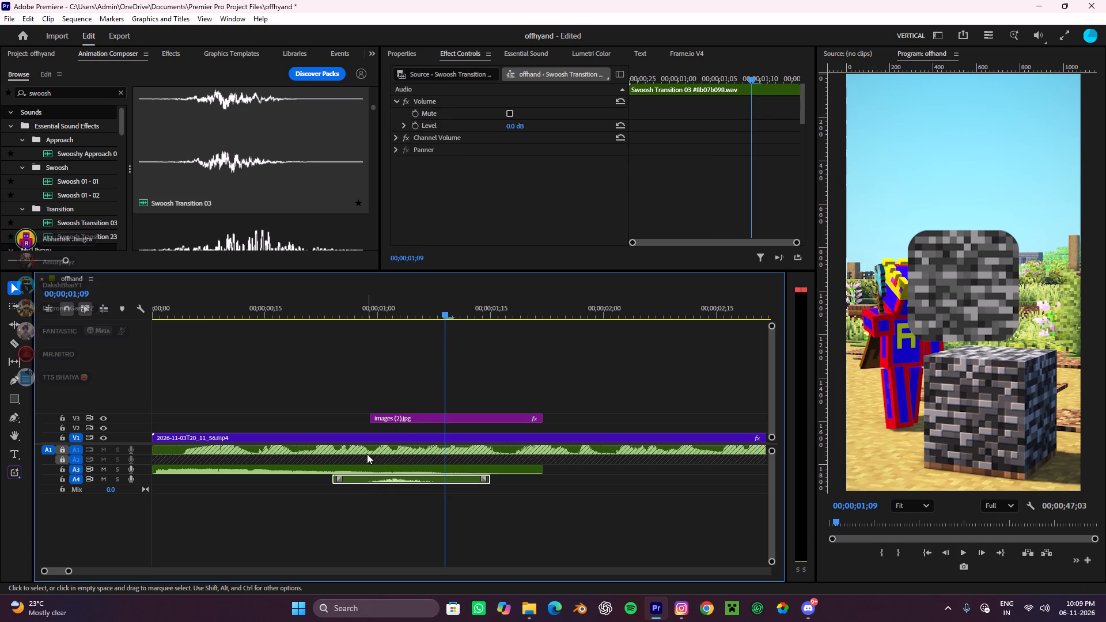
Cut the swoosh clip on A4 at the start of the texture clip and remove the part before the cut.
key("c")
left_click(369, 477)
key("v")
key("ctrl+x")
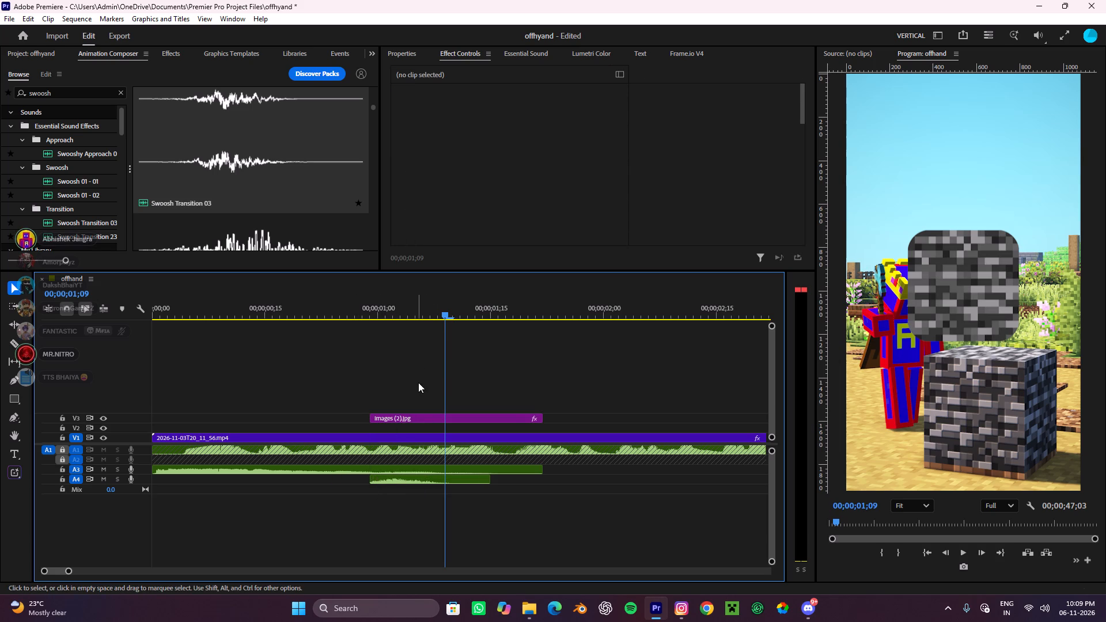
Replay the texture's slide-in with the swoosh sound from 00;00;00;26 to about 00;00;01;15.
scroll(418, 388, "down", 8)
left_click_drag(294, 314, 248, 351)
left_click(320, 359)
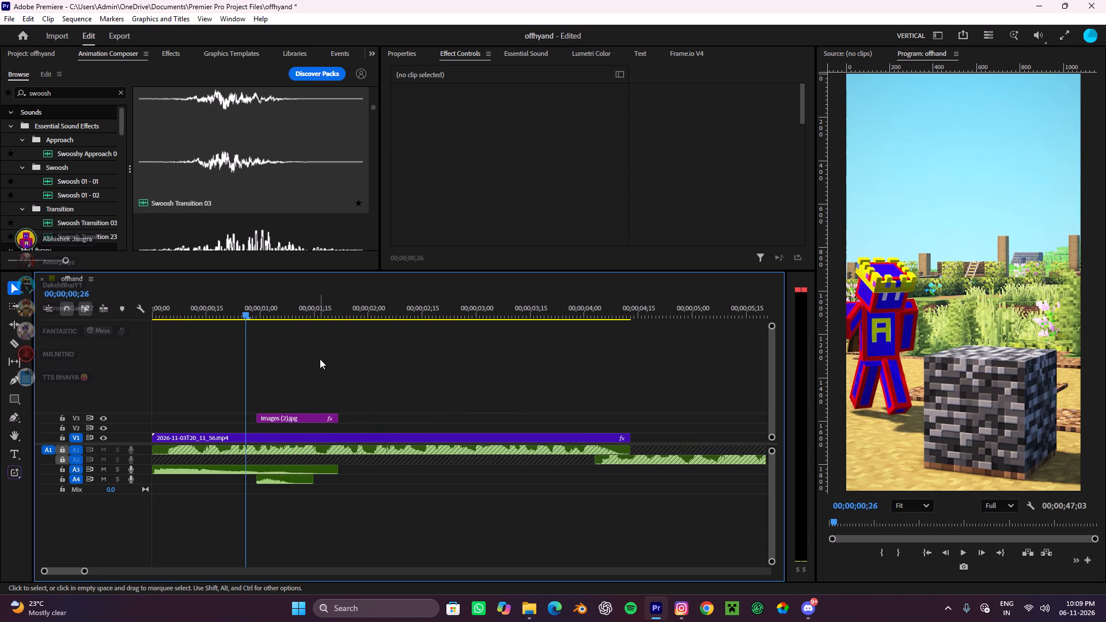
key("space")
scroll(376, 396, "down", 4, "alt")
key("space")
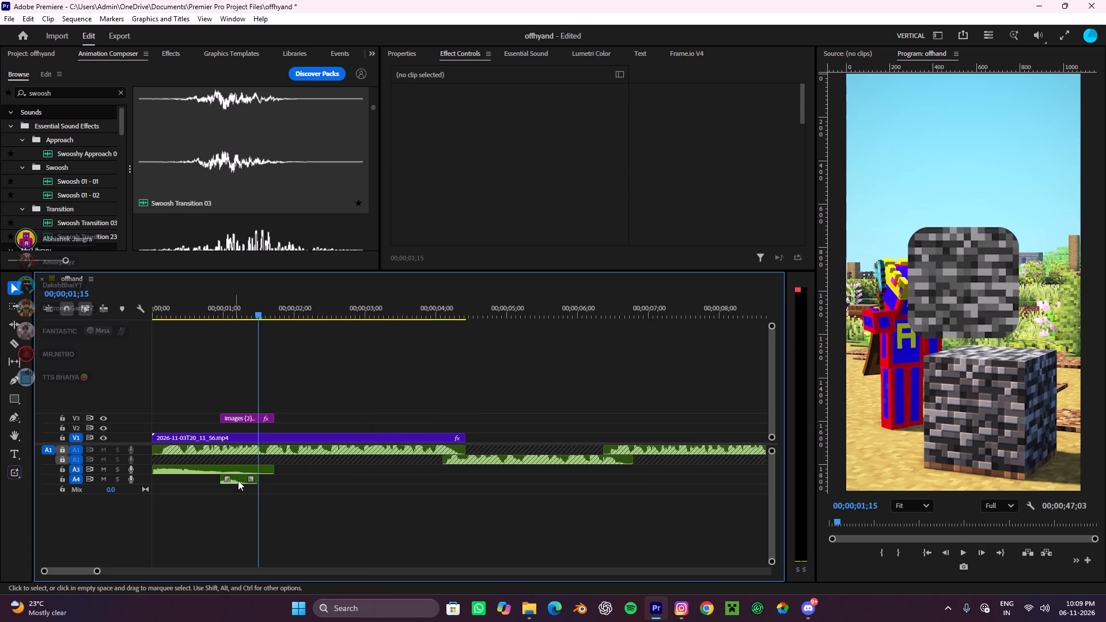
Raise the volume of the Swoosh Transition 03 clip on A4 slightly.
left_click(247, 481)
left_click(410, 49)
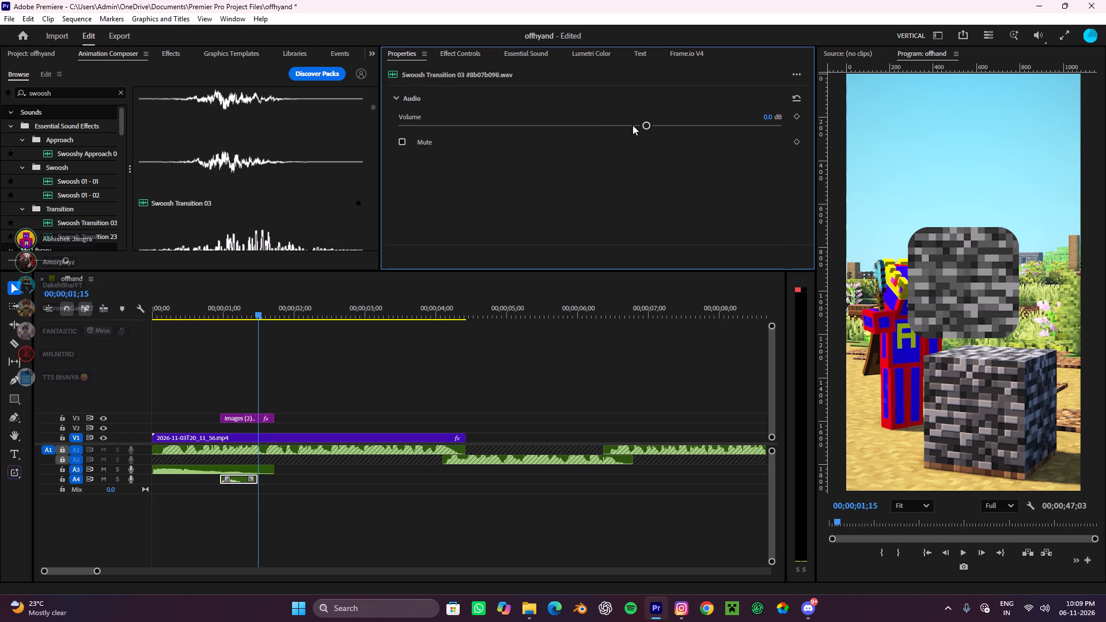
left_click_drag(656, 125, 670, 173)
left_click(560, 363)
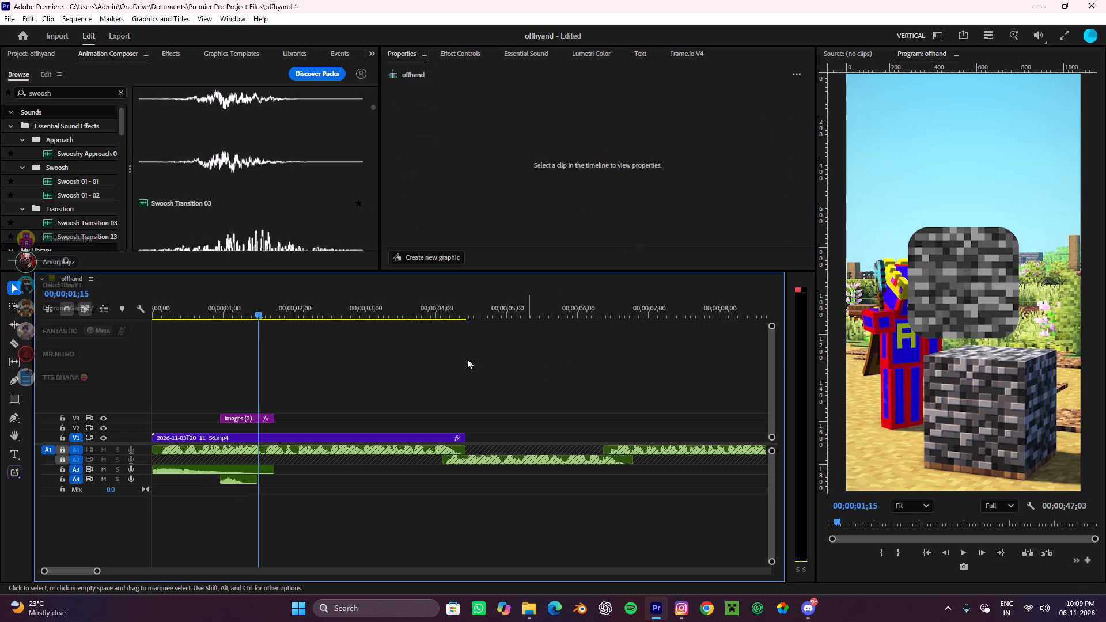
Return the playhead to the start of the sequence to replay the opening with the swoosh sound.
scroll(219, 380, "up", 4)
left_click_drag(268, 310, 0, 330)
left_click(221, 356)
left_click_drag(325, 382, 112, 424)
left_click(357, 374)
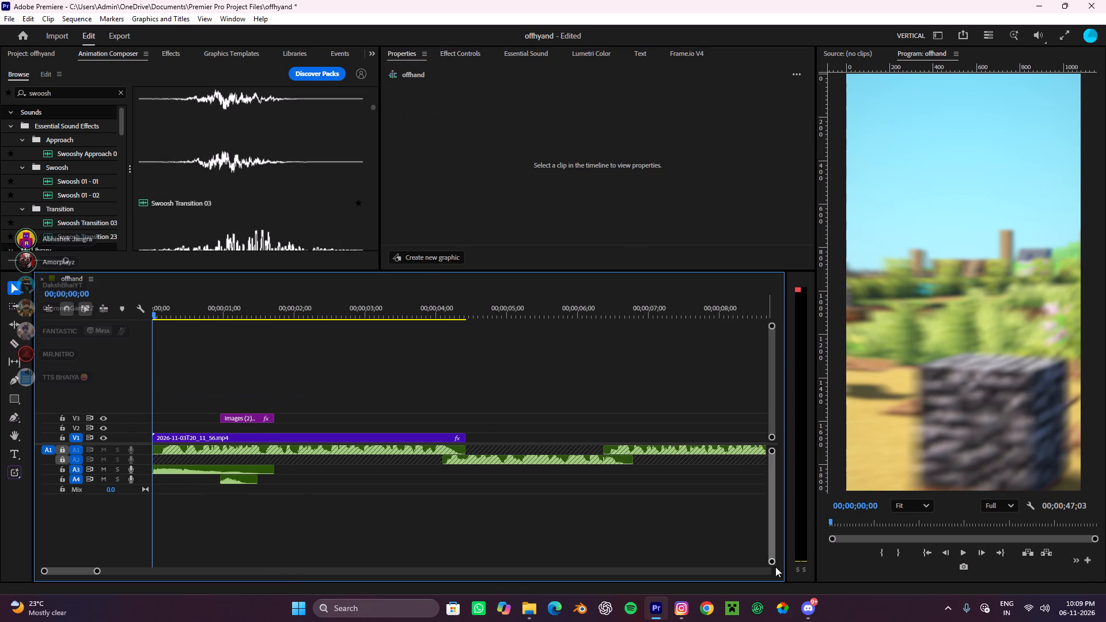
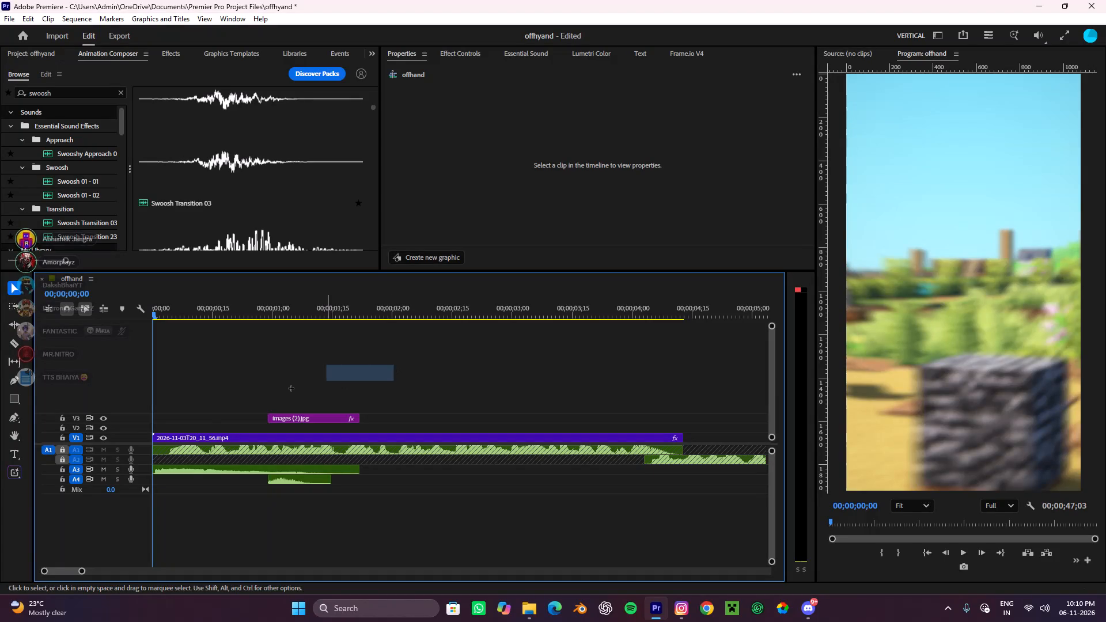
Play the opening from the start of the sequence to about 00;00;01;13.
left_click(361, 388)
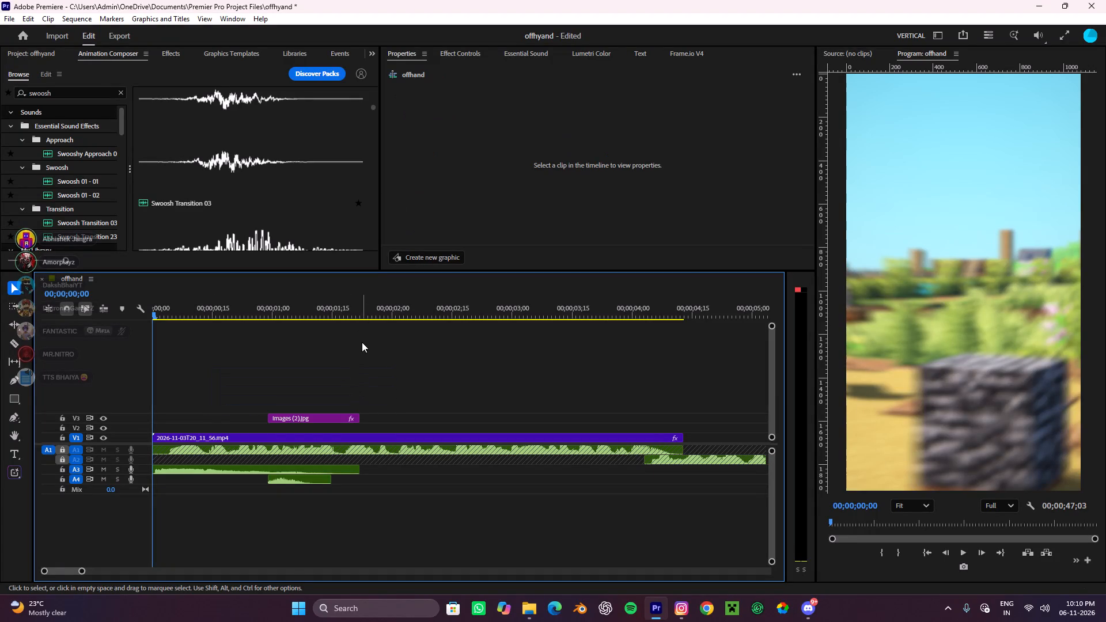
key("space")
key("space")
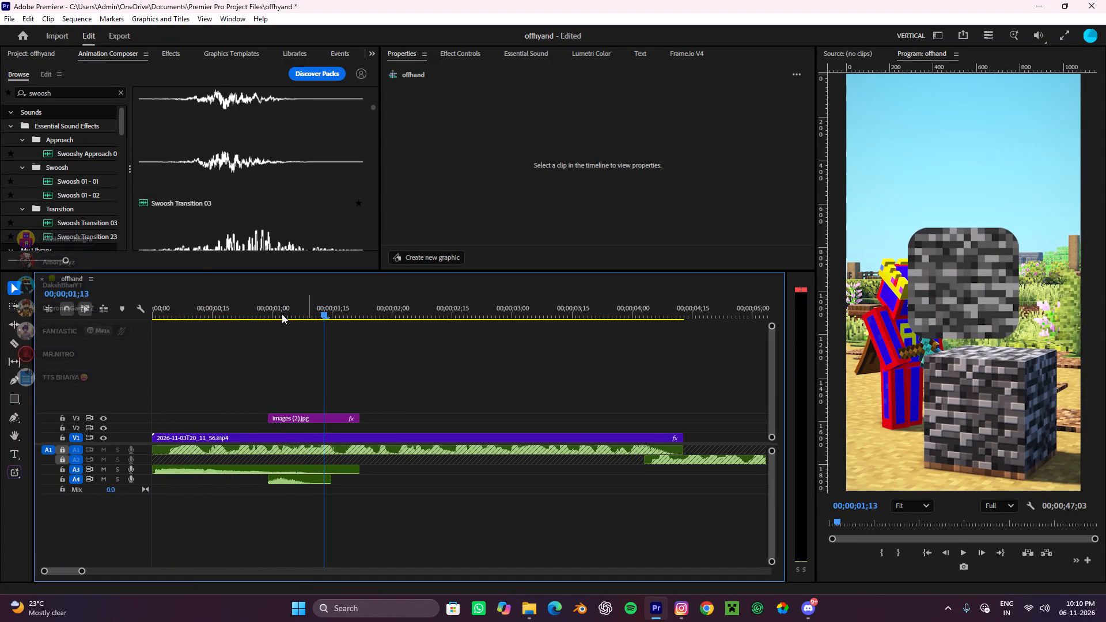
Duplicate the bedrock texture clip from V3 onto V4, directly above the original with the same timing.
left_click(38, 60)
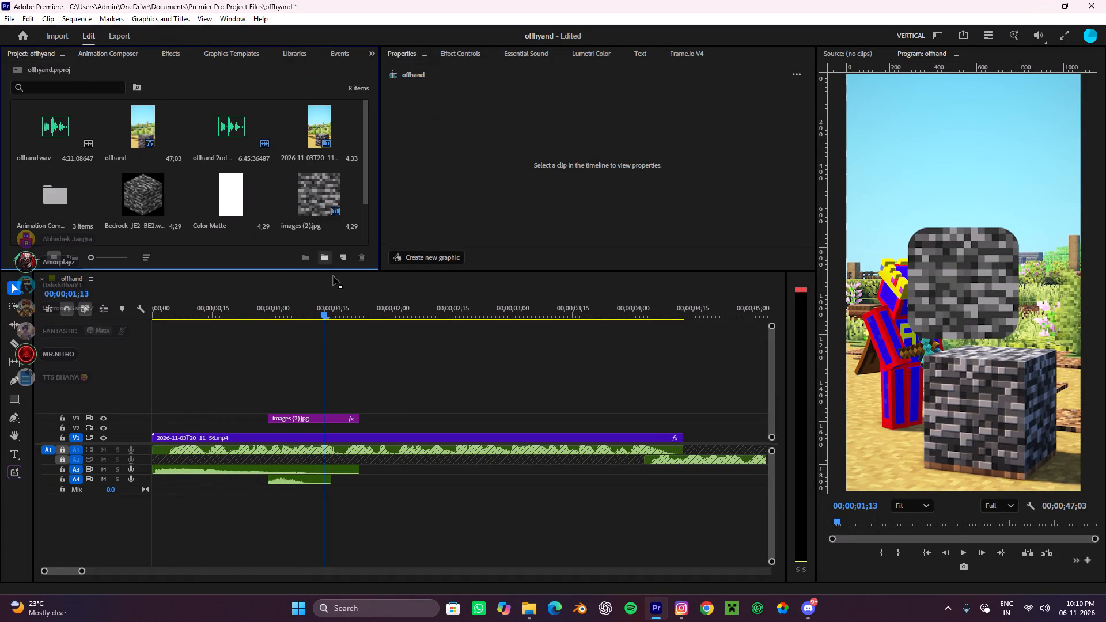
left_click(319, 418)
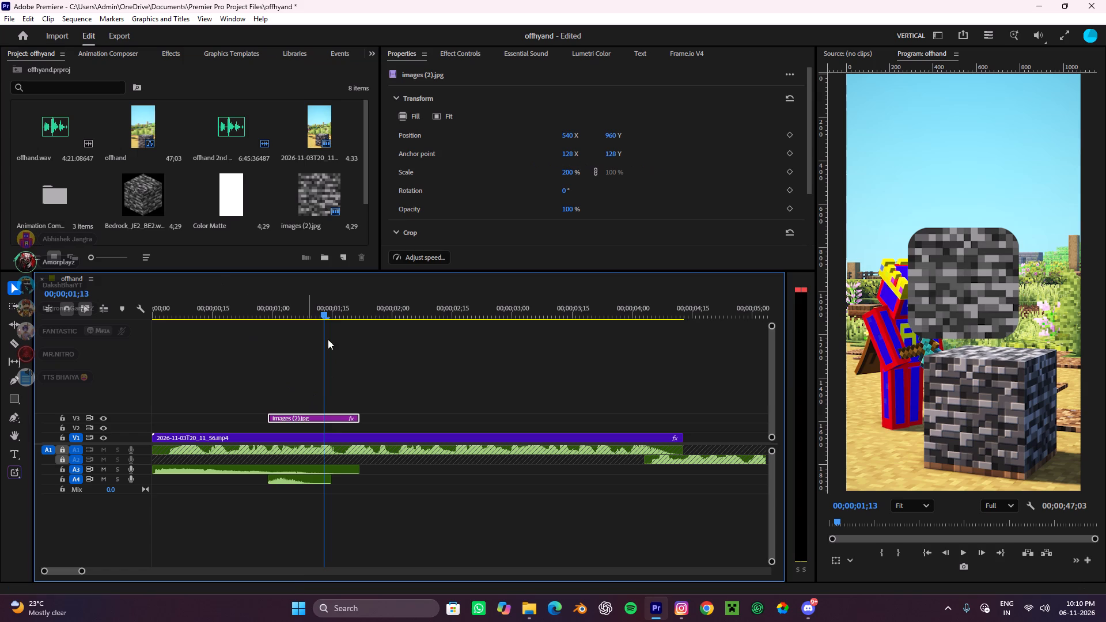
left_click_drag(294, 420, 295, 412, "alt")
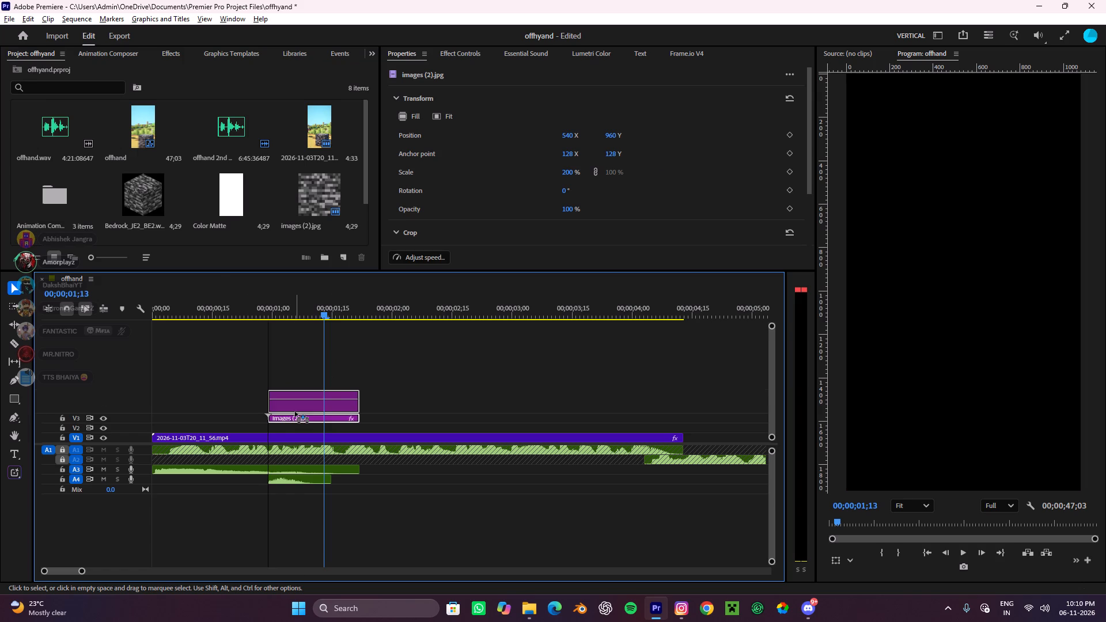
left_click_drag(769, 325, 768, 297)
left_click(504, 362)
left_click(320, 405)
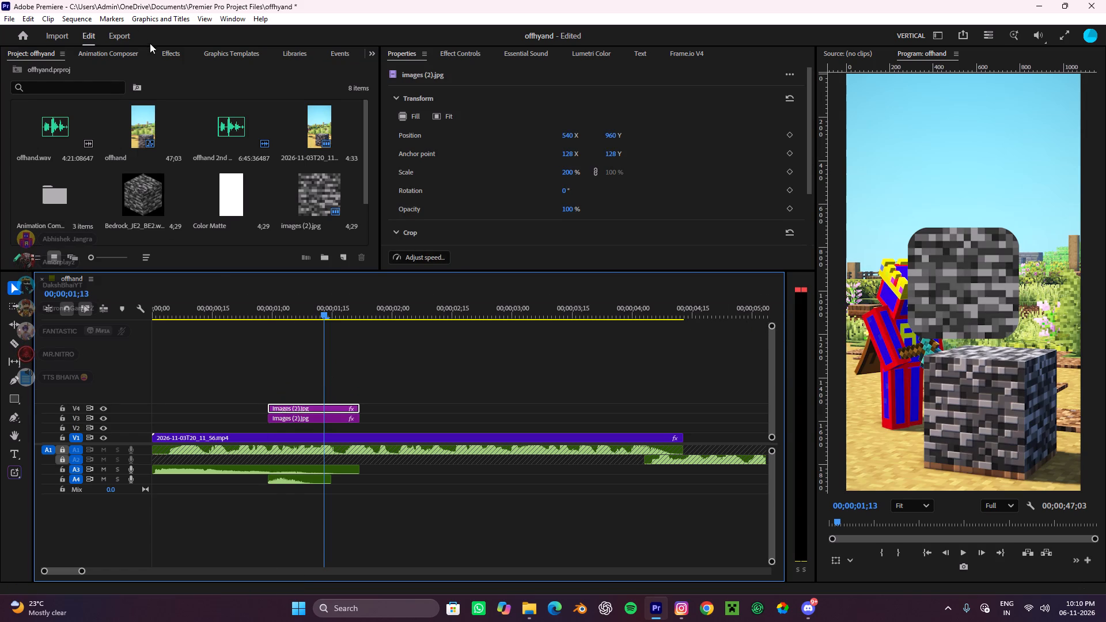
Find the Neon Wipe transition and apply it to the start of the texture copy on V4.
left_click(176, 59)
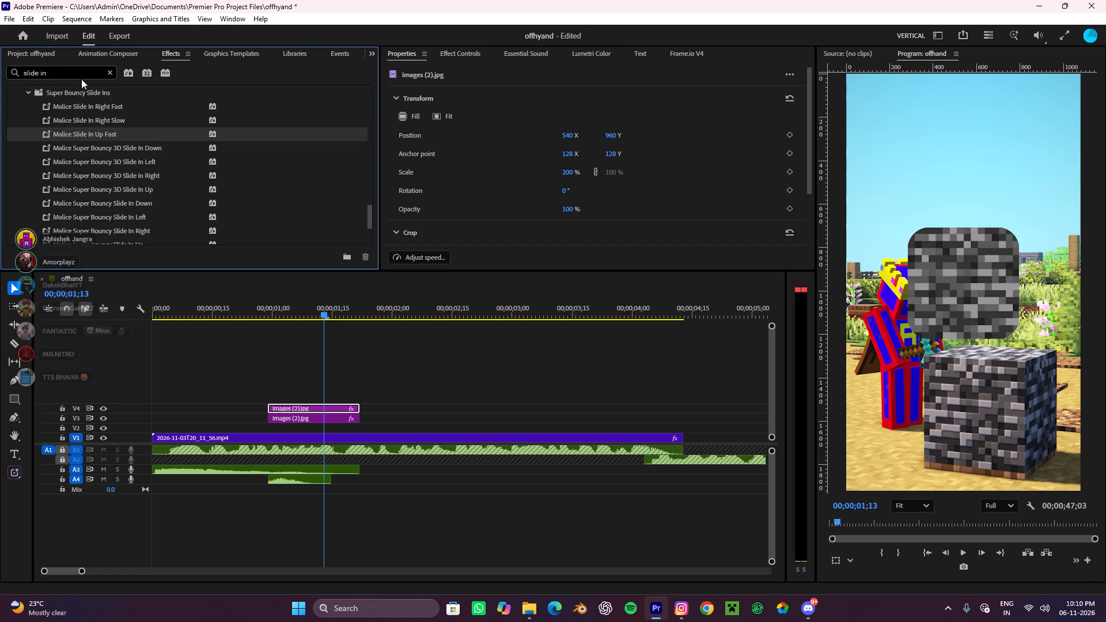
left_click_drag(76, 74, 0, 73)
key("n")
key("e")
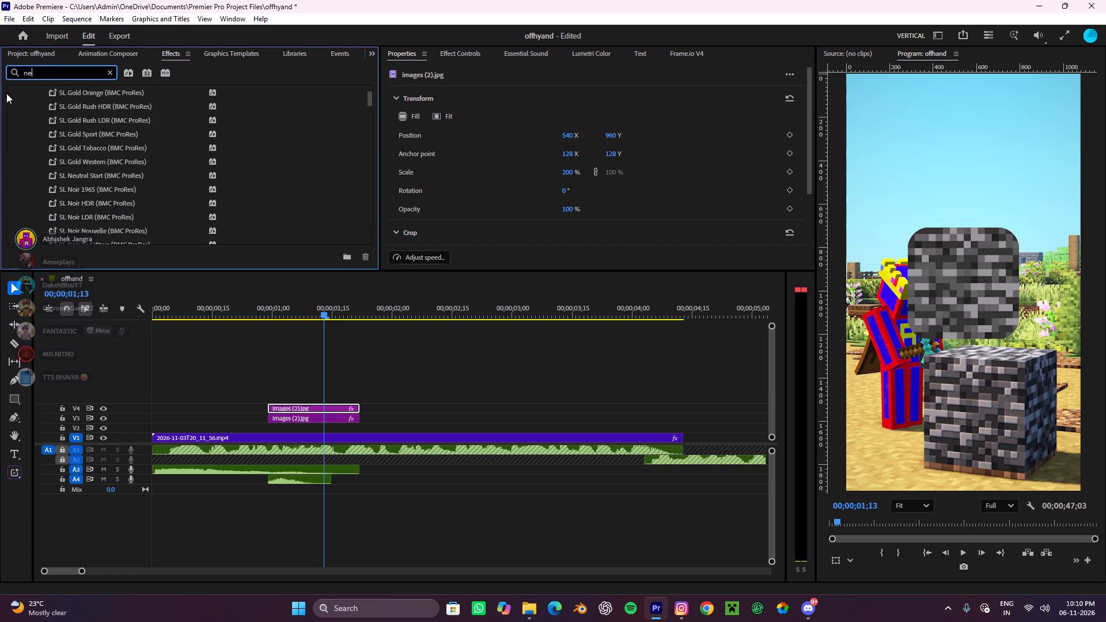
key("o")
key("n")
key("space")
key("w")
key("i")
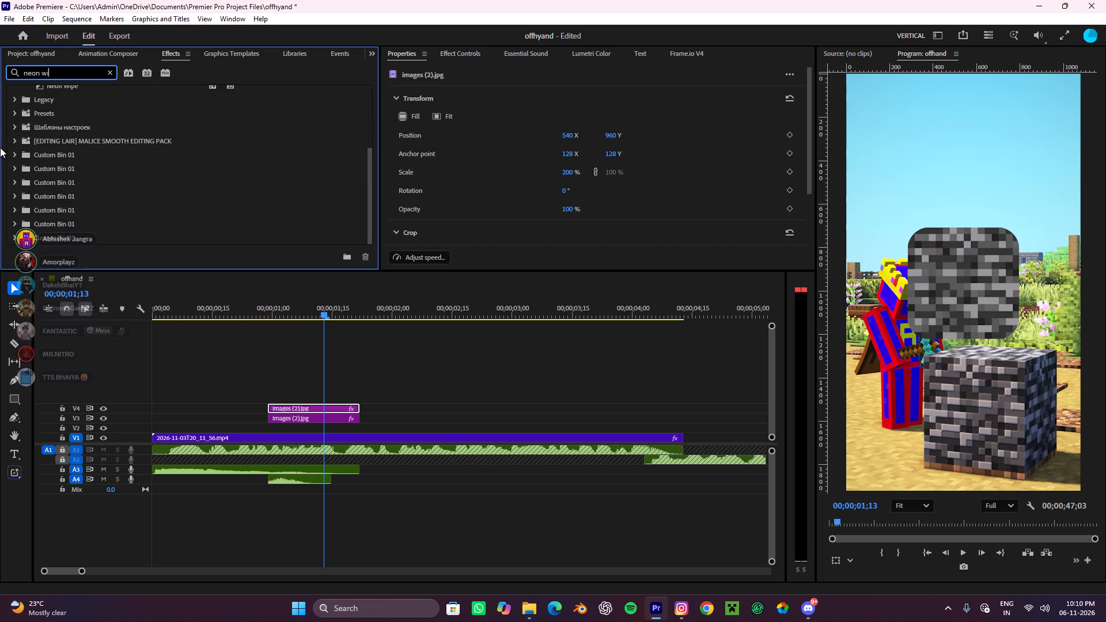
key("p")
key("e")
scroll(95, 147, "up", 4)
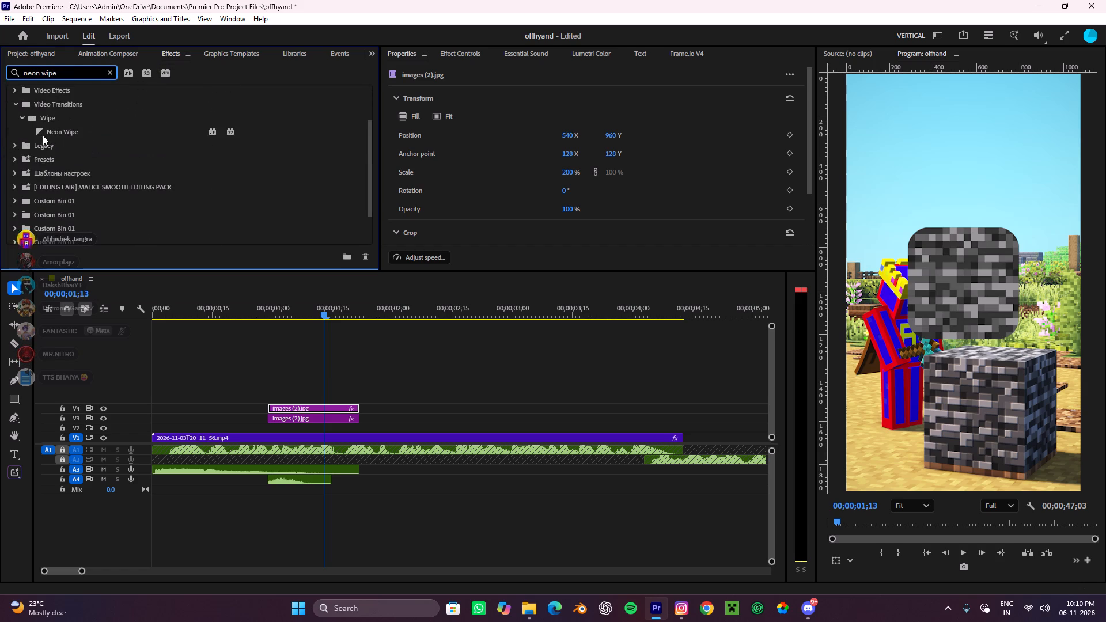
left_click_drag(44, 133, 259, 401)
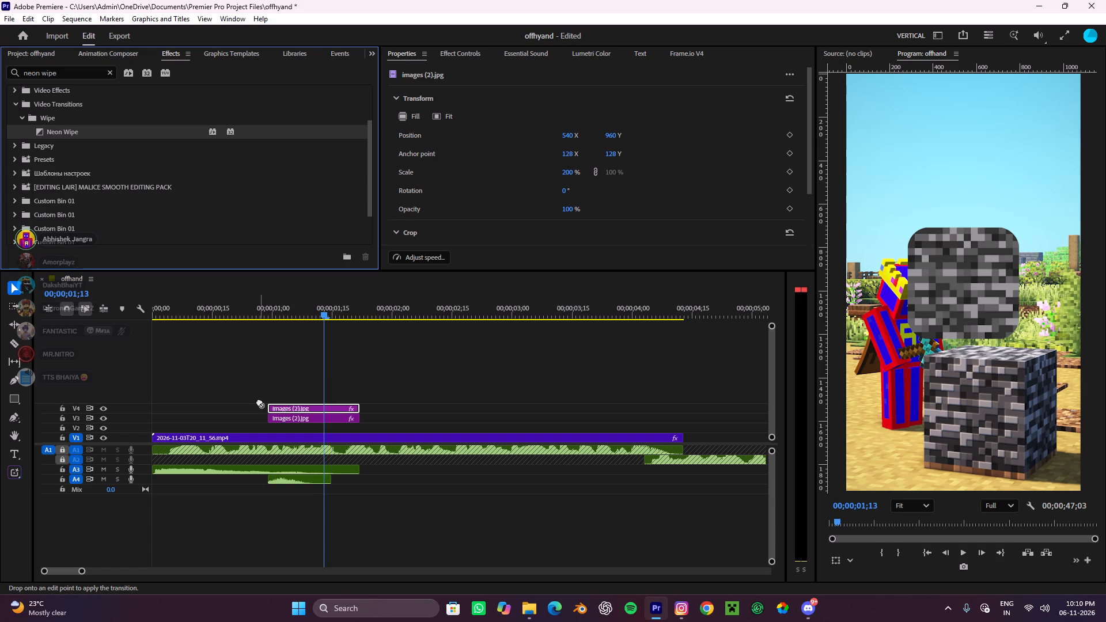
left_click_drag(259, 401, 269, 407)
left_click(350, 355)
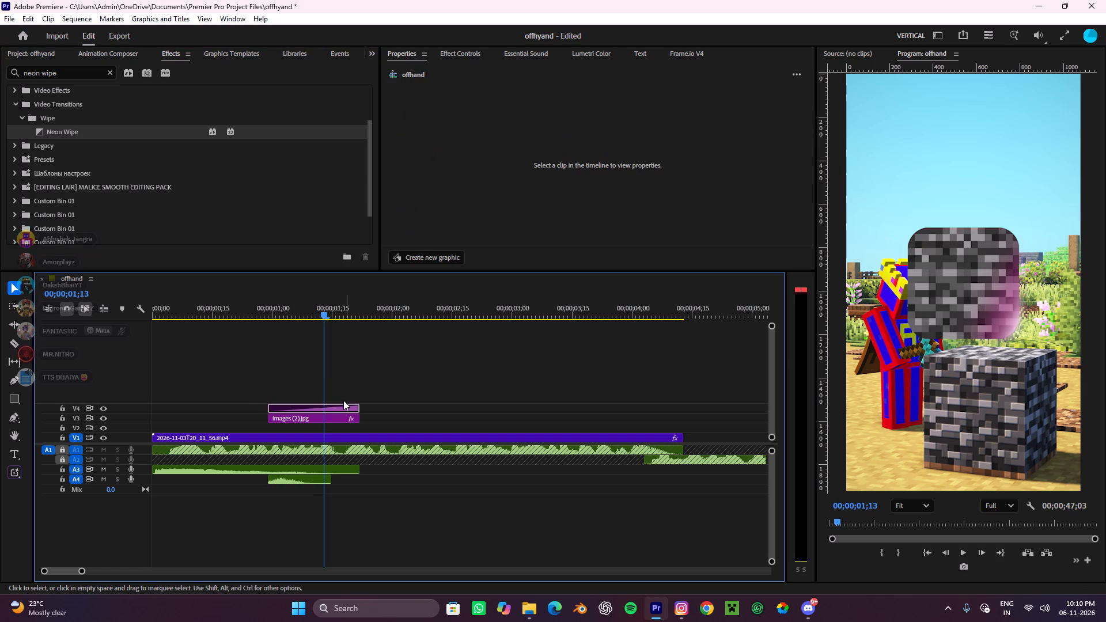
Change the colour of the Neon Wipe transition on V4 to white.
left_click(335, 408)
left_click_drag(325, 308, 310, 323)
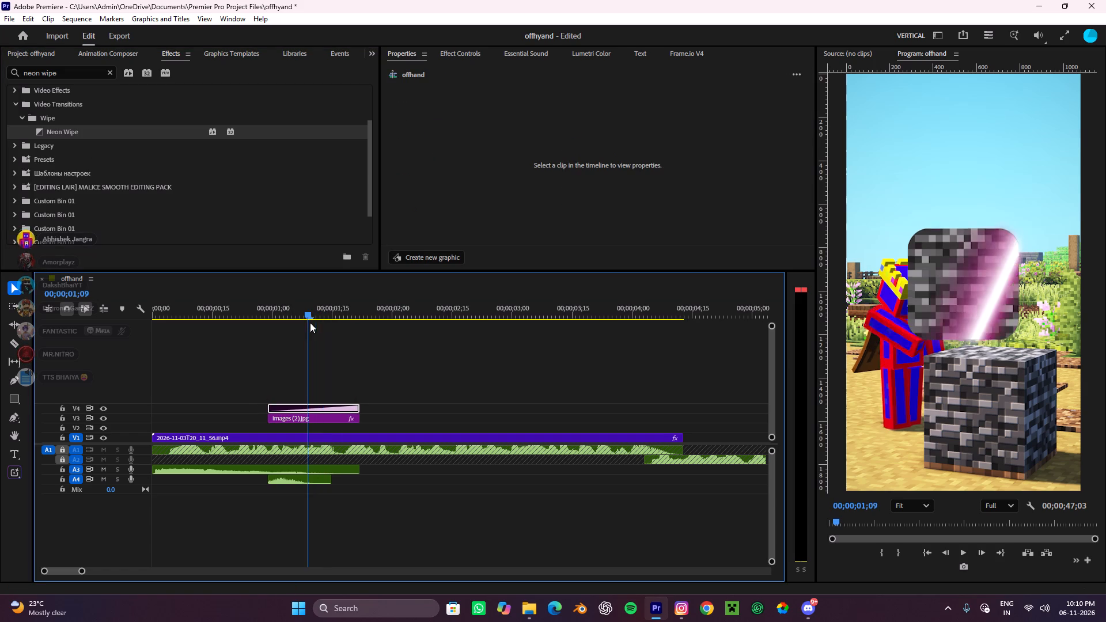
left_click_drag(310, 323, 309, 324)
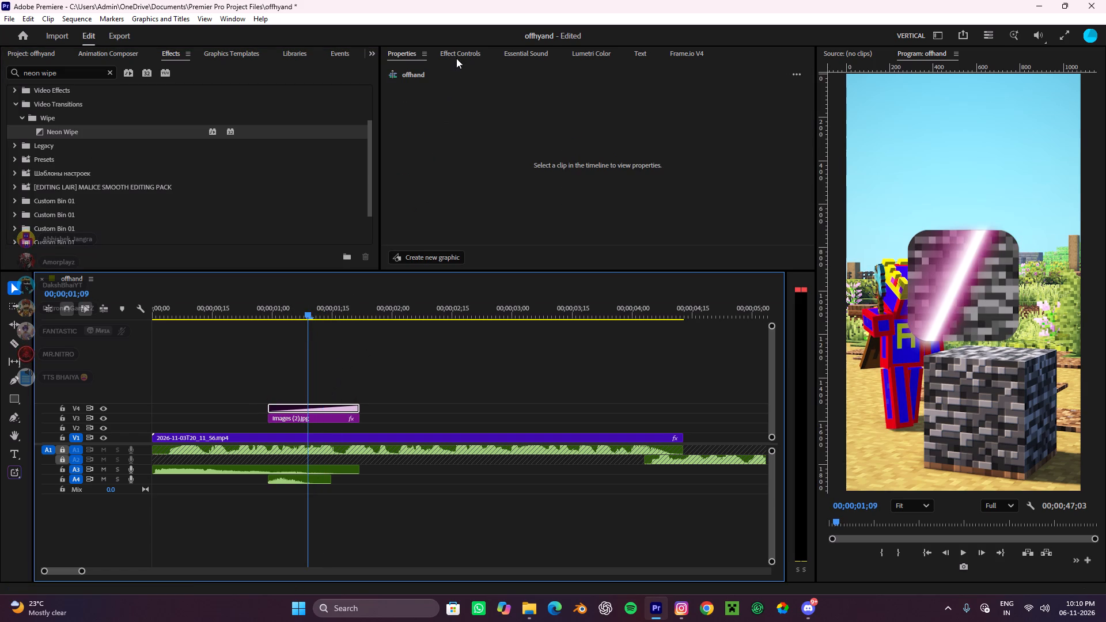
left_click(454, 55)
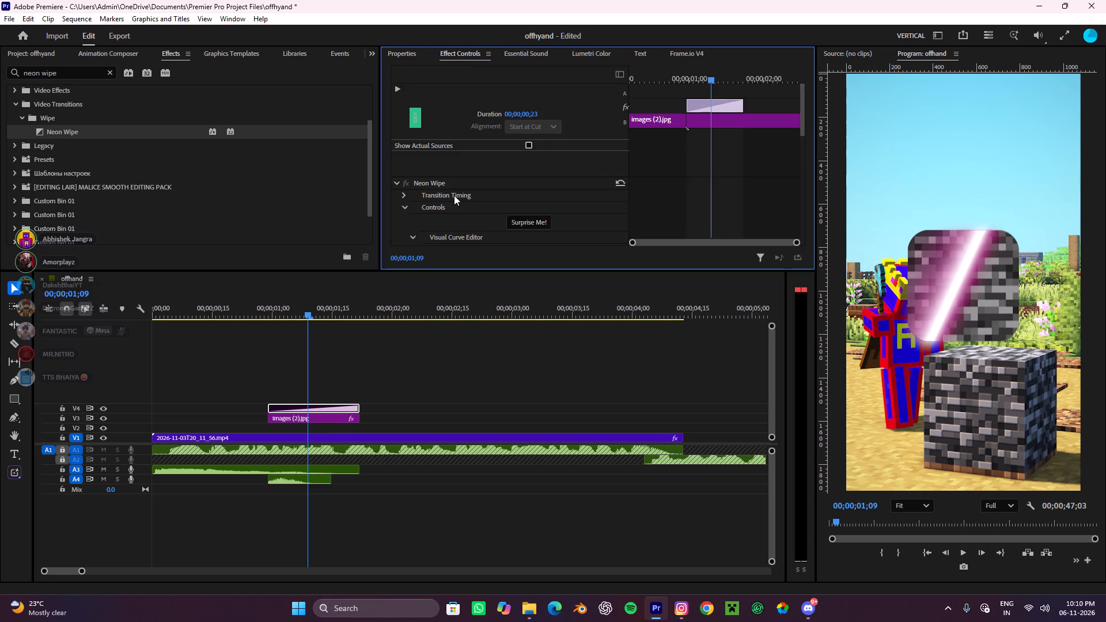
scroll(454, 195, "down", 19)
scroll(456, 187, "down", 4)
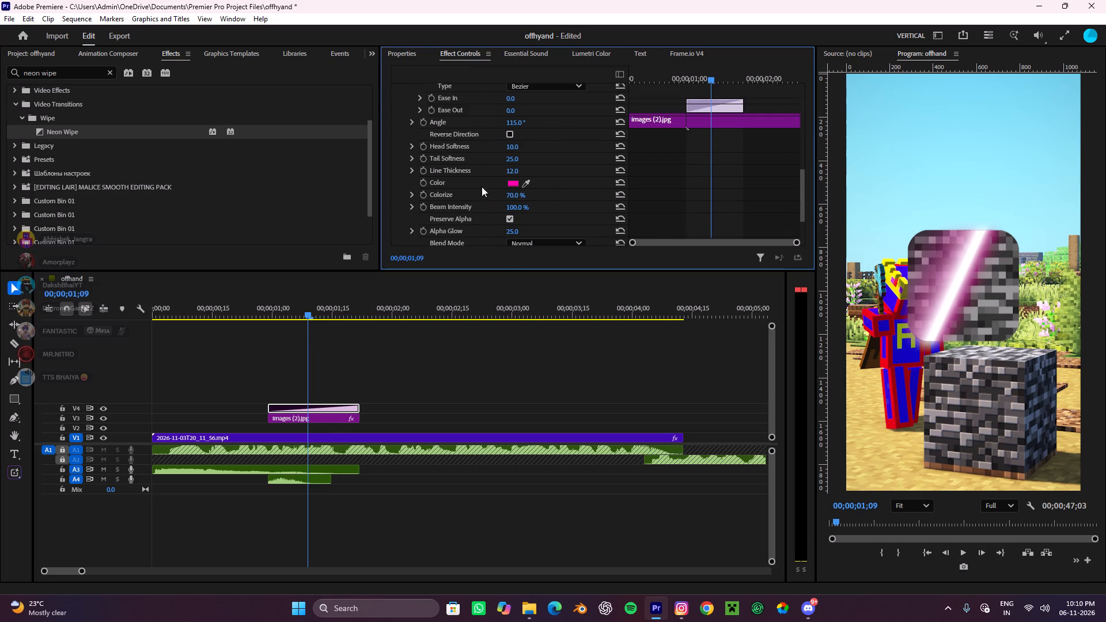
left_click(514, 186)
left_click_drag(507, 242, 434, 366)
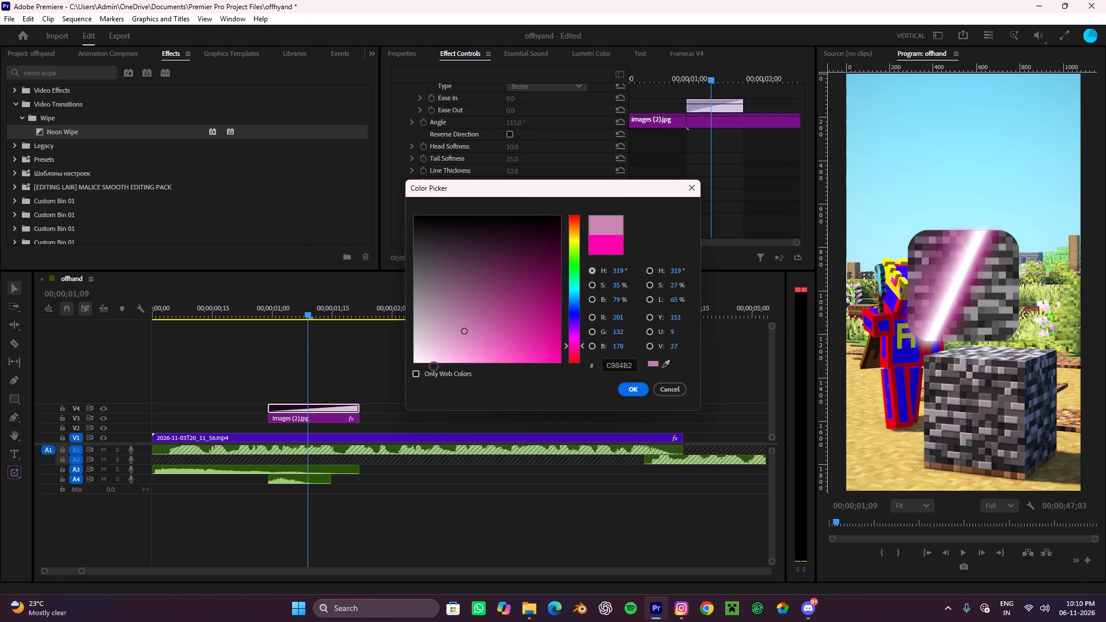
left_click_drag(434, 366, 366, 431)
left_click(628, 384)
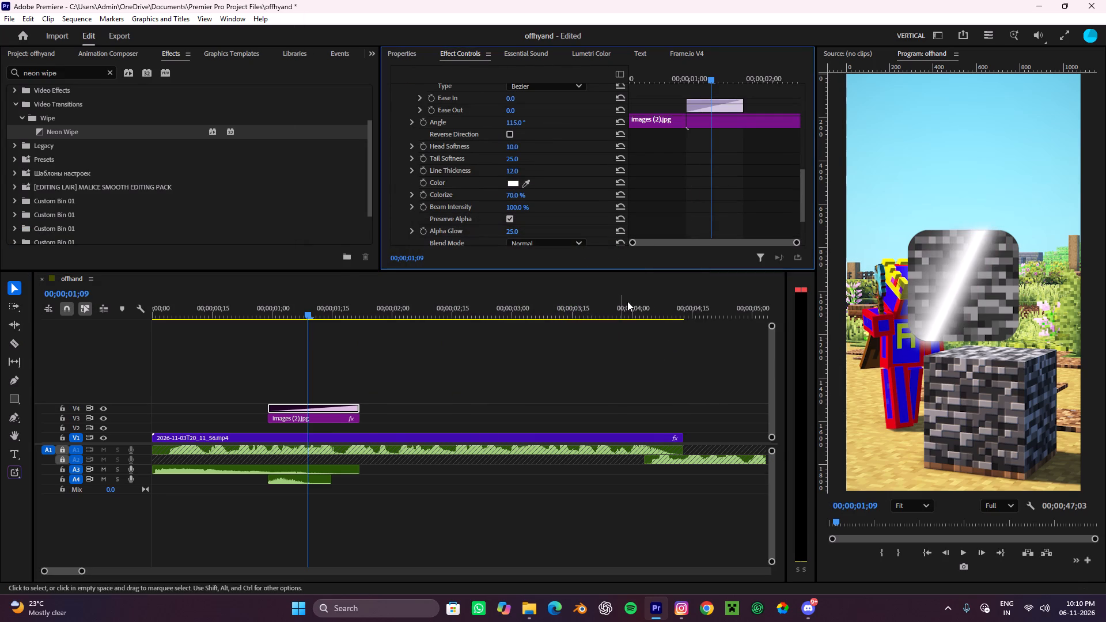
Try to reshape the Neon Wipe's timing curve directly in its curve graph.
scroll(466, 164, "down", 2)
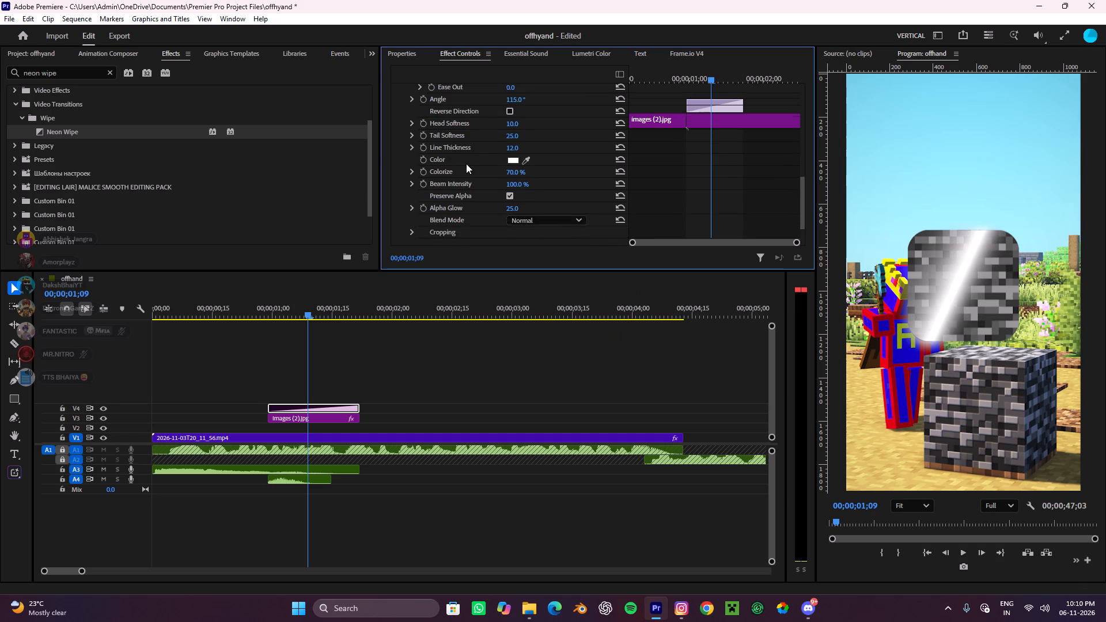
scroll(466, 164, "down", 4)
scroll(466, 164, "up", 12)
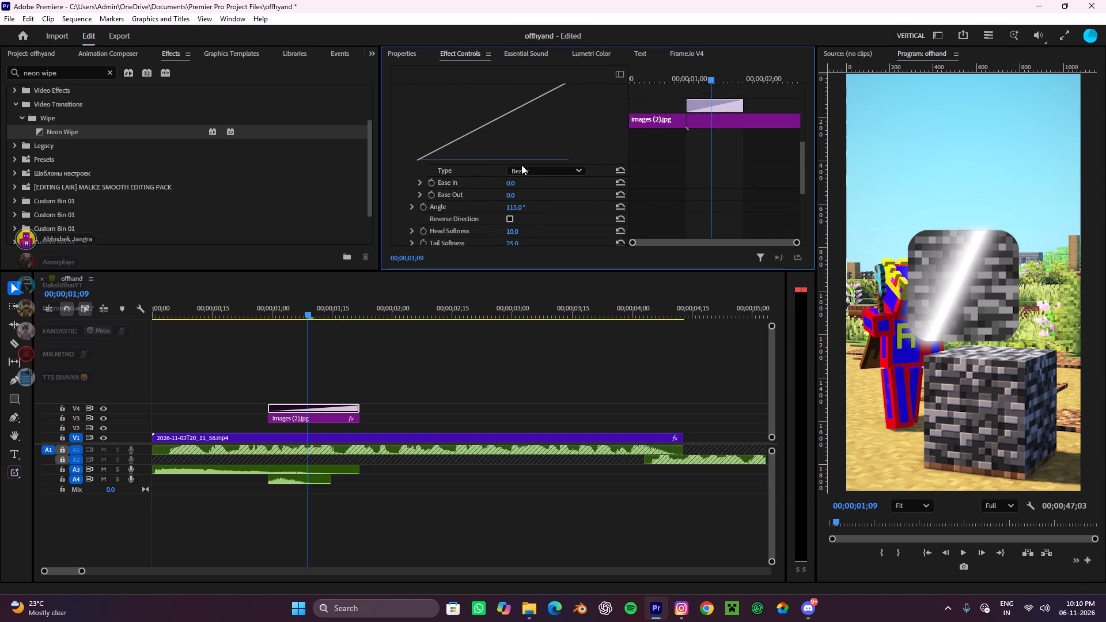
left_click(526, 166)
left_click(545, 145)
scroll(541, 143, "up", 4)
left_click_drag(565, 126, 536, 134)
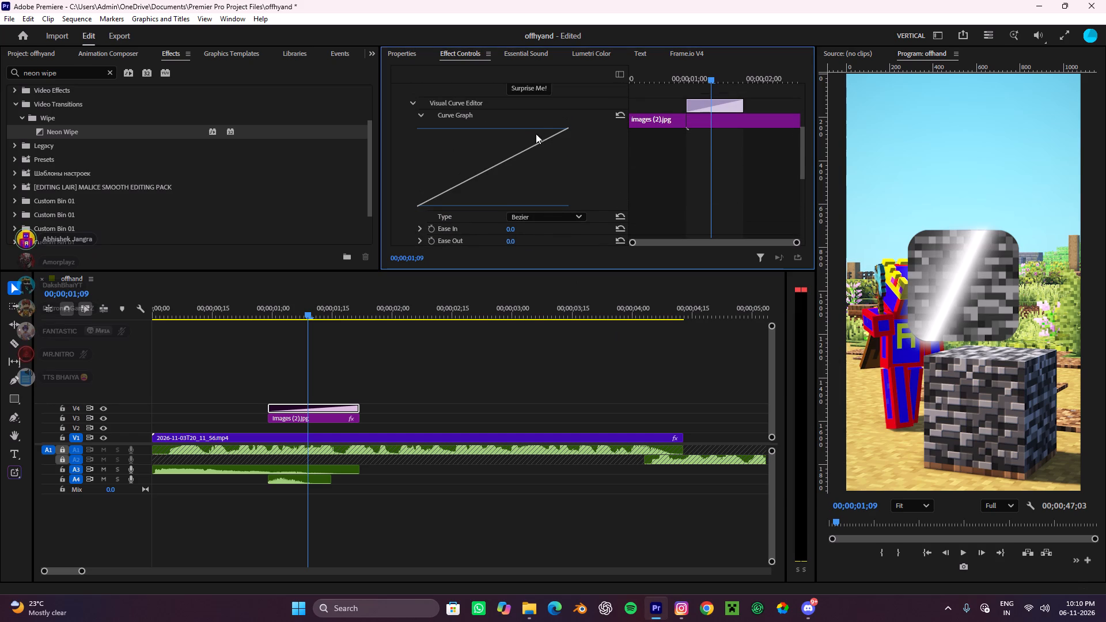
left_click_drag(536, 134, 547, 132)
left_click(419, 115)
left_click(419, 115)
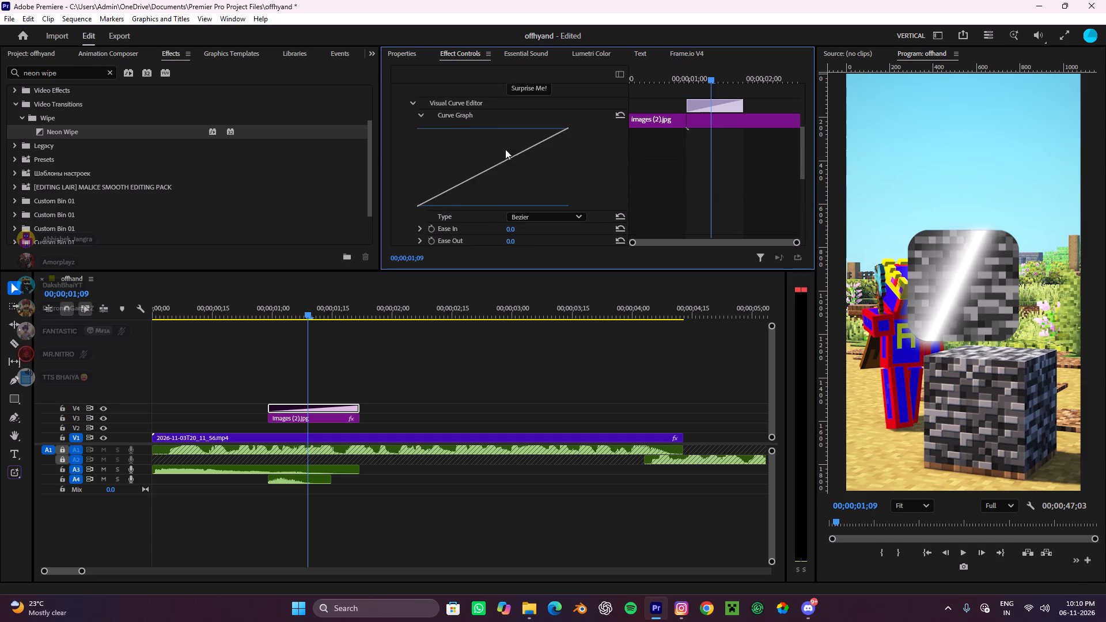
Set the Neon Wipe curve's Ease In to 100 and Ease Out to 100.
scroll(525, 184, "down", 4)
left_click_drag(510, 180, 550, 174)
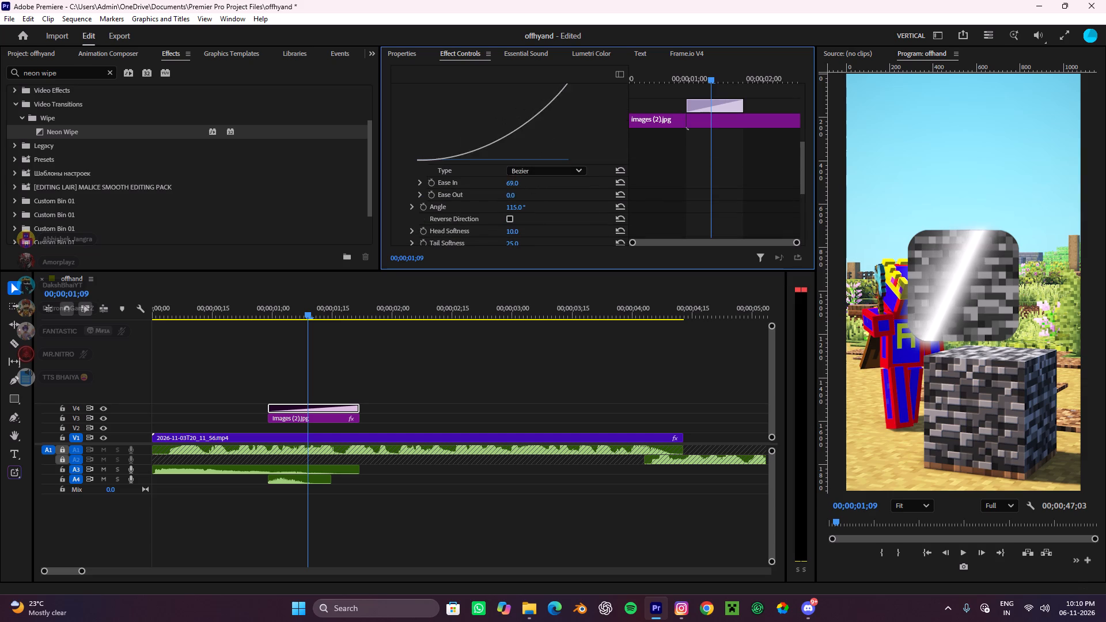
left_click_drag(550, 174, 378, 166)
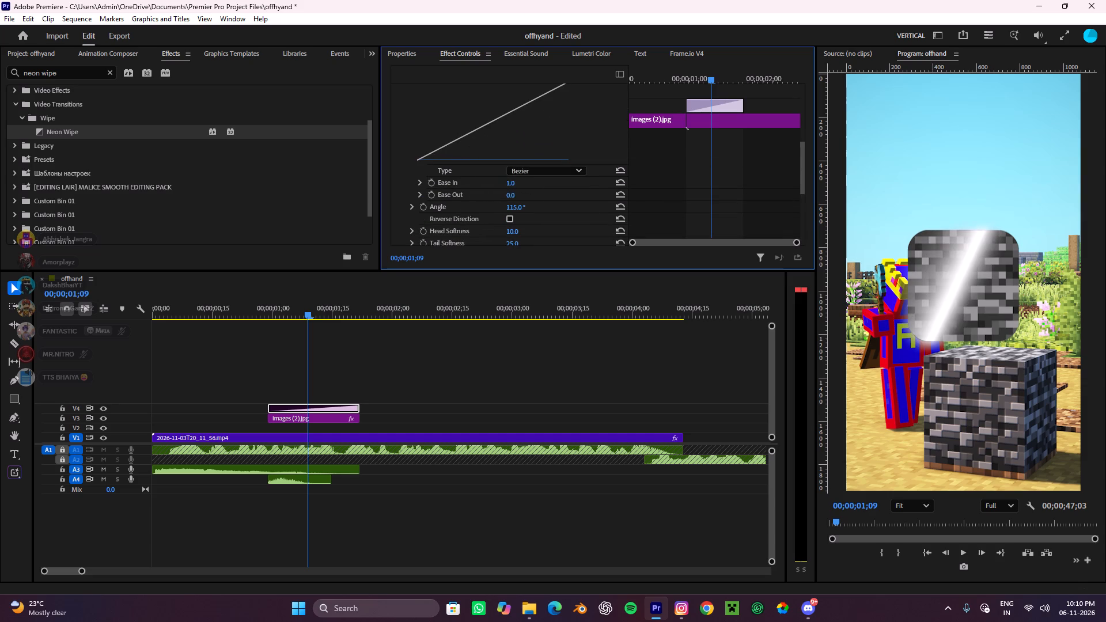
left_click_drag(378, 166, 529, 162)
left_click_drag(517, 196, 658, 190)
Play the eased wipe from the start of the texture clips to about 00;00;01;16.
left_click_drag(318, 304, 270, 331)
key("space")
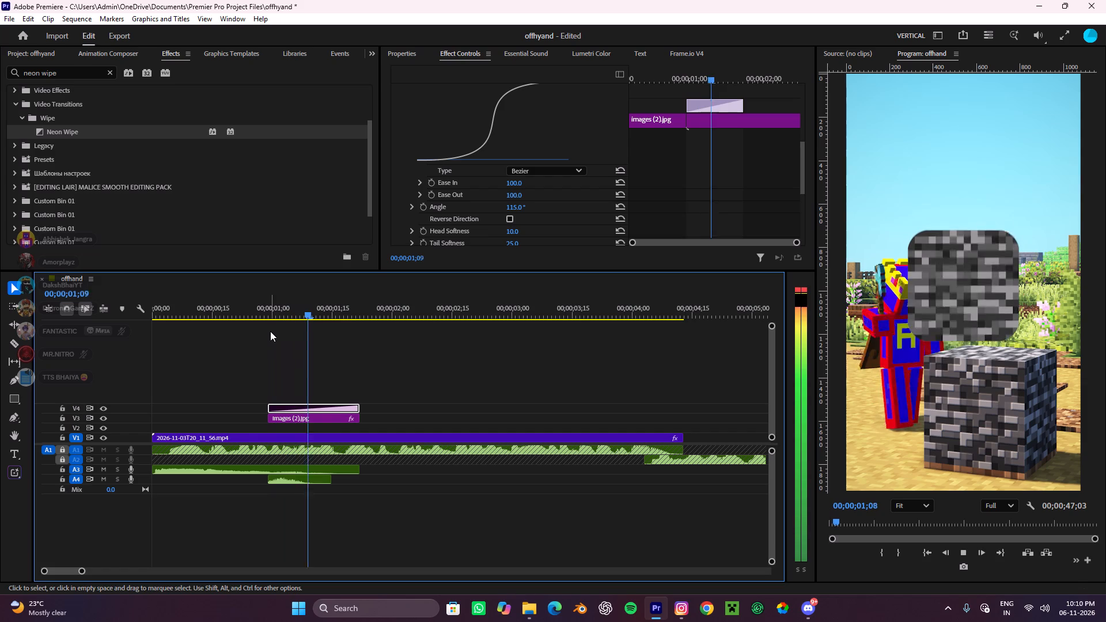
key("space")
Set the Neon Wipe's Ease In to 0 while keeping Ease Out at 100.
left_click_drag(515, 194, 558, 192)
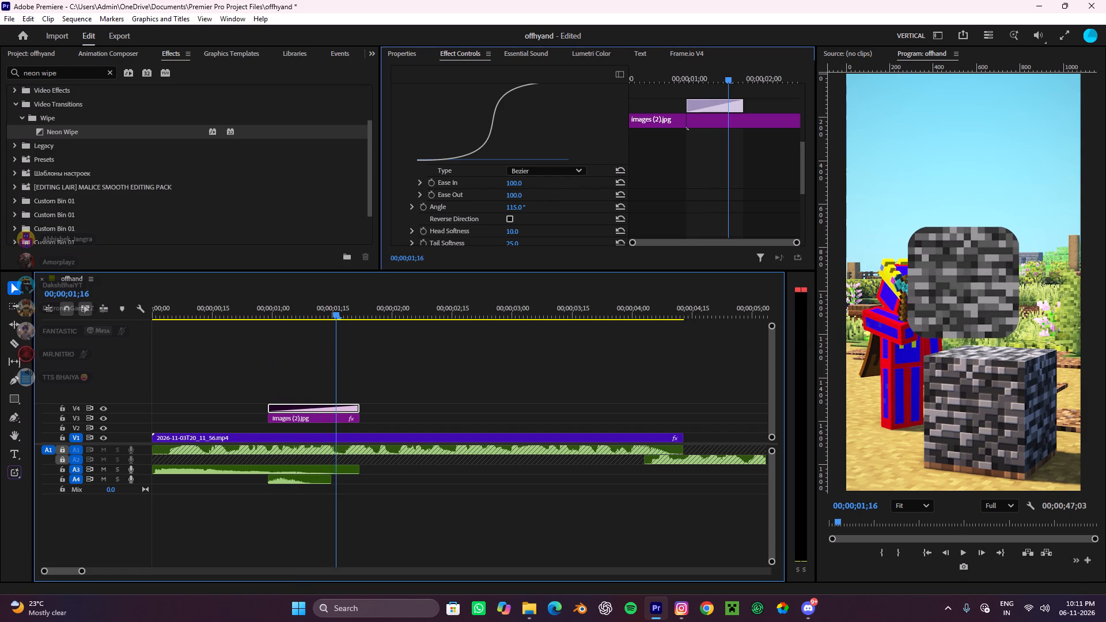
left_click_drag(558, 192, 601, 191)
left_click_drag(523, 192, 585, 190)
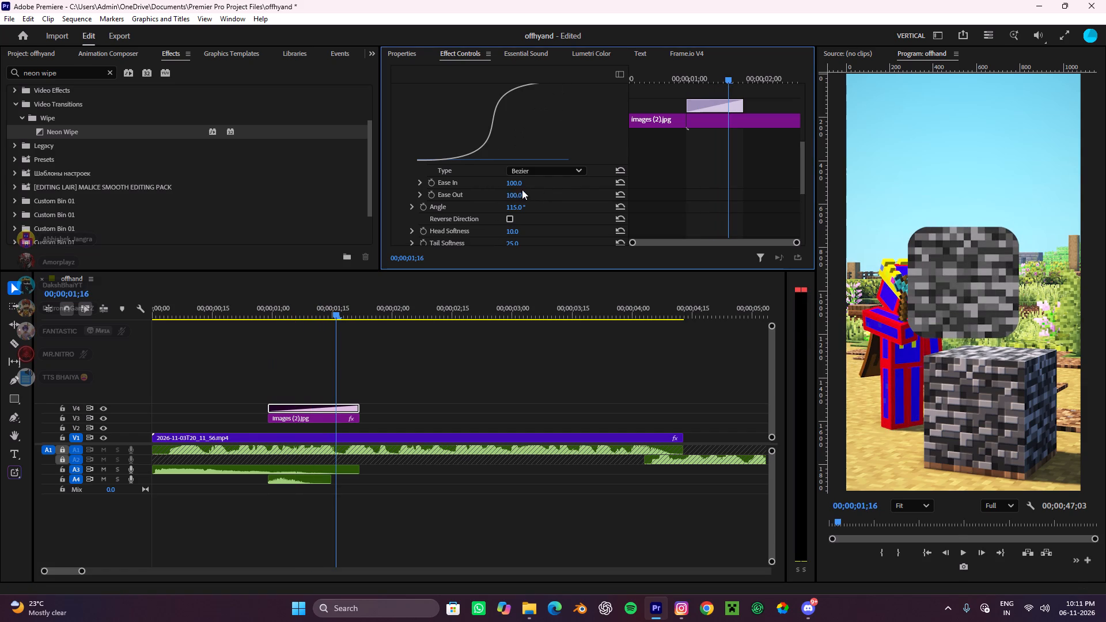
left_click_drag(516, 183, 276, 180)
scroll(497, 203, "up", 3)
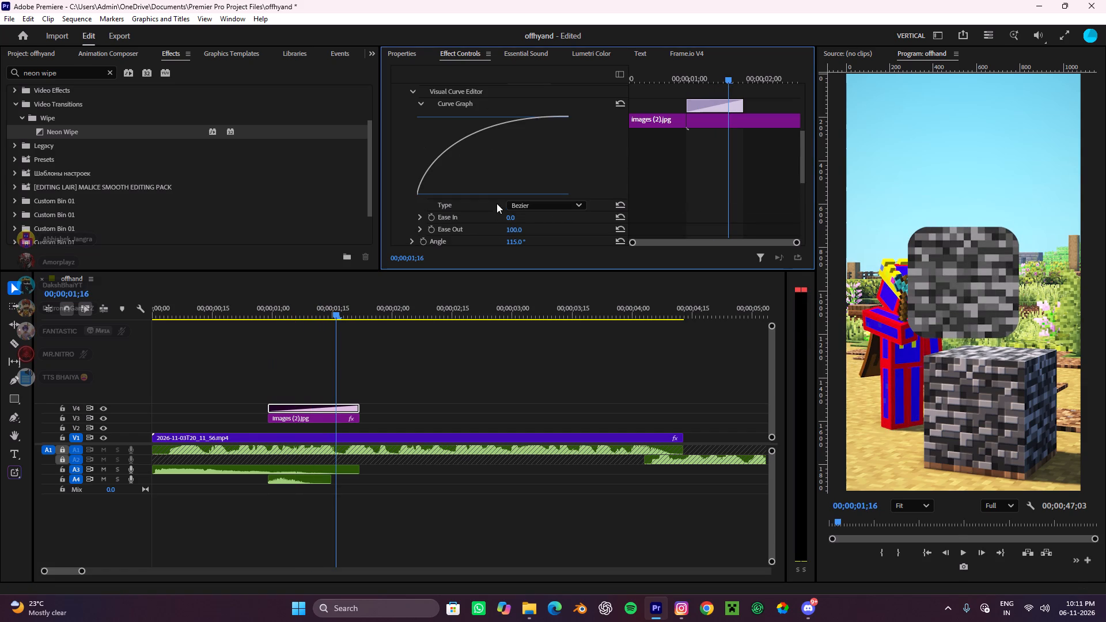
Replay the adjusted wipe from just before the texture clips, and again from the sequence start to about 00;00;01;17.
left_click_drag(338, 302, 243, 348)
key("space")
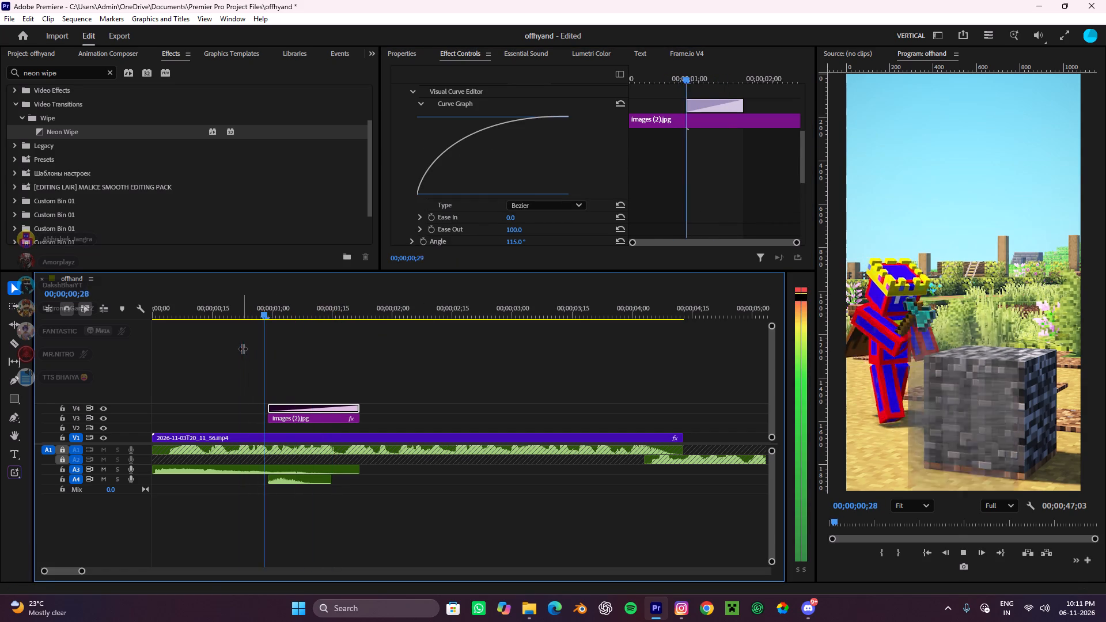
key("space")
left_click(449, 401)
scroll(355, 403, "up", 8)
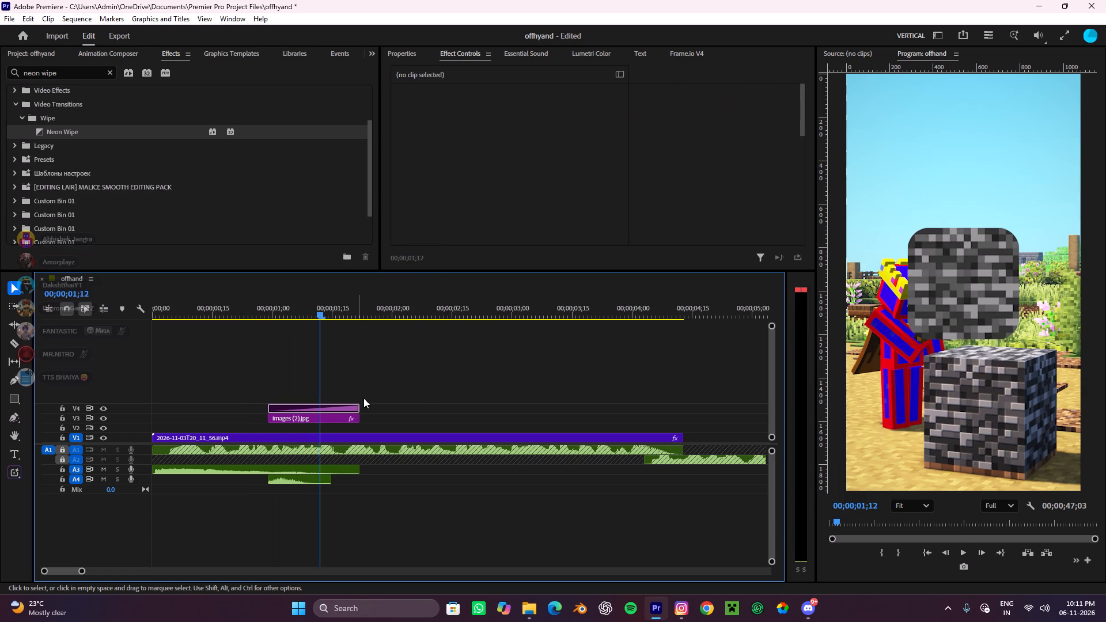
left_click_drag(295, 298, 0, 362)
key("space")
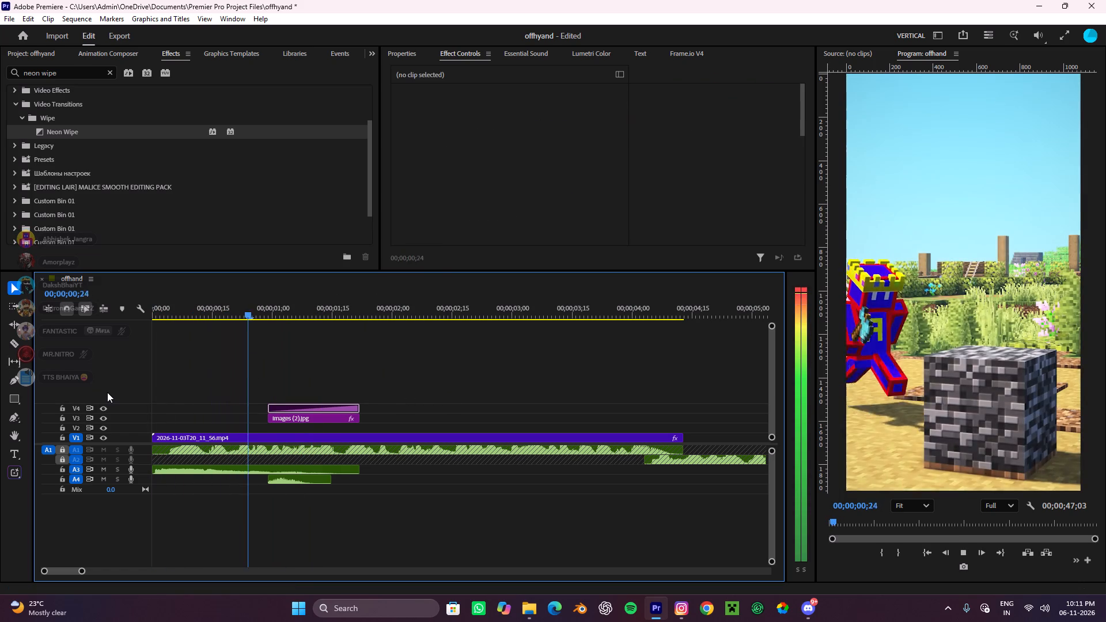
key("space")
left_click(380, 384)
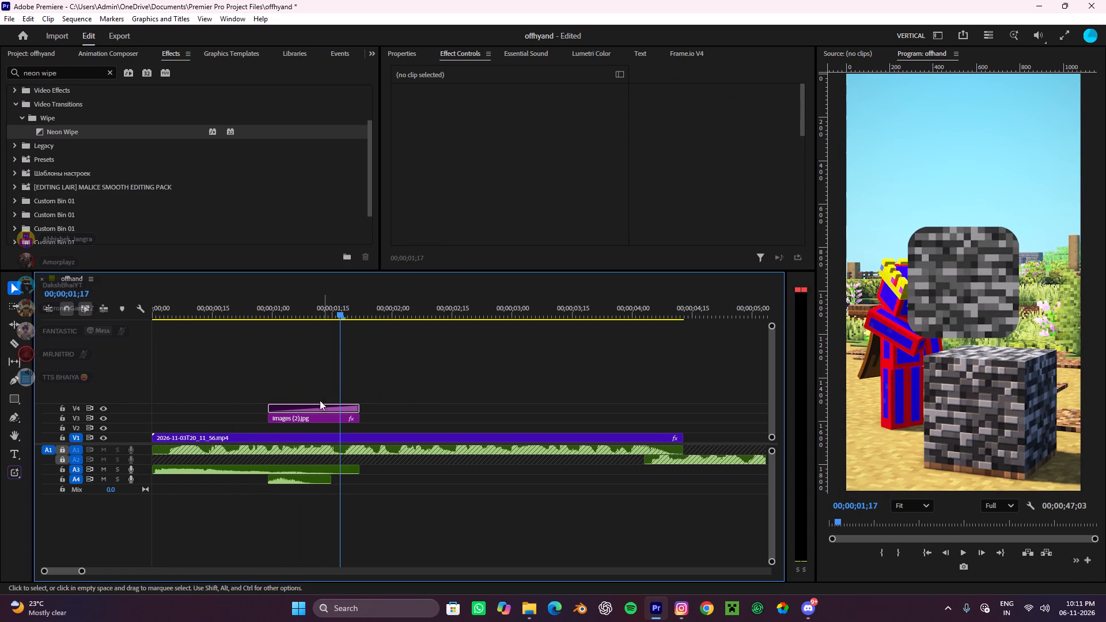
Cut the Neon Wipe from the V4 texture clip and play the opening from the sequence start to about 00;00;01;13.
left_click(295, 407)
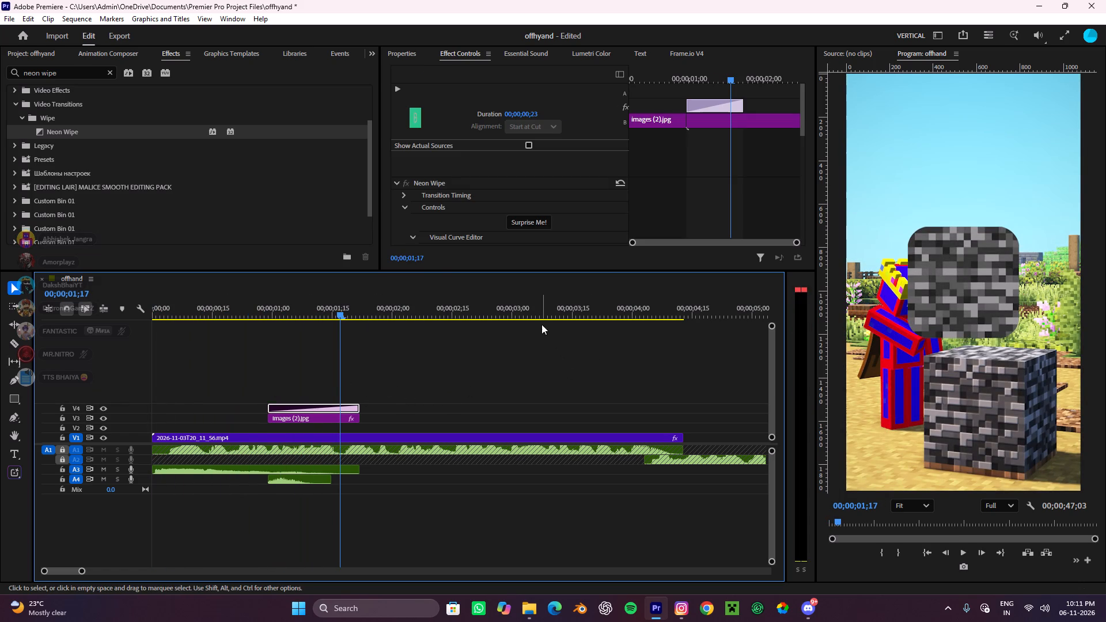
key("ctrl+x")
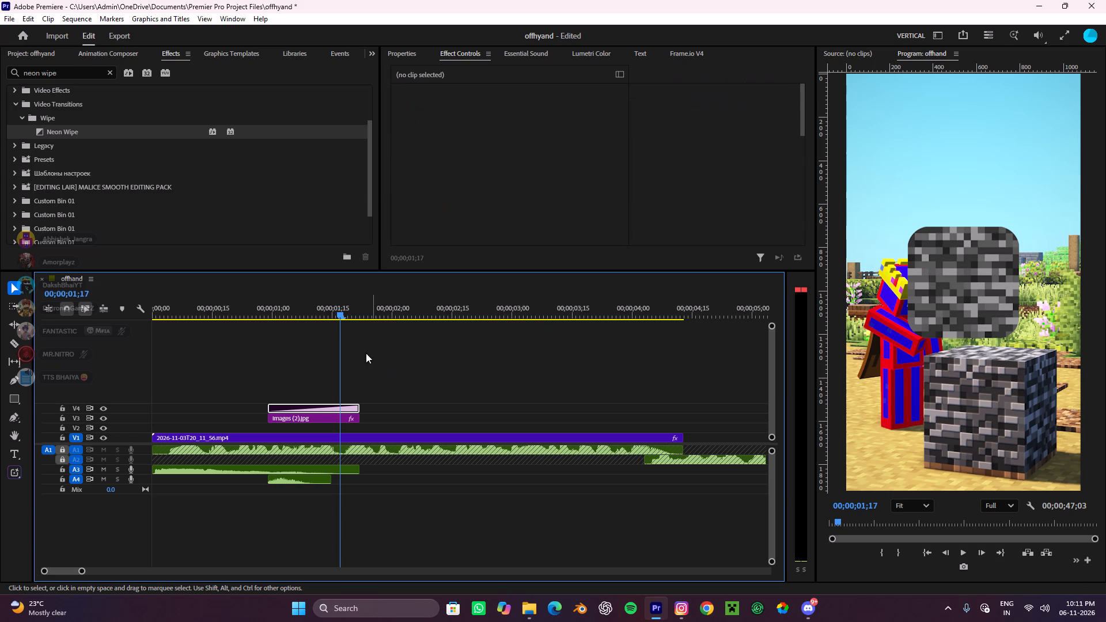
left_click_drag(332, 308, 0, 318)
key("space")
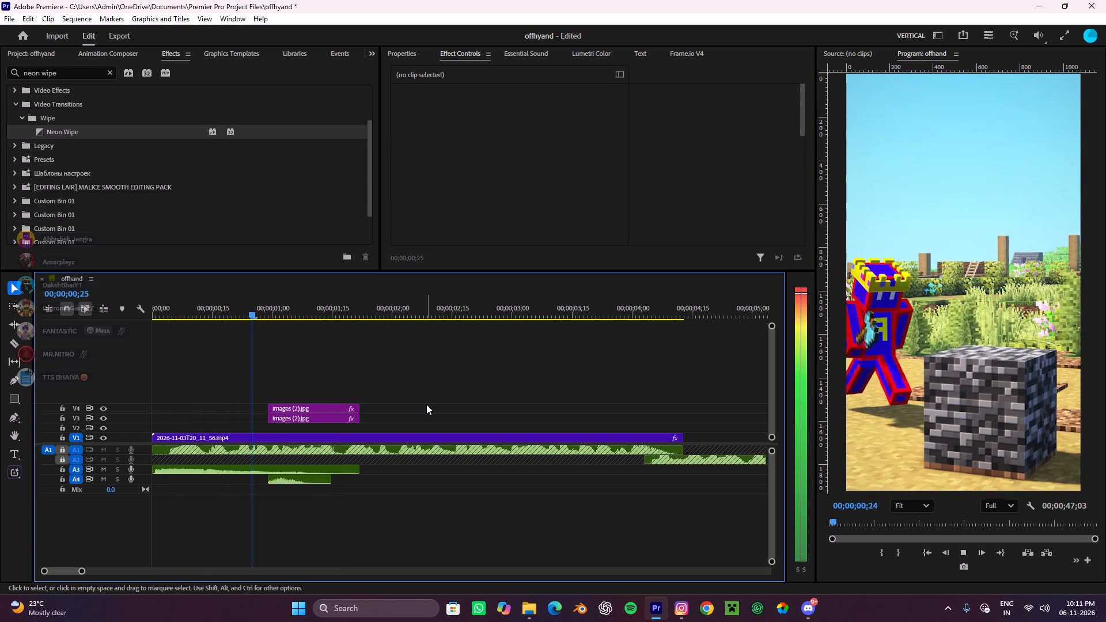
left_click(426, 404)
key("space")
Cut the duplicate images (2).jpg texture clip from track V4, keeping the one on V3.
left_click(301, 405)
key("ctrl+x")
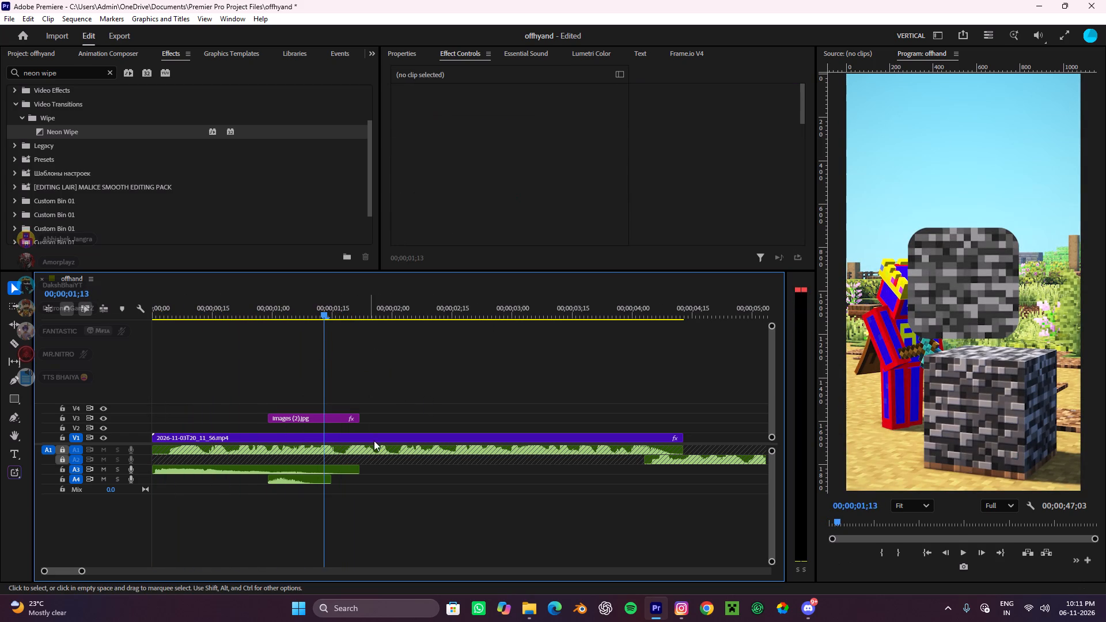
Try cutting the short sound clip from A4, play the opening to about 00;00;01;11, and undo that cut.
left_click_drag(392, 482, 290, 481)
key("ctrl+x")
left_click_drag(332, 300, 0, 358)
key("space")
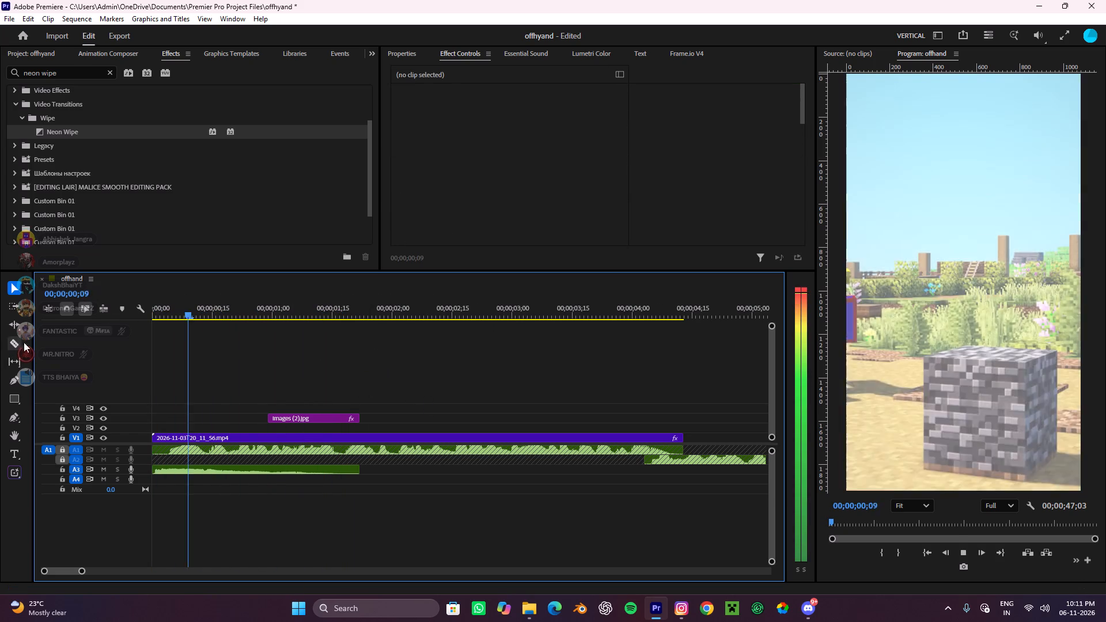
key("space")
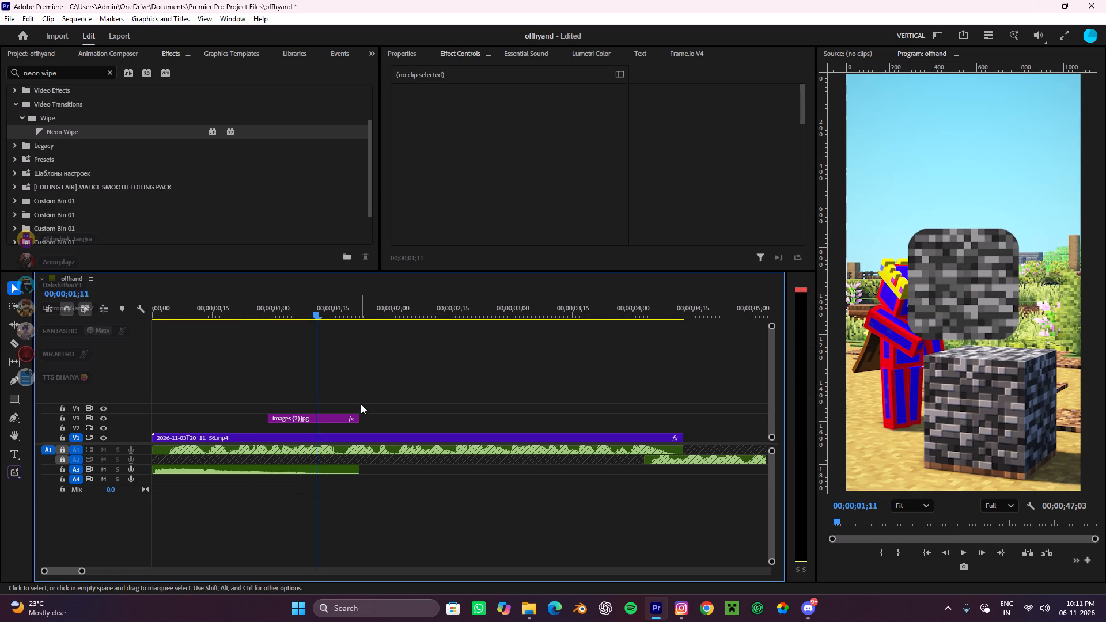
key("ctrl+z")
Replay the opening with the A4 sound from the sequence start to about 00;00;01;17.
left_click_drag(334, 304, 0, 353)
key("space")
left_click(469, 371)
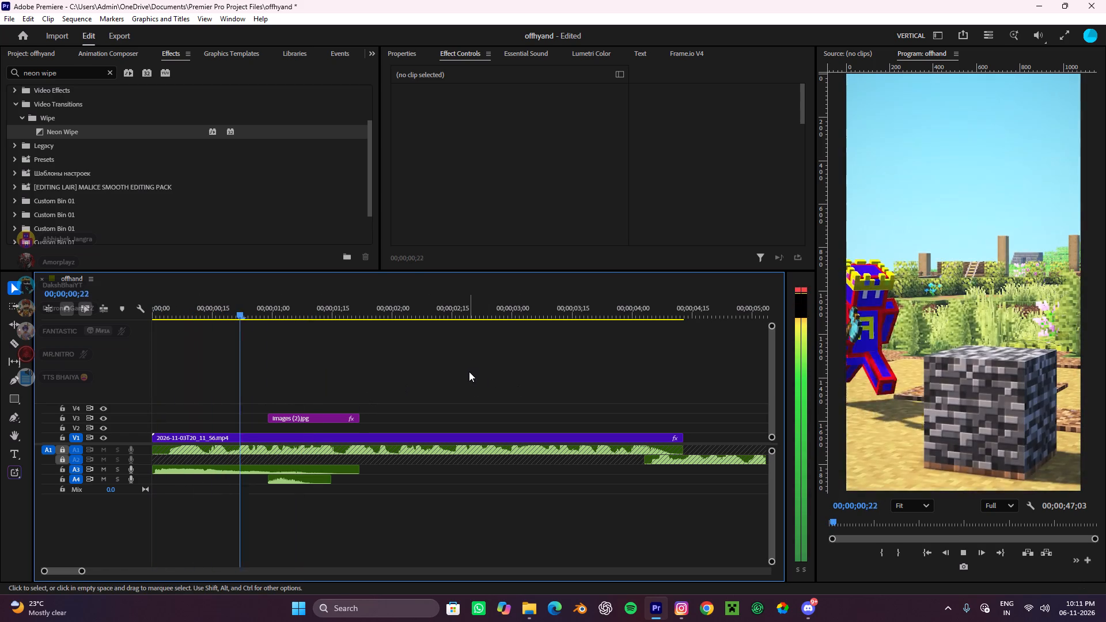
key("space")
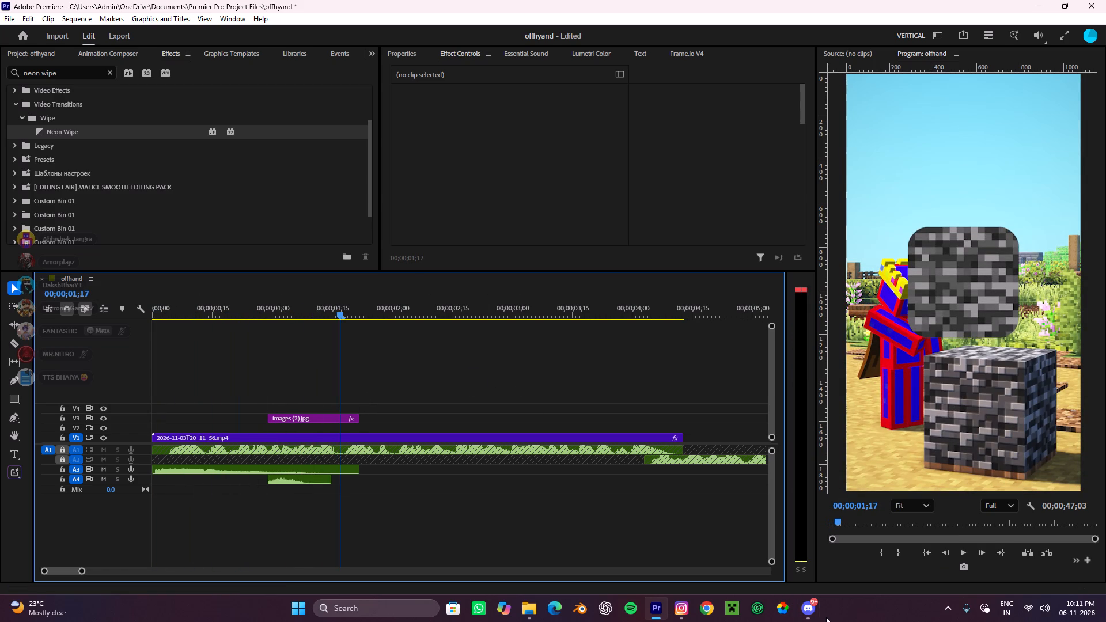
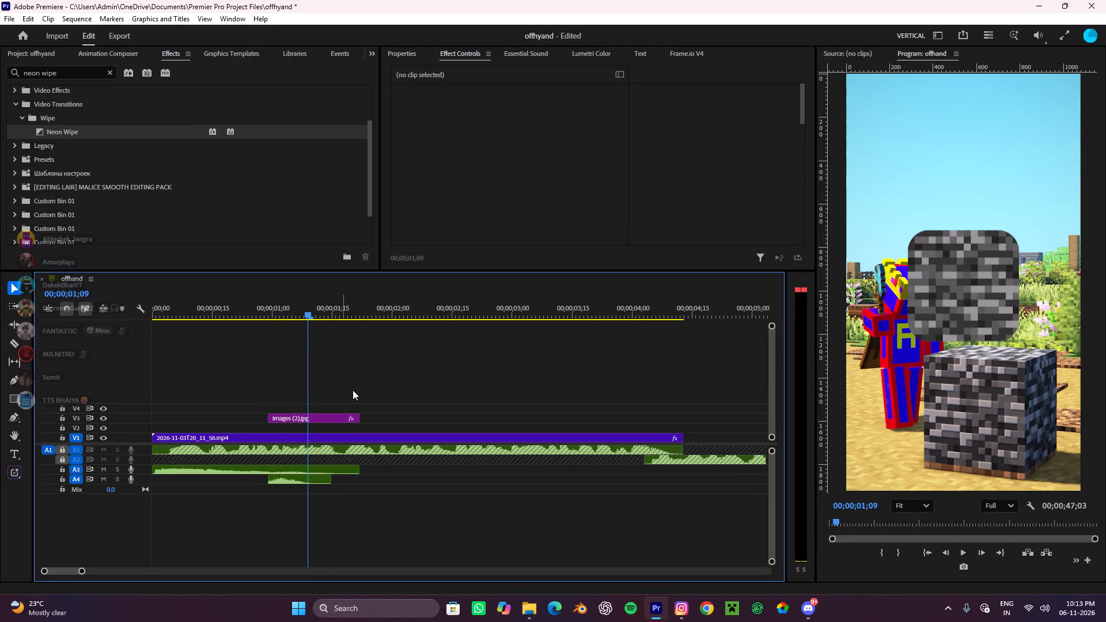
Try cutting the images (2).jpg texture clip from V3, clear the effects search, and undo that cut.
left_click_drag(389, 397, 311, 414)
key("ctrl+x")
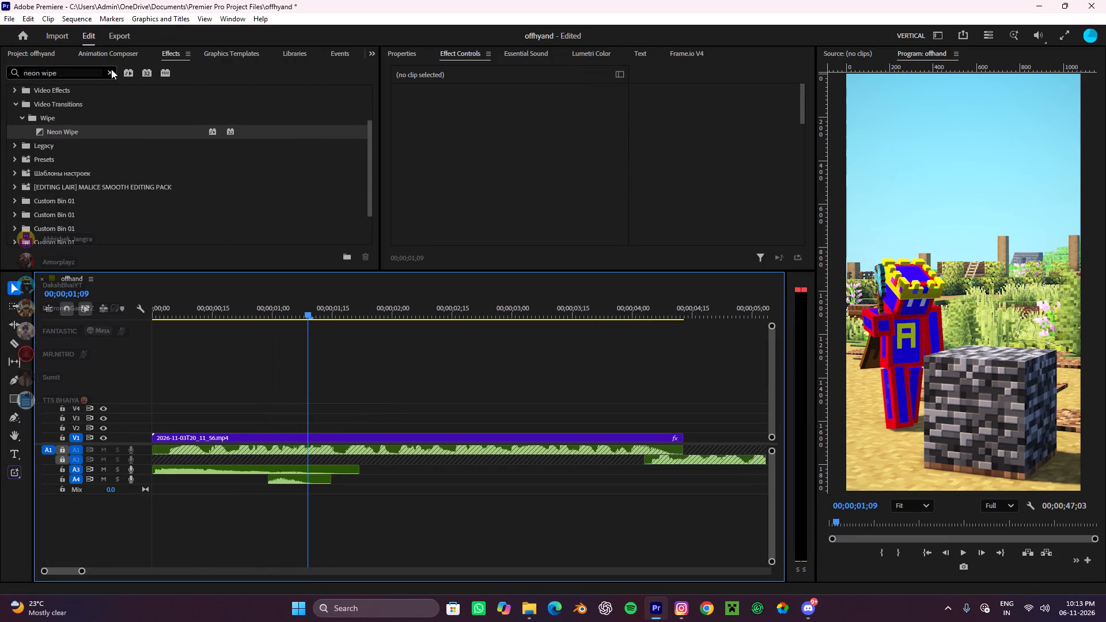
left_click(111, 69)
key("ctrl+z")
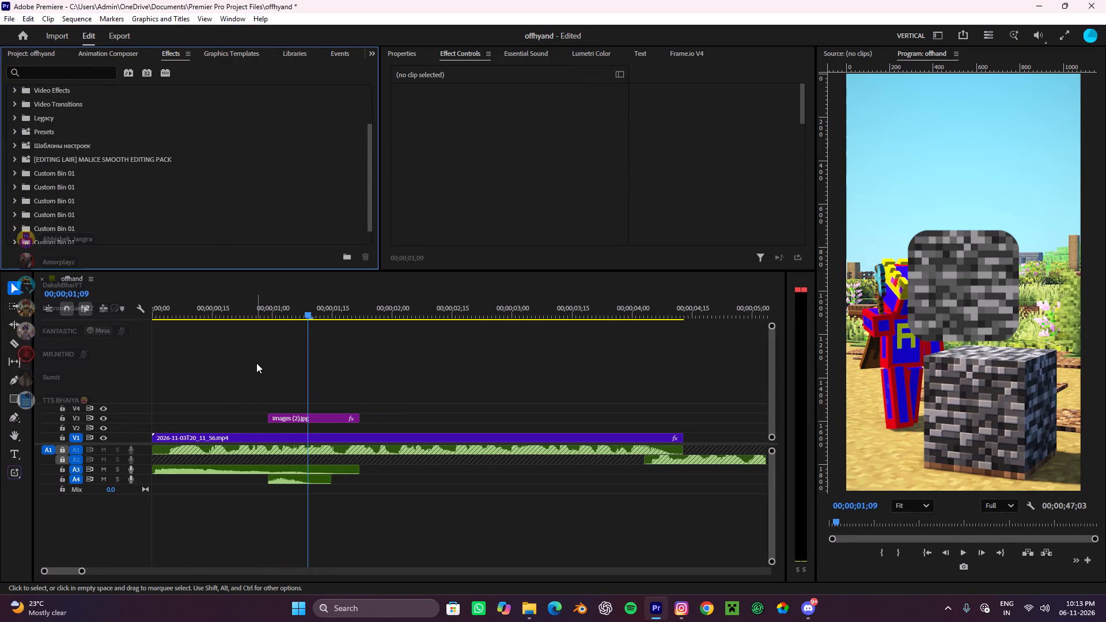
Split the images (2).jpg texture clip on V3 into three pieces at about 00;00;01;06 and 00;00;01;15.
left_click(312, 424)
left_click(310, 420)
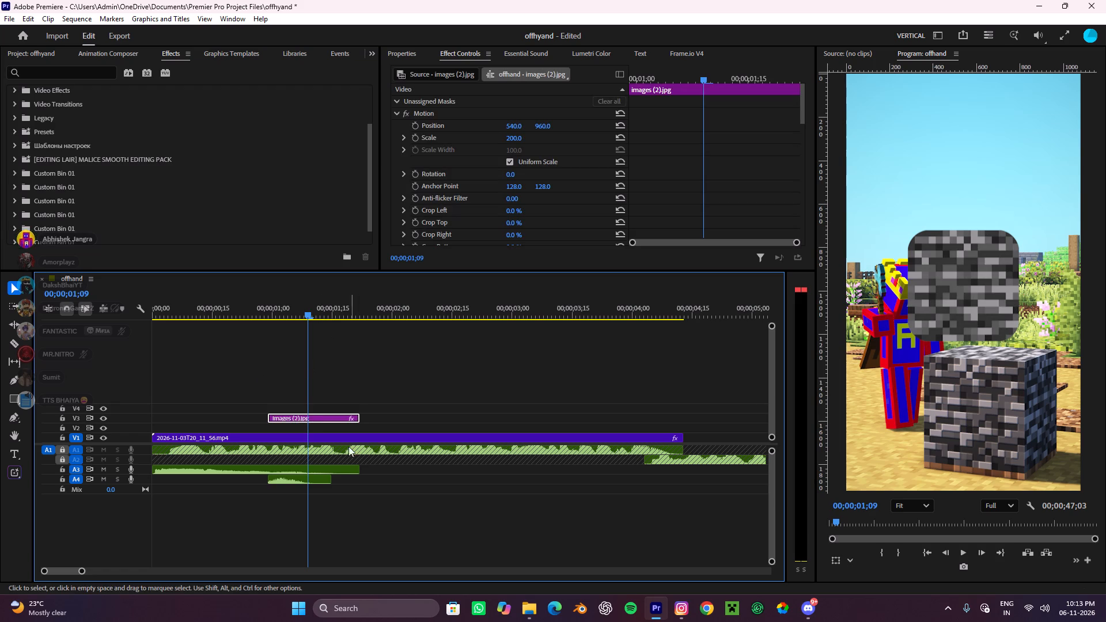
scroll(301, 414, "up", 7, "alt")
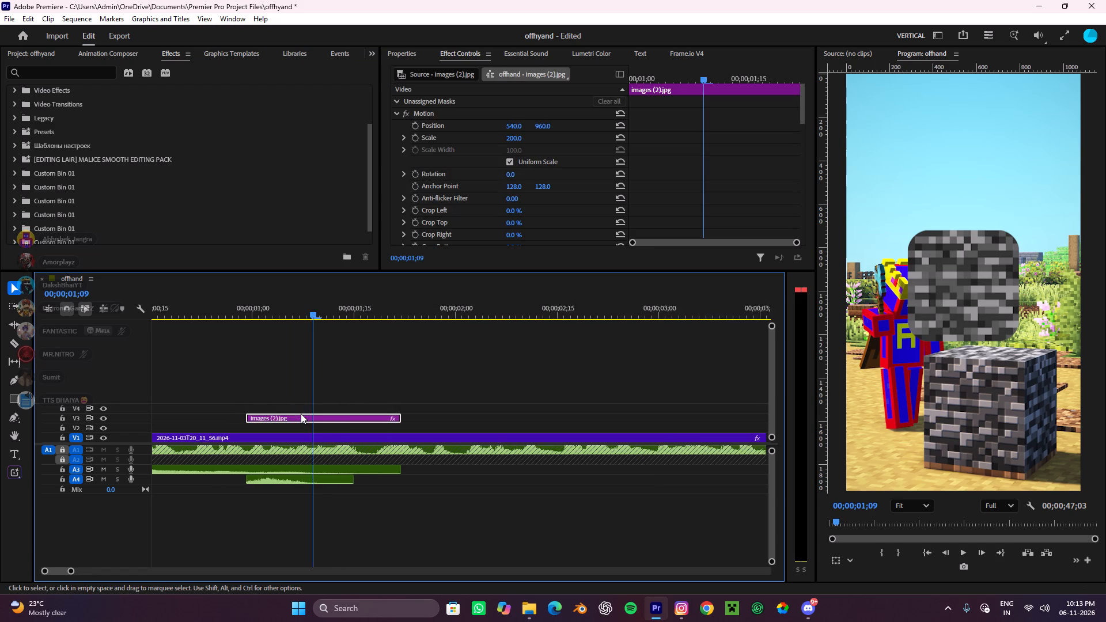
scroll(301, 414, "up", 3, "alt")
key("c")
left_click(293, 419)
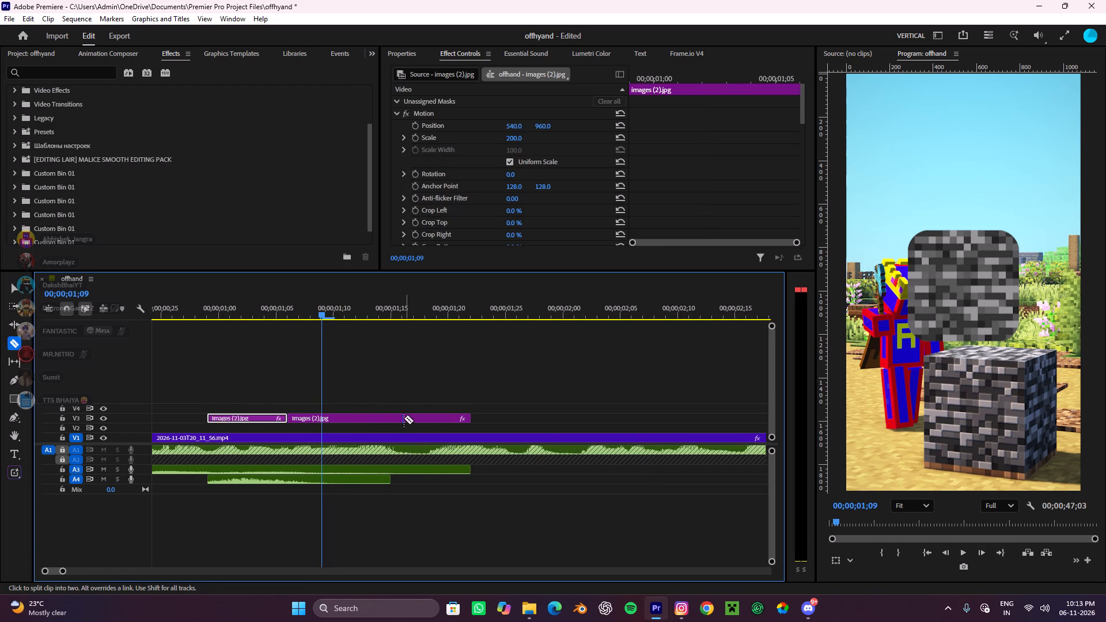
left_click(386, 416)
key("v")
Cut the short sound clip from track A4.
left_click(320, 480)
key("ctrl+x")
Search the effects for "motion" and locate the Motion Tween transition under Smart Tools.
scroll(320, 469, "down", 5, "alt")
scroll(320, 473, "up", 3)
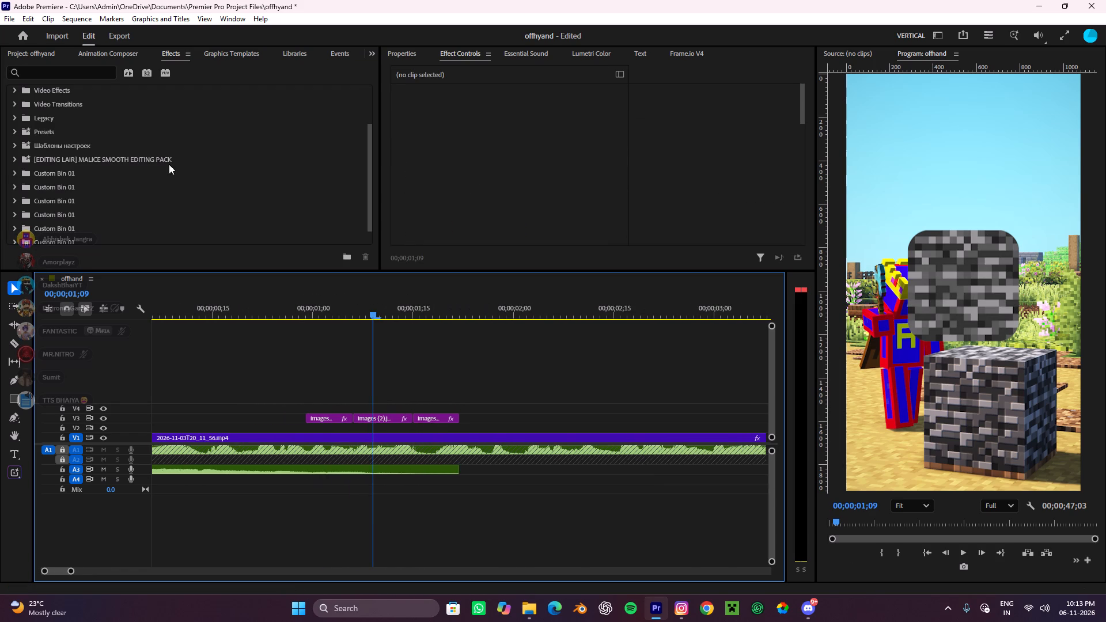
left_click(52, 70)
type("mo")
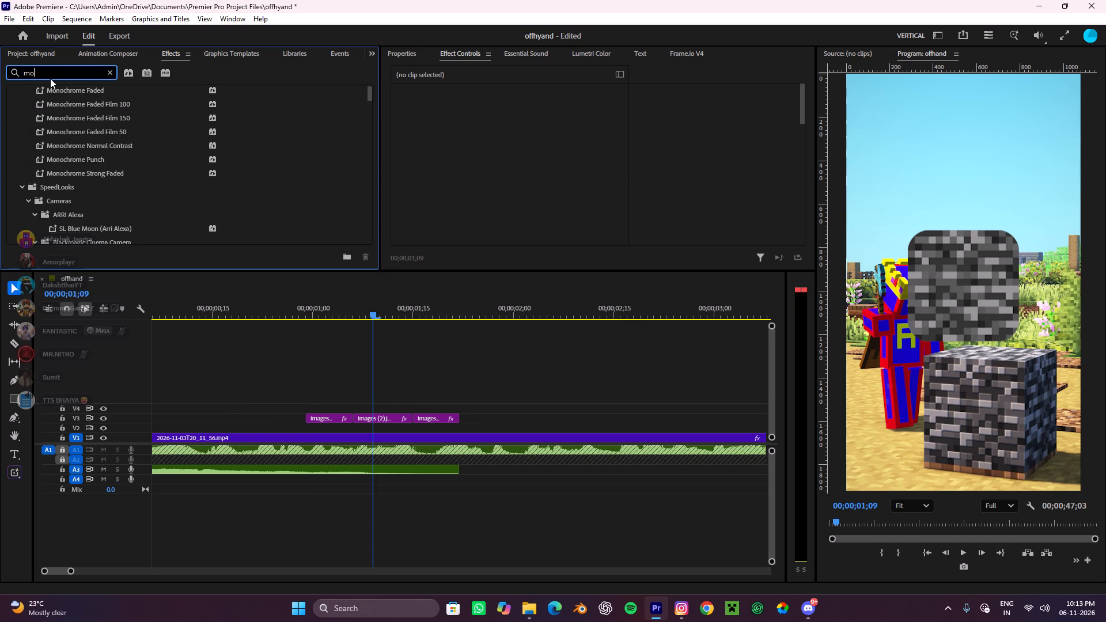
key("t")
key("i")
key("o")
key("n")
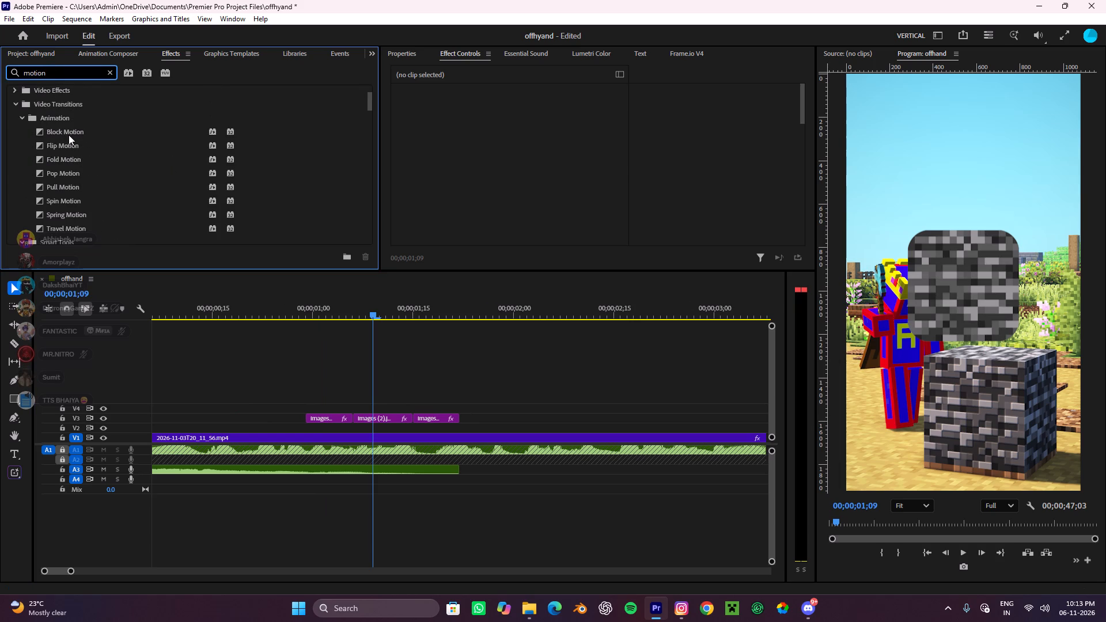
scroll(72, 160, "down", 12)
left_click_drag(42, 132, 47, 135)
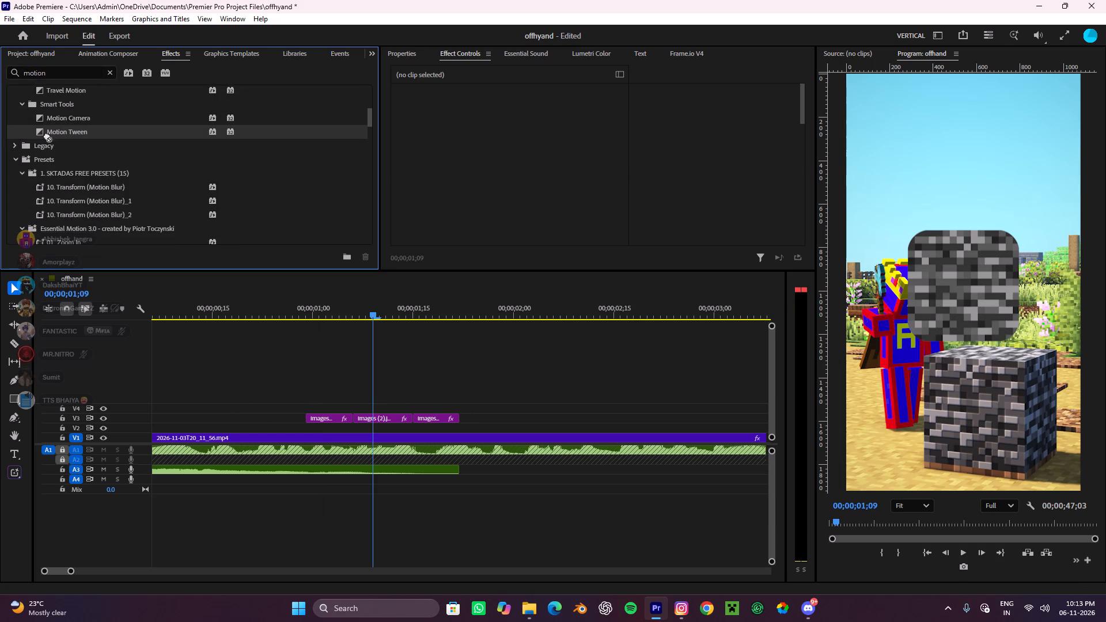
left_click_drag(47, 135, 113, 196)
Remove the Transform (Malice Slide In Up Fast) effect from the first texture piece on V3.
left_click(337, 423)
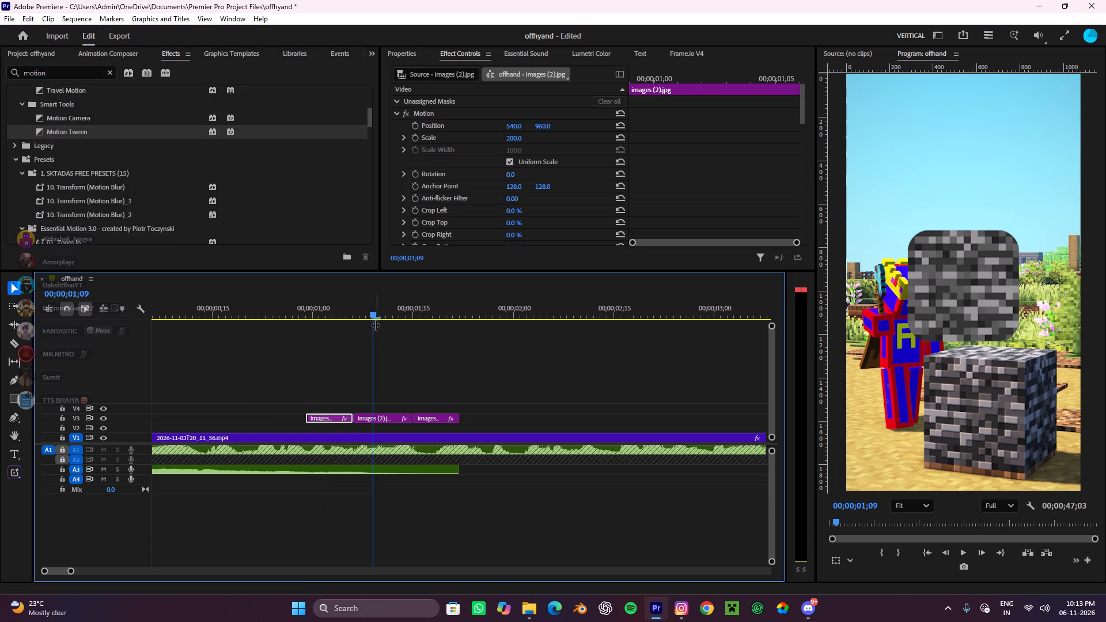
left_click_drag(373, 318, 328, 347)
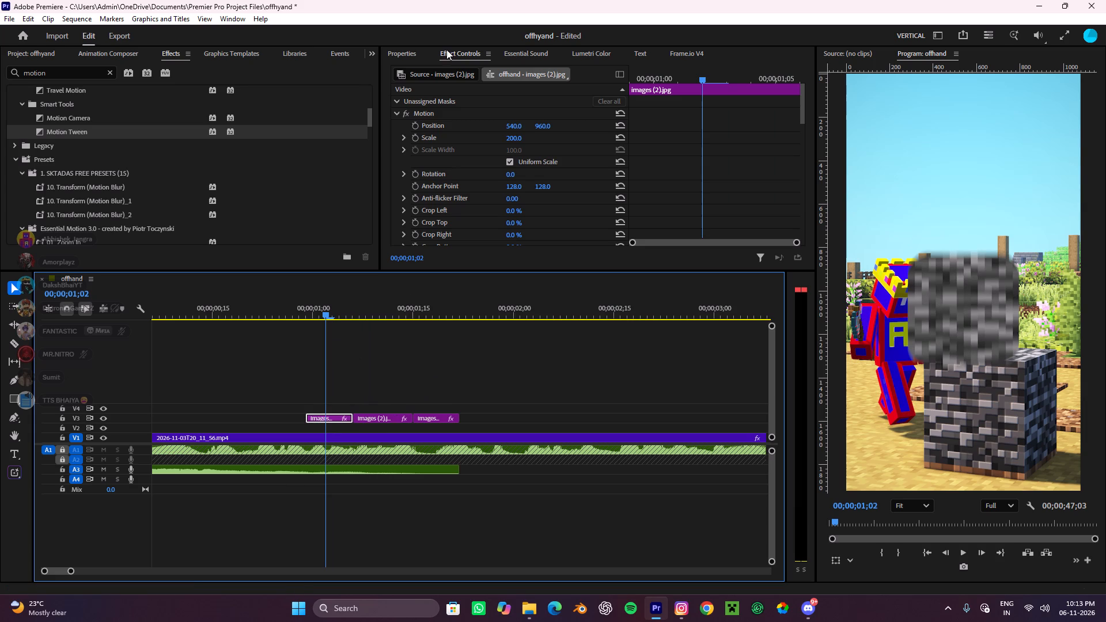
scroll(461, 192, "down", 10)
scroll(461, 192, "up", 1)
scroll(461, 192, "down", 19)
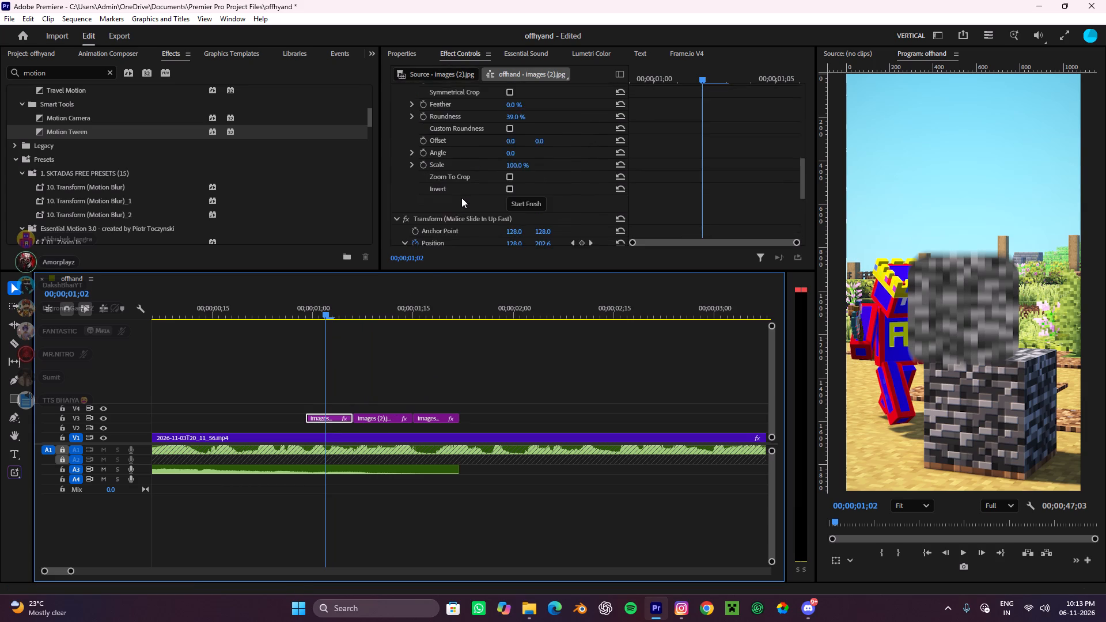
scroll(461, 198, "down", 4)
left_click(444, 145)
key("ctrl+x")
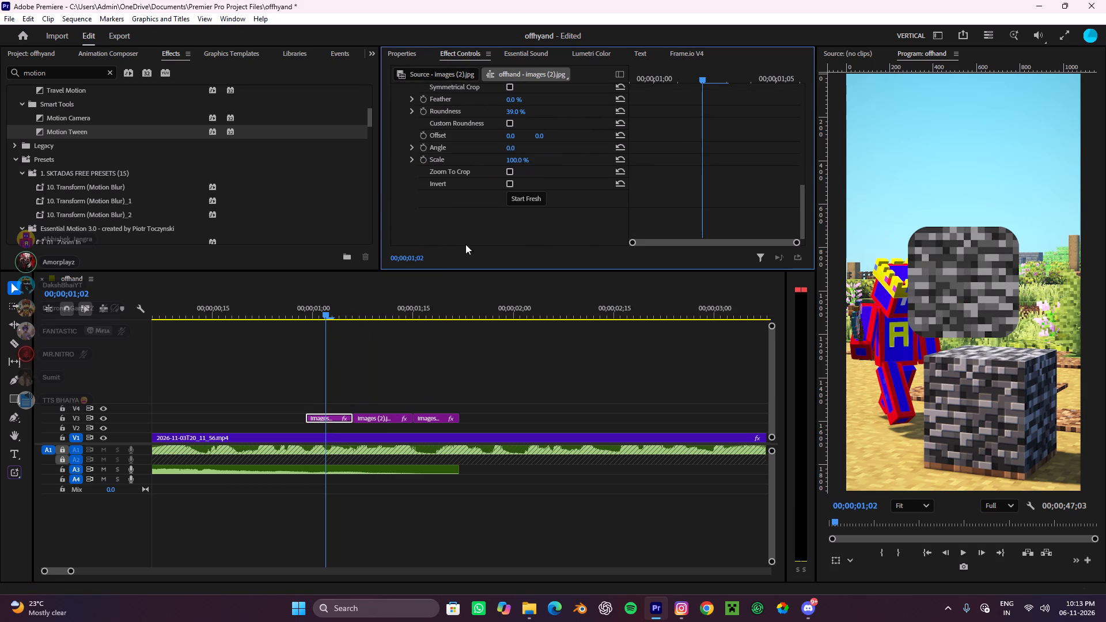
Scale the first texture piece to about 123% and move it to a position of about 275, 288.
scroll(452, 123, "up", 4)
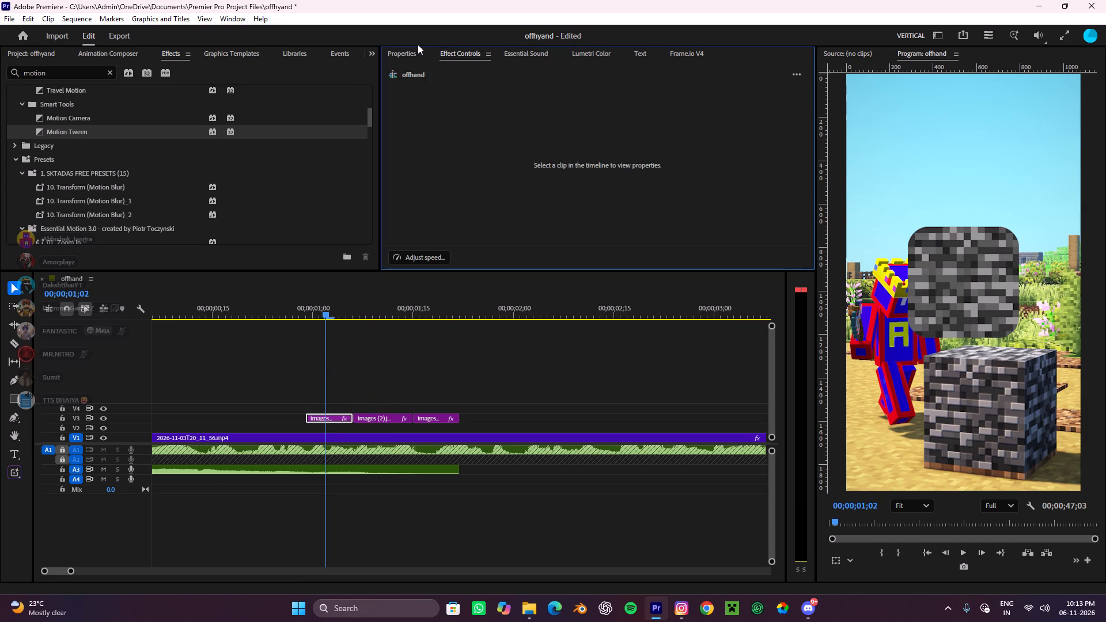
left_click(404, 47)
left_click_drag(570, 173, 544, 177)
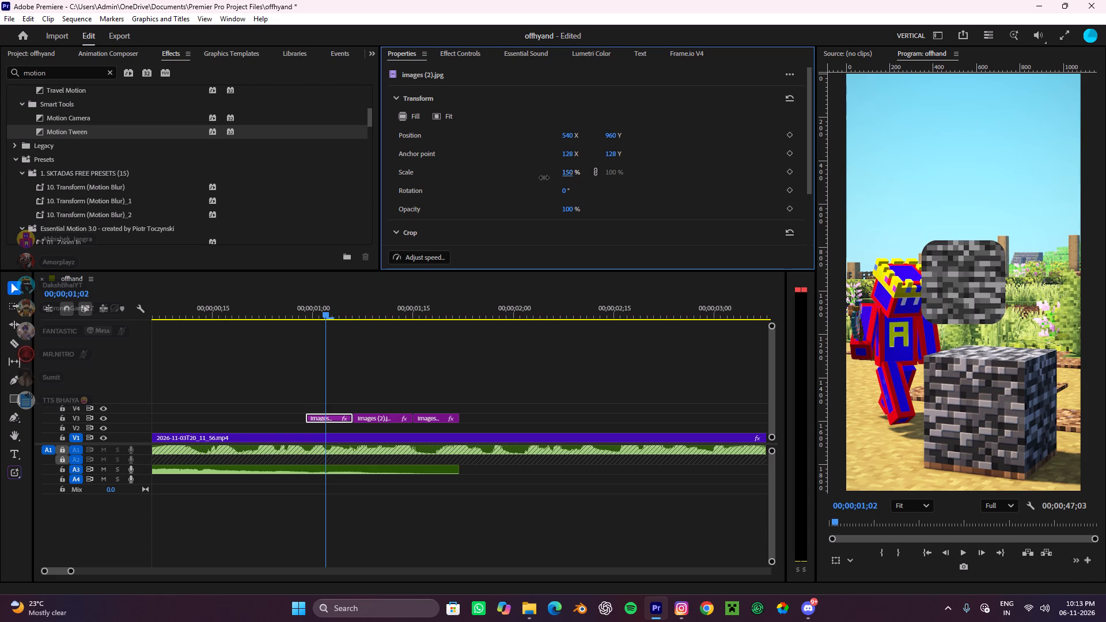
left_click_drag(544, 177, 536, 185)
left_click_drag(613, 130, 460, 166)
left_click_drag(571, 135, 489, 150)
left_click_drag(611, 132, 535, 154)
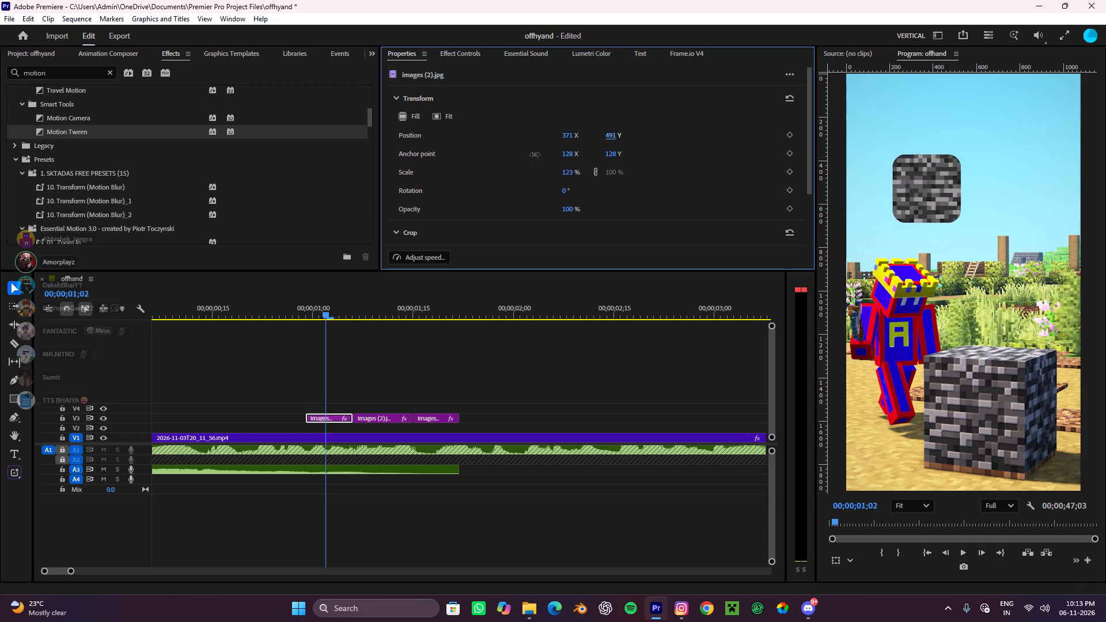
left_click_drag(535, 154, 506, 168)
left_click_drag(572, 136, 525, 145)
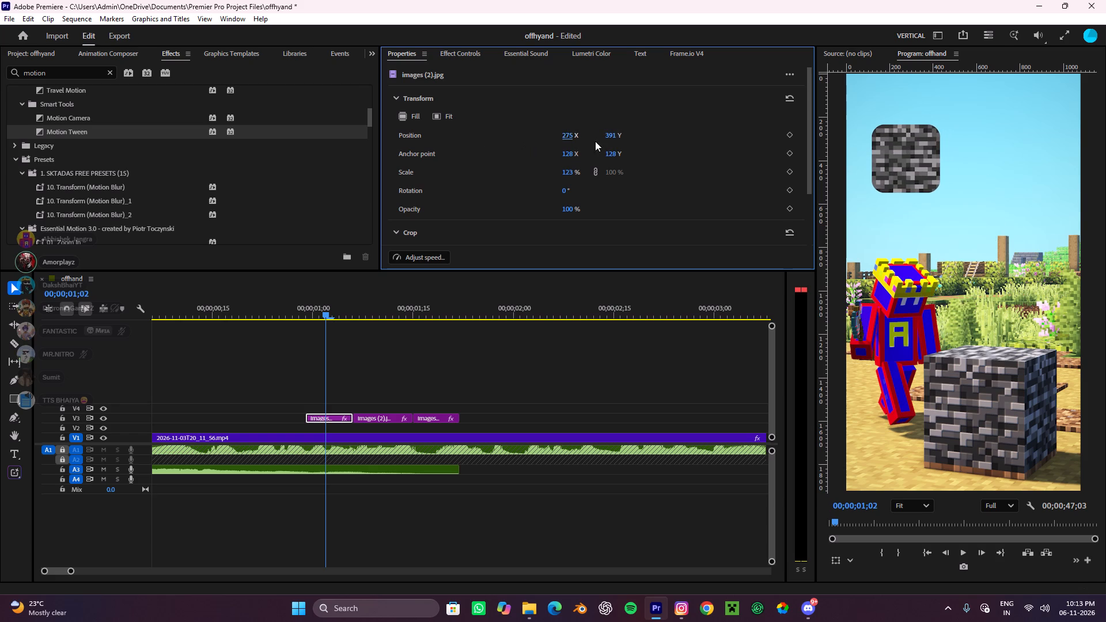
left_click_drag(611, 138, 570, 158)
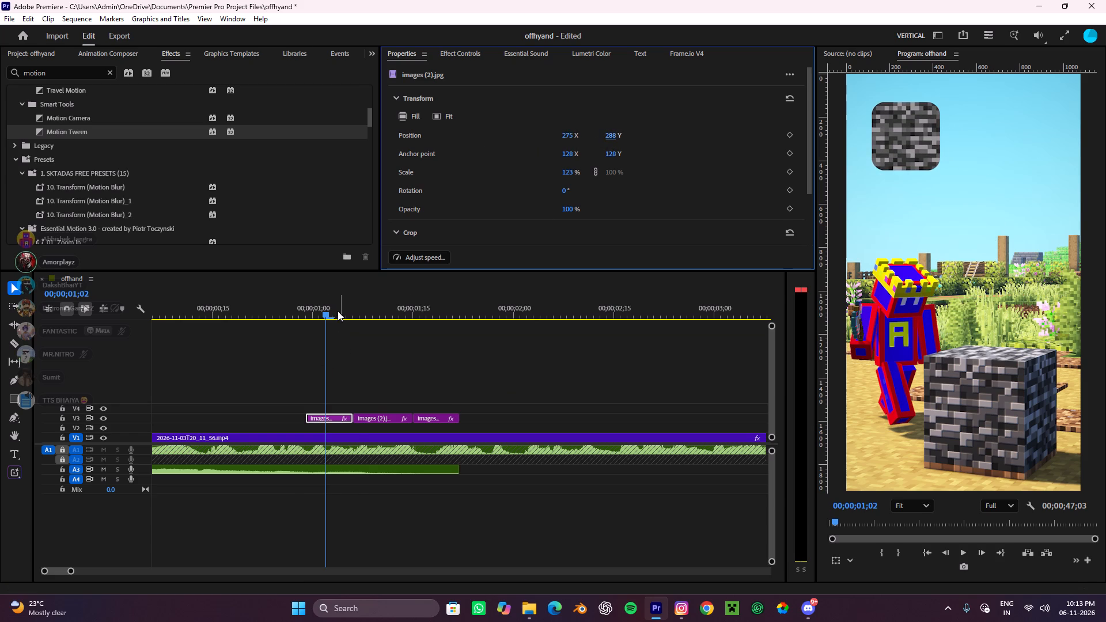
Set the scale of the middle texture piece on V3 to 100%.
left_click_drag(338, 309, 366, 333)
left_click(382, 415)
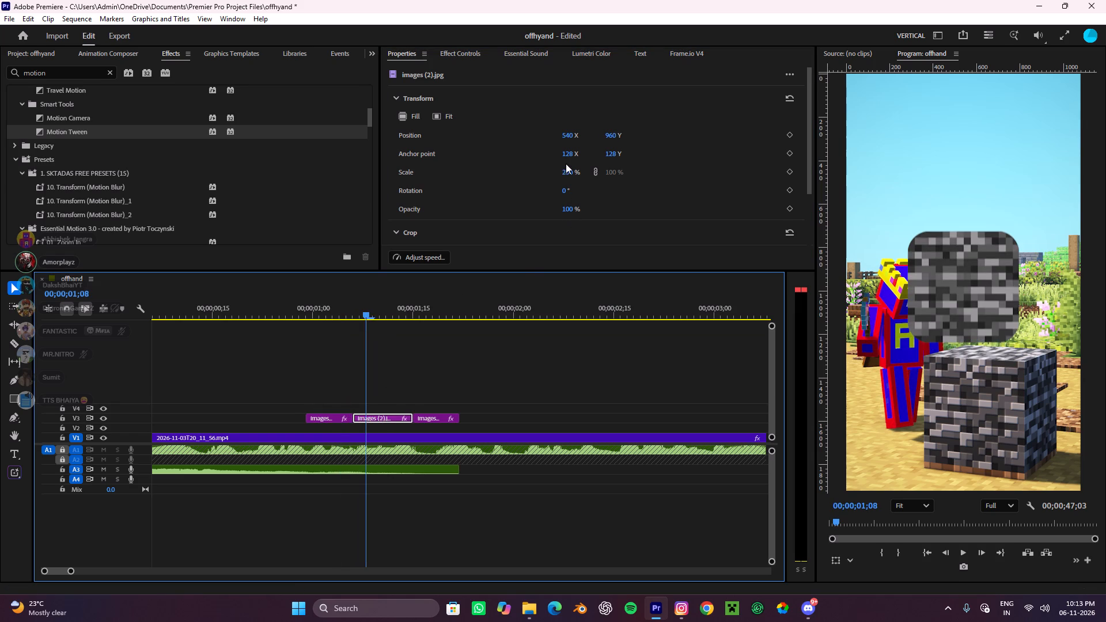
left_click_drag(563, 172, 540, 177)
left_click(569, 175)
key("Escape")
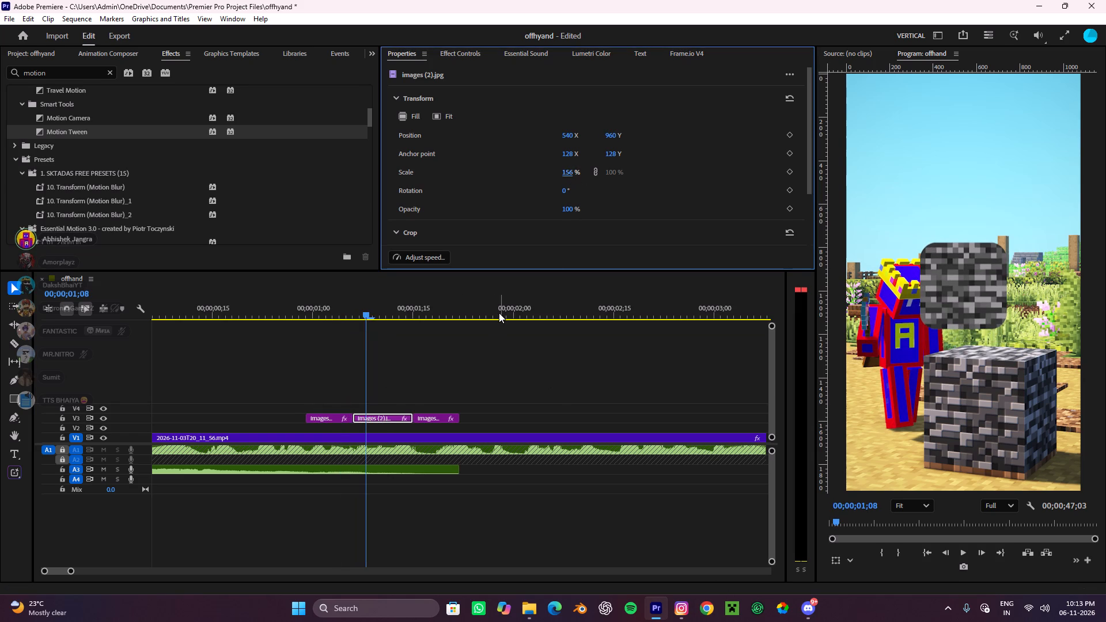
left_click(565, 172)
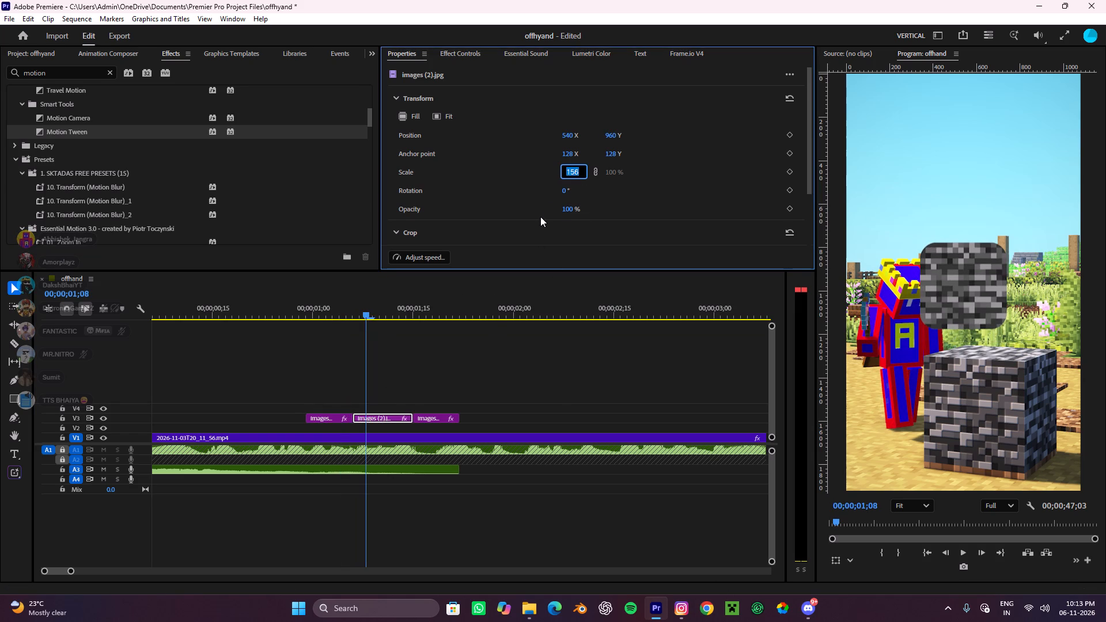
key("2")
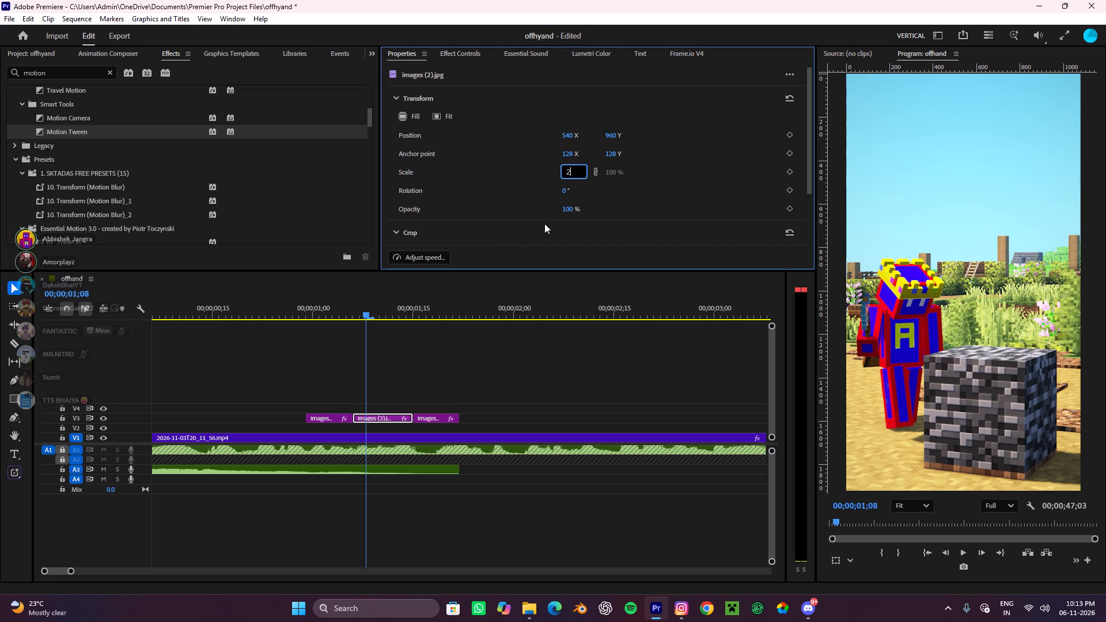
key("BackSpace")
type("10")
key("0")
left_click(653, 204)
Set the third texture piece's scale to 100% and move it to a position of about 825, 1543.
left_click_drag(374, 308, 395, 318)
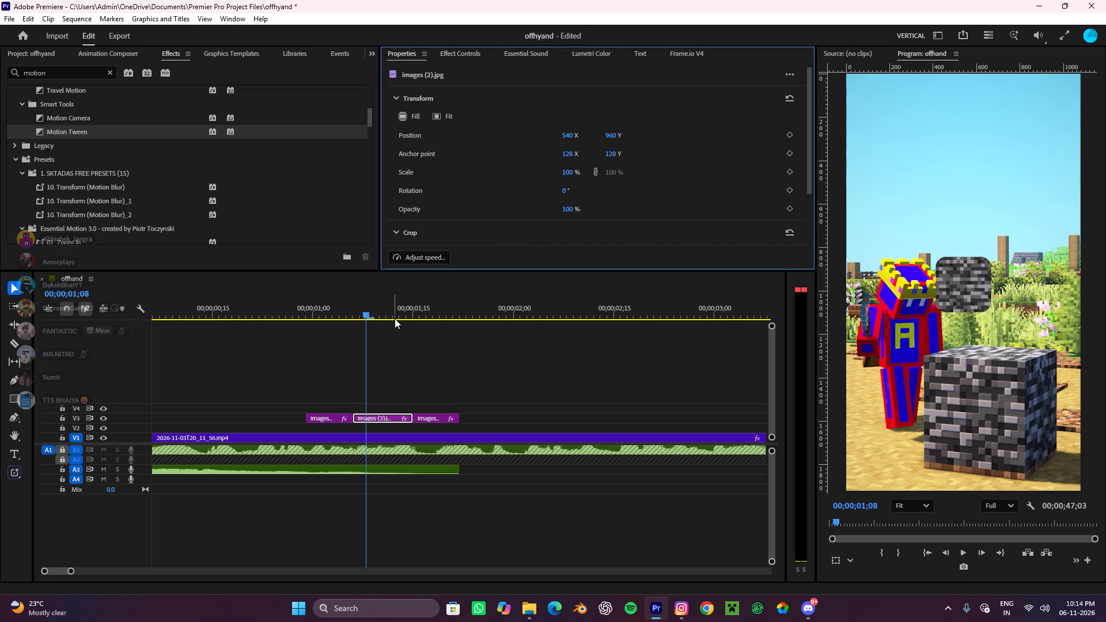
left_click_drag(395, 318, 423, 359)
left_click(431, 421)
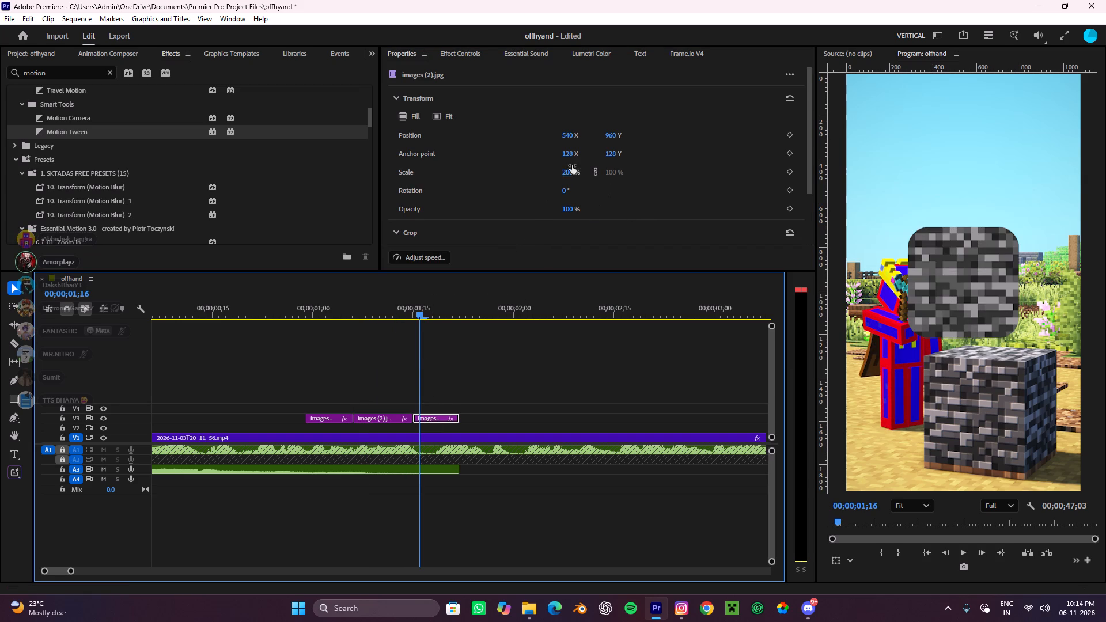
left_click(574, 176)
key("1")
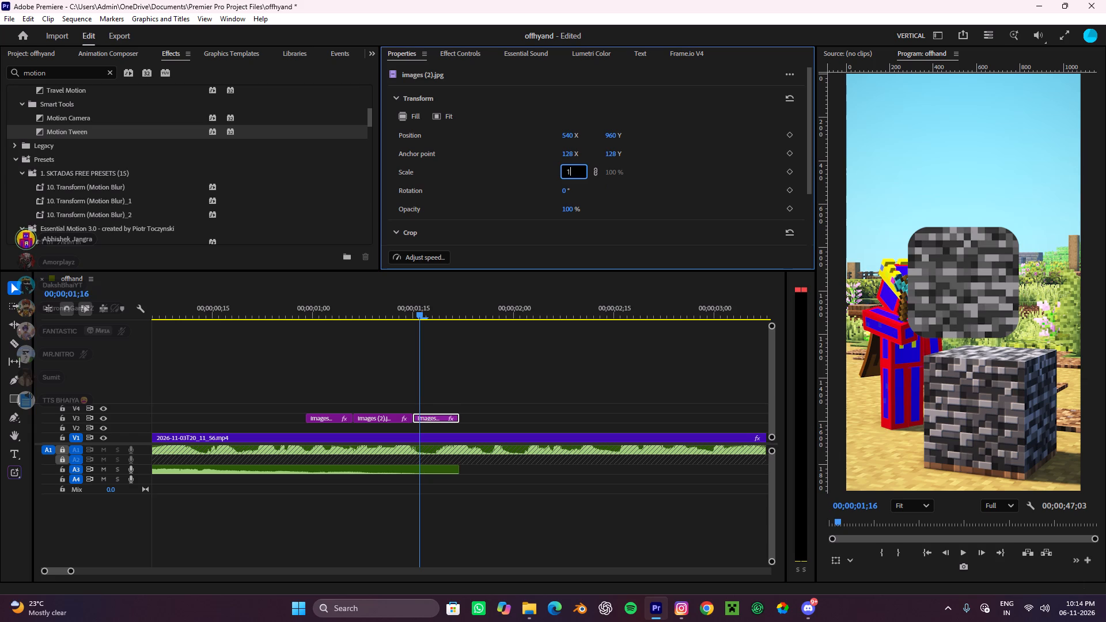
key("0")
key("0")
left_click(649, 191)
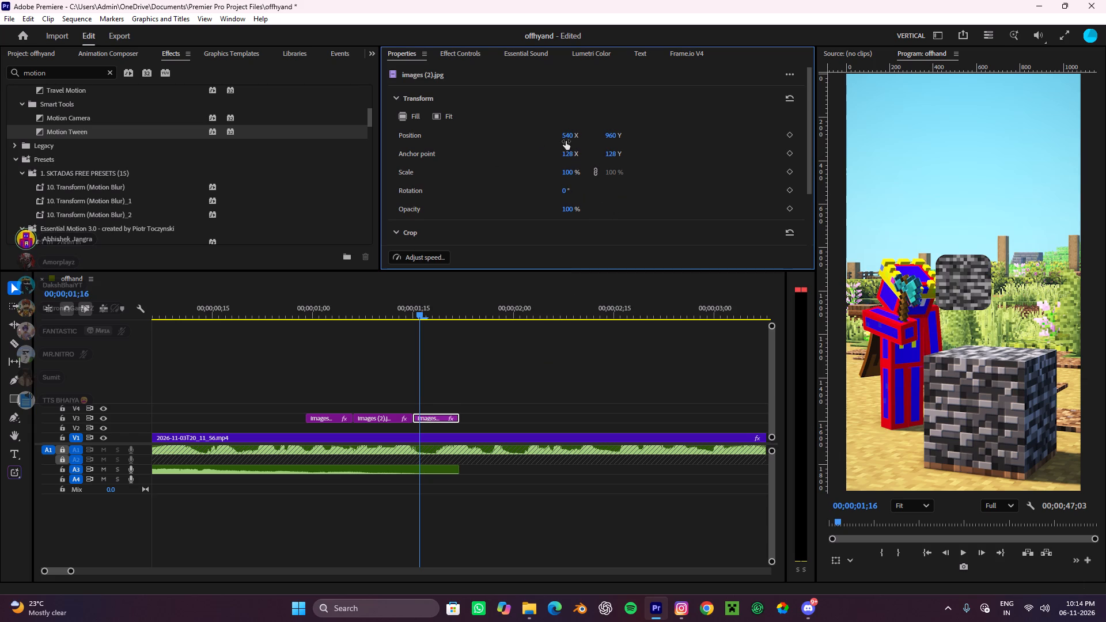
left_click_drag(565, 134, 719, 132)
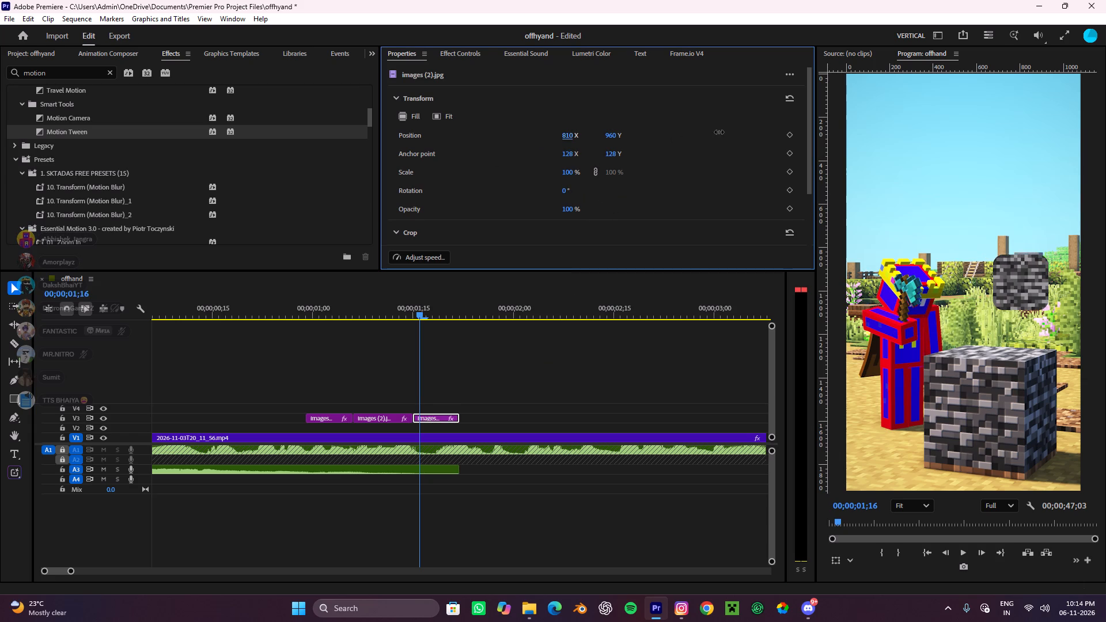
left_click_drag(719, 132, 725, 130)
left_click_drag(611, 134, 899, 168)
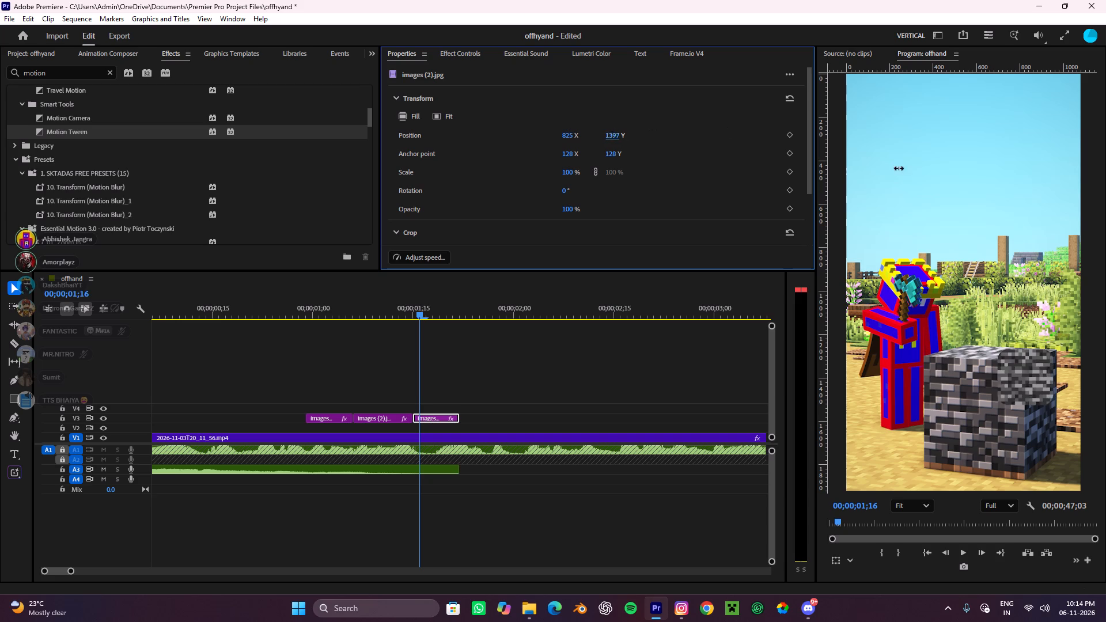
left_click_drag(899, 168, 1018, 204)
Apply the Motion Tween transition between the first and middle texture pieces and shorten it to about 6 frames.
left_click_drag(66, 128, 112, 149)
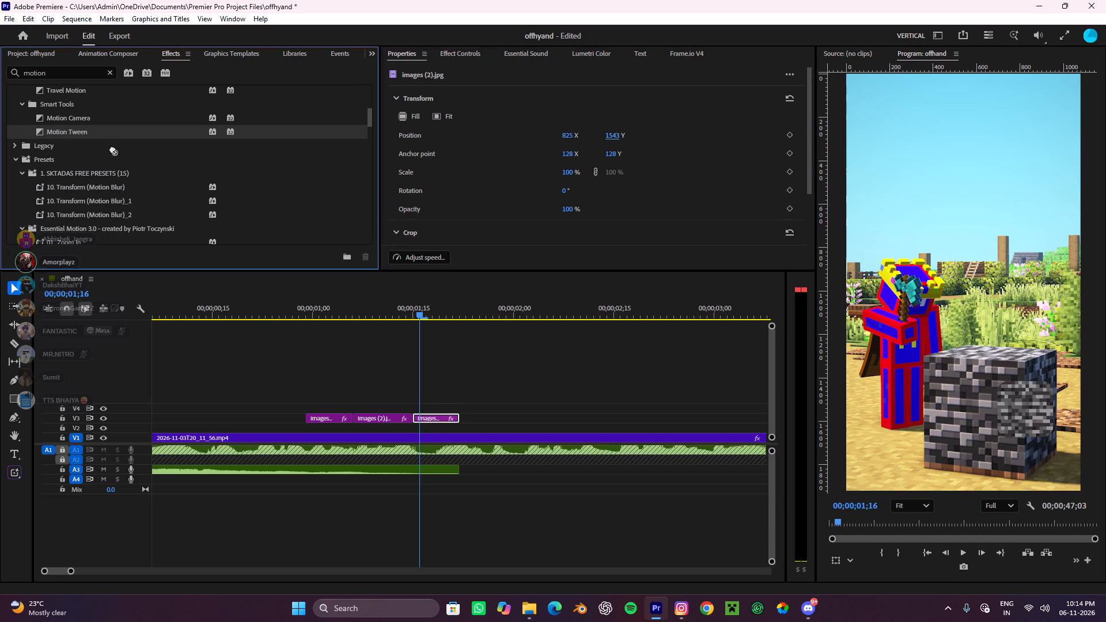
left_click_drag(112, 149, 354, 416)
left_click(401, 383)
left_click(373, 418)
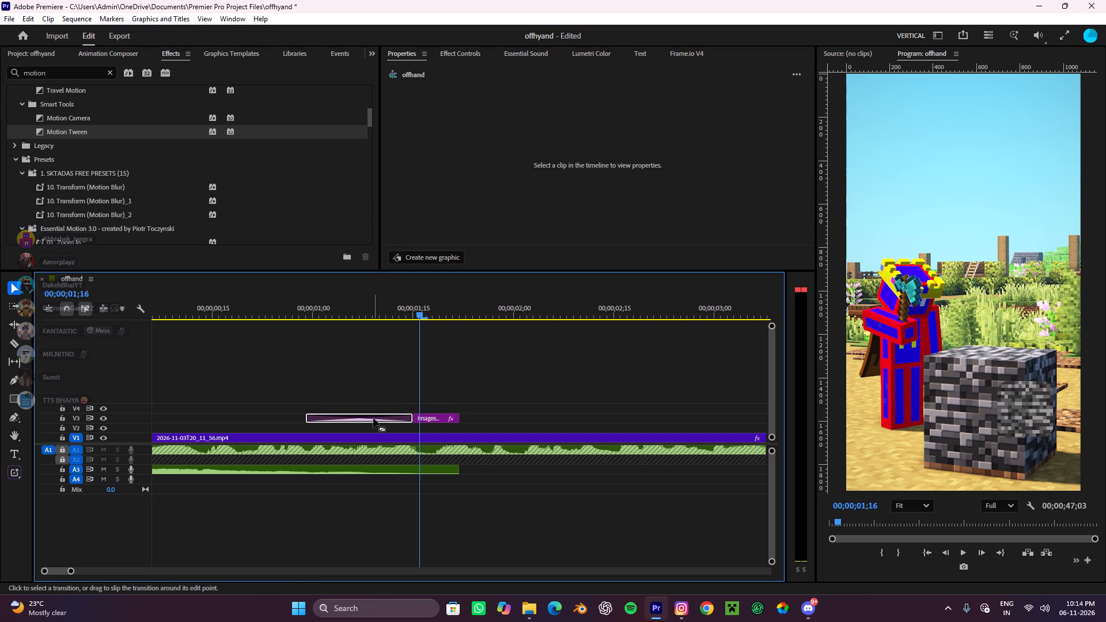
left_click_drag(411, 416, 380, 423)
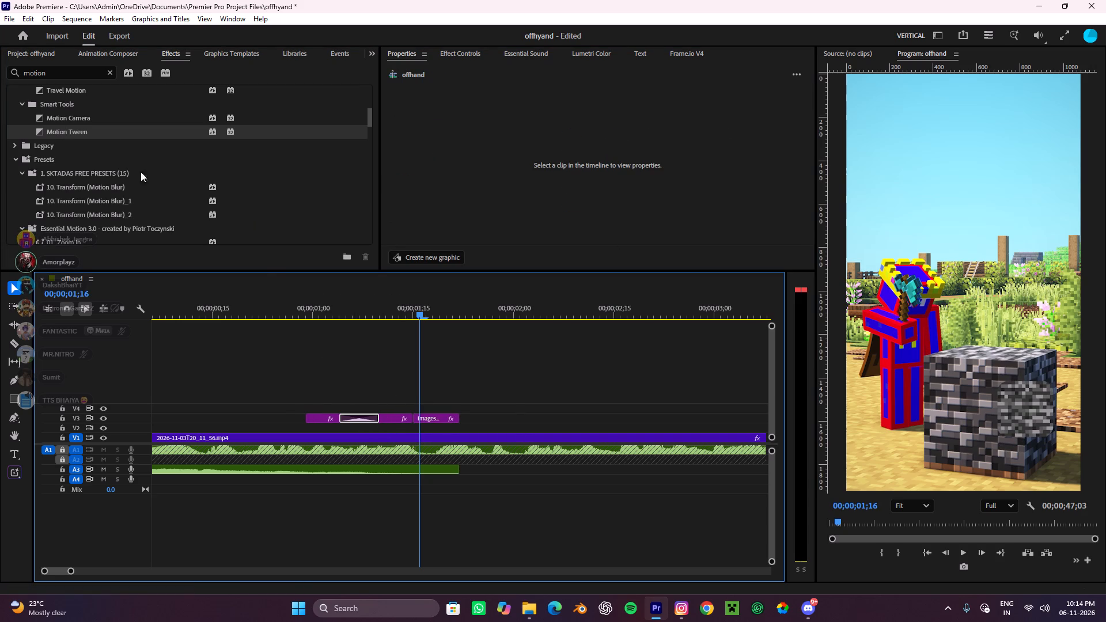
Apply Motion Tween between the middle and third texture pieces and shorten it to about 6 frames.
left_click_drag(68, 130, 412, 418)
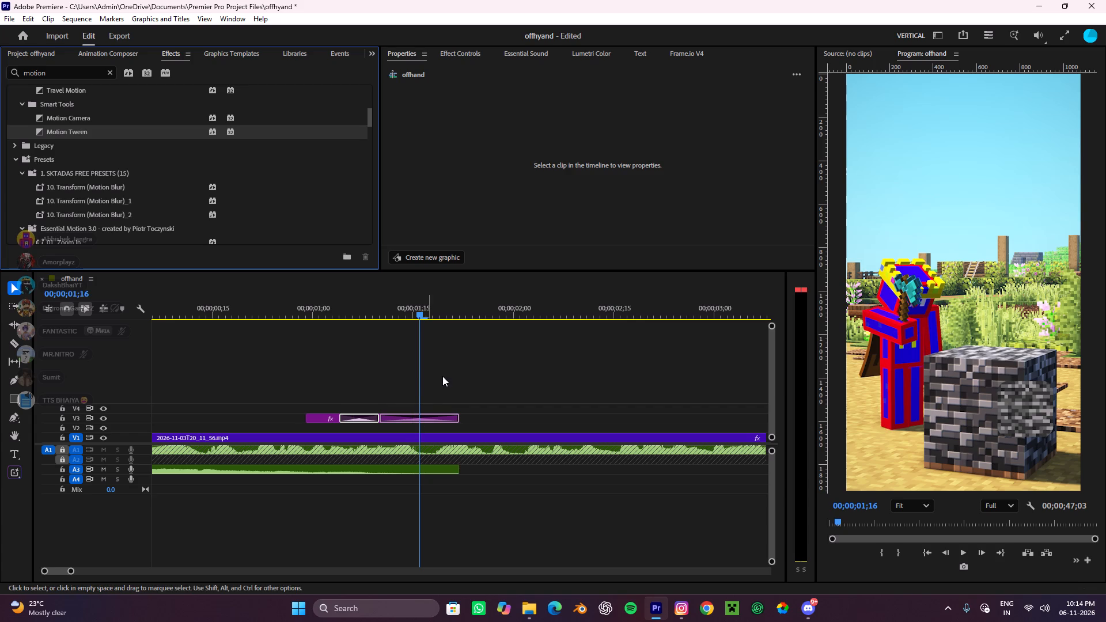
left_click(444, 373)
left_click(416, 420)
left_click_drag(454, 418, 438, 422)
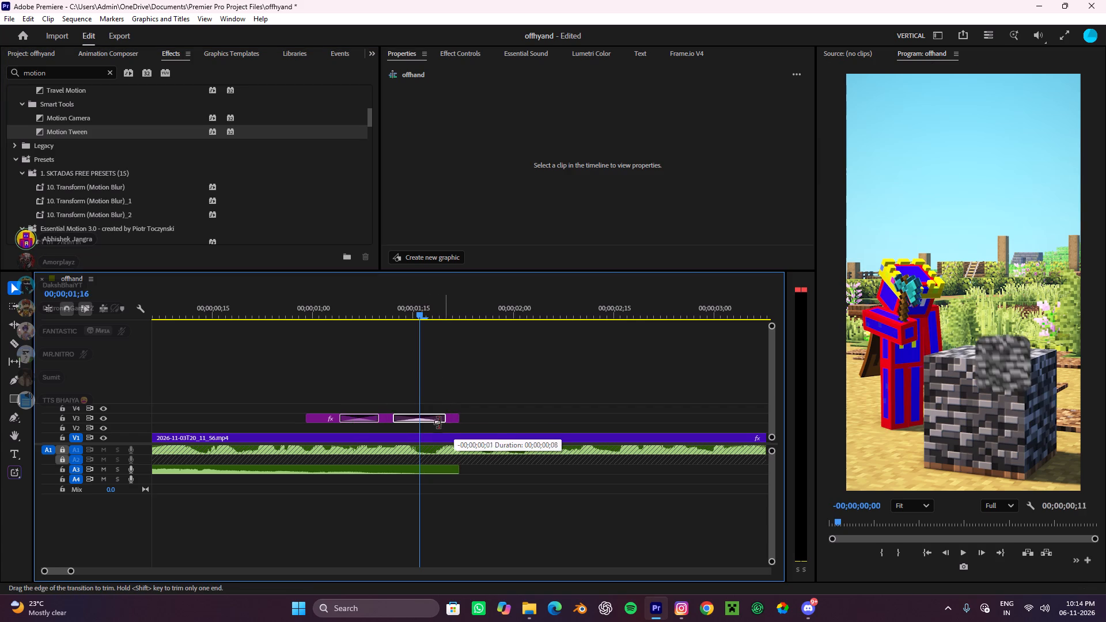
left_click_drag(438, 422, 431, 428)
Play the tweened texture movement from 00;00;00;28 to about 00;00;01;15.
left_click_drag(423, 311, 306, 360)
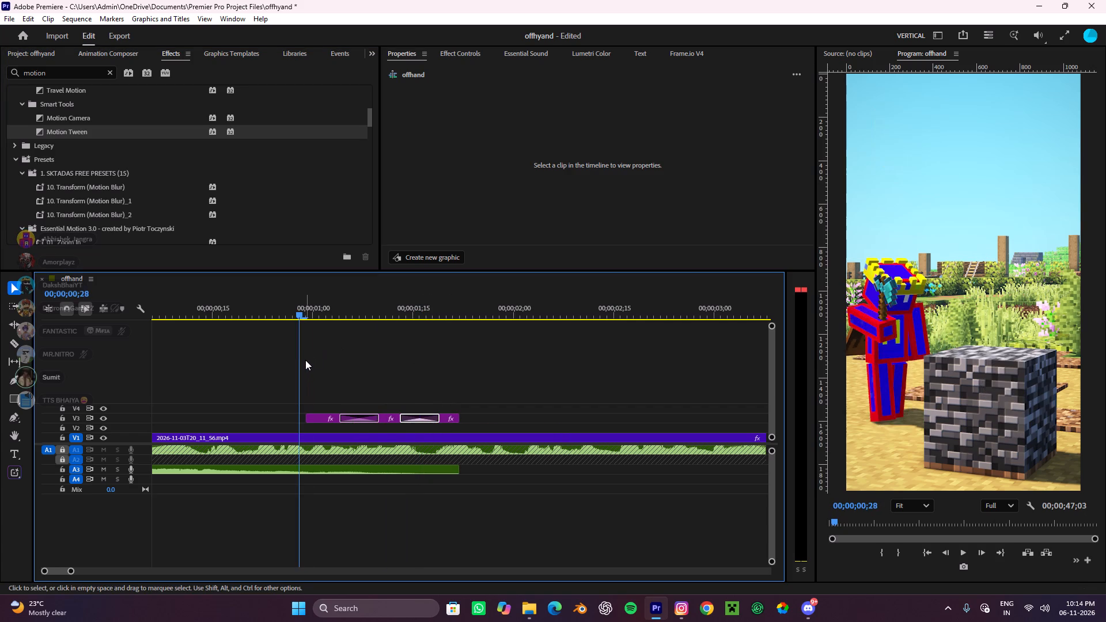
key("space")
key("space")
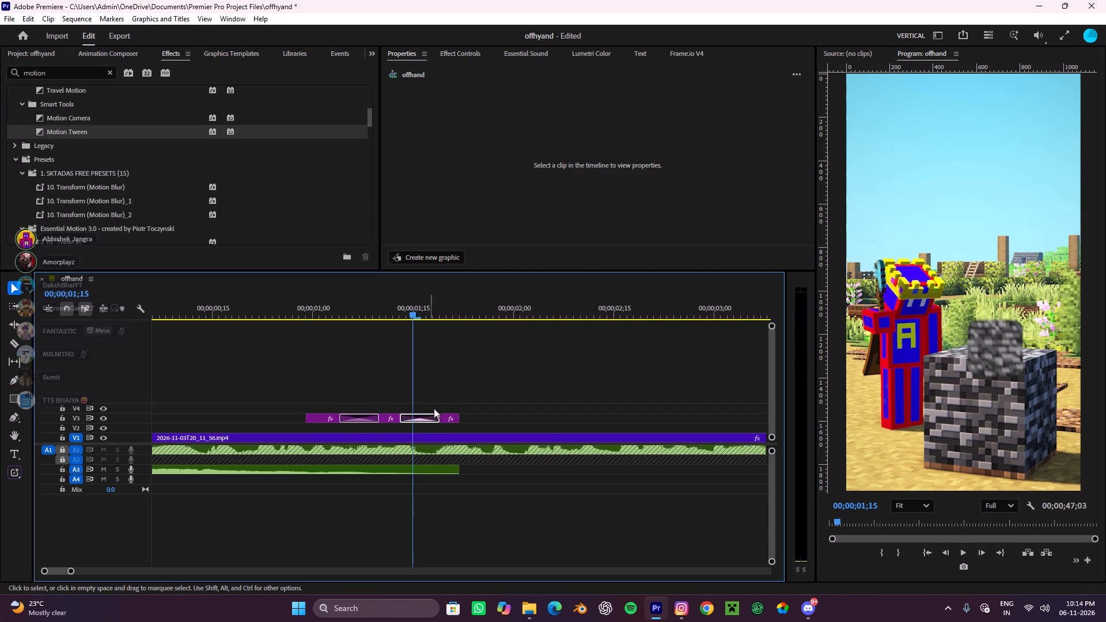
Examine the settings of the Motion Tween between the middle and third texture pieces, from the curve values to the motion blur options.
left_click(425, 416)
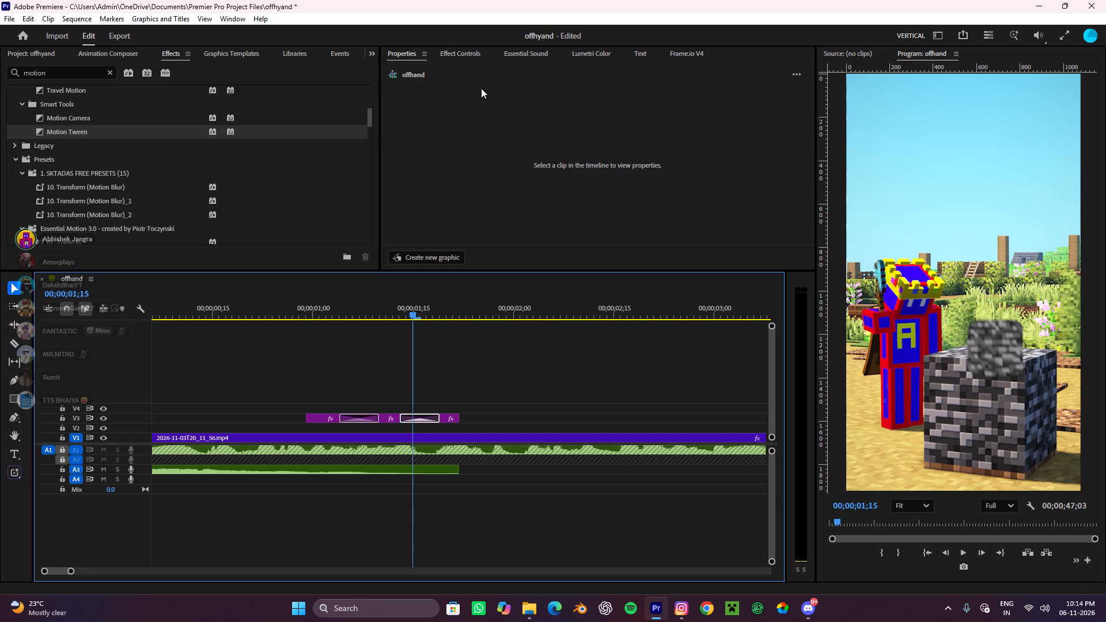
left_click(457, 48)
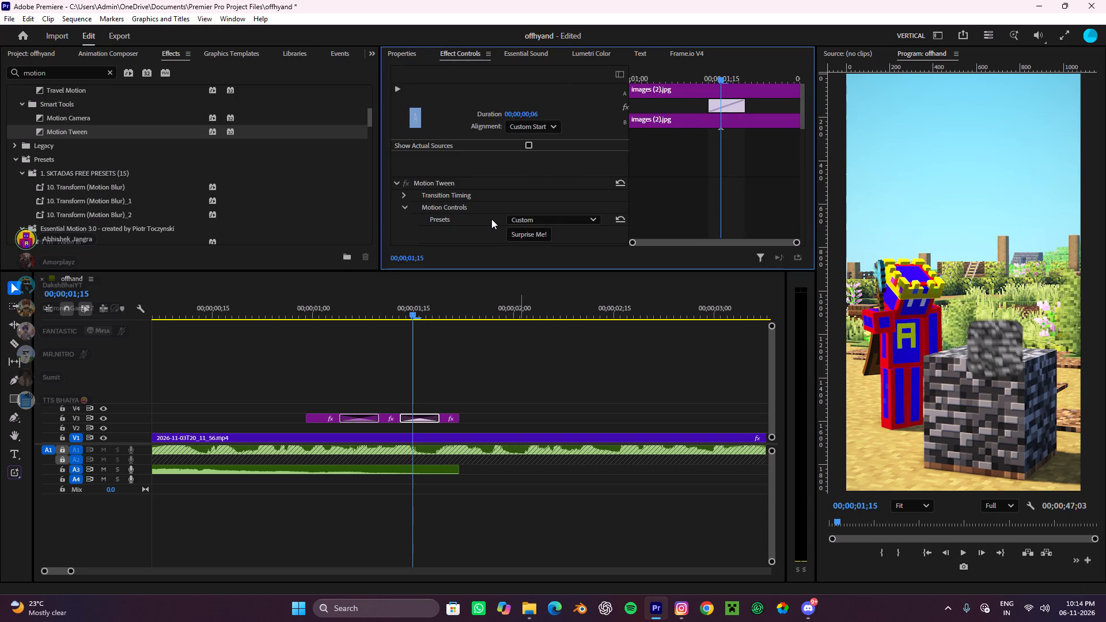
scroll(491, 219, "down", 15)
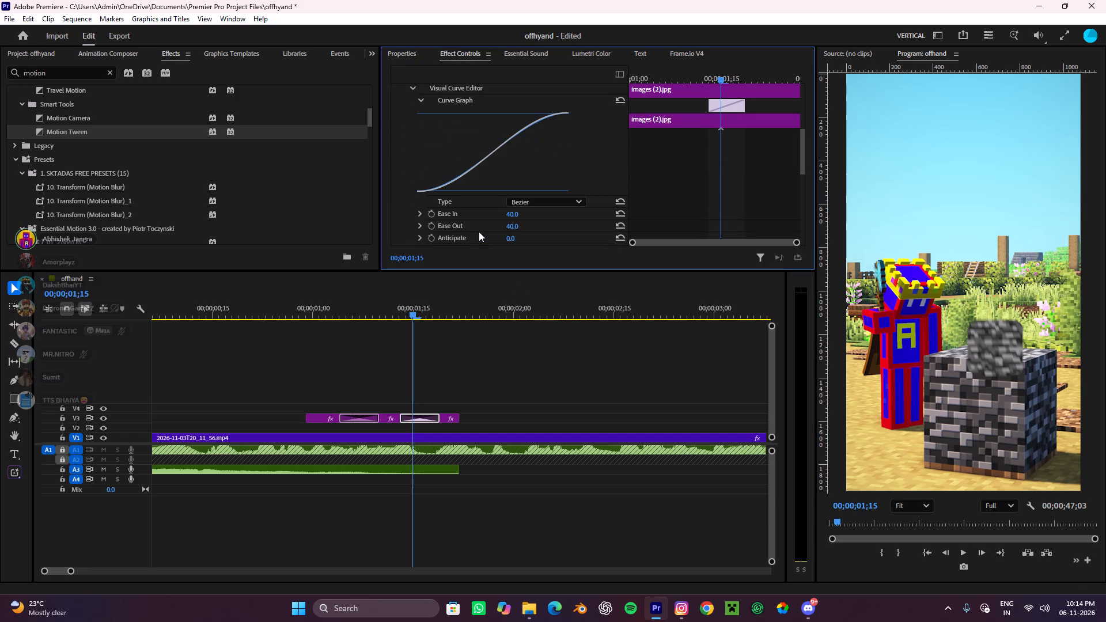
scroll(479, 232, "down", 3)
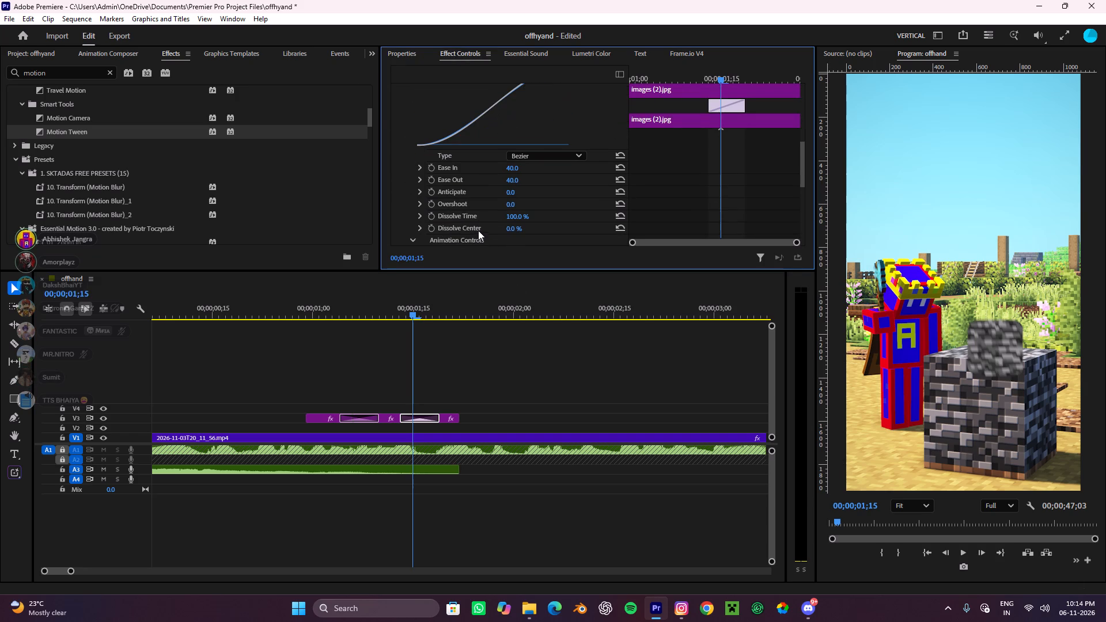
scroll(480, 194, "down", 6)
scroll(461, 219, "up", 1)
scroll(461, 219, "down", 3)
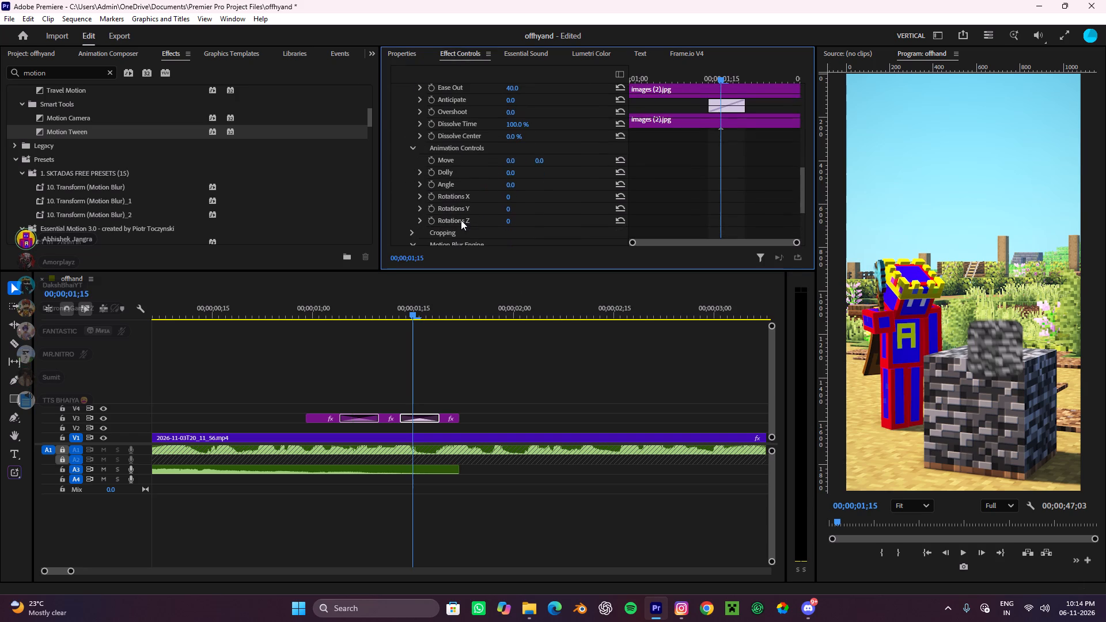
scroll(457, 221, "down", 6)
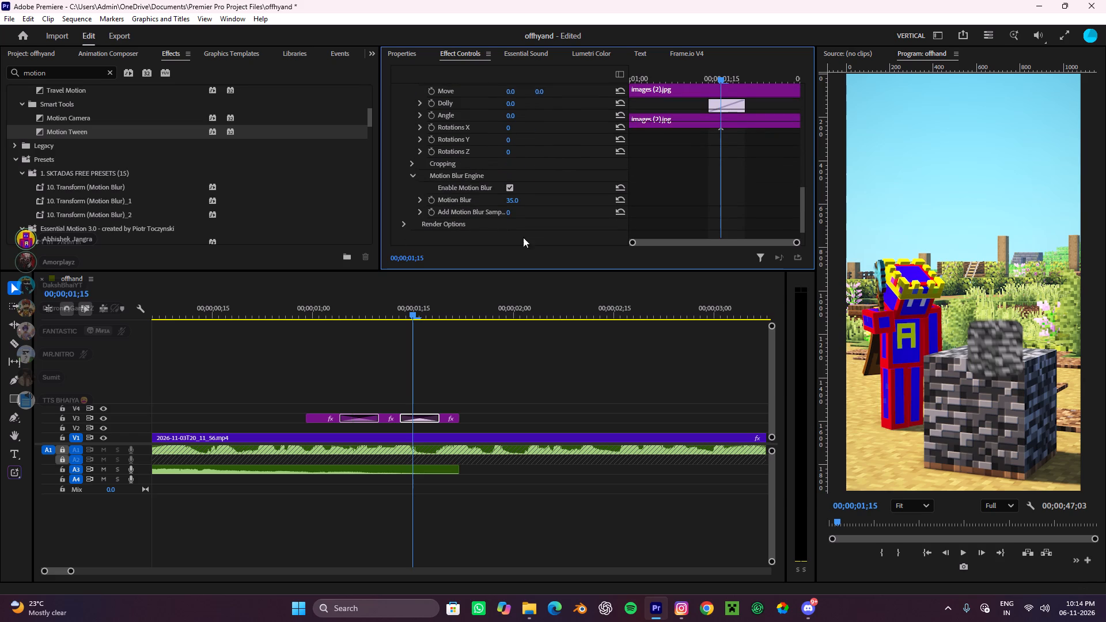
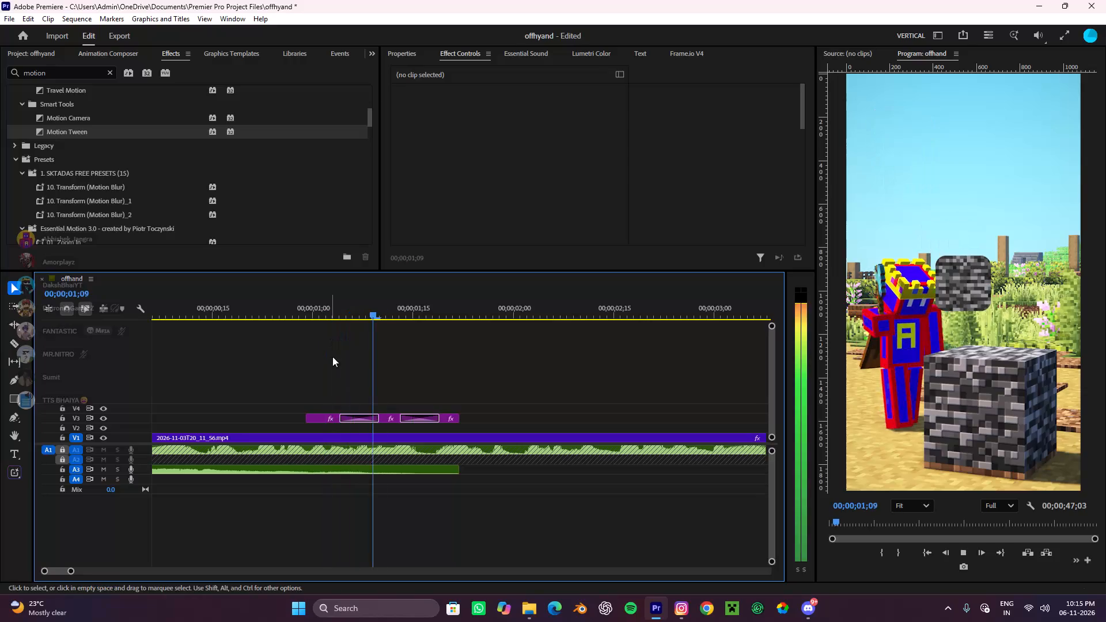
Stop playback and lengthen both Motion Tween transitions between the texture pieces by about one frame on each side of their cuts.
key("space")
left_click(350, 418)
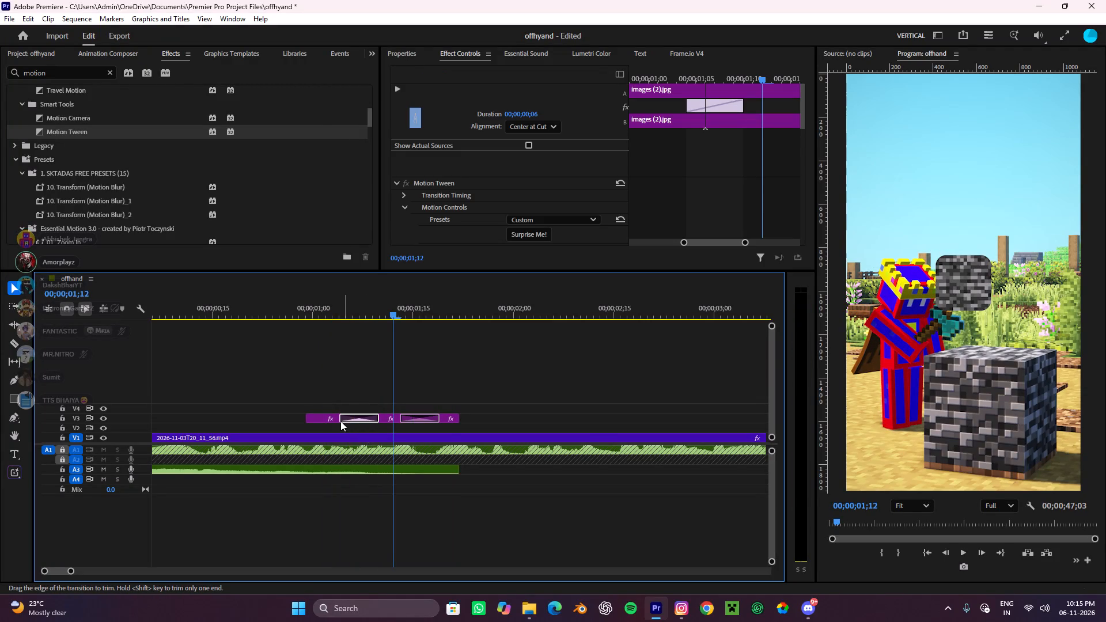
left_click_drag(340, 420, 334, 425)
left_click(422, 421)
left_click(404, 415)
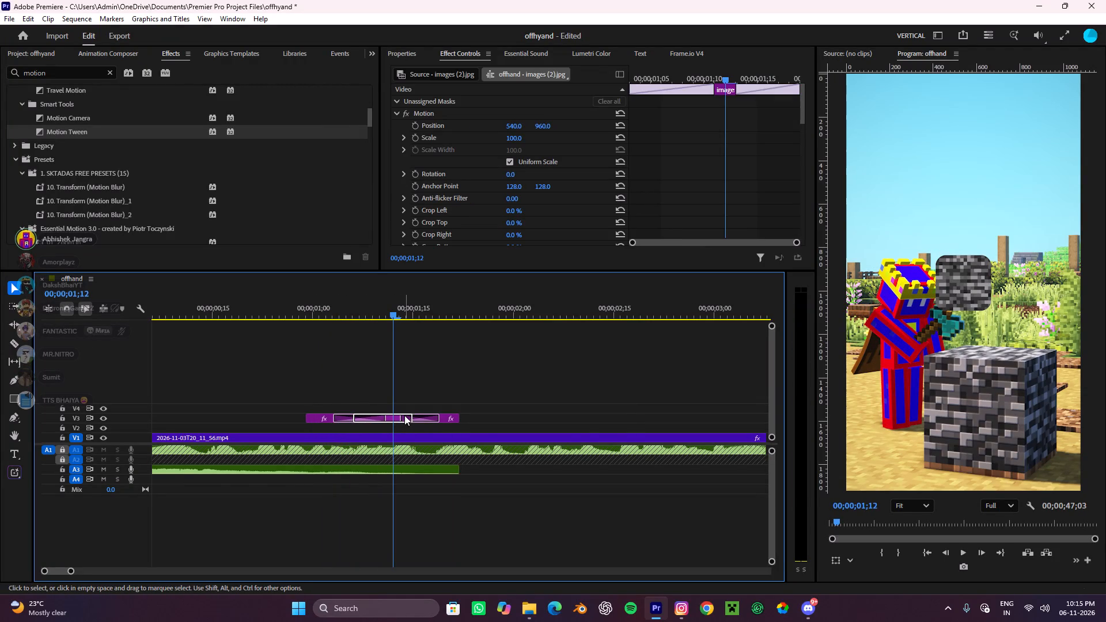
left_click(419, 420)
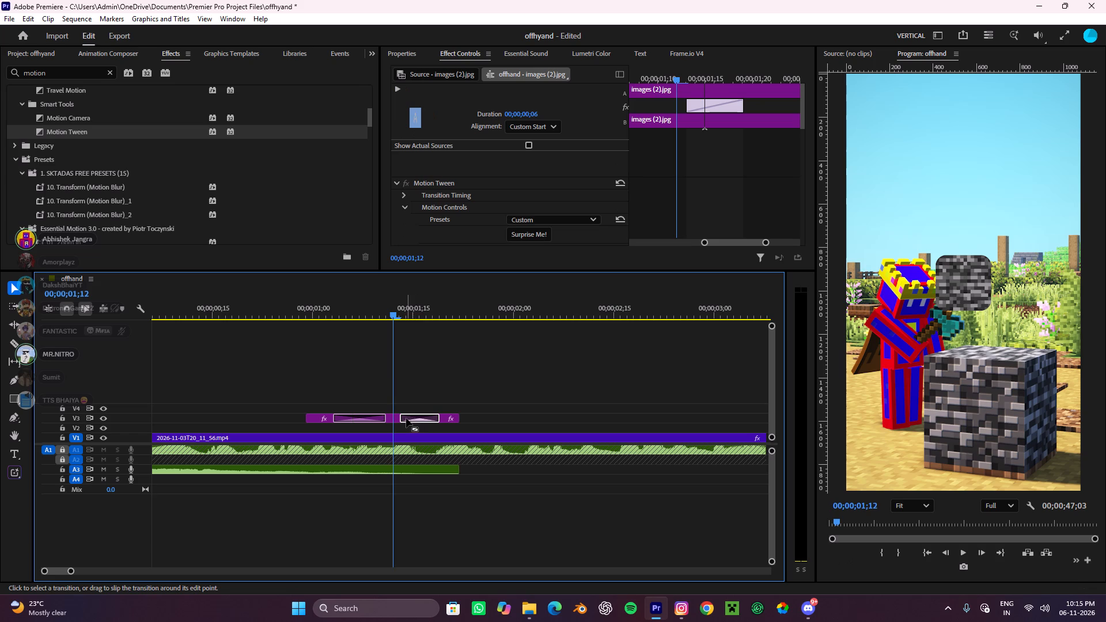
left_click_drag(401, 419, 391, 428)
Play the texture movement through both lengthened transitions, from about 00;00;00;28 to 00;00;01;15.
left_click_drag(391, 312, 308, 357)
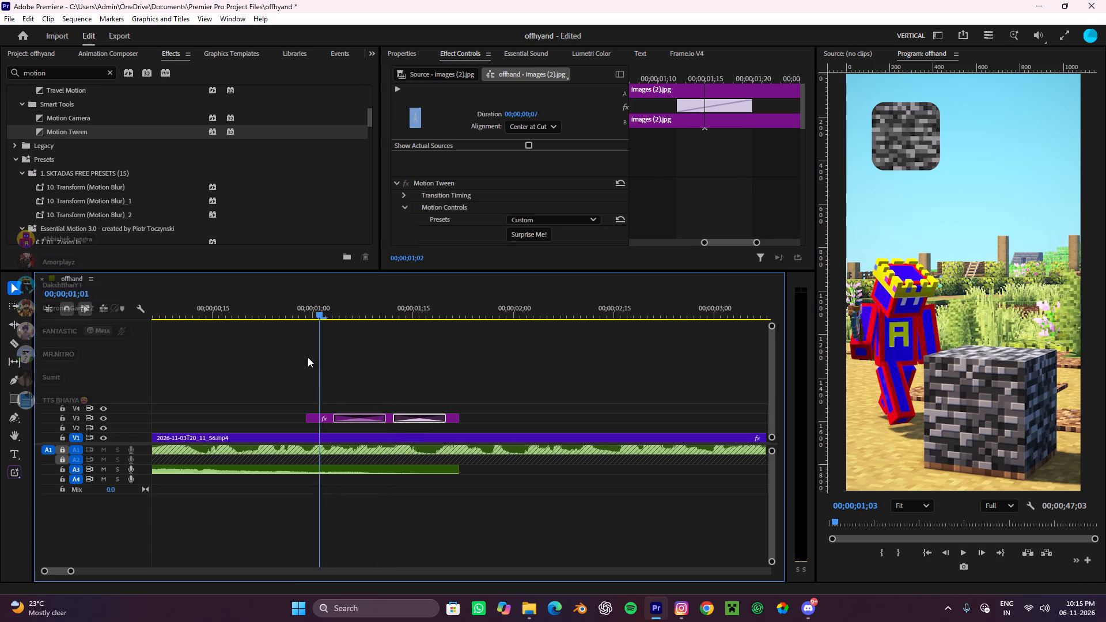
left_click_drag(308, 357, 301, 363)
key("space")
key("space")
left_click(510, 382)
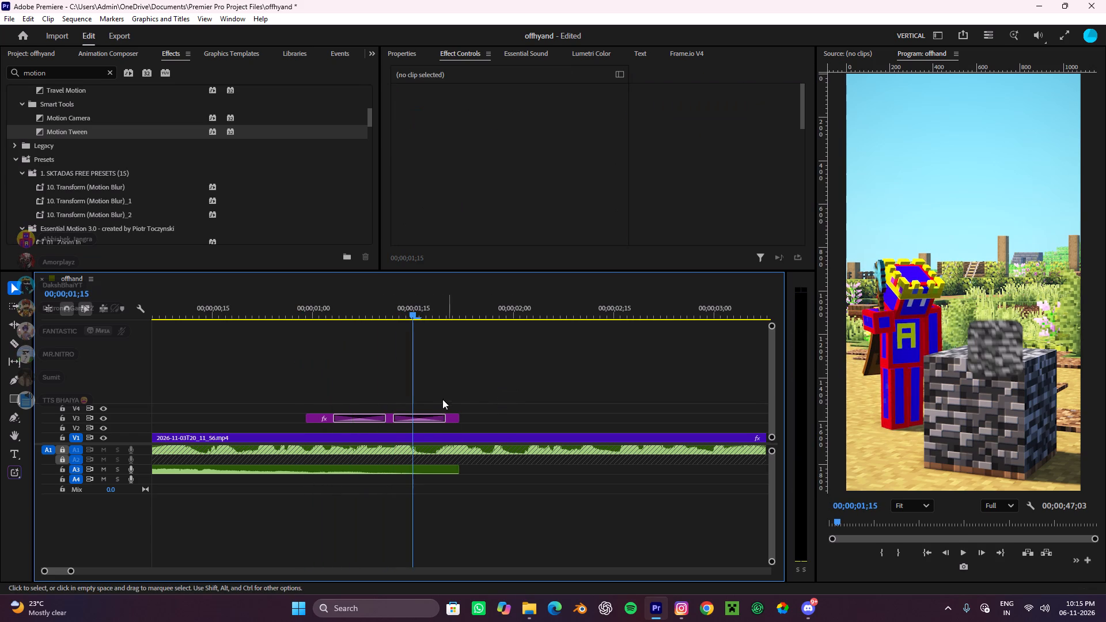
Remove both Motion Tween transitions and the first two texture pieces from V3, keeping only the third piece.
left_click(411, 416)
key("ctrl+x")
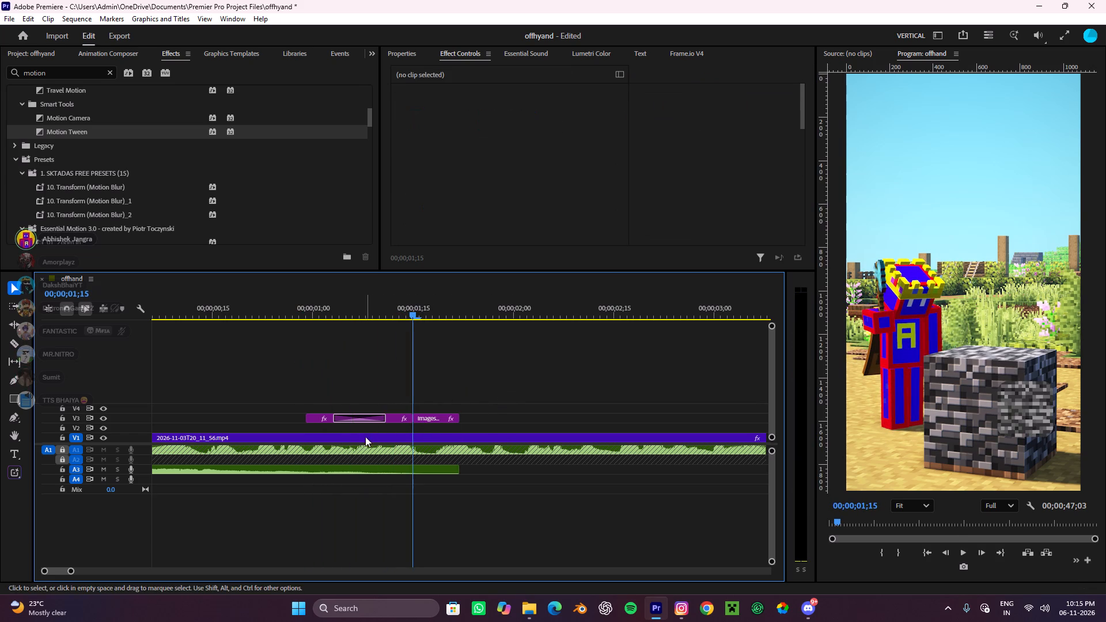
left_click(344, 418)
key("ctrl+x")
left_click_drag(516, 395, 443, 411)
left_click_drag(363, 396, 315, 418)
key("ctrl+x")
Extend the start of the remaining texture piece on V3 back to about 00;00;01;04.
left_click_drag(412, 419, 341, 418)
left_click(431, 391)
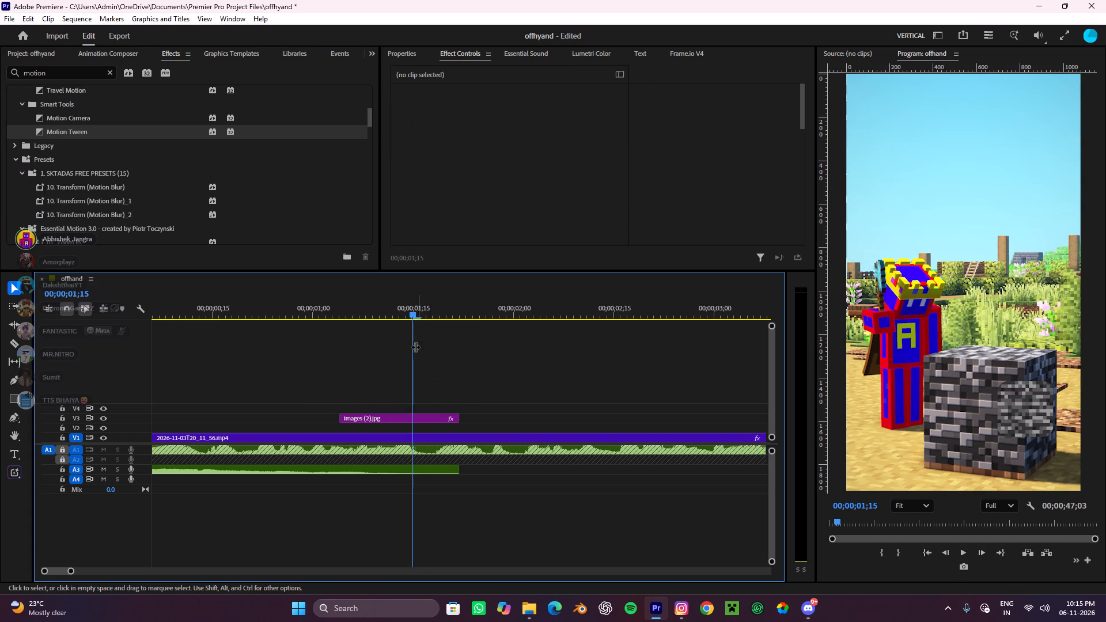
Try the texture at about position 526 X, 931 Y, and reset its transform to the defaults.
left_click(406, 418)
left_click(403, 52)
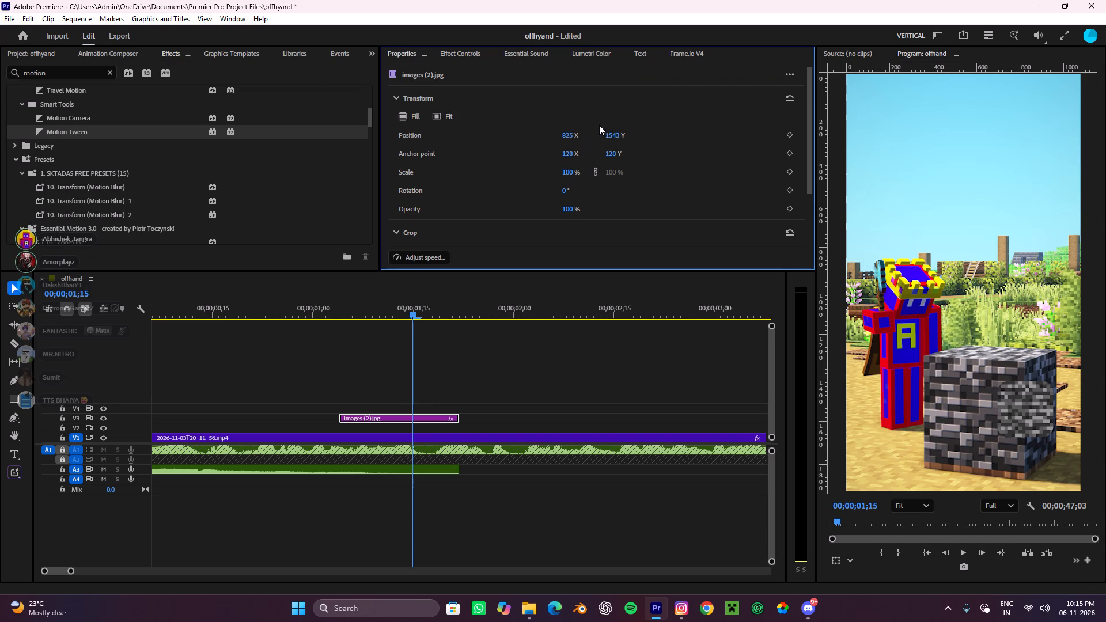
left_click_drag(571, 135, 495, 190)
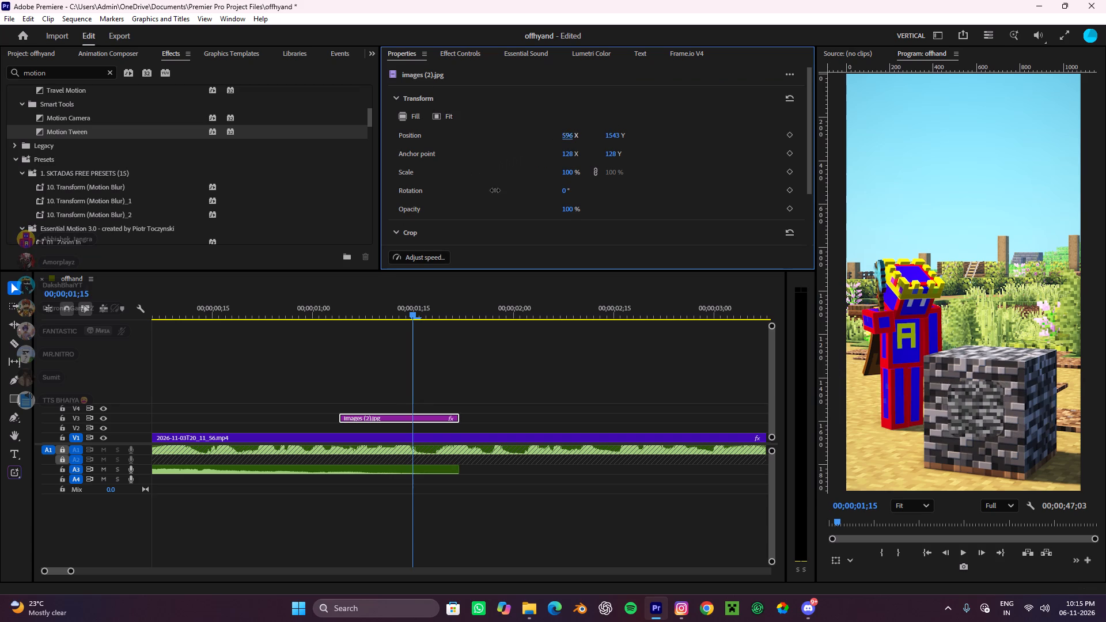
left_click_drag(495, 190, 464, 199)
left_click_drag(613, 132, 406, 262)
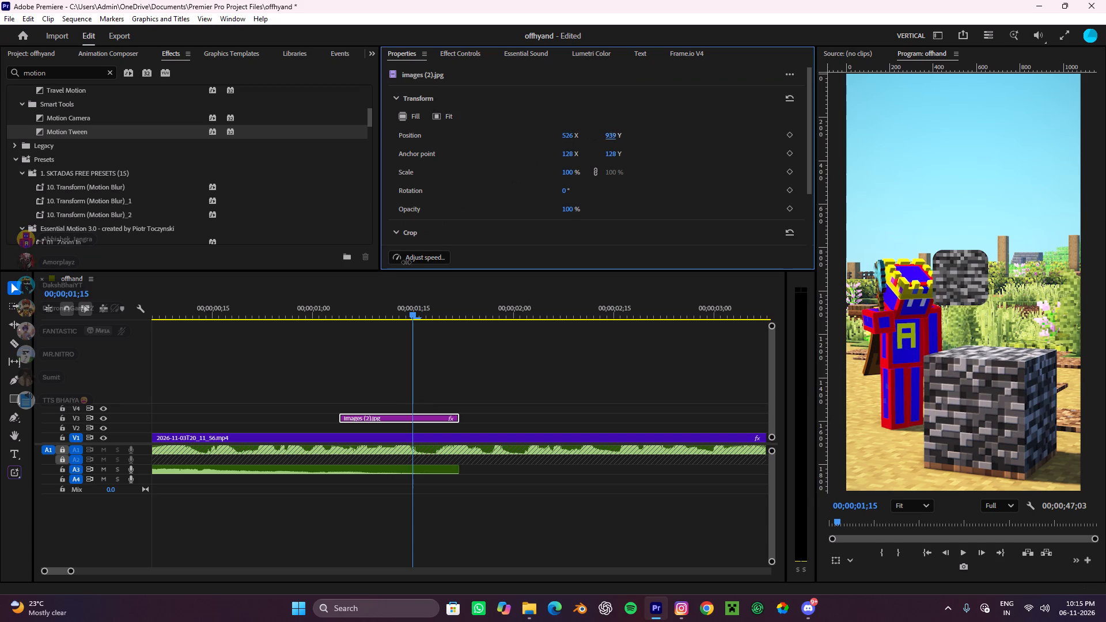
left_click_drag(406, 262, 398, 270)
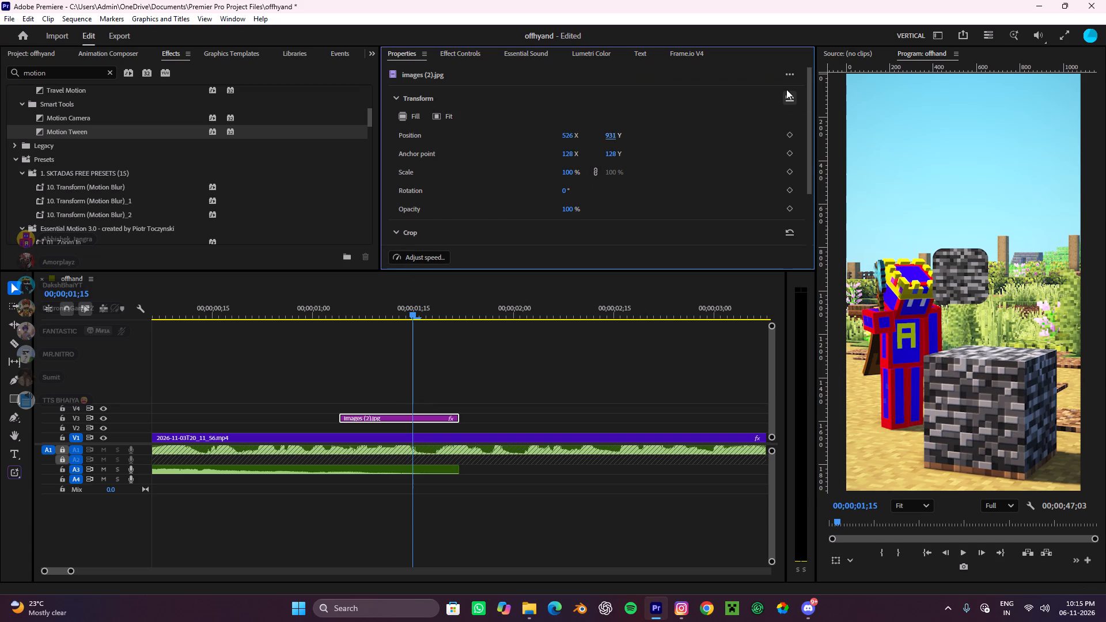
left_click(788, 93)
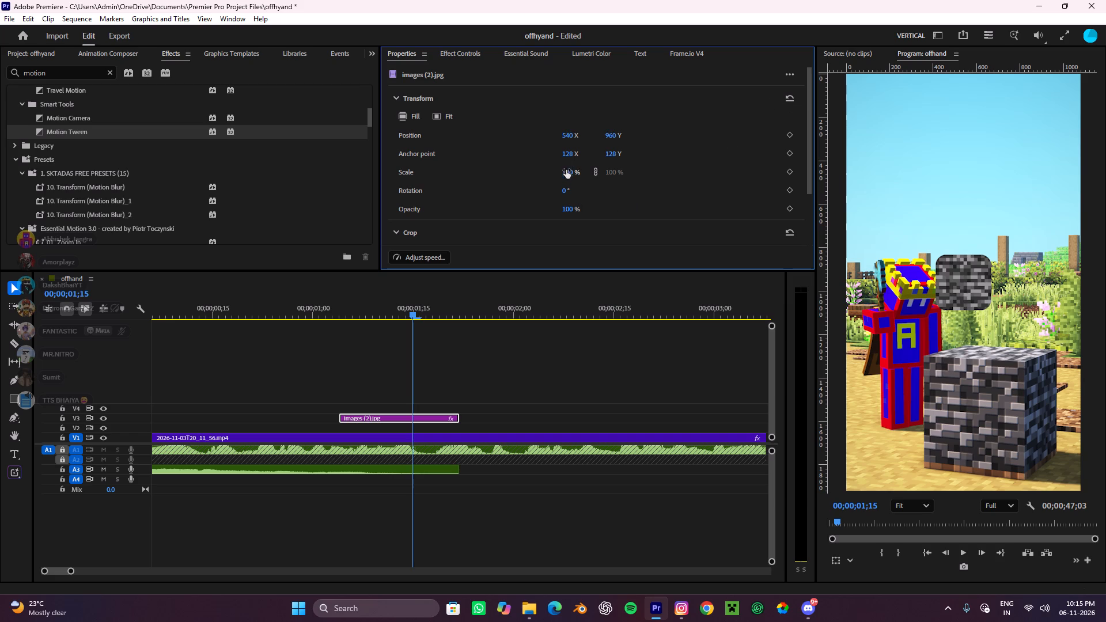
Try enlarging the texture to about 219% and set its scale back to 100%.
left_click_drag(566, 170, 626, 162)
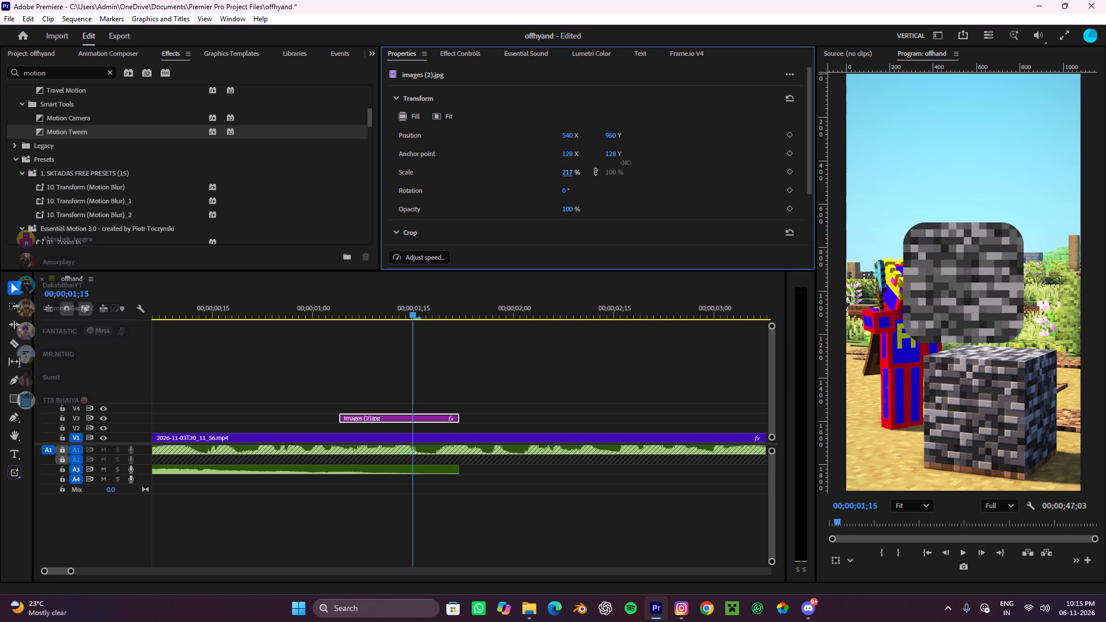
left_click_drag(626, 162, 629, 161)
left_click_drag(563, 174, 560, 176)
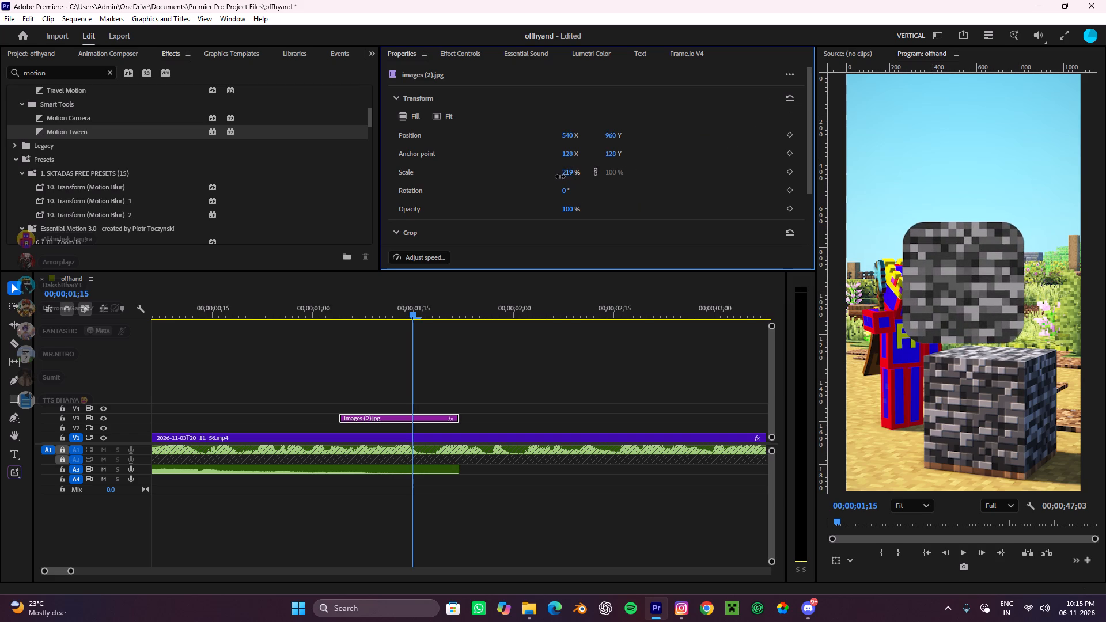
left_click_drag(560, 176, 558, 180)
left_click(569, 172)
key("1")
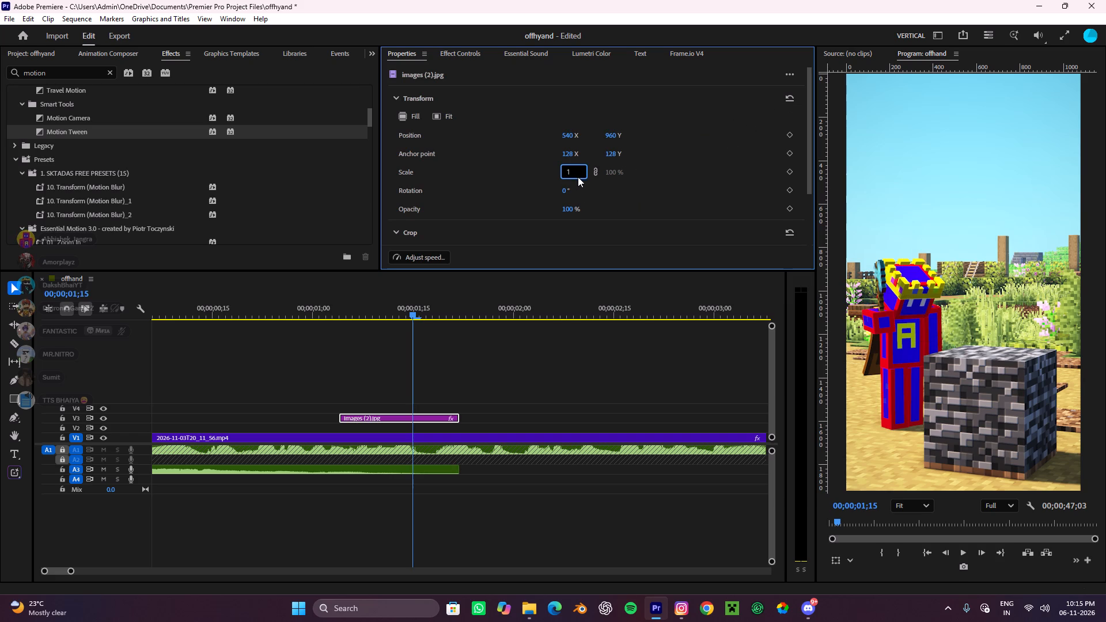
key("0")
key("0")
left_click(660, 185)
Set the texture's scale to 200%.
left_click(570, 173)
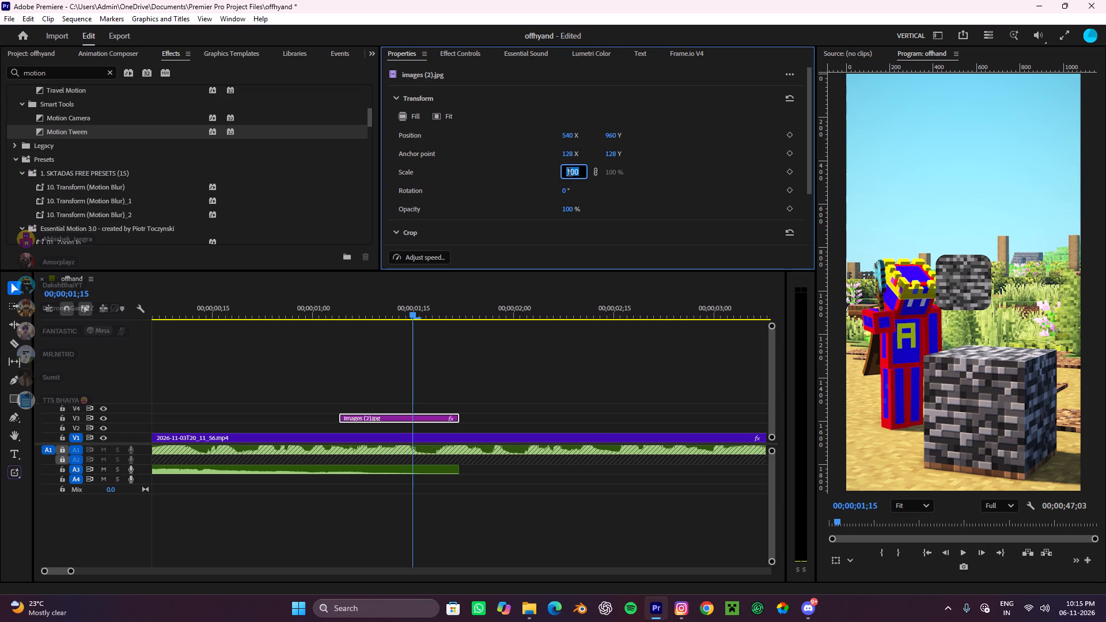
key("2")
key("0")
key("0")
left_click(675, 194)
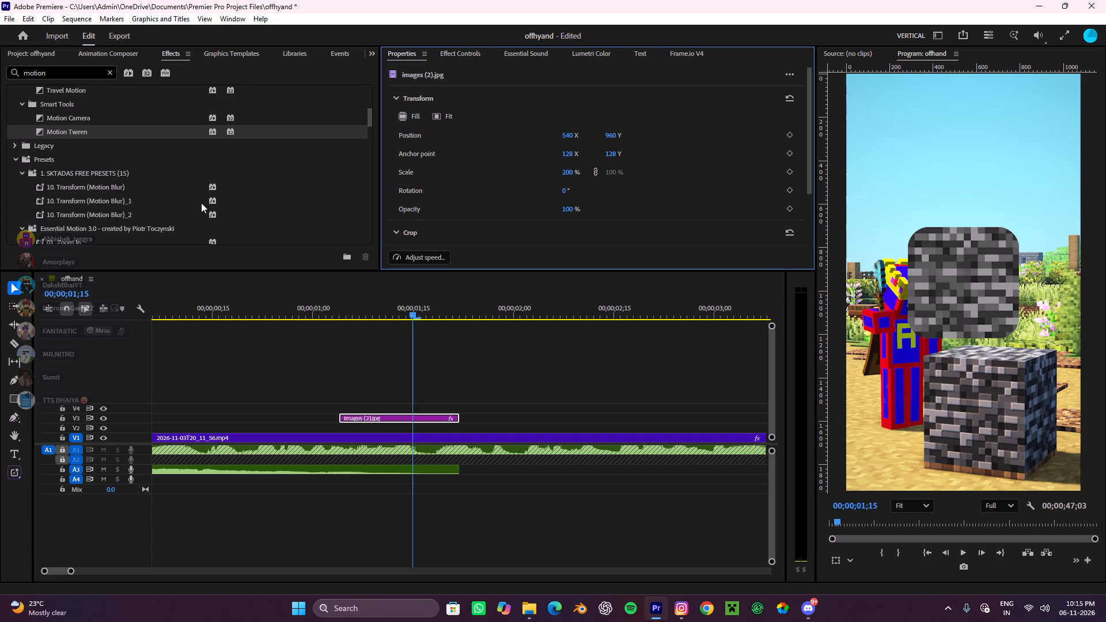
Remove the remaining bedrock texture piece from V3.
left_click(421, 377)
left_click_drag(499, 381, 389, 422)
key("ctrl+x")
Play the video's opening twice from the start, up to about 00;00;01;02.
left_click_drag(402, 302, 0, 334)
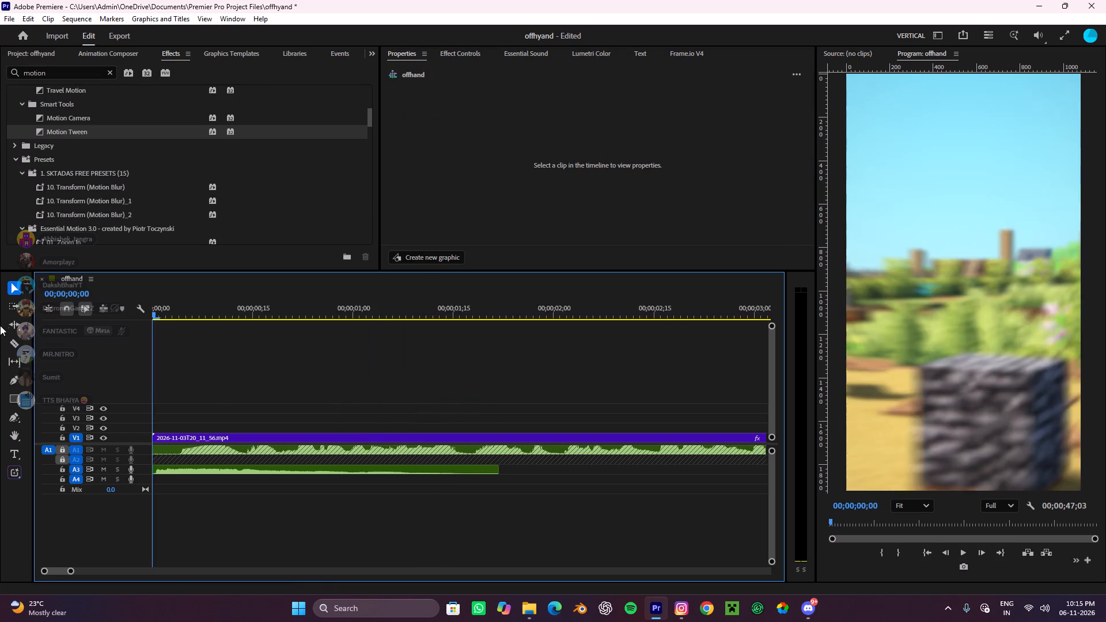
key("space")
scroll(397, 395, "down", 8, "alt")
key("space")
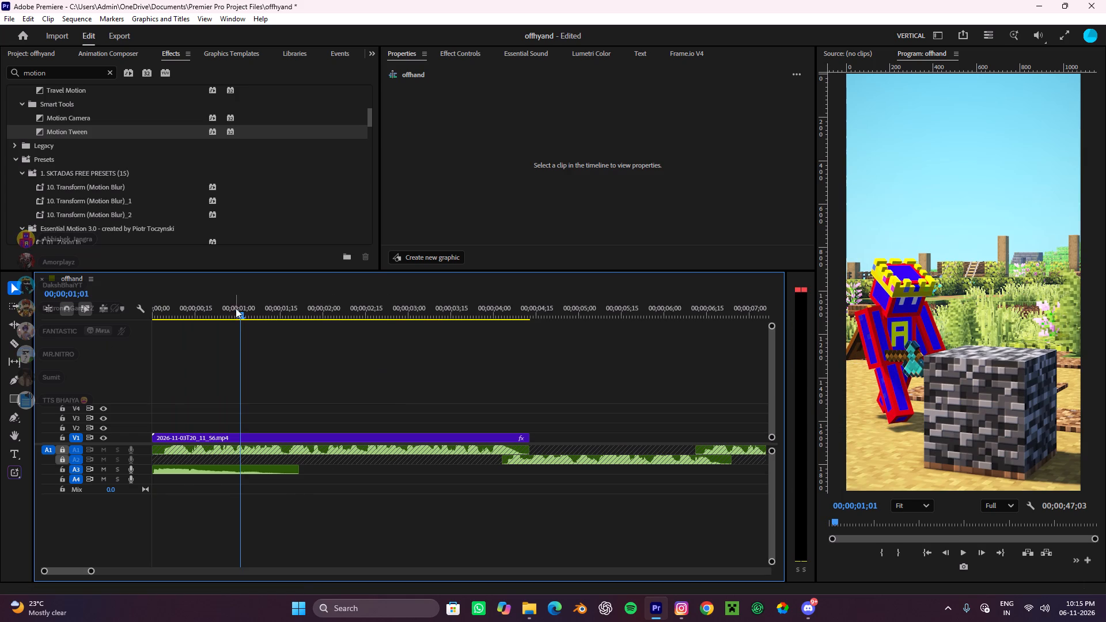
left_click_drag(236, 308, 0, 320)
key("space")
key("space")
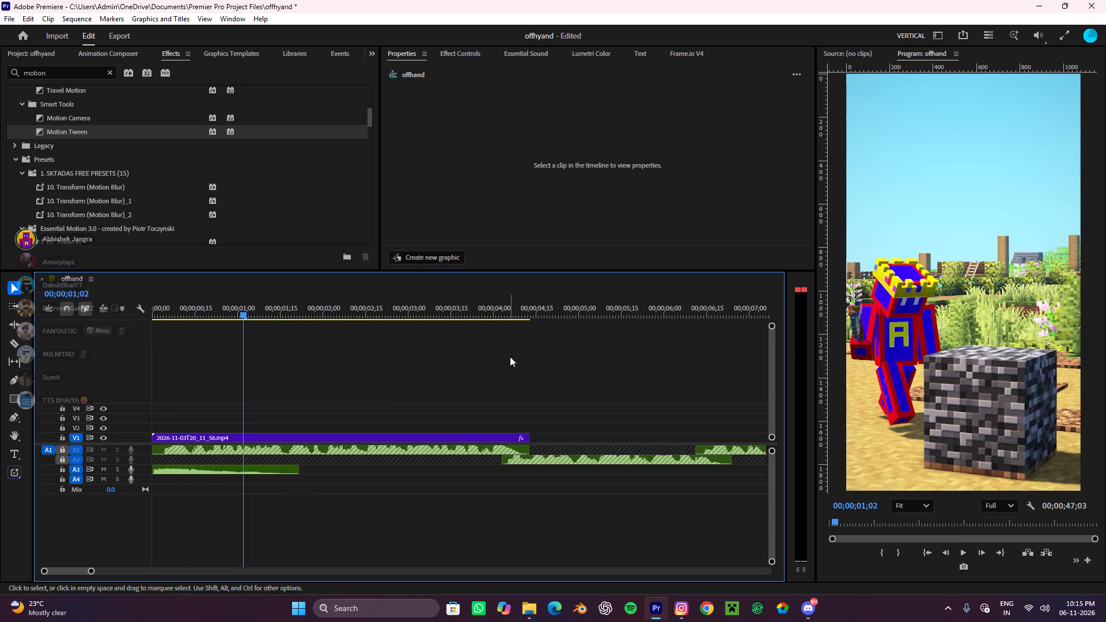
Browse the Text Presets in Animation Composer, going through the Ease Fade, Ease Position and Overshoot Position previews.
left_click(43, 55)
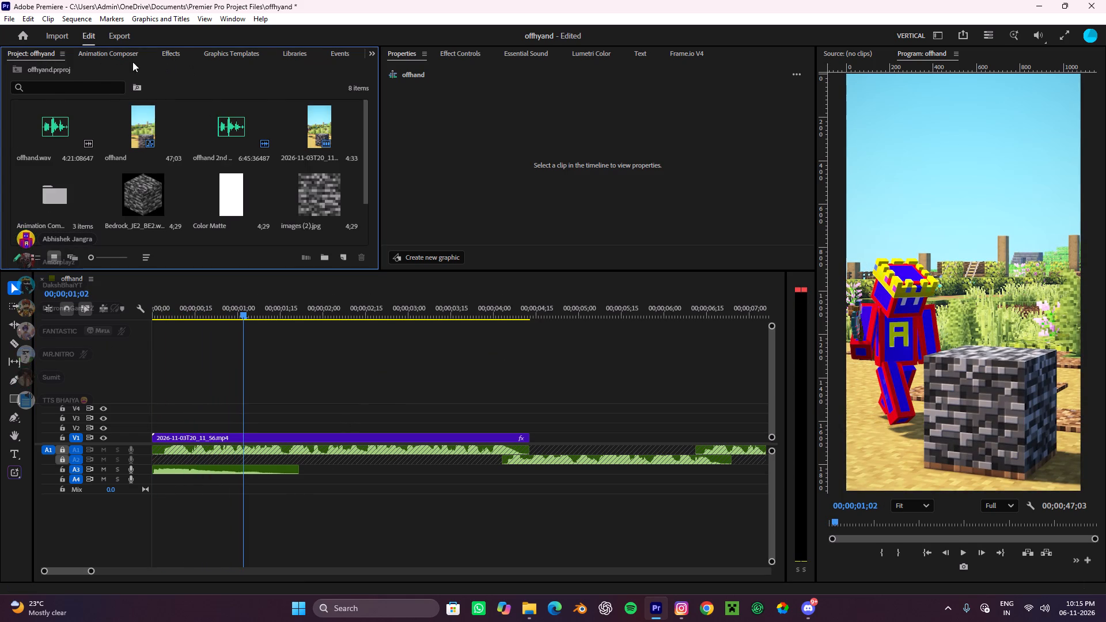
left_click(119, 54)
left_click(120, 94)
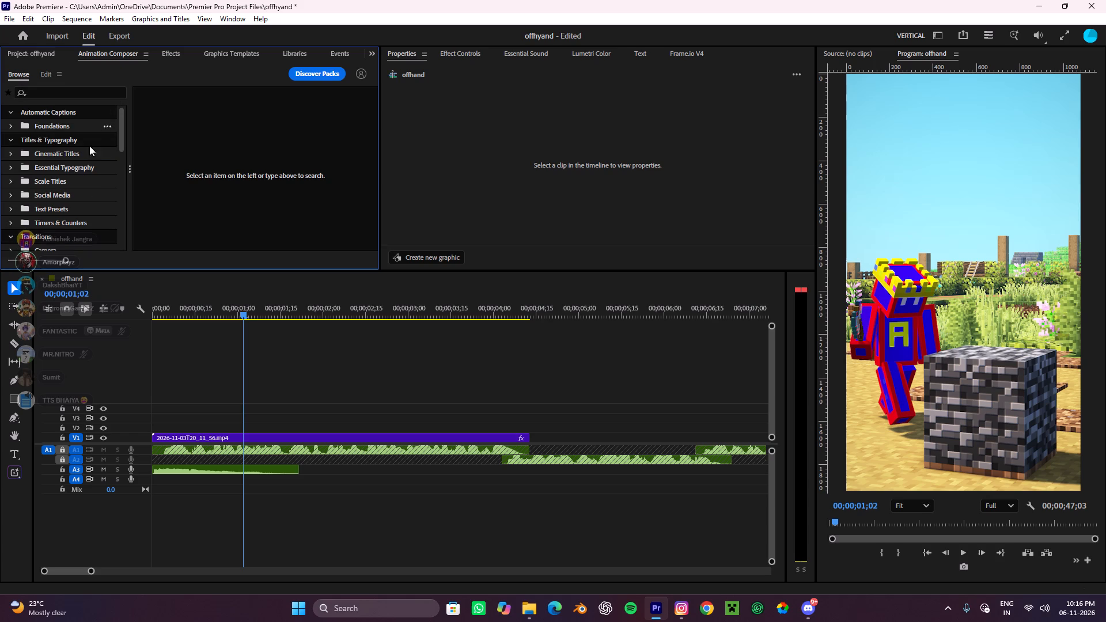
scroll(70, 168, "down", 1)
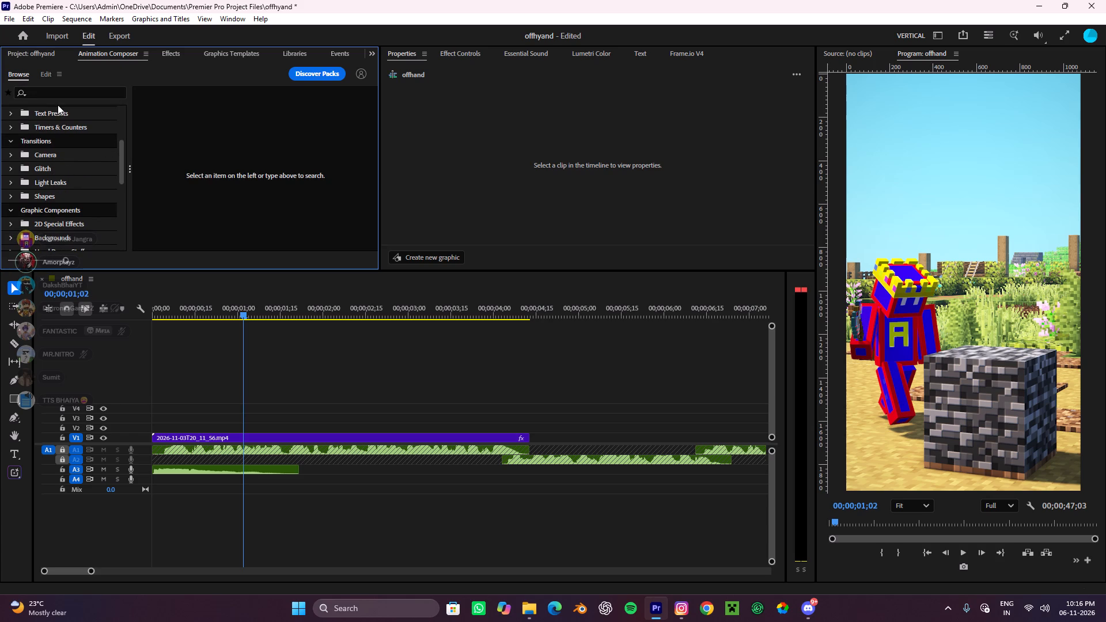
left_click(56, 111)
scroll(202, 166, "down", 1)
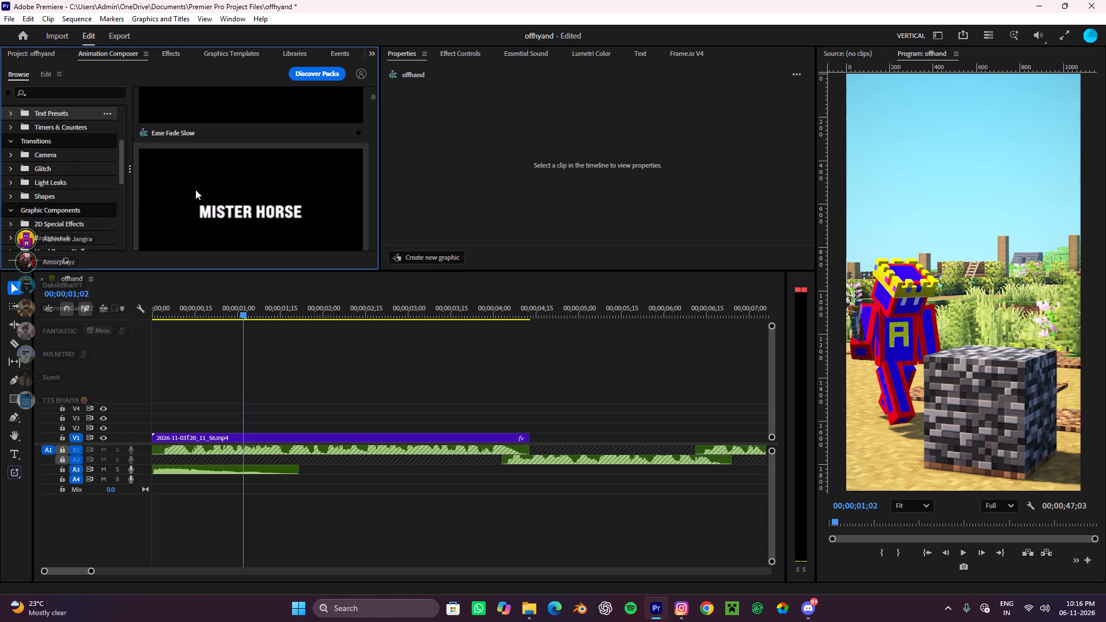
scroll(202, 197, "down", 2)
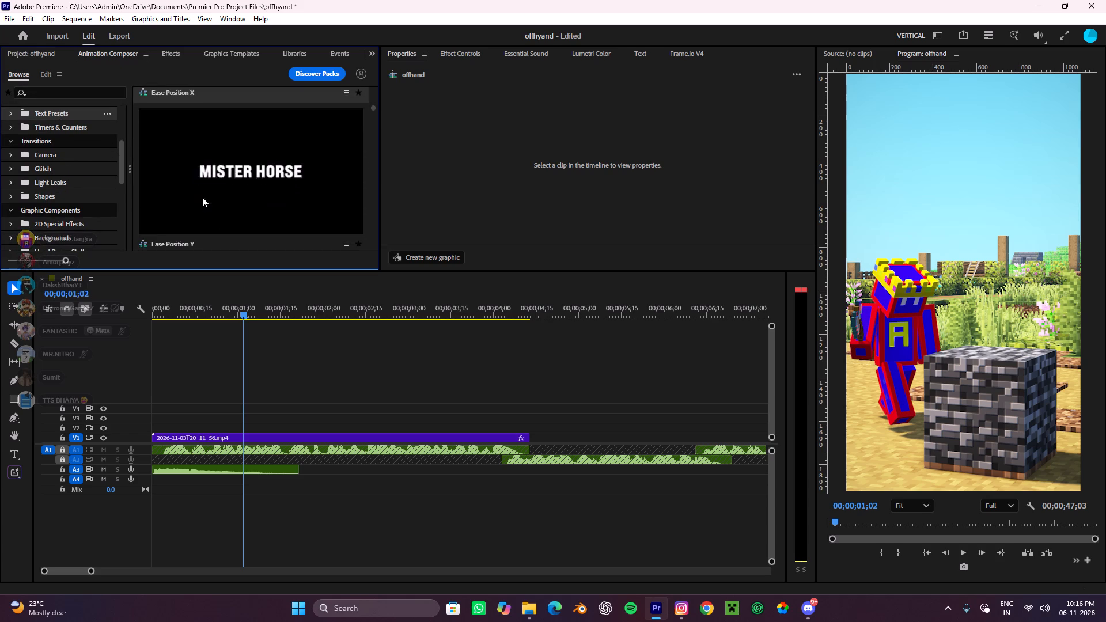
scroll(195, 212, "down", 2)
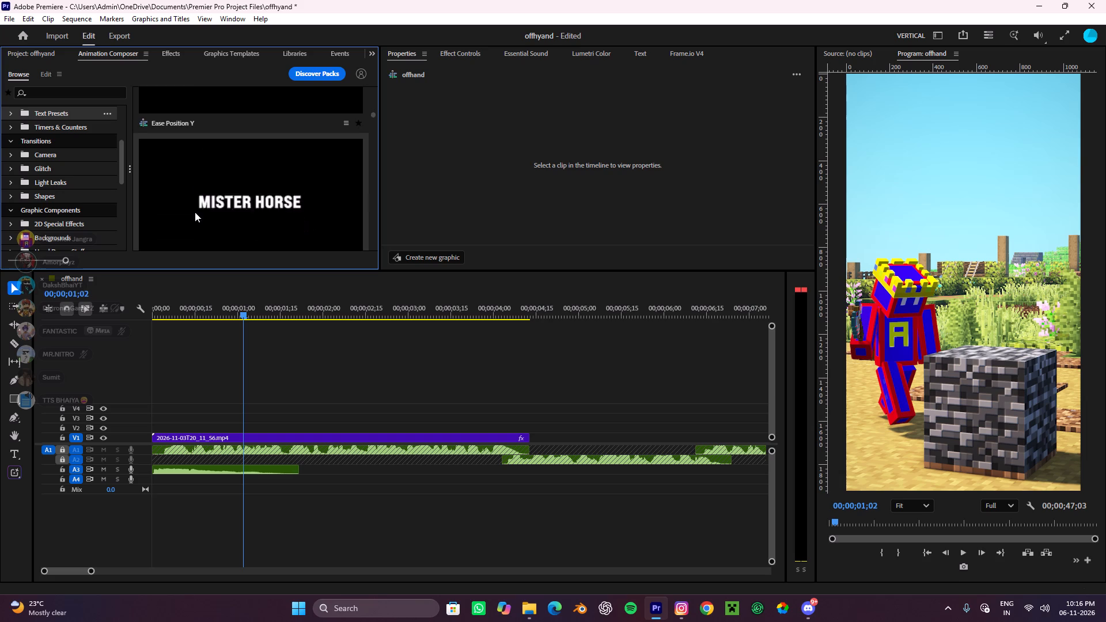
scroll(236, 173, "down", 1)
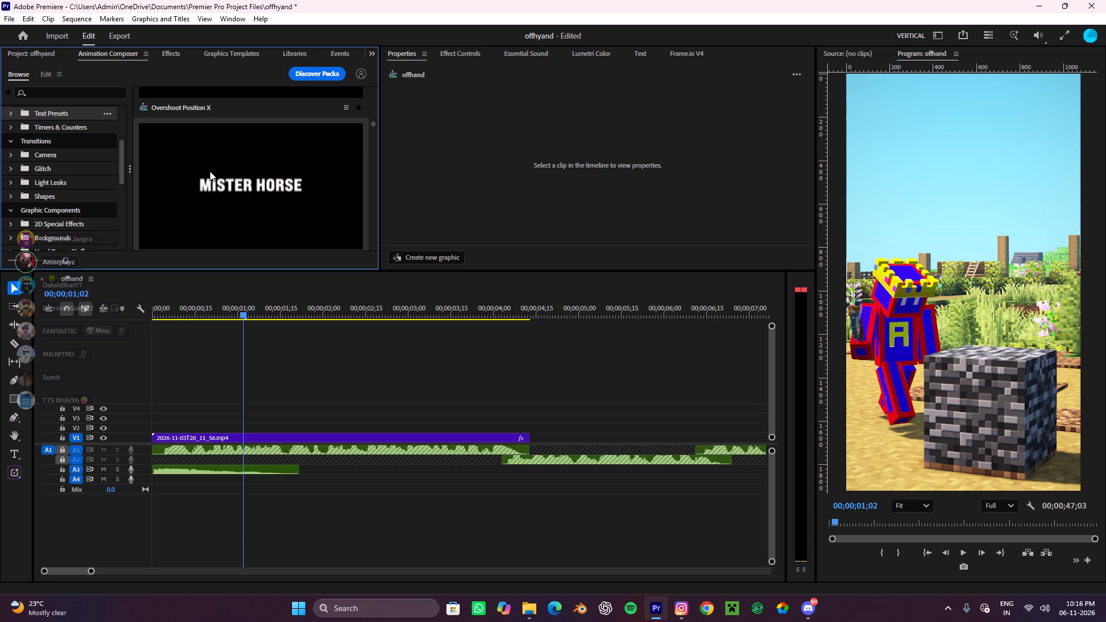
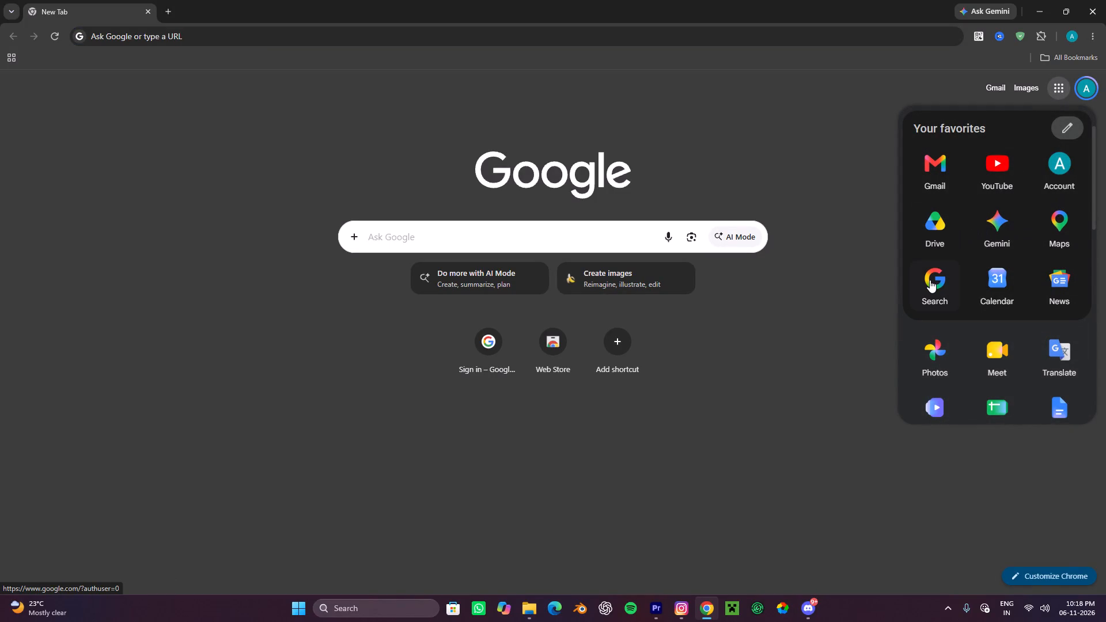
Open Google Drive and look through the Home, My Drive and Recent files of the current account.
left_click(949, 218)
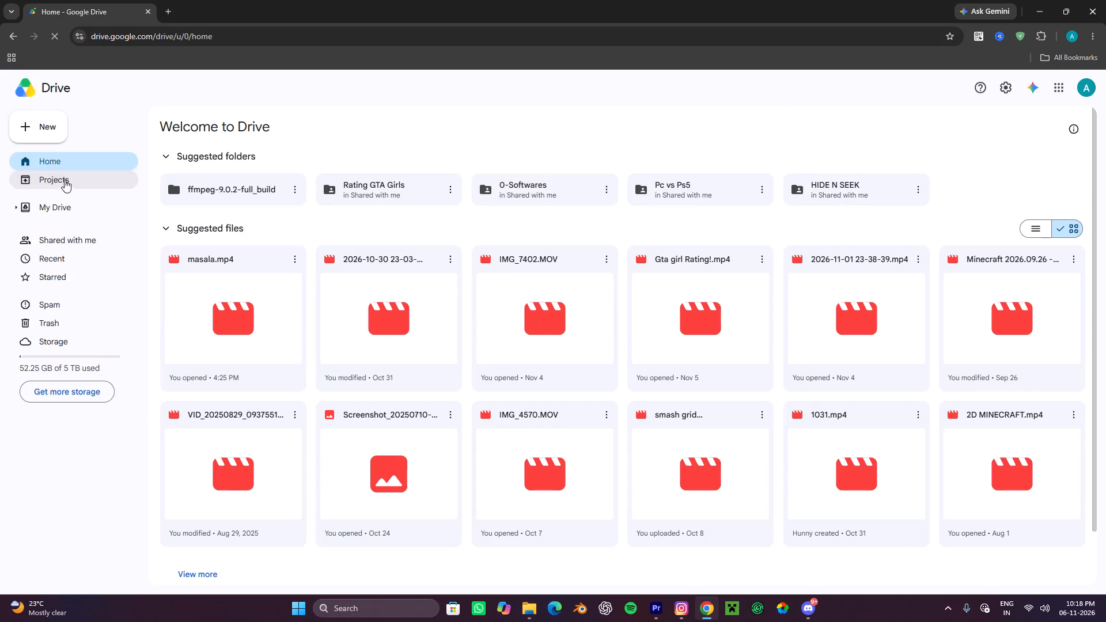
scroll(522, 308, "down", 1)
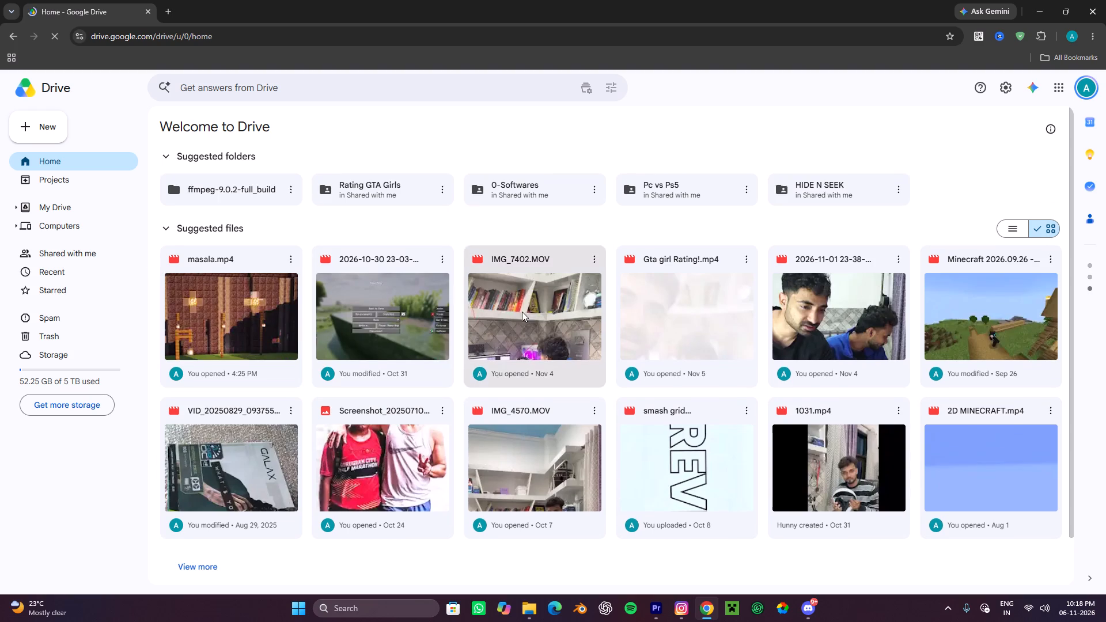
scroll(522, 312, "down", 6)
left_click(64, 202)
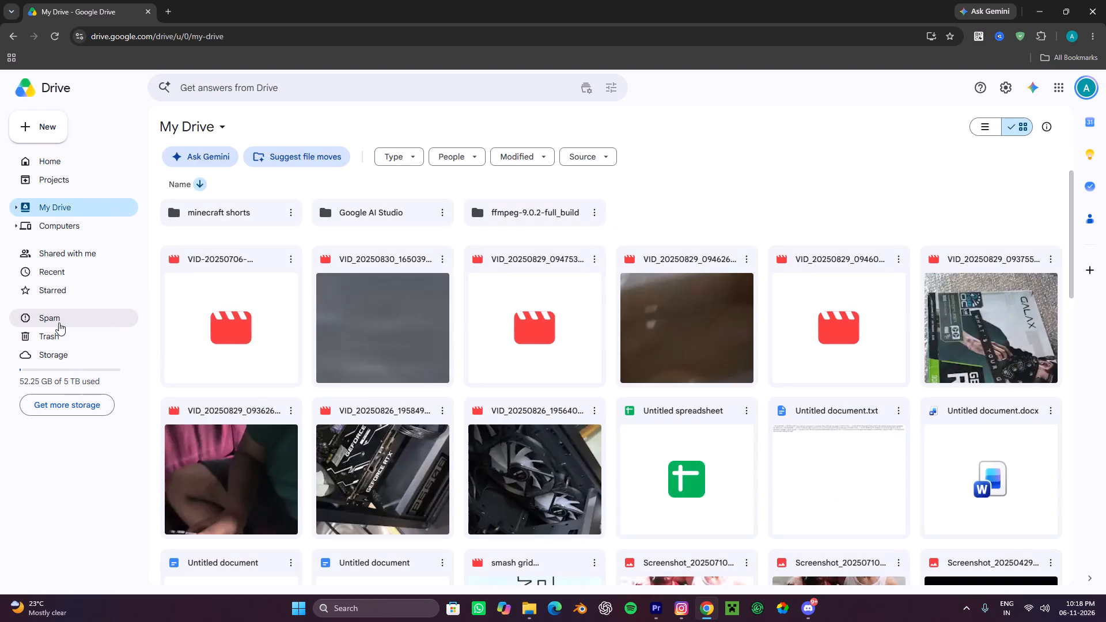
left_click(67, 267)
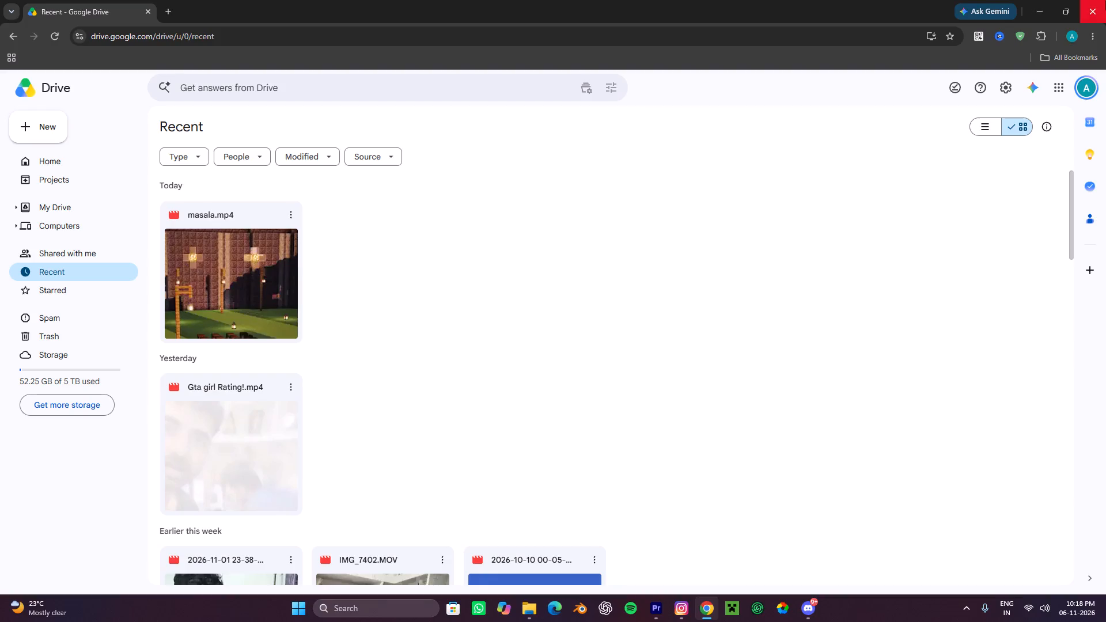
Switch Drive to the first alternate Google account and look through its Home and Recent files, closing the browser when done.
left_click(1089, 93)
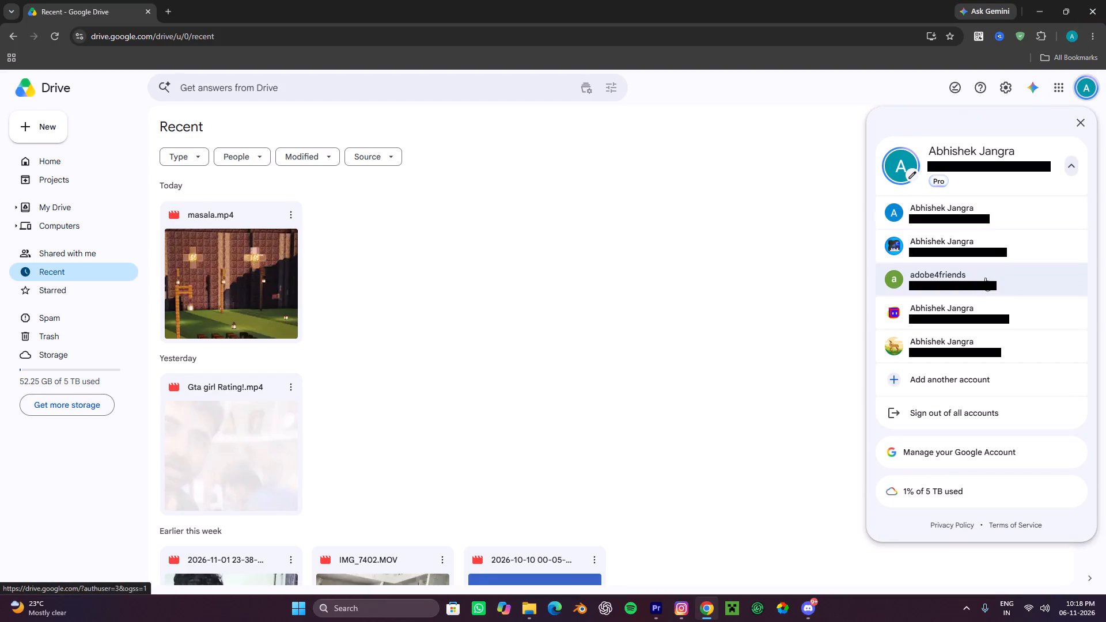
left_click(942, 218)
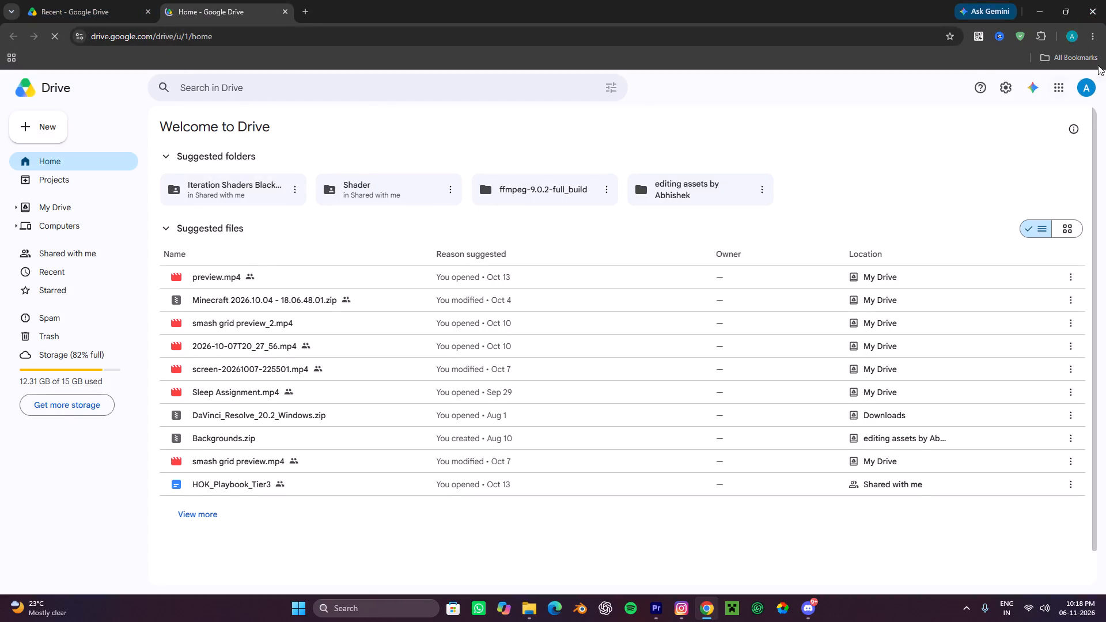
left_click(1081, 82)
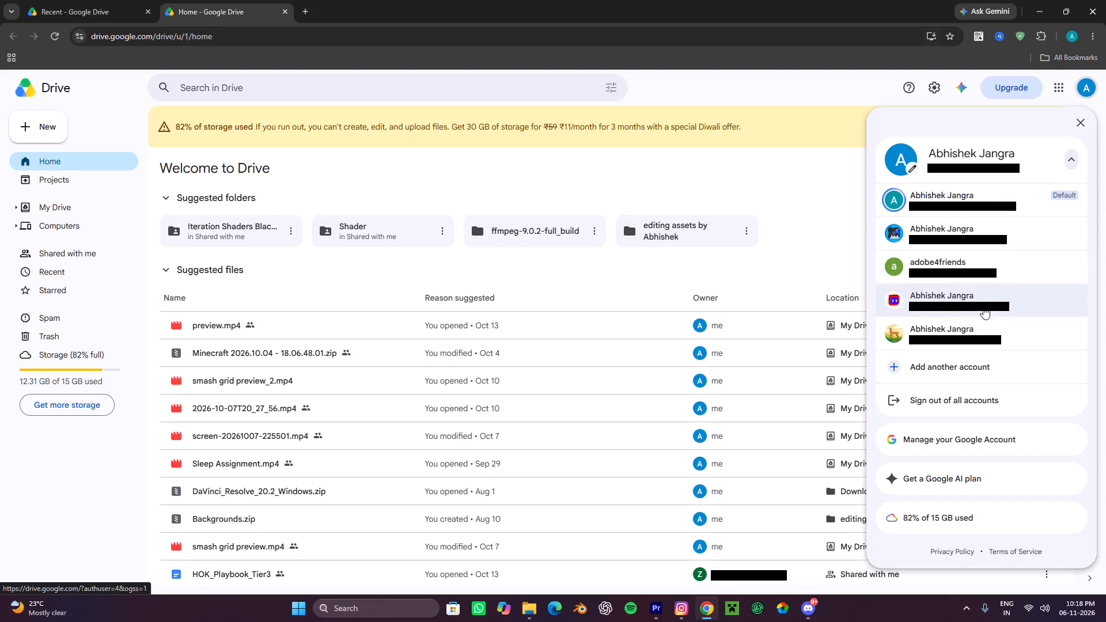
left_click(710, 174)
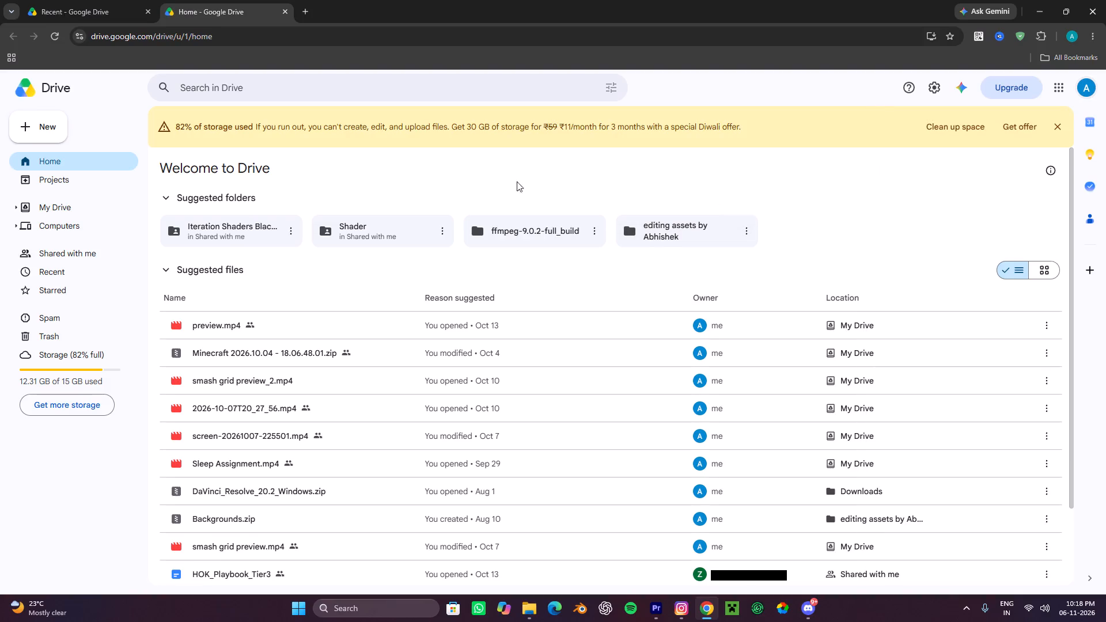
left_click(57, 264)
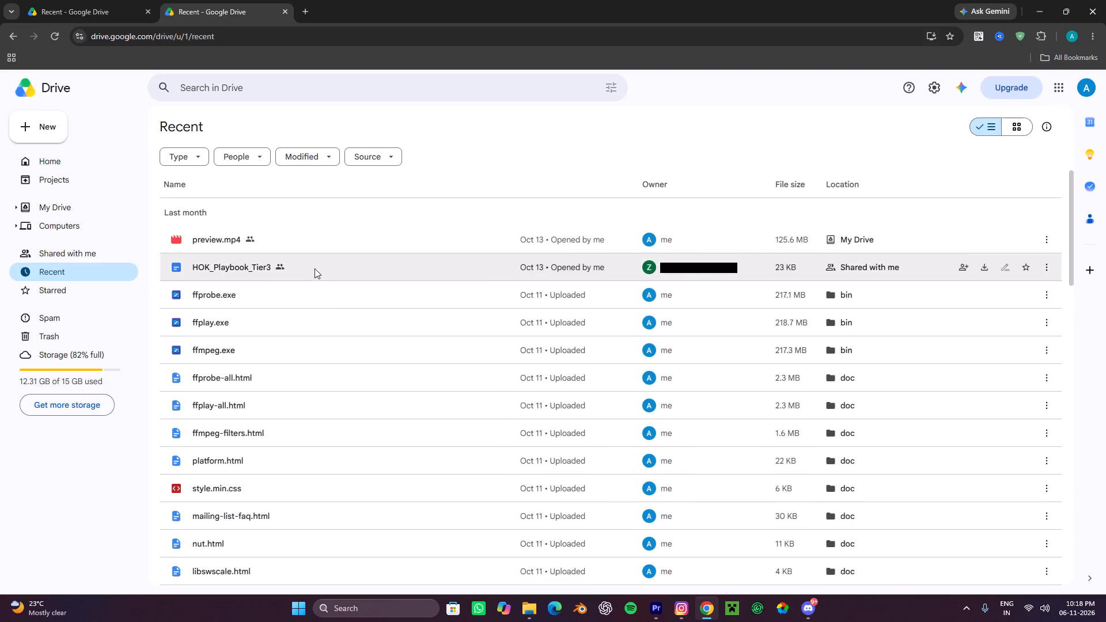
left_click(1105, 0)
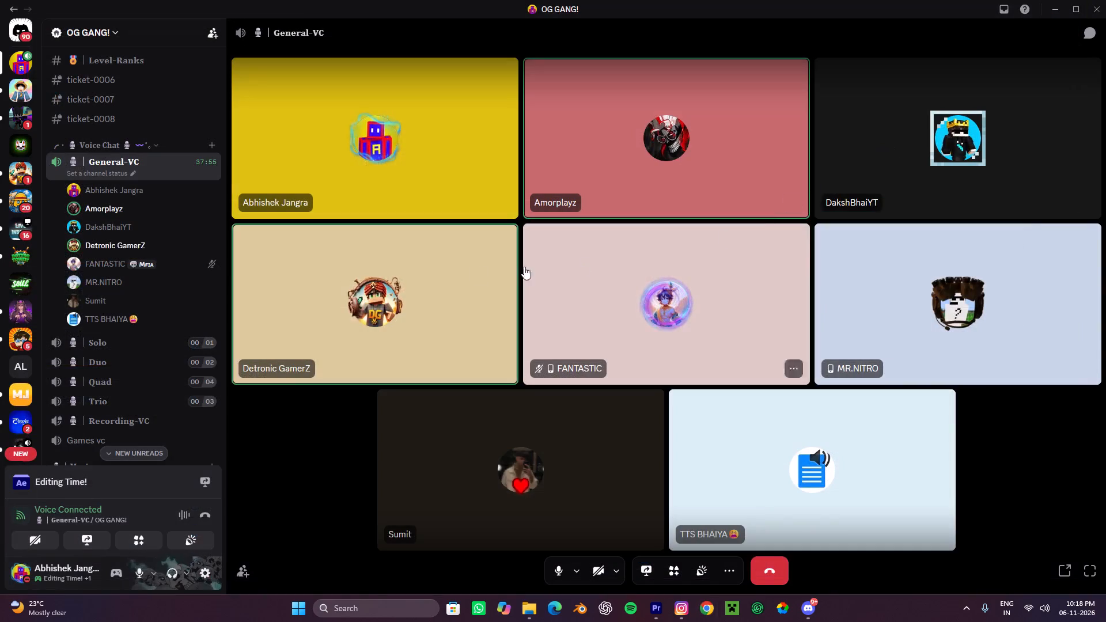
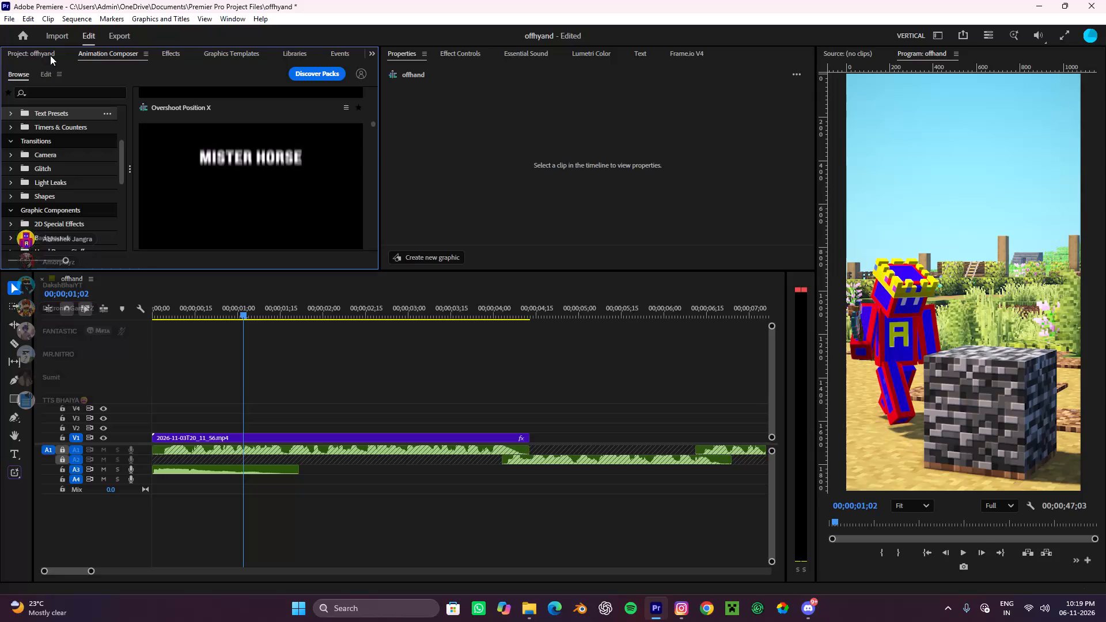
Browse the Animation Composer text presets around Ease Position X to examine their animation styles.
left_click(50, 55)
left_click(91, 51)
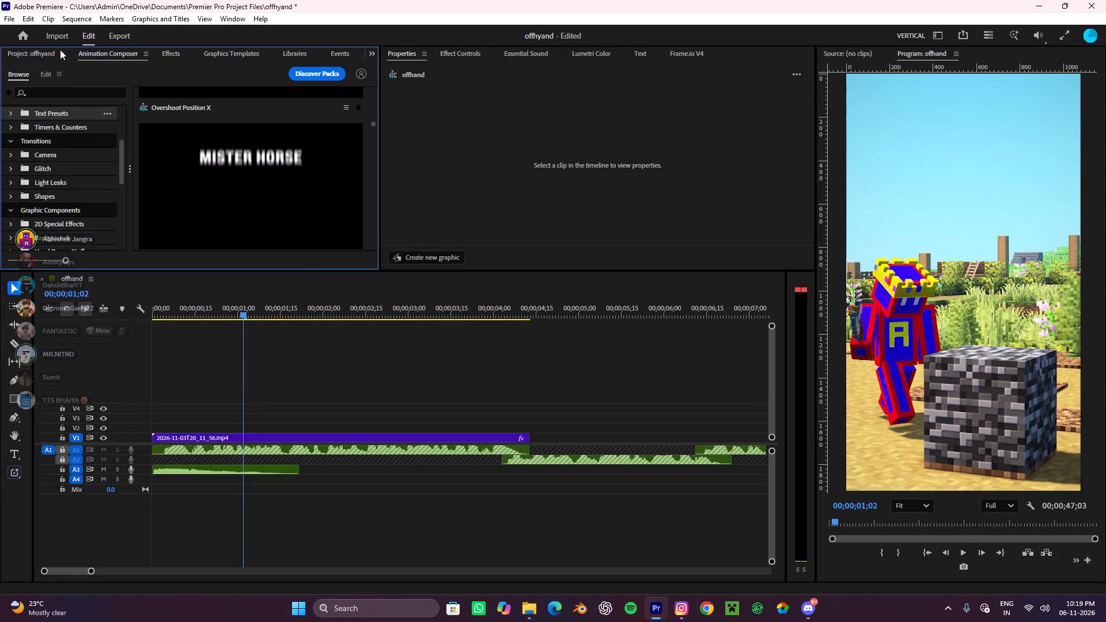
left_click(50, 49)
left_click(111, 58)
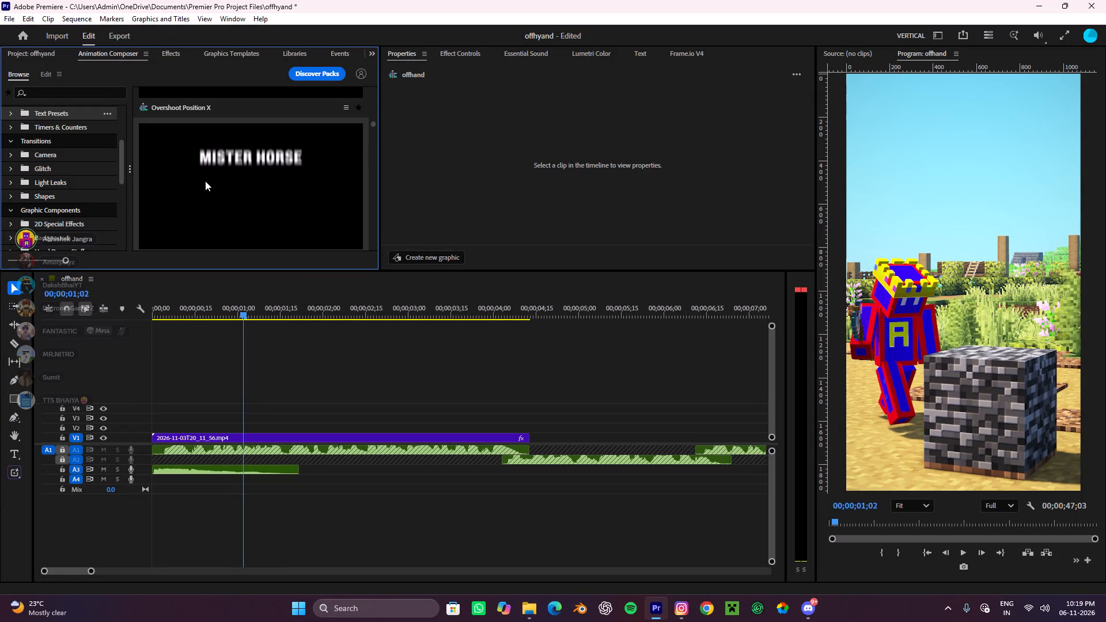
scroll(205, 181, "up", 3)
left_click(212, 177)
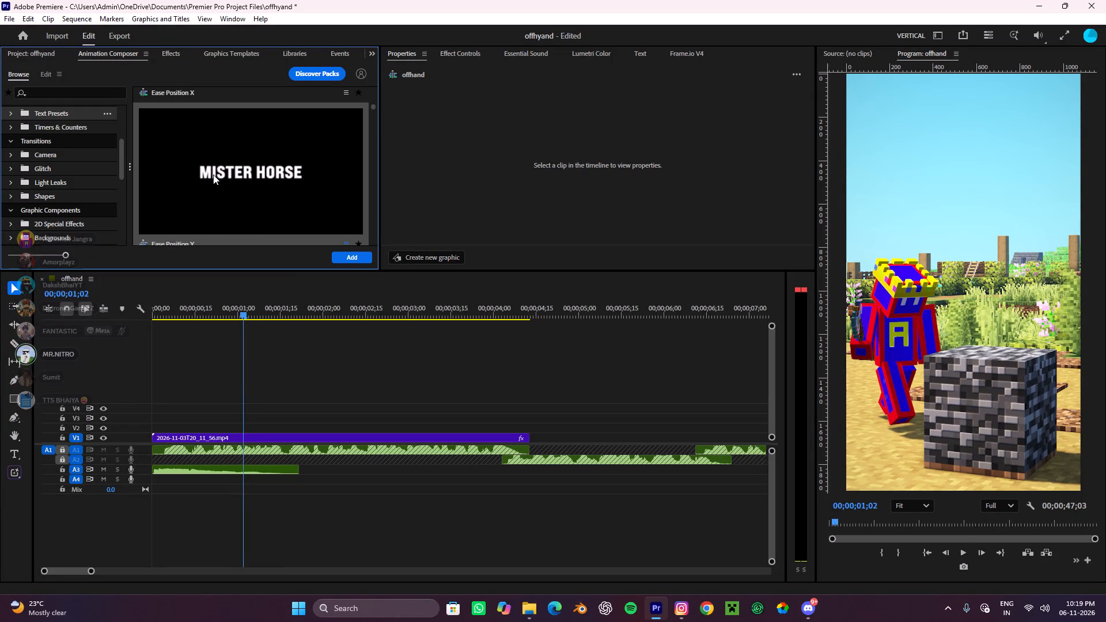
left_click(213, 175)
Play the sequence's opening from the start to about one second to judge where title text should appear.
left_click_drag(243, 305, 0, 338)
left_click(296, 354)
key("space")
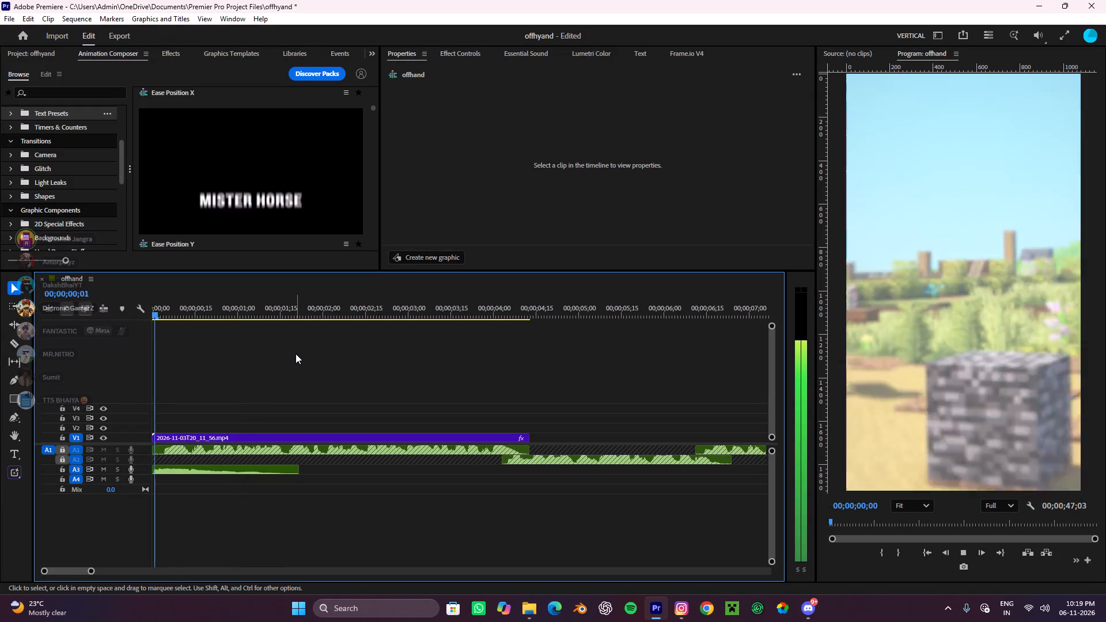
key("space")
Place the Overshoot Position & Mask Y - Bottom text preset on track V3, starting at 00;00;01;02.
scroll(281, 150, "up", 2)
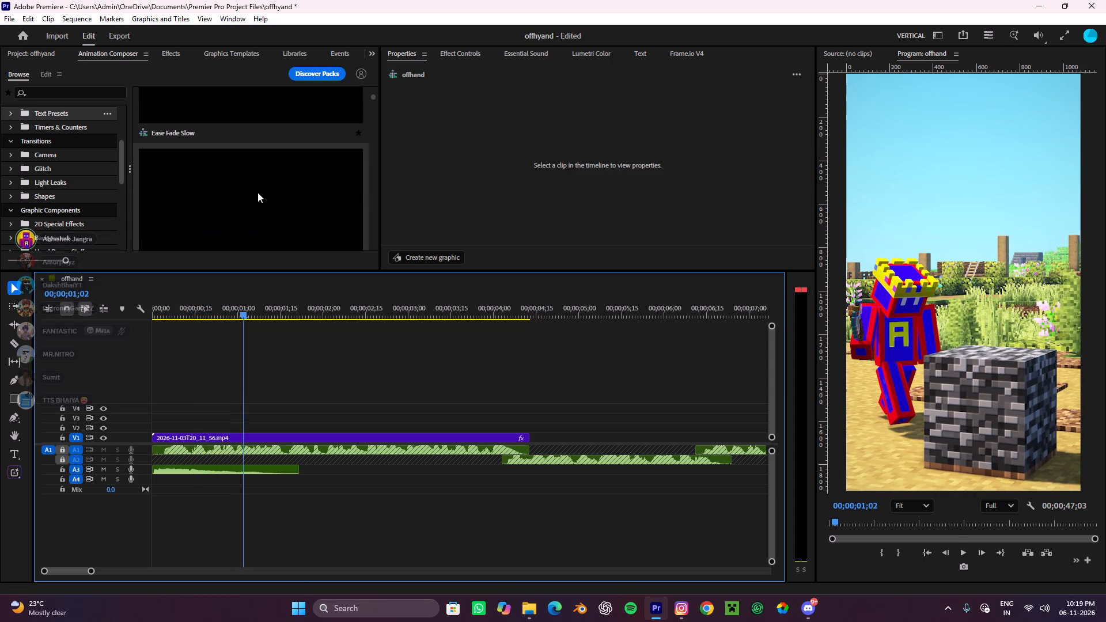
left_click(237, 210)
scroll(251, 192, "up", 3)
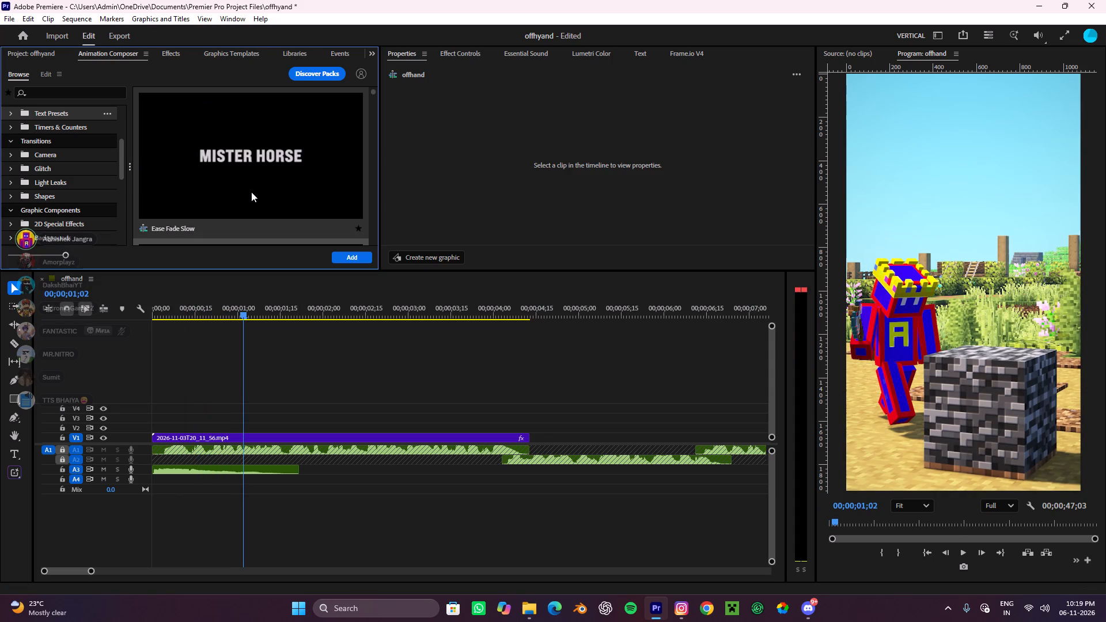
scroll(251, 192, "down", 20)
scroll(251, 192, "down", 4)
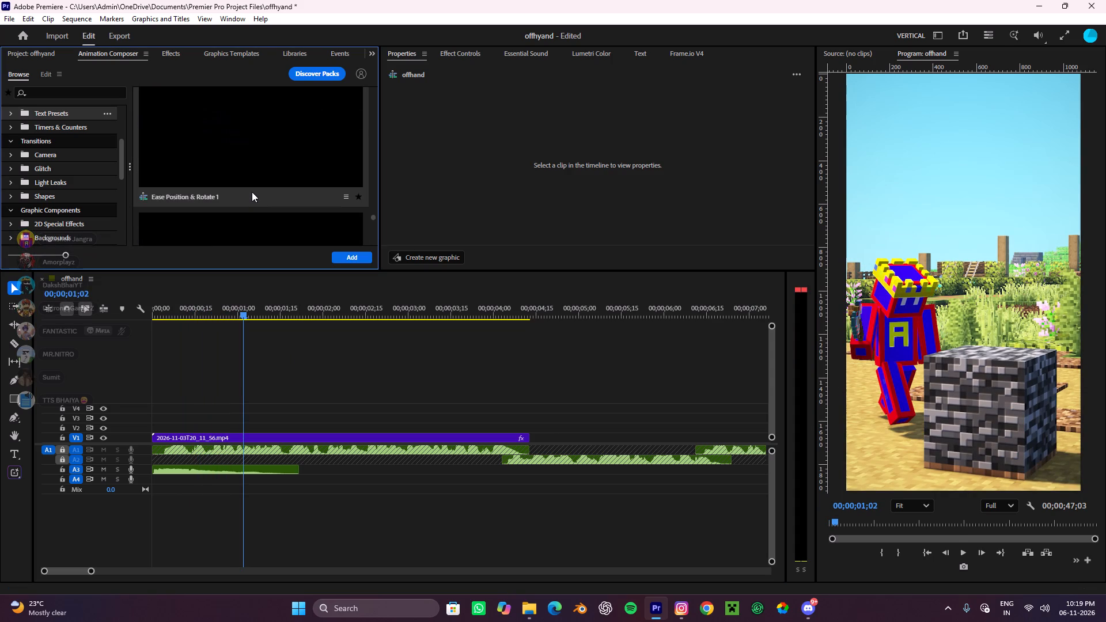
scroll(252, 192, "down", 4)
scroll(252, 192, "up", 1)
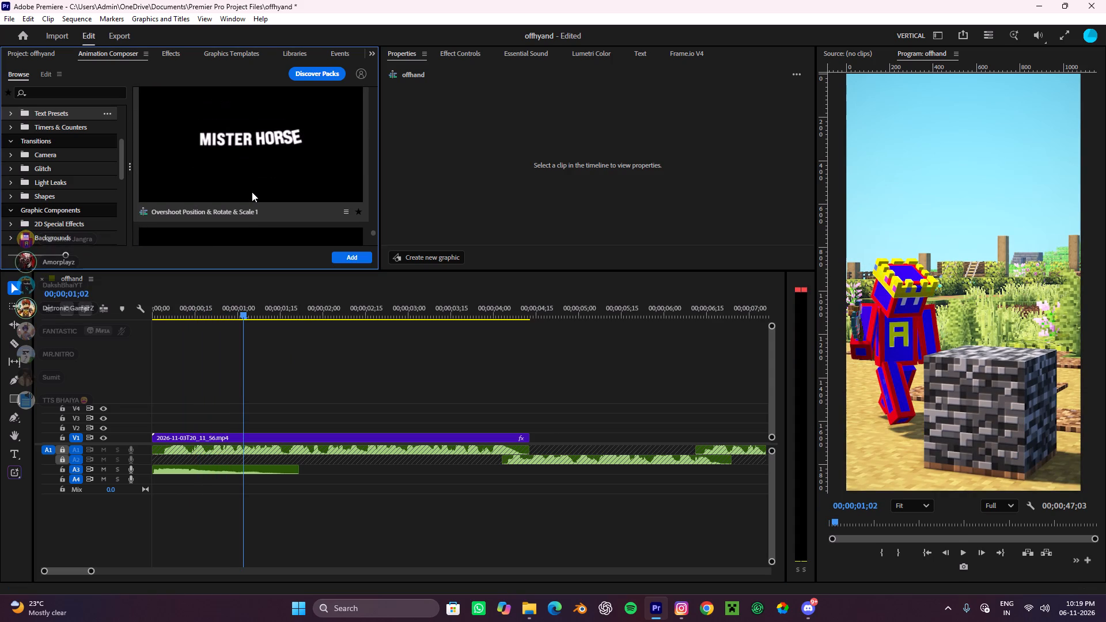
scroll(252, 195, "down", 1)
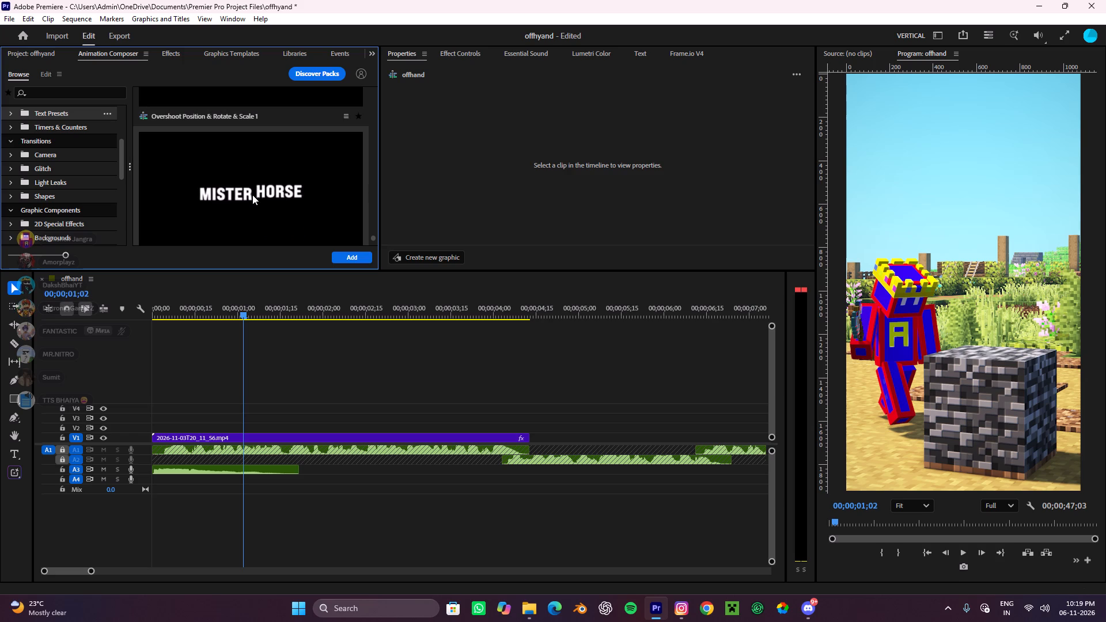
left_click_drag(241, 185, 230, 413)
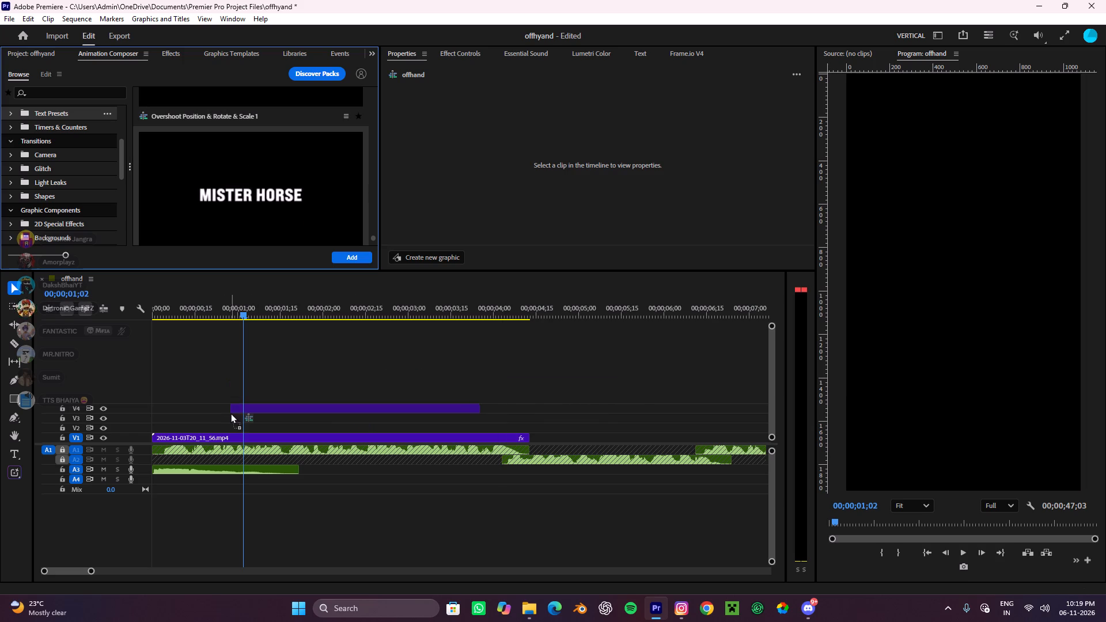
left_click_drag(230, 413, 241, 415)
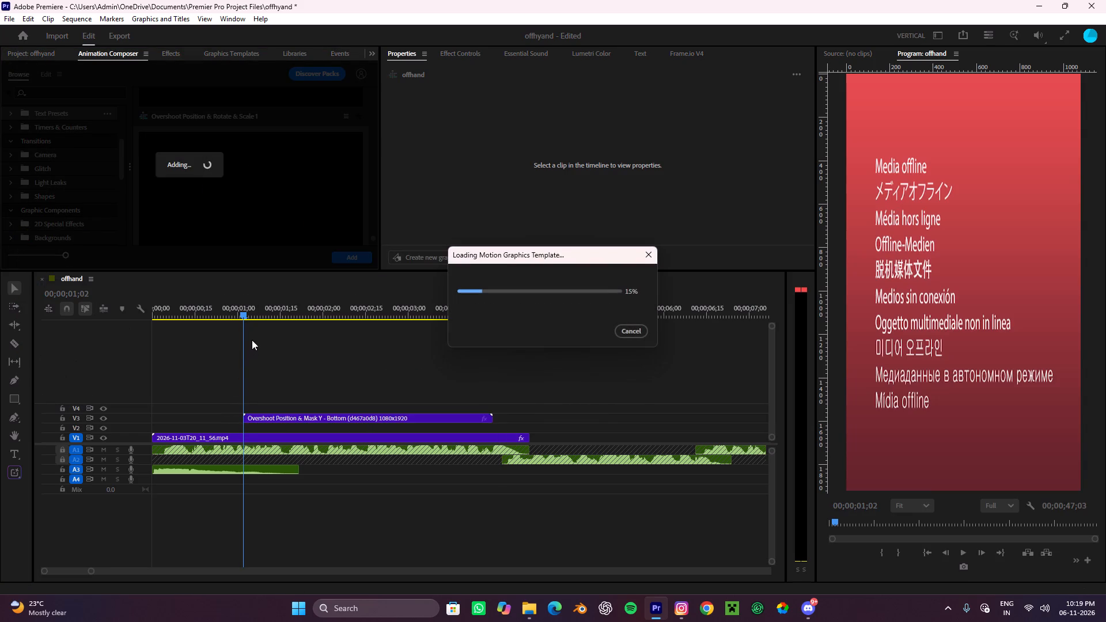
Play the opening from the start to review how the placed title on V3 animates in.
left_click_drag(245, 305, 35, 320)
left_click(243, 352)
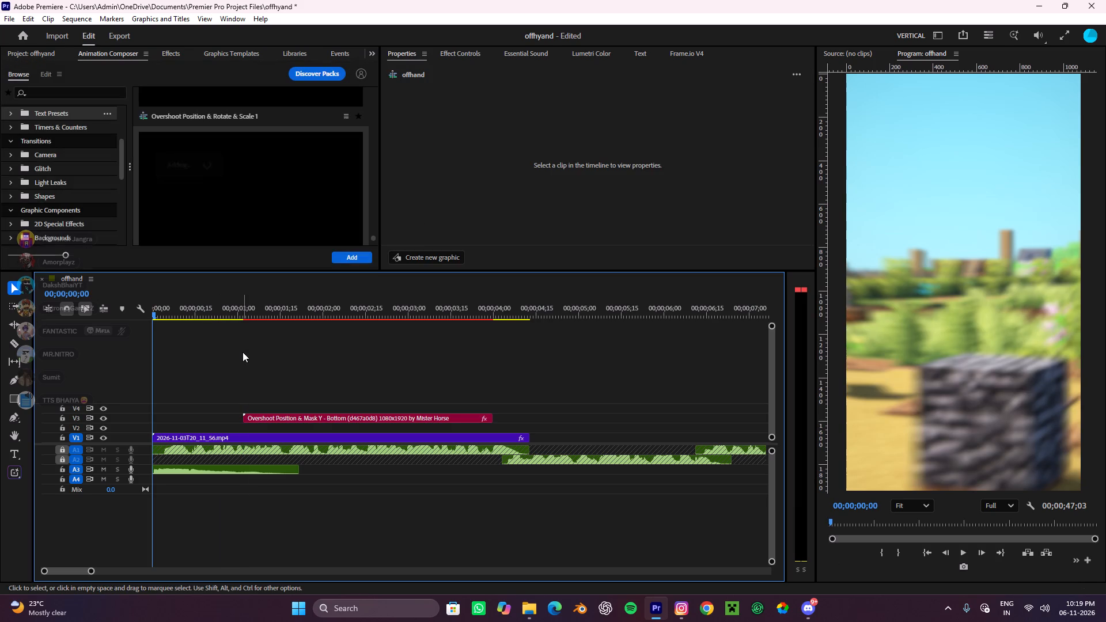
key("space")
key("space")
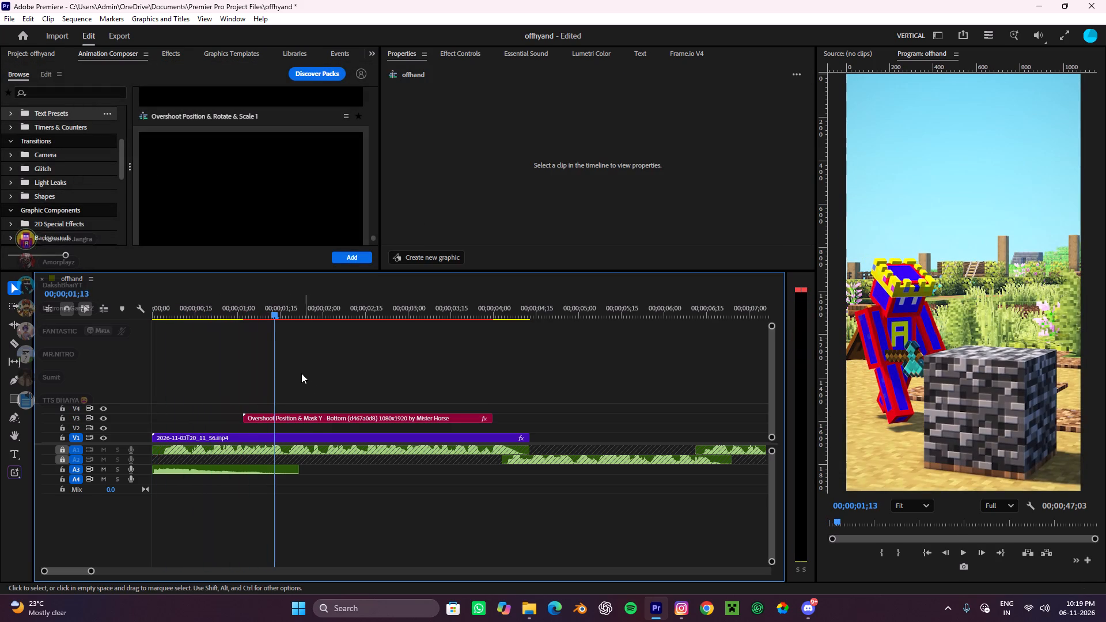
scroll(254, 384, "up", 6, "alt")
left_click_drag(301, 309, 0, 328)
key("space")
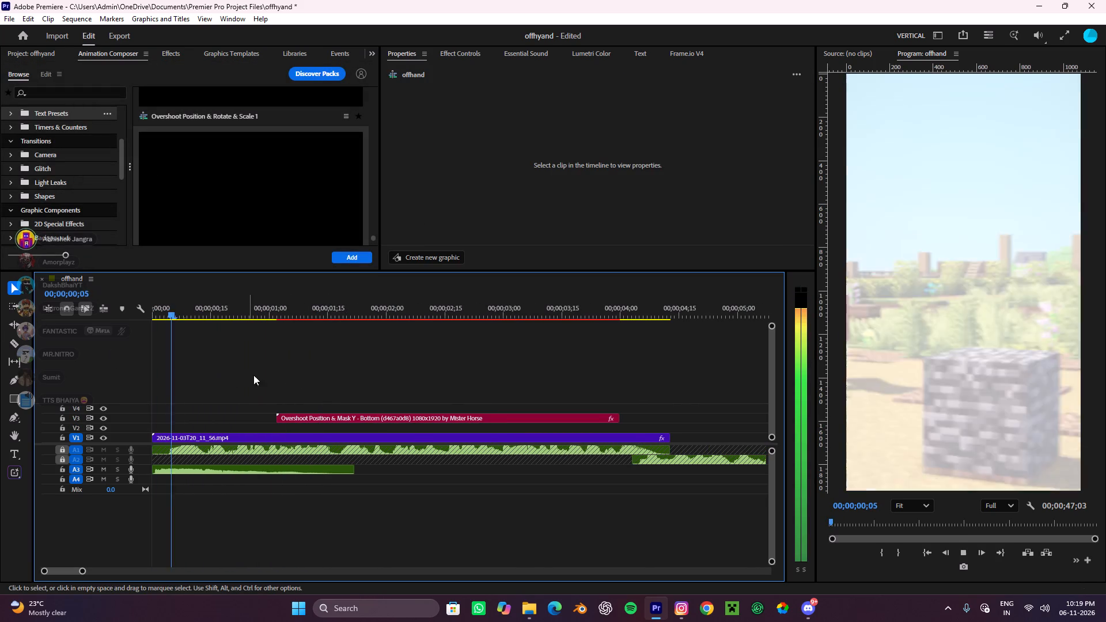
left_click(266, 377)
key("space")
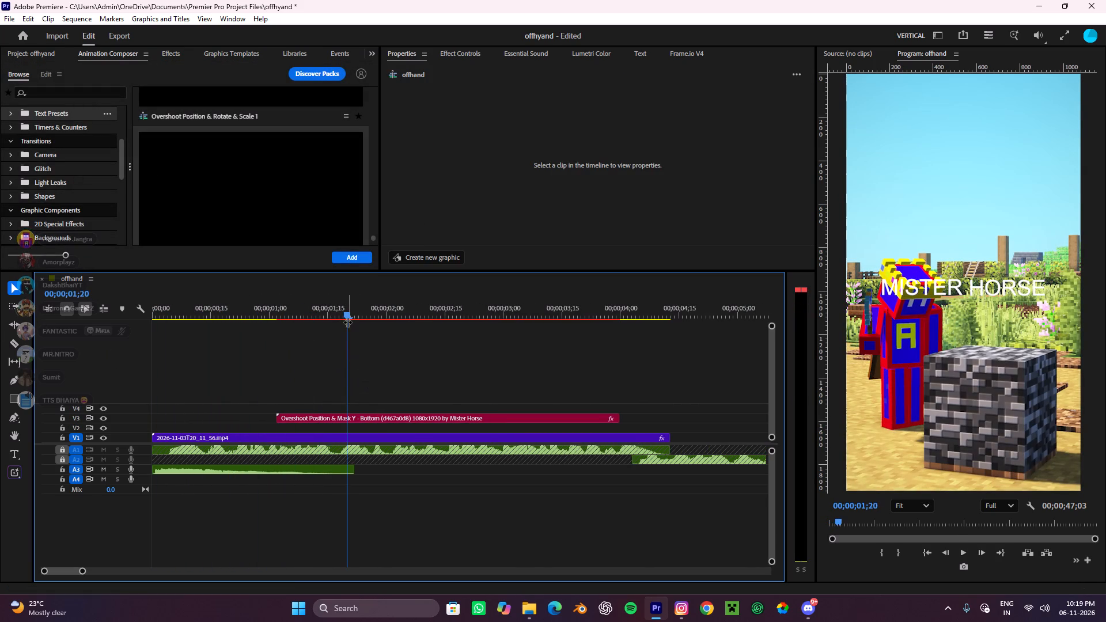
Replay the opening to find the title's entrance point and shift the title clip on V3 about 10 frames earlier.
left_click_drag(346, 311, 160, 351)
key("space")
key("space")
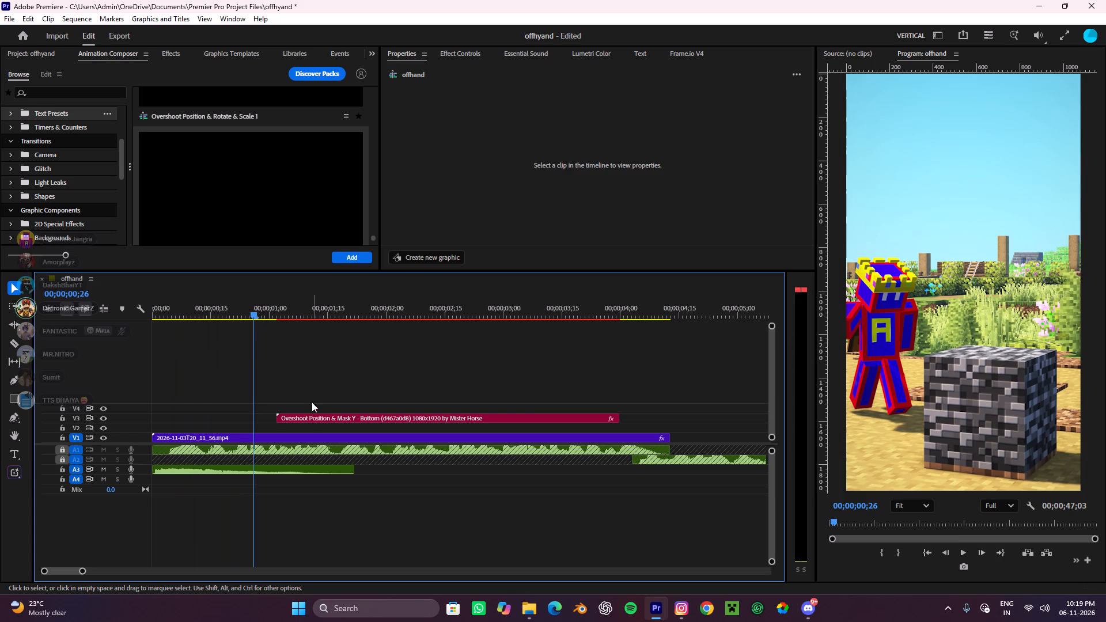
left_click_drag(305, 418, 268, 421)
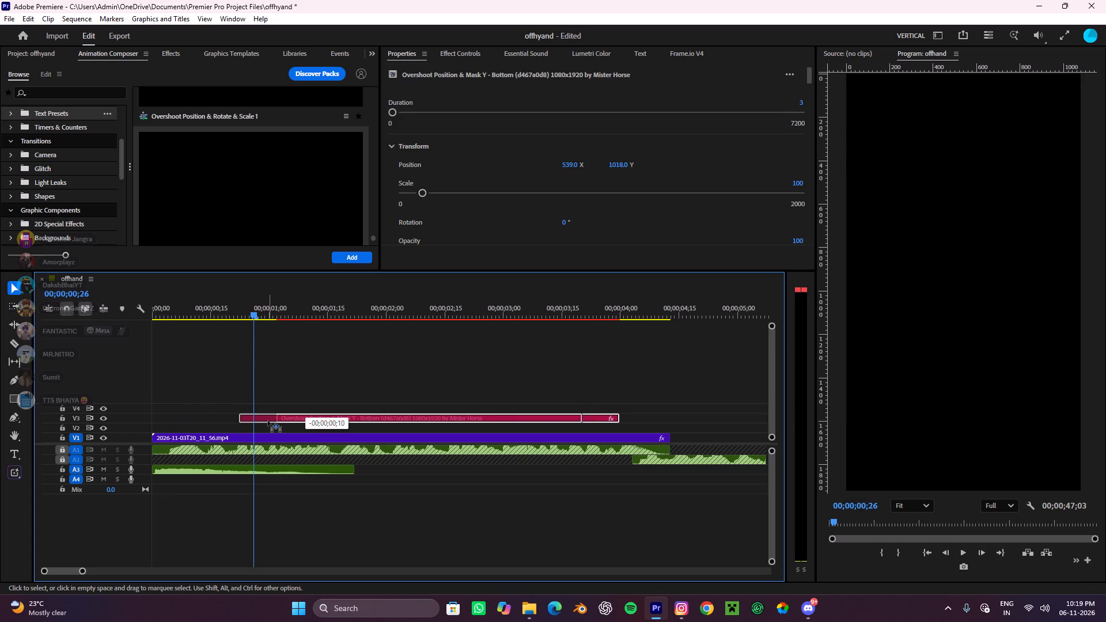
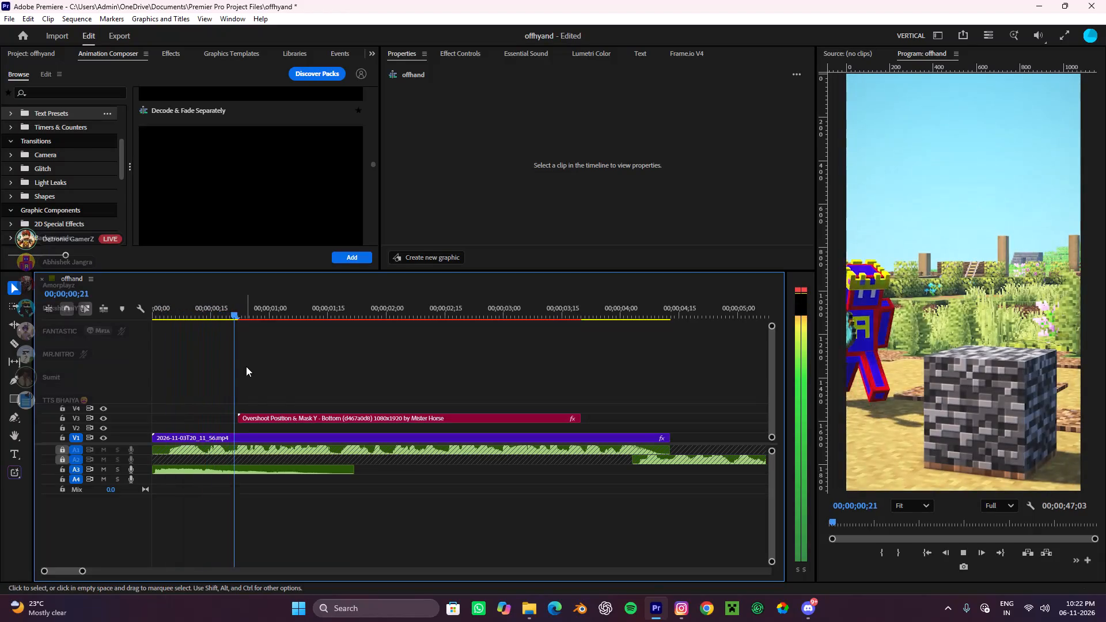
Stop playback at 00;00;01;05, where the title is showing, and open the V3 title clip's settings for editing.
key("space")
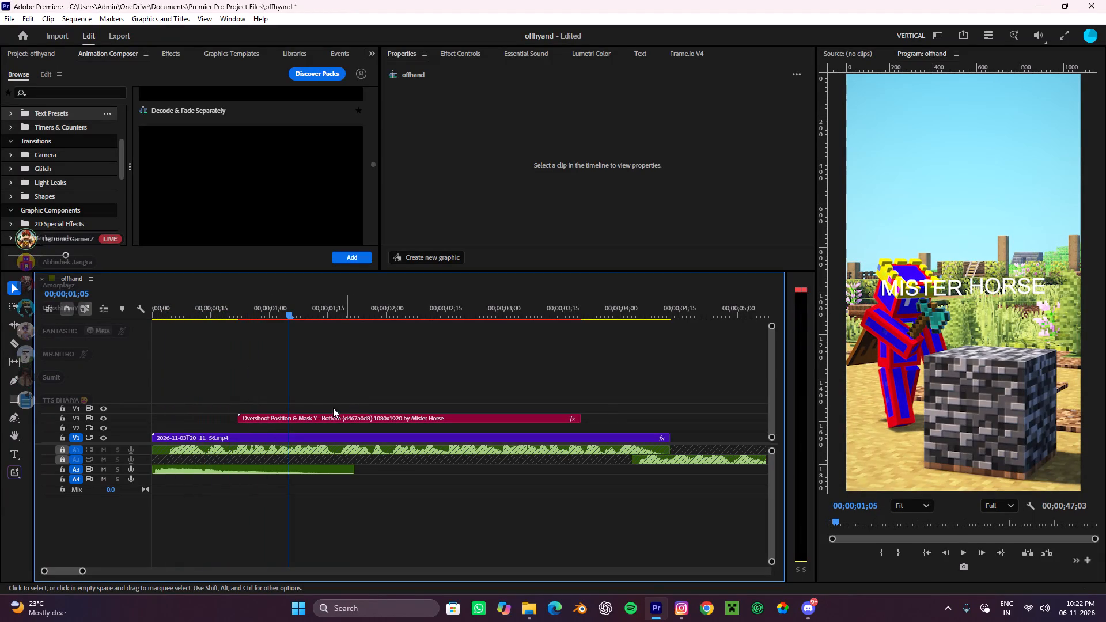
left_click(306, 415)
scroll(306, 415, "up", 5, "alt")
scroll(309, 415, "up", 5)
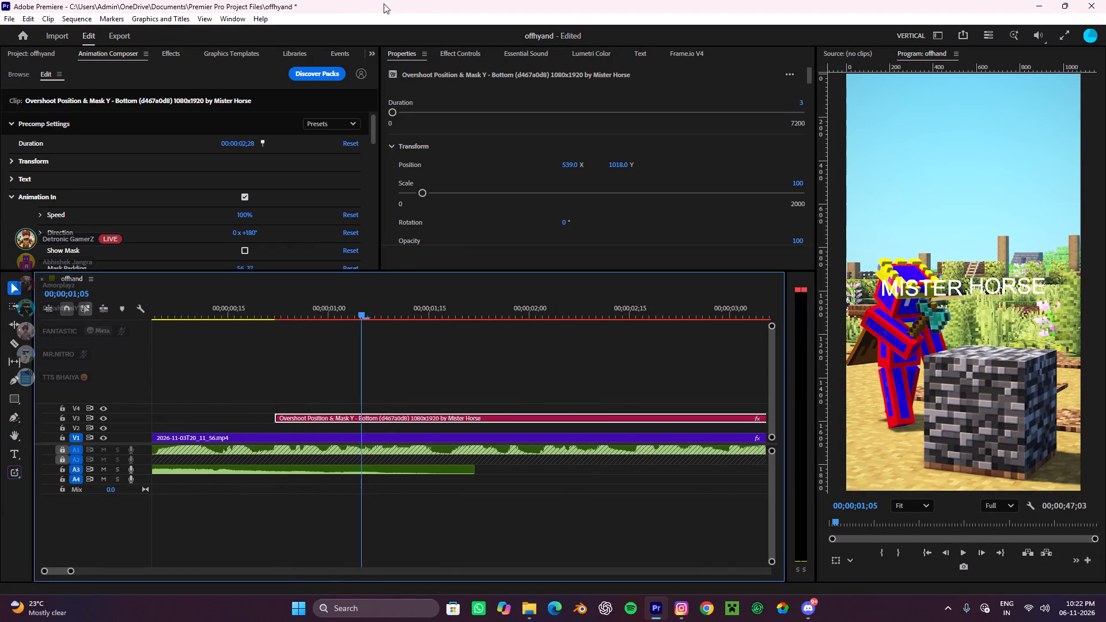
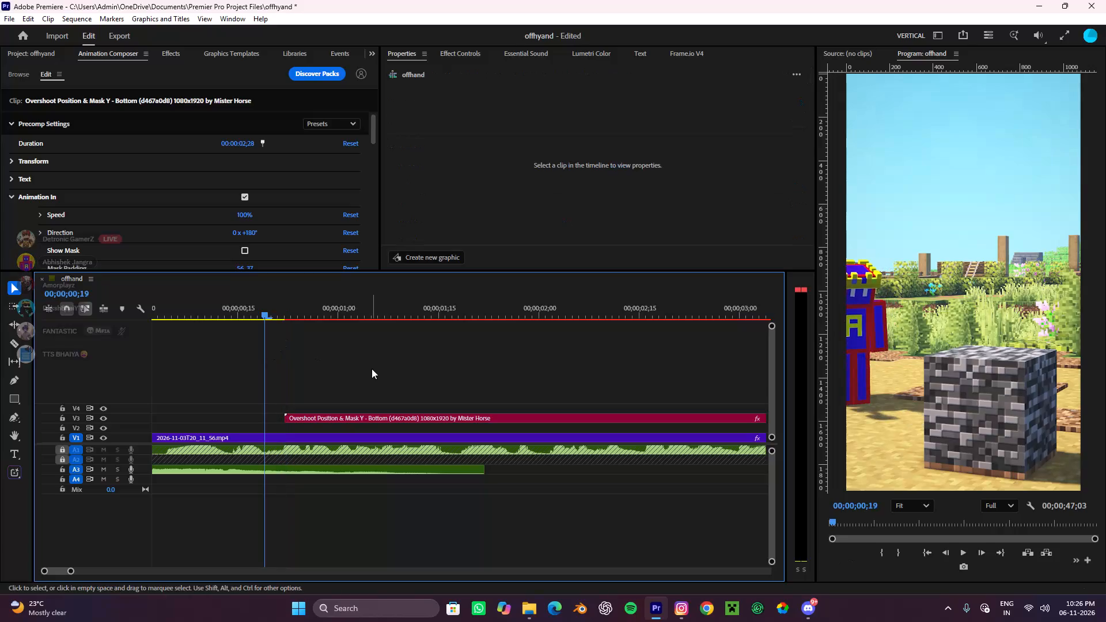
Play the opening to find the cut point, split the V3 title clip at 00;00;01;11, and remove the part after it.
key("space")
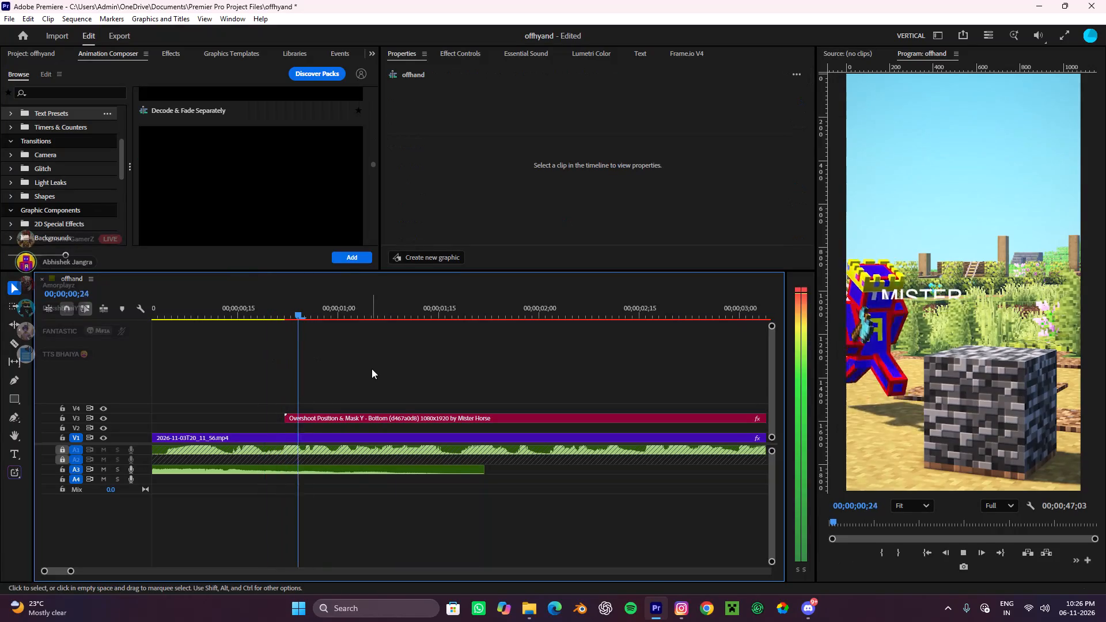
key("space")
left_click_drag(402, 314, 268, 387)
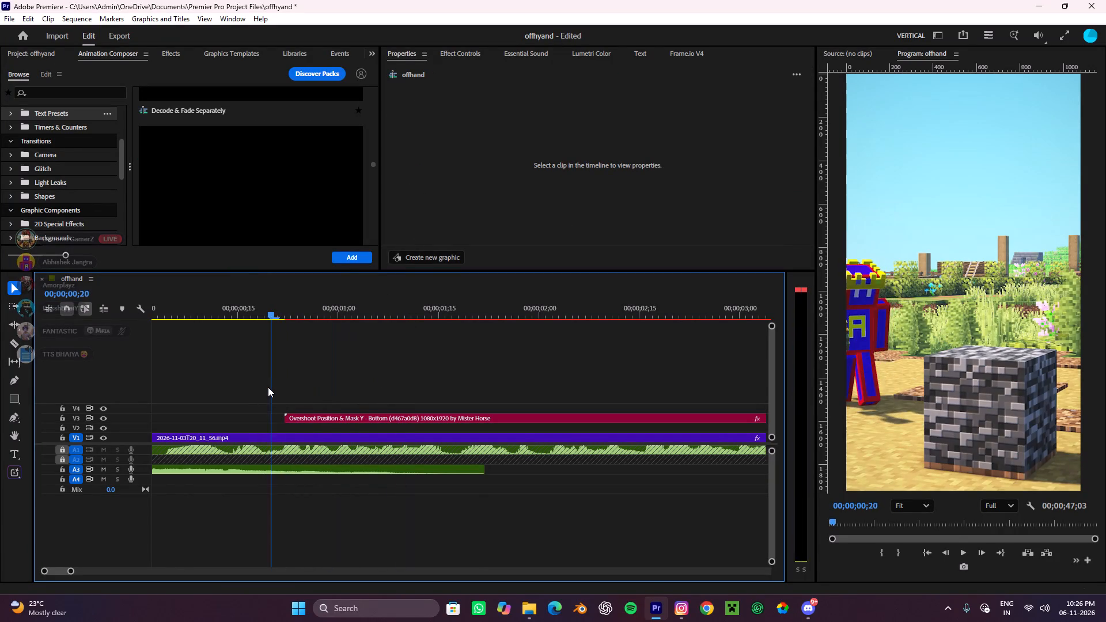
key("space")
key("space")
key("c")
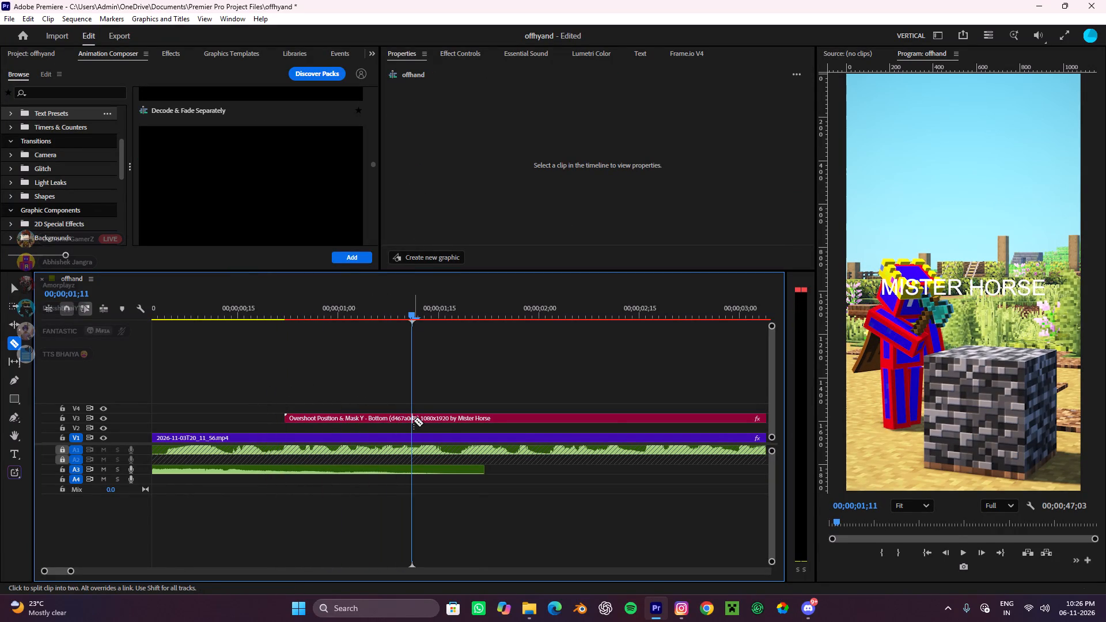
left_click(414, 420)
key("v")
left_click(428, 418)
key("ctrl+x")
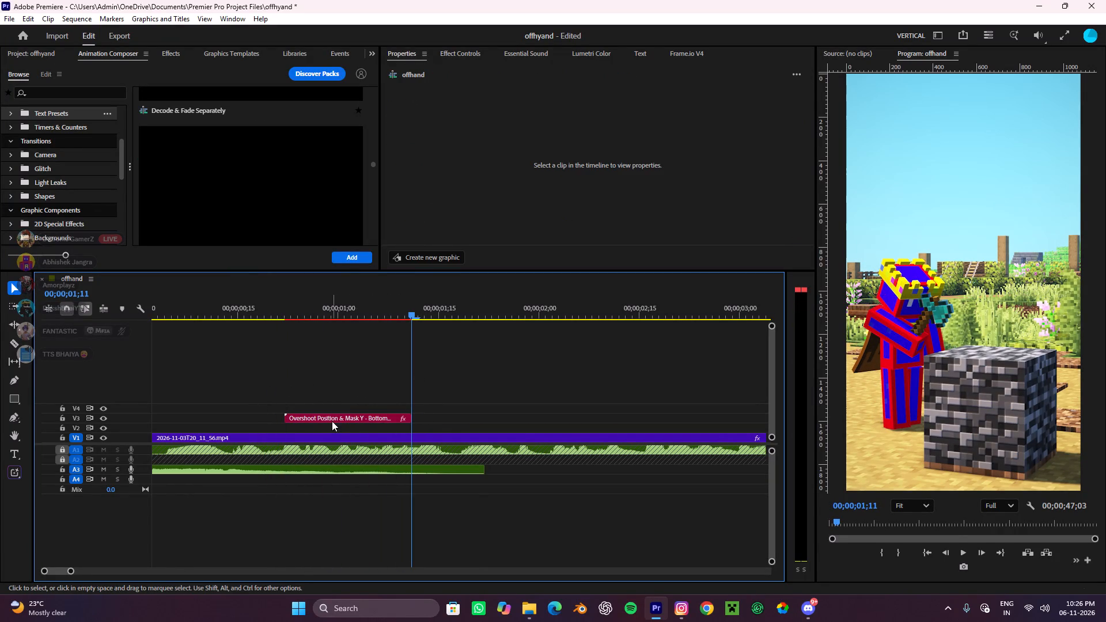
Select the trimmed V3 title clip and play it back, stopping at 00;00;01;09.
left_click(341, 418)
left_click_drag(427, 304, 354, 333)
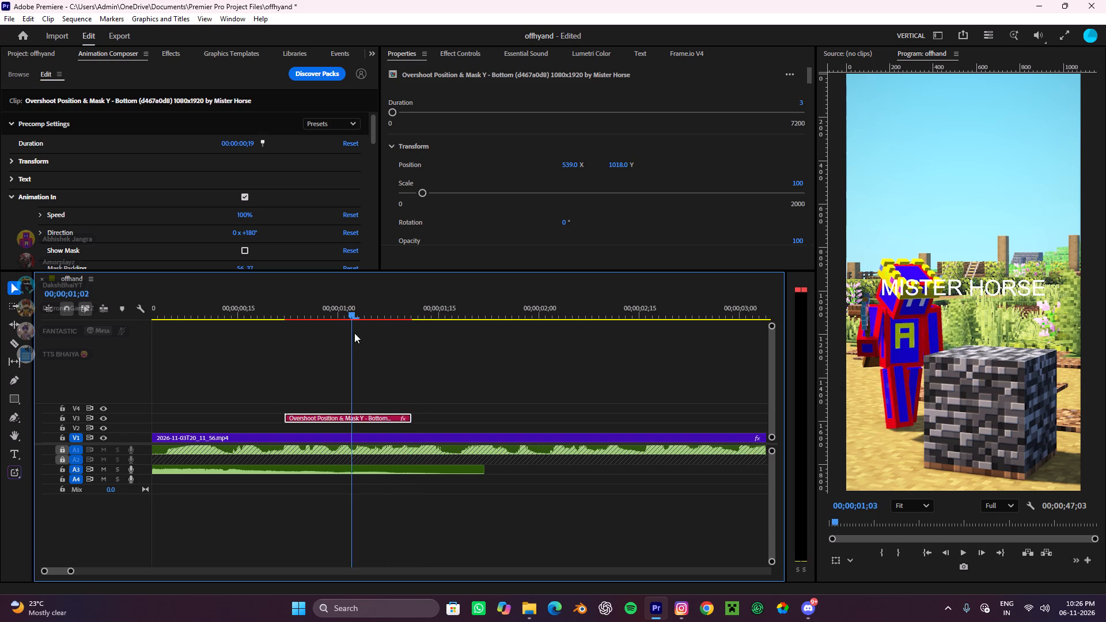
left_click_drag(354, 333, 321, 346)
key("space")
key("space")
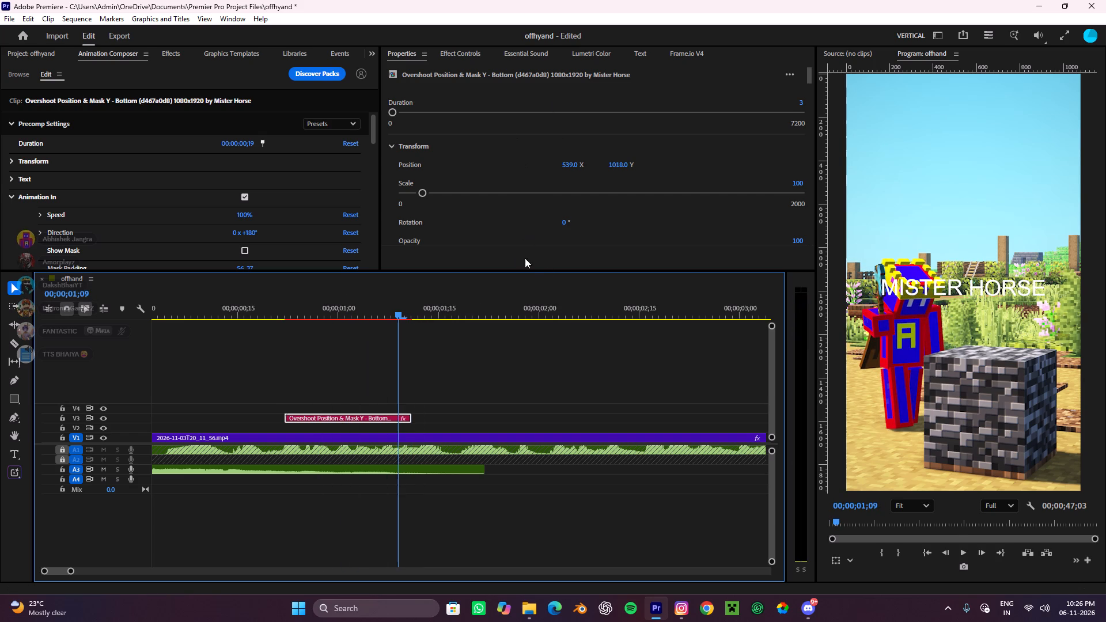
Replace the title's placeholder text with "bedrcock edition!".
scroll(524, 270, "down", 20)
scroll(524, 270, "down", 2)
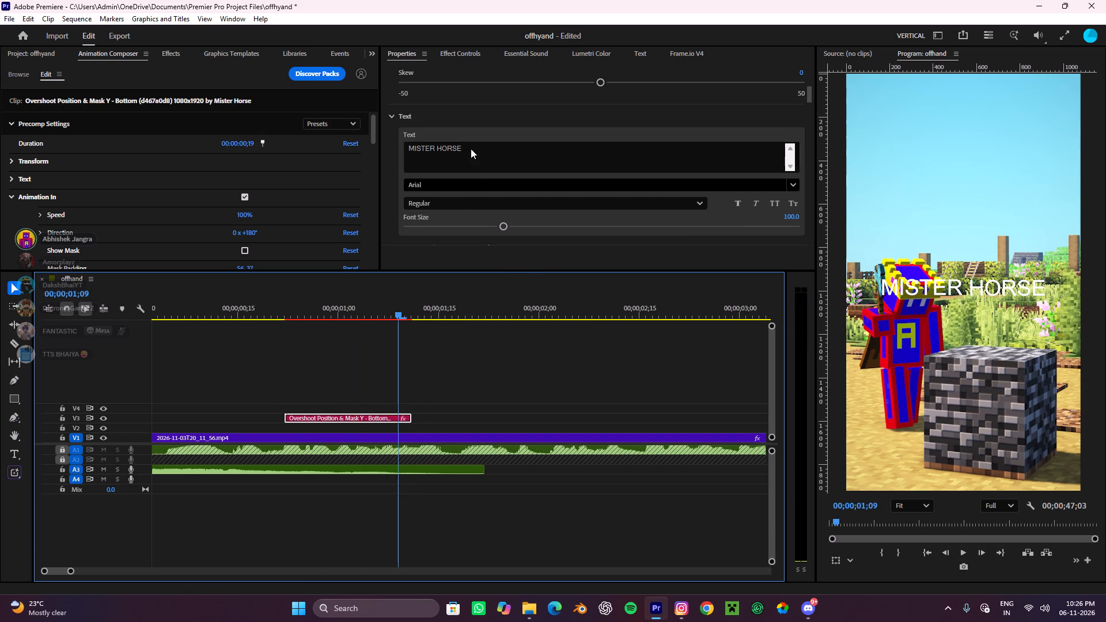
left_click(476, 146)
left_click_drag(477, 146, 320, 168)
type("komia")
key("space")
key("BackSpace")
key("BackSpace")
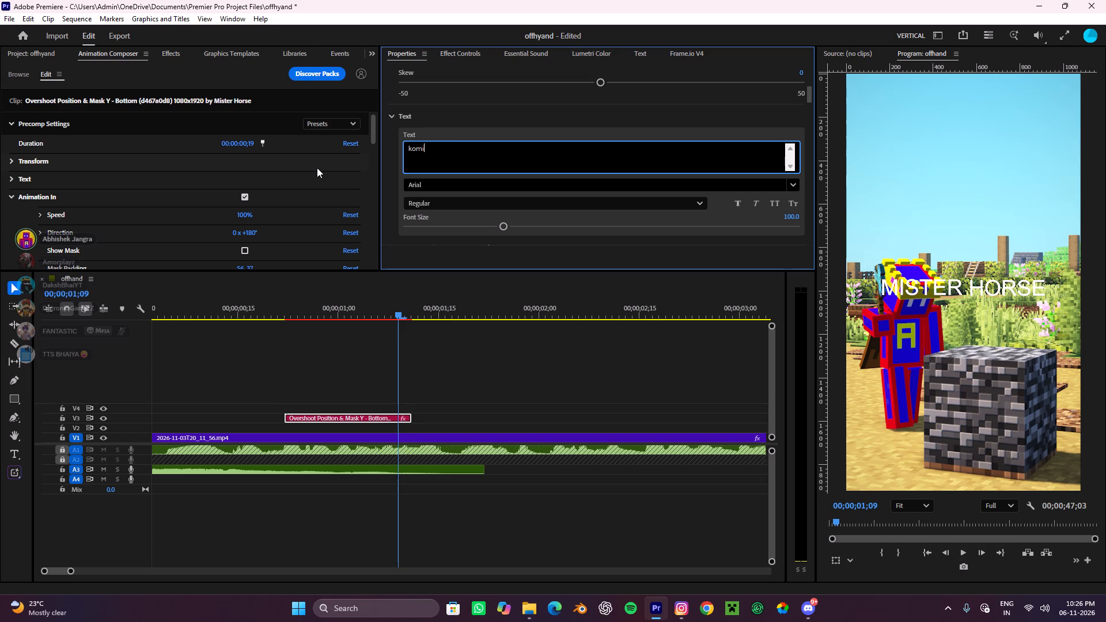
key("BackSpace")
key("BackSpace")
key("BackSpace")
key("BackSpace")
key("BackSpace")
key("BackSpace")
key("BackSpace")
key("BackSpace")
type("bedrco")
type("ck ed")
key("t")
key("BackSpace")
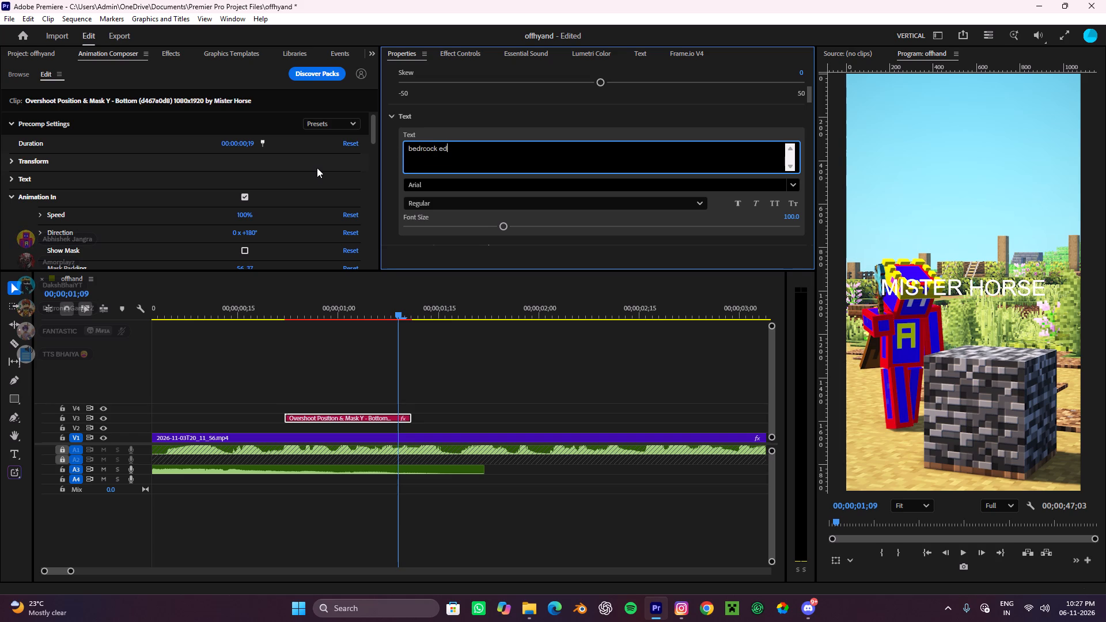
type("ition")
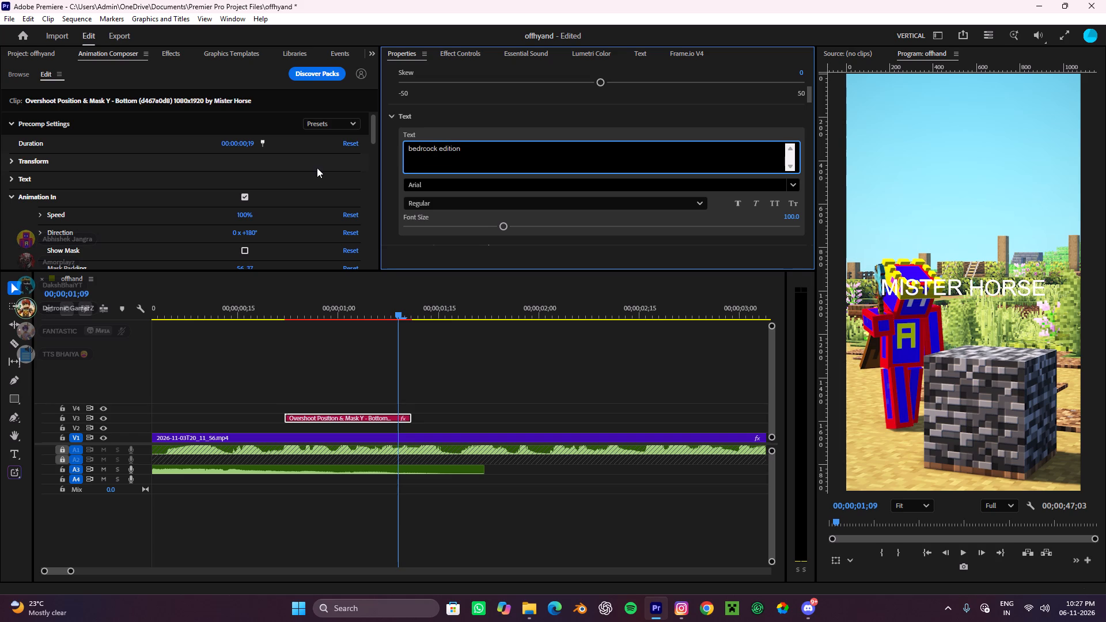
key("shift+exclam")
left_click(529, 120)
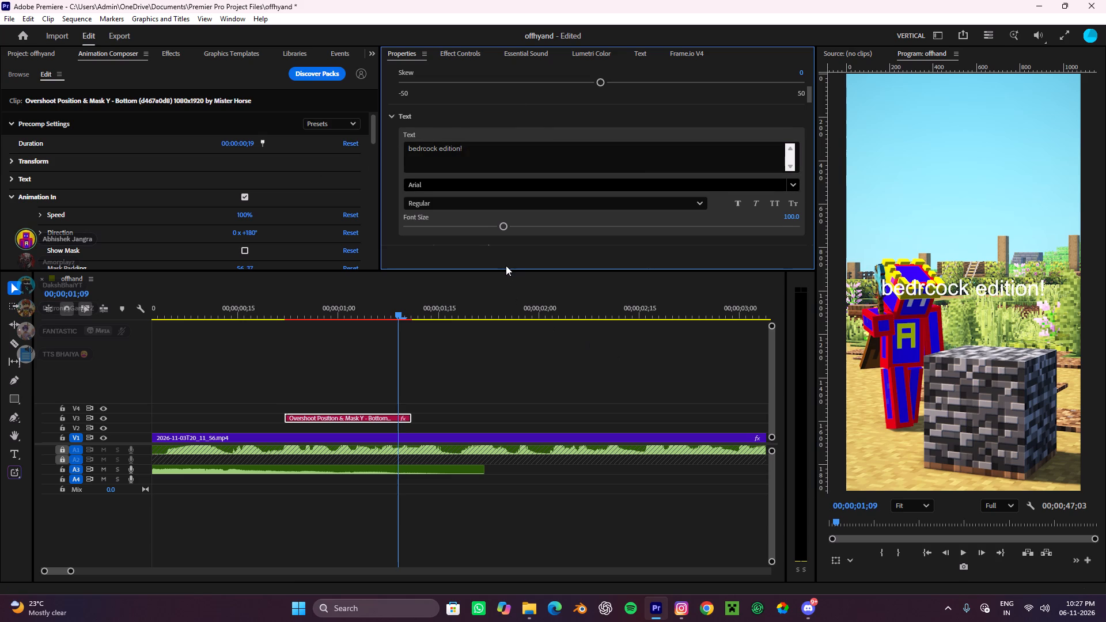
Change the title text's font to Komika Axis.
scroll(506, 265, "down", 7)
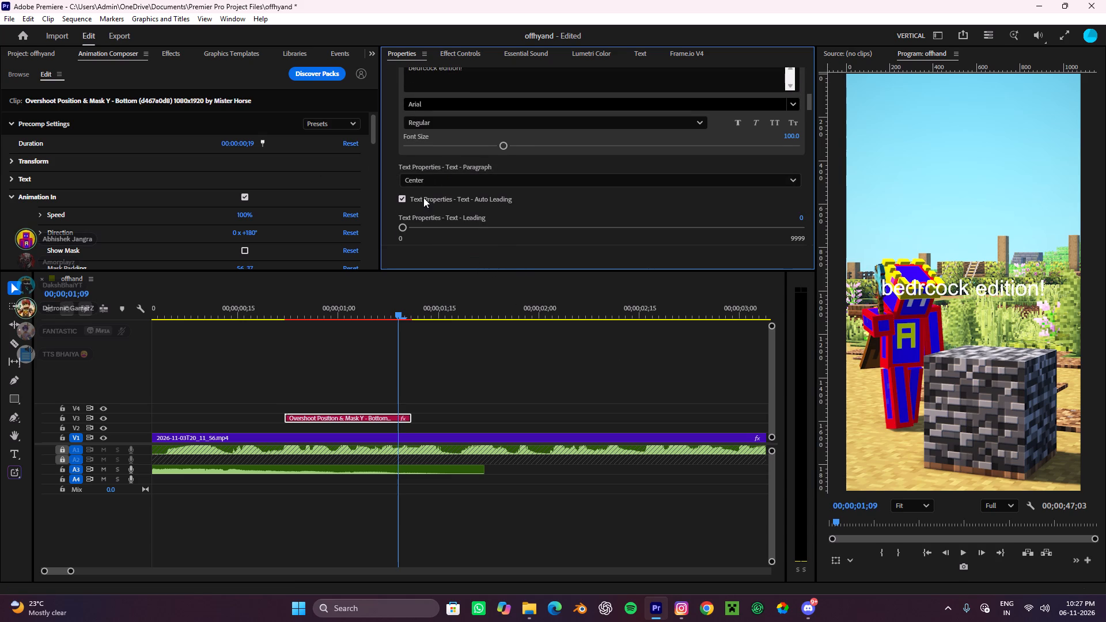
left_click(447, 103)
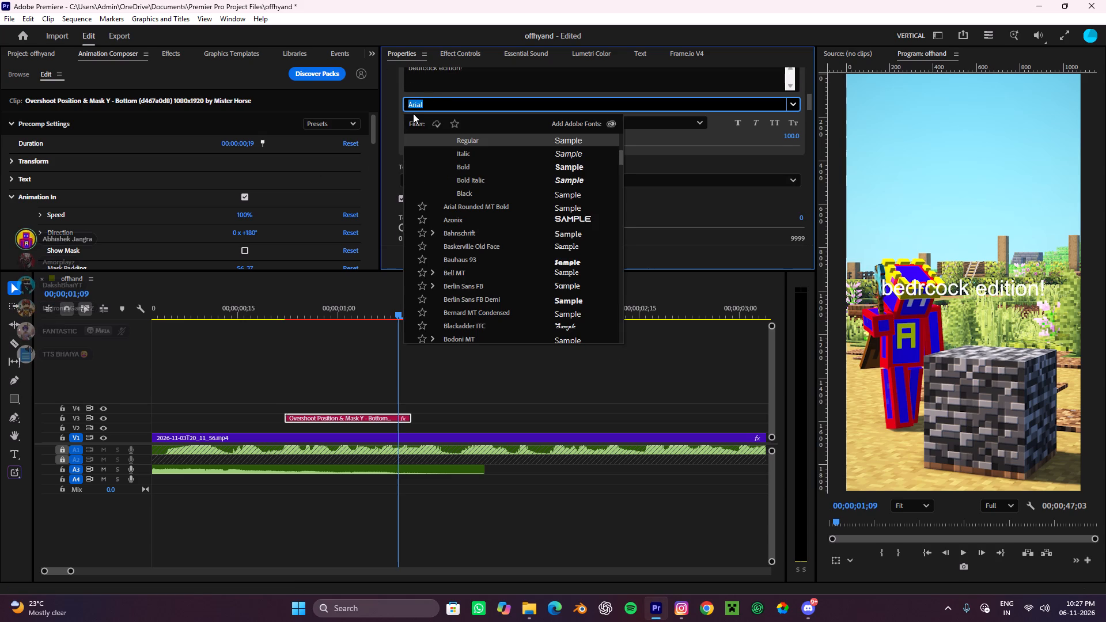
type("ko")
key("m")
type("ika")
left_click(473, 137)
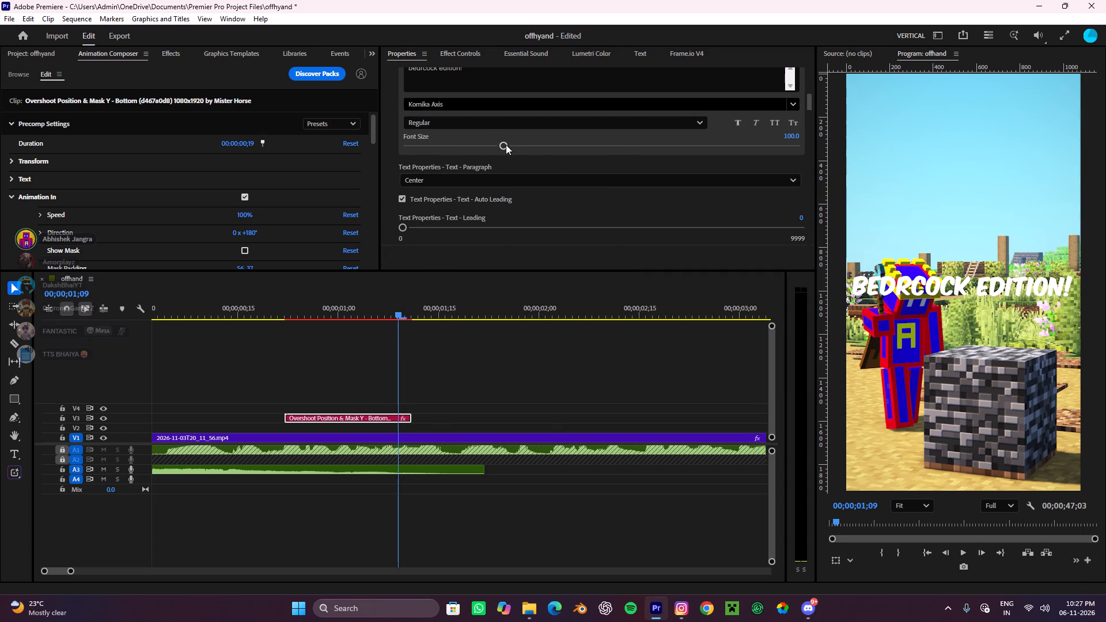
Reduce the title text's font size to about 76.9.
left_click_drag(505, 145, 487, 154)
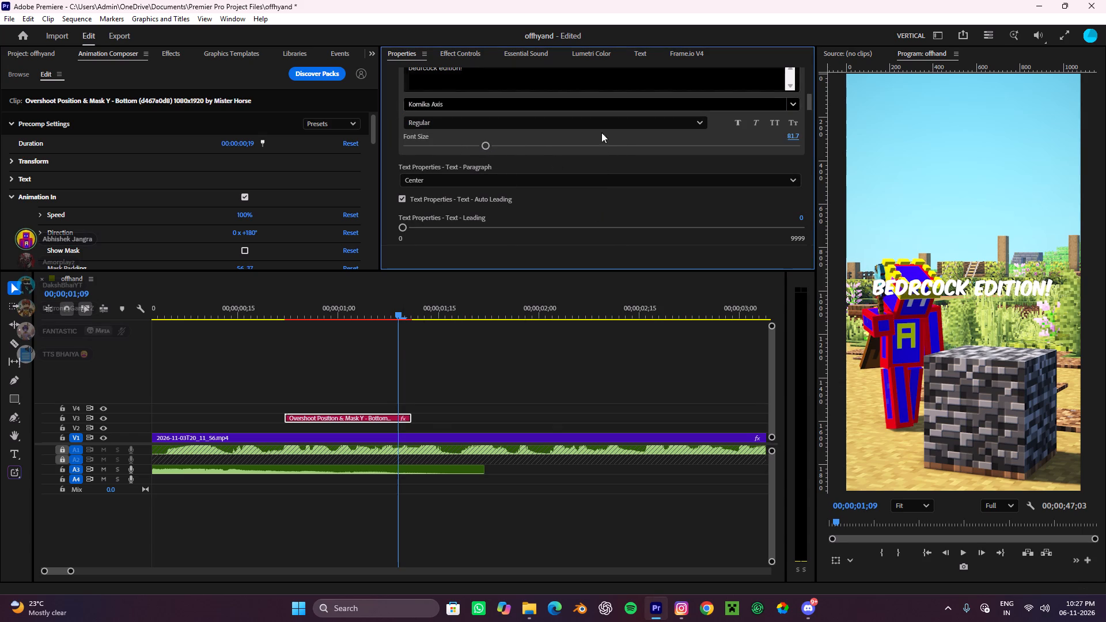
left_click_drag(482, 143, 477, 150)
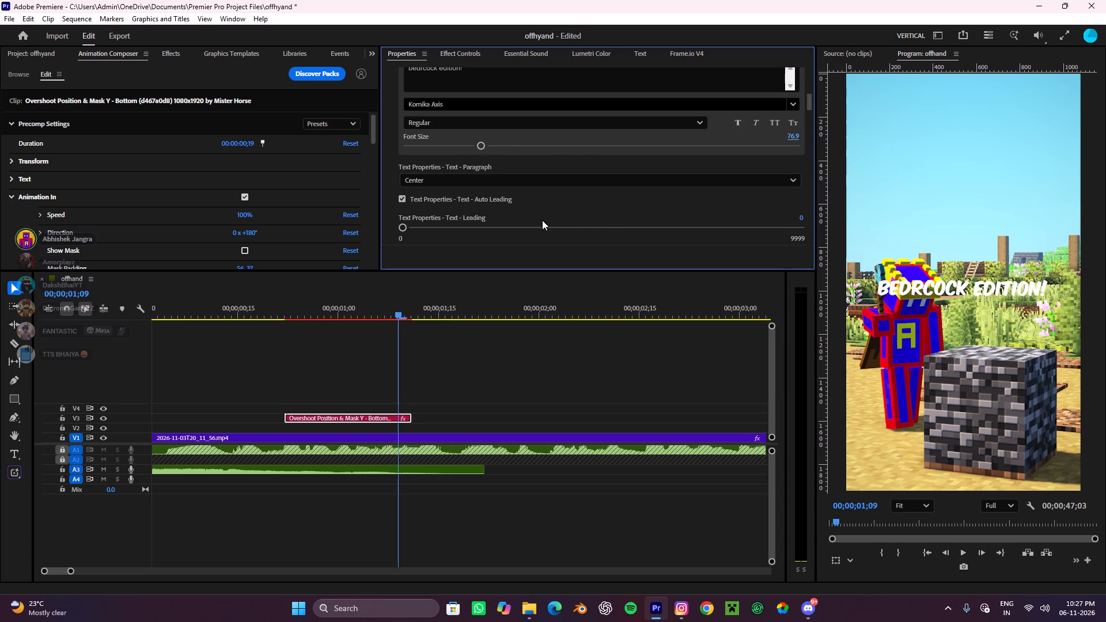
Enable the title text's black color stroke and set its stroke width to 22.
scroll(510, 256, "down", 9)
scroll(453, 264, "down", 8)
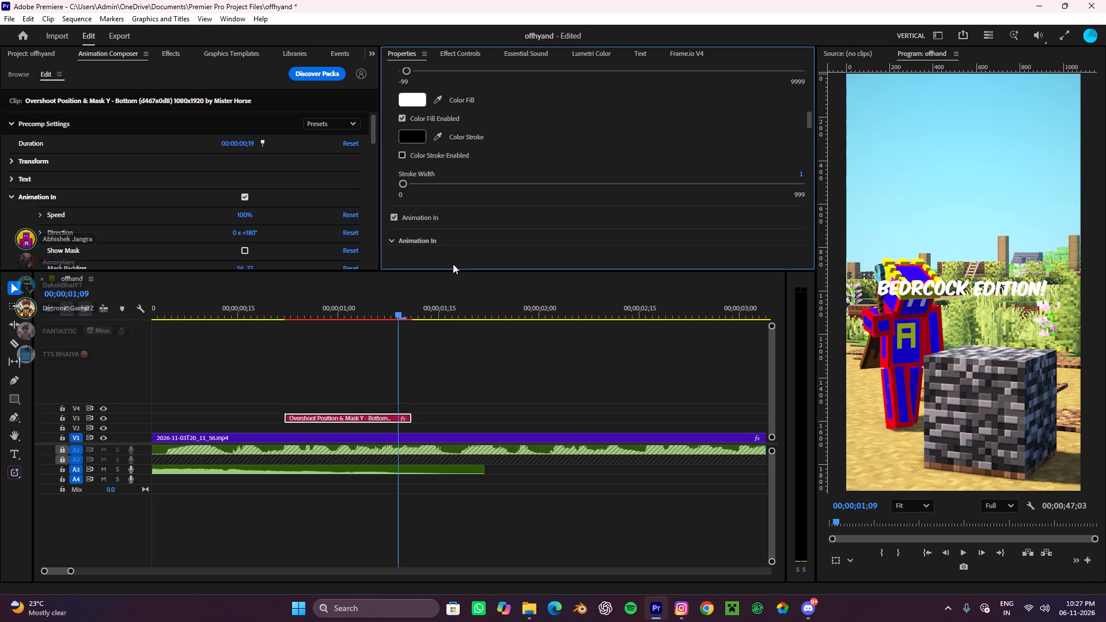
left_click(400, 154)
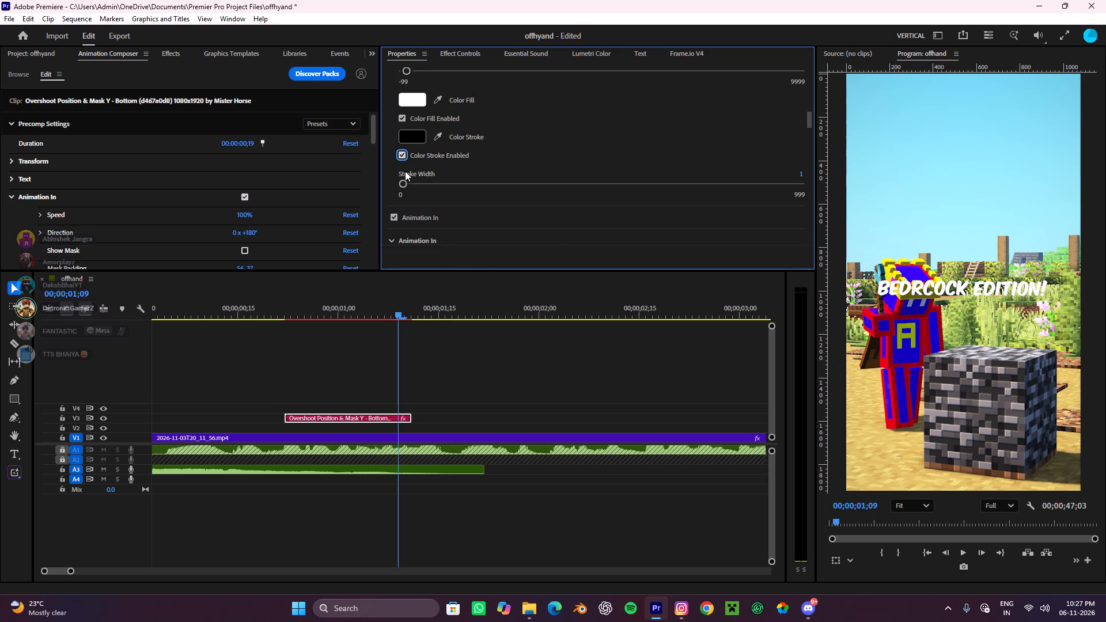
left_click(407, 184)
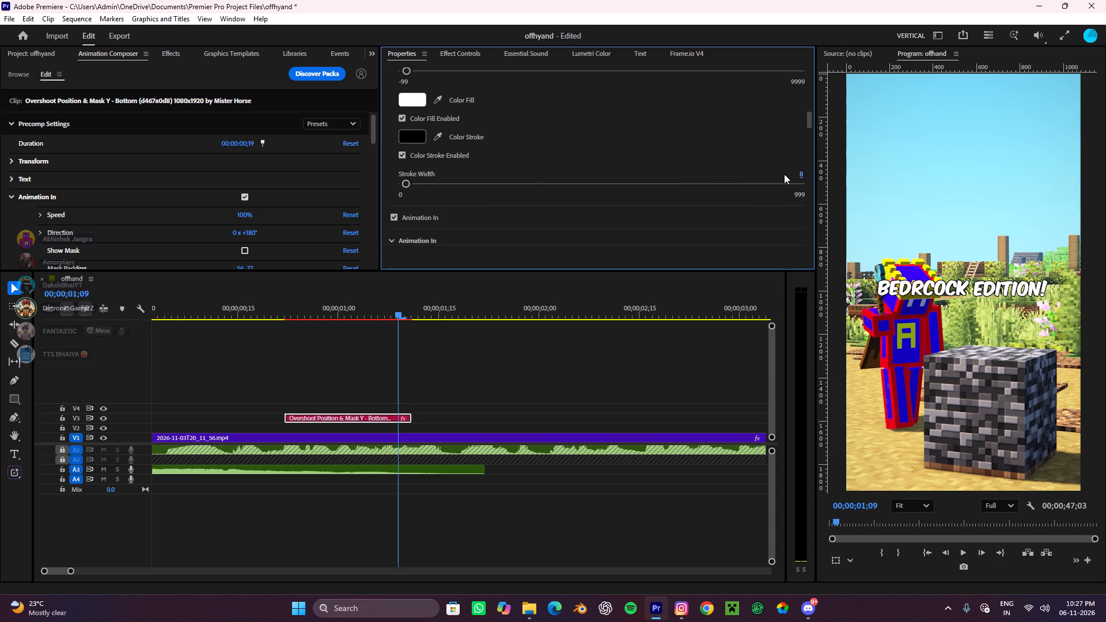
left_click(800, 169)
key("2")
key("1")
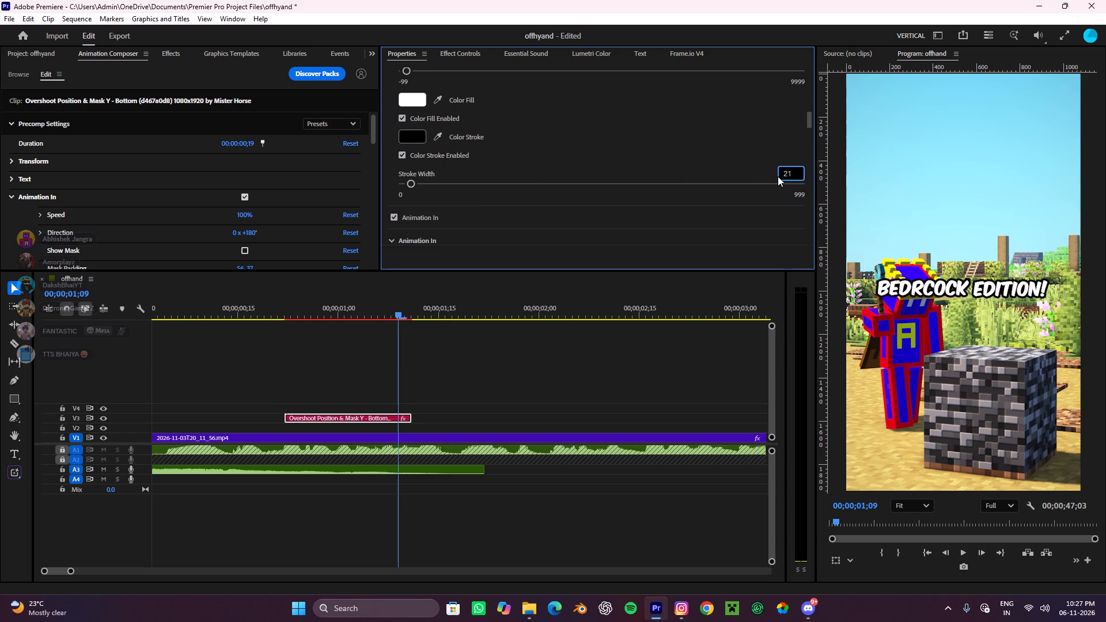
key("BackSpace")
key("BackSpace")
key("2")
key("2")
left_click(729, 157)
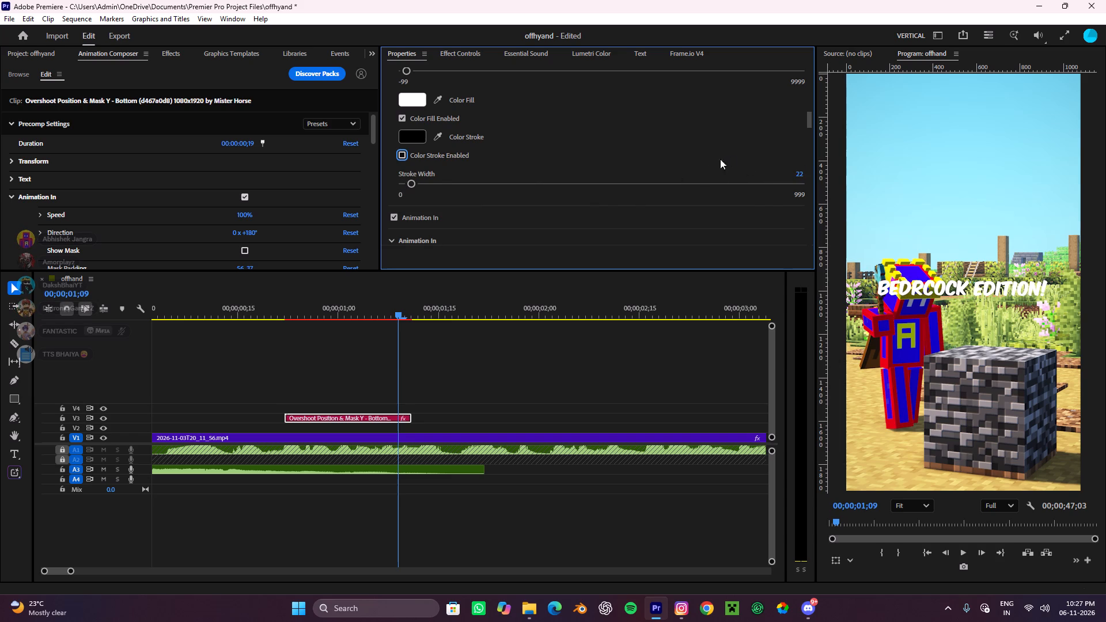
key("space")
Play the styled title from 00;00;00;14 to review its entrance, stopping at 00;00;01;05.
scroll(531, 249, "down", 5)
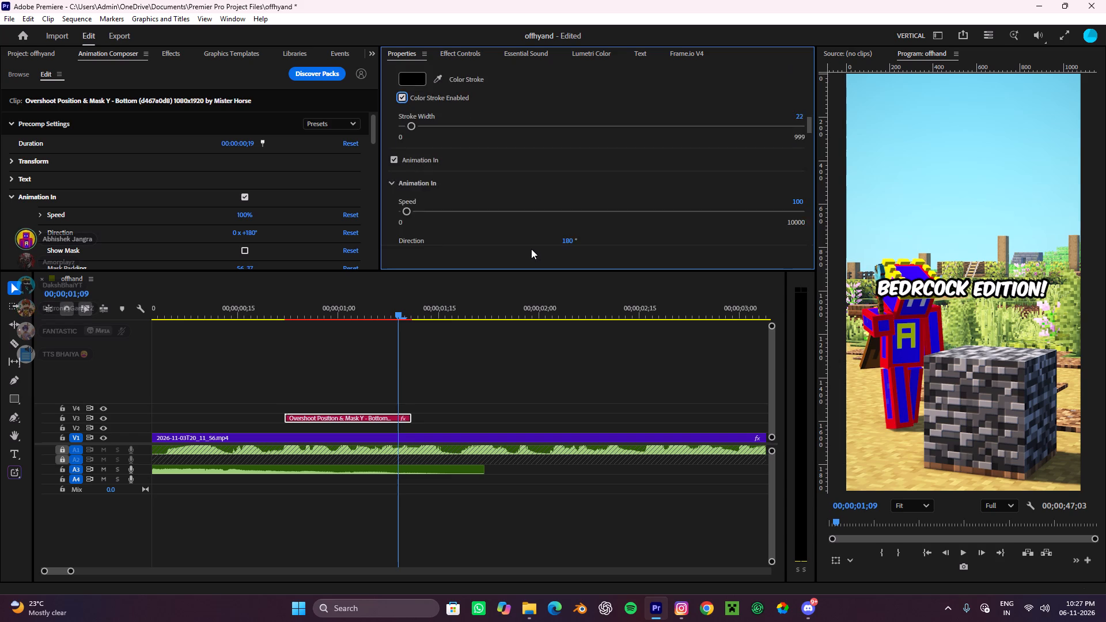
scroll(531, 249, "down", 4)
left_click(490, 380)
left_click_drag(414, 319, 274, 348)
left_click_drag(419, 301, 347, 328)
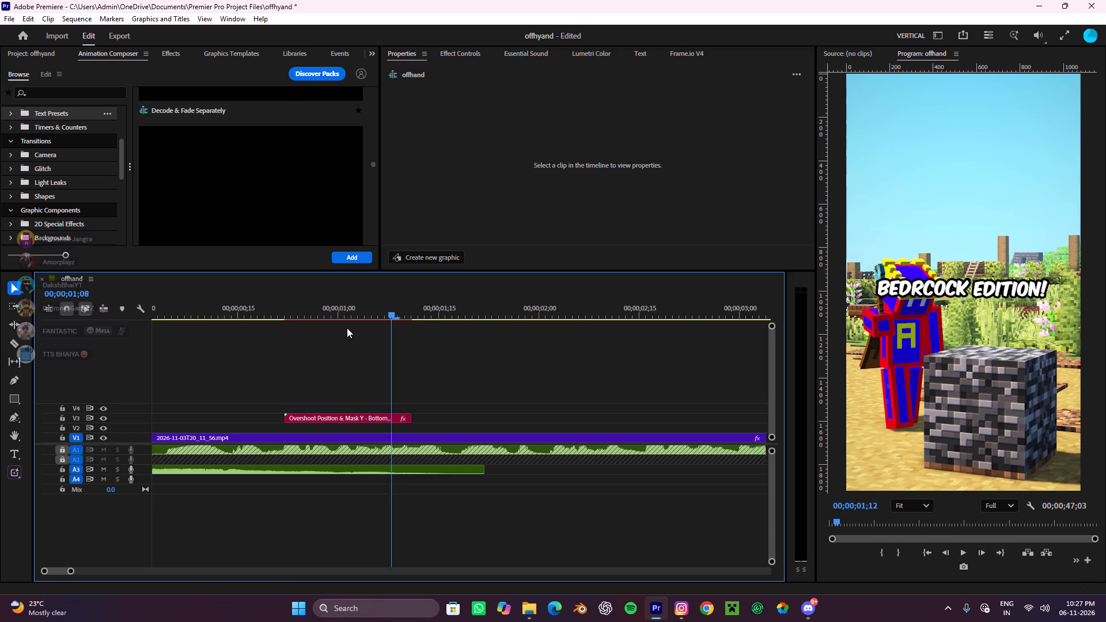
left_click_drag(347, 328, 234, 348)
left_click(327, 350)
key("space")
left_click(411, 361)
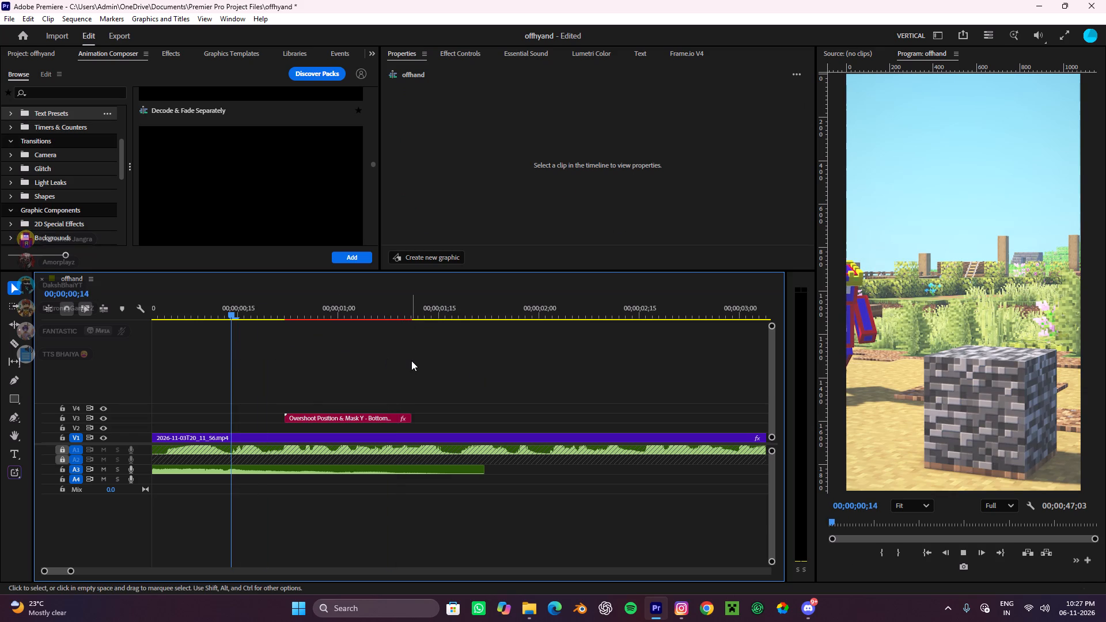
key("space")
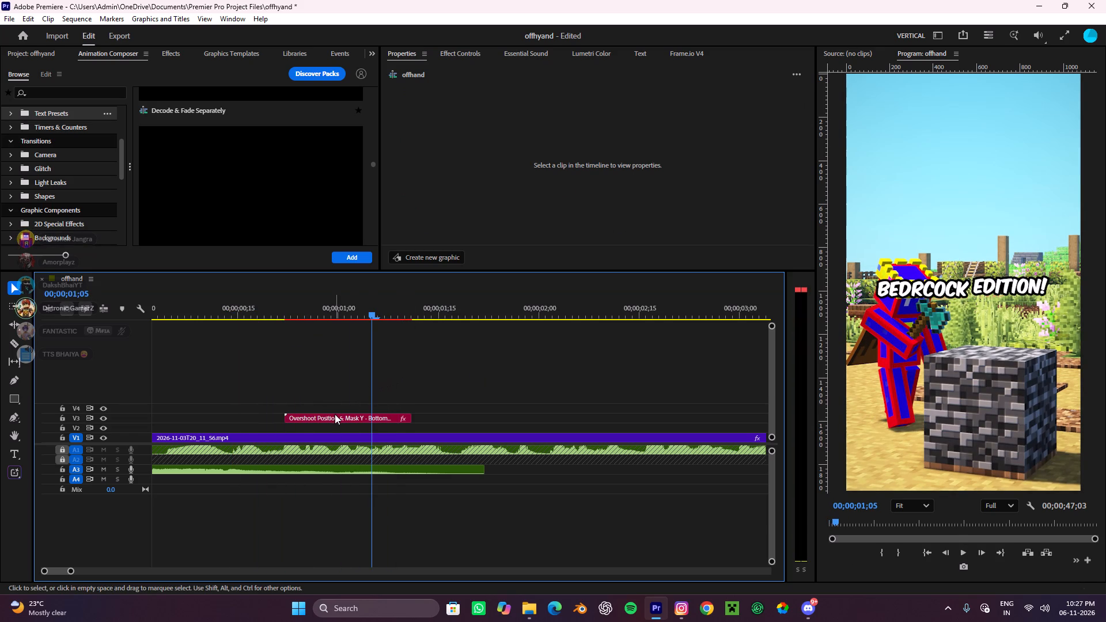
Set the V3 title clip's Animation In speed to 130.
left_click(335, 414)
scroll(543, 260, "down", 18)
scroll(543, 261, "up", 1)
scroll(543, 261, "down", 1)
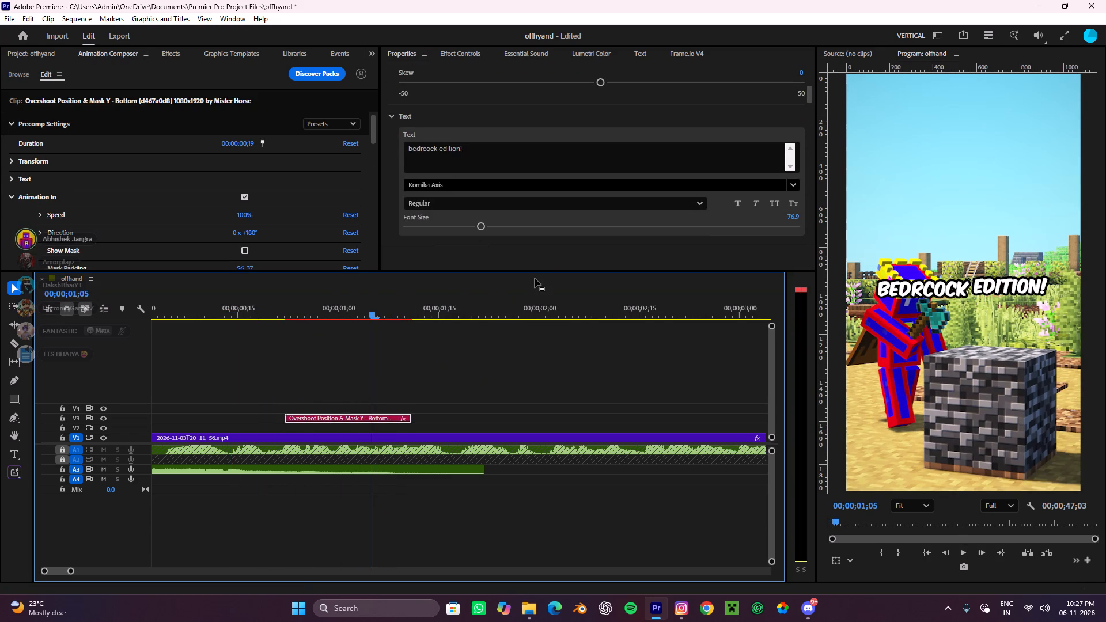
scroll(536, 270, "down", 9)
scroll(542, 257, "down", 17)
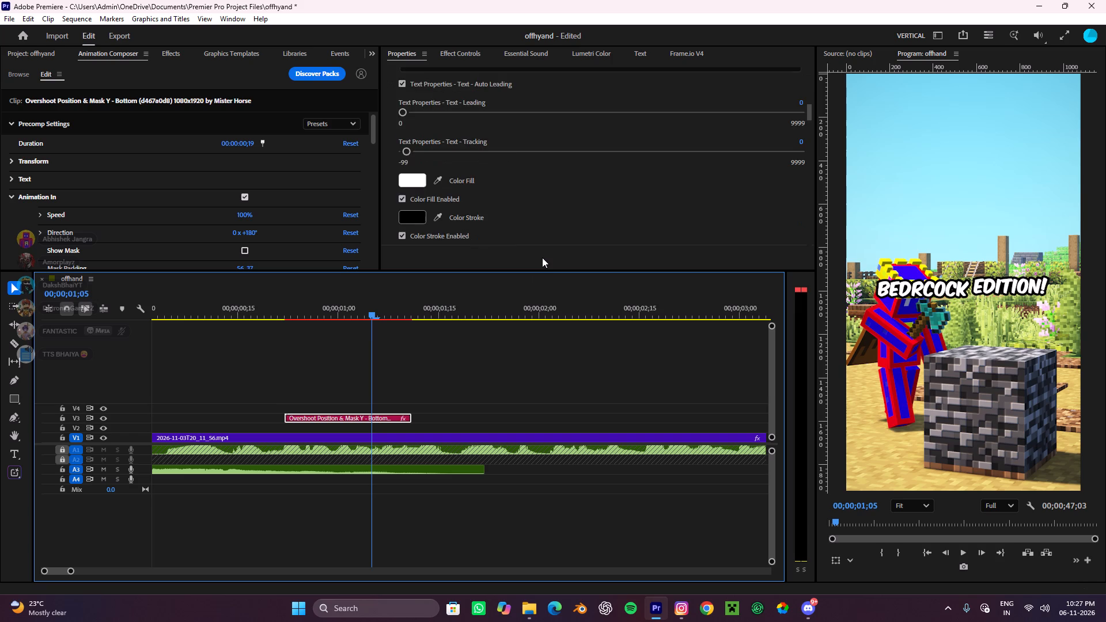
scroll(542, 257, "down", 10)
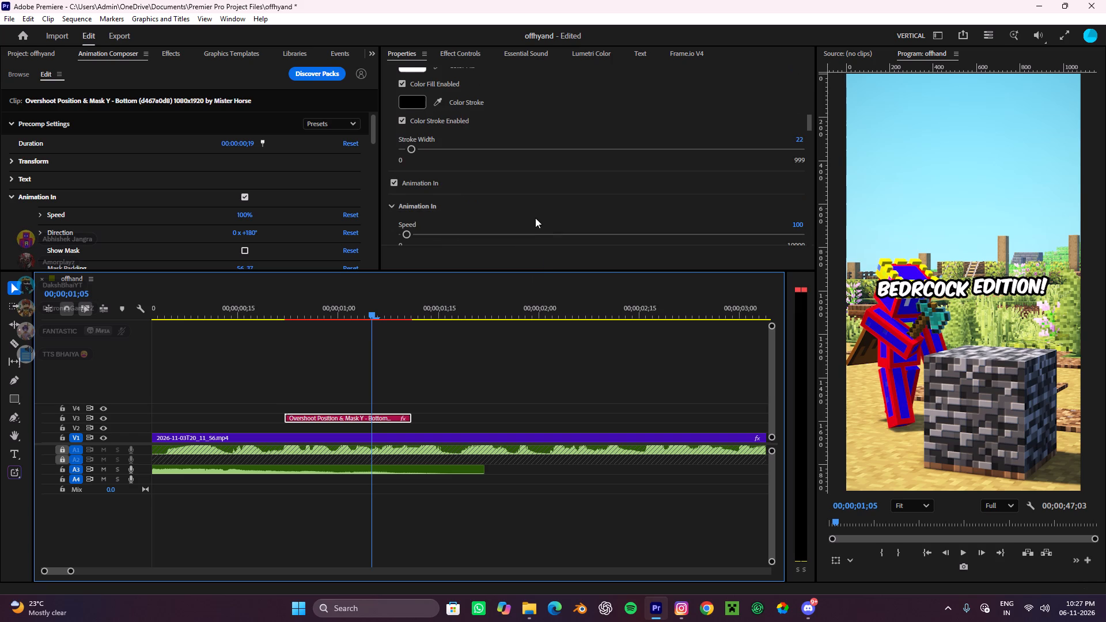
scroll(522, 194, "up", 3)
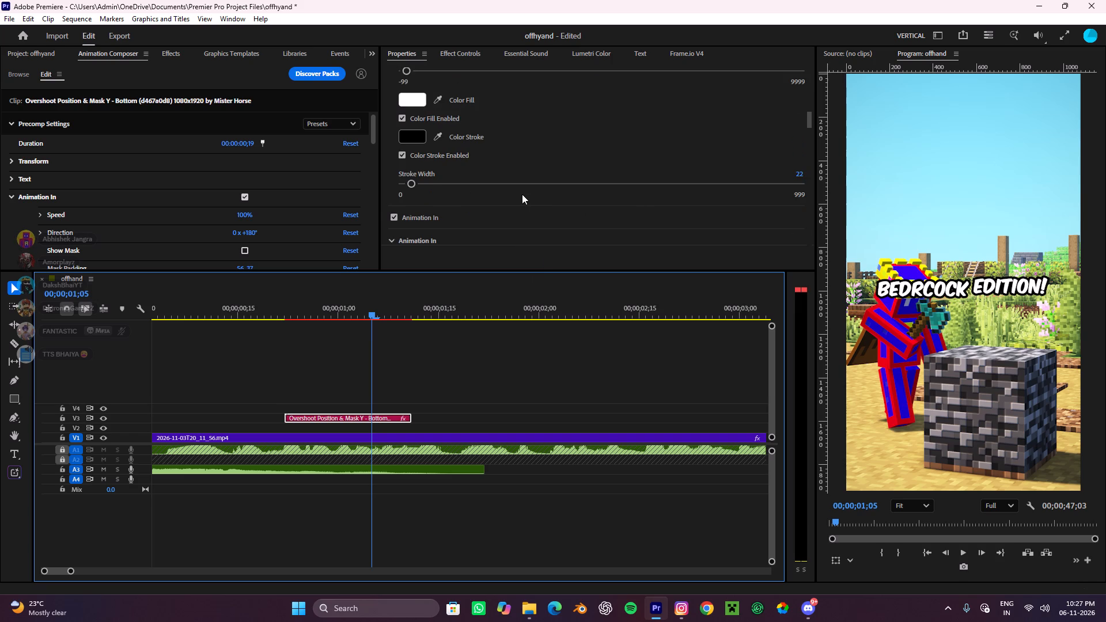
scroll(498, 206, "down", 8)
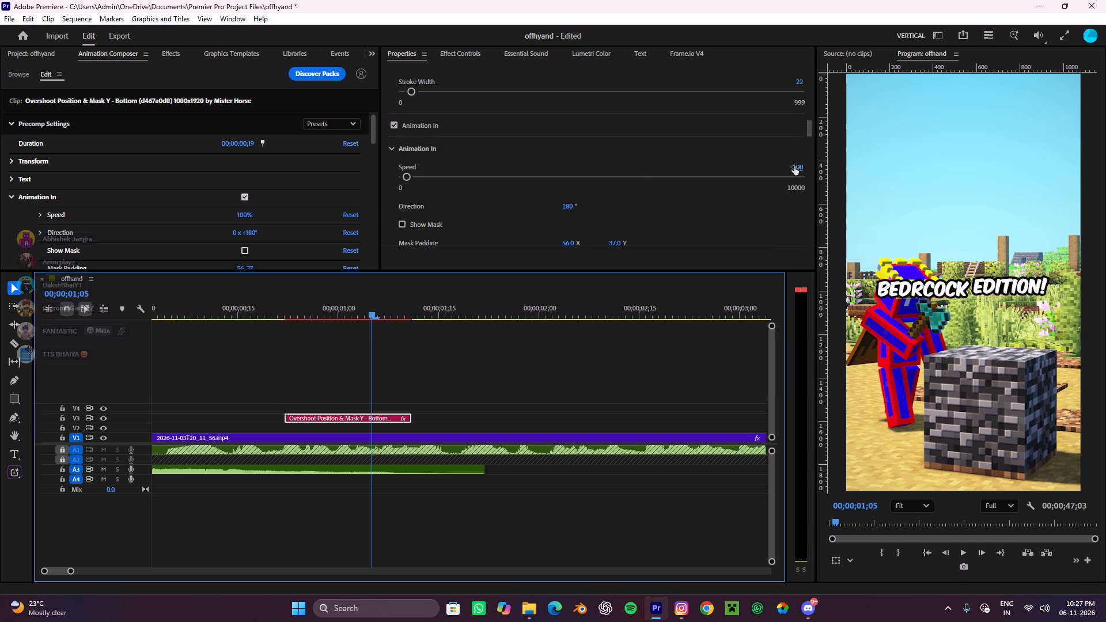
left_click(794, 166)
key("1")
key("3")
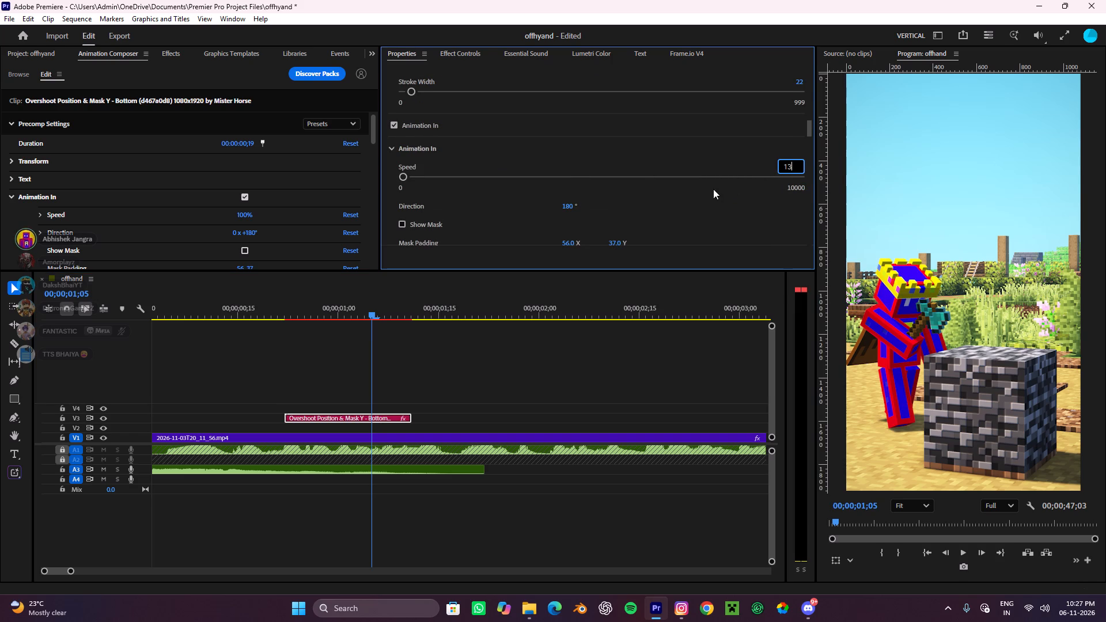
key("0")
left_click(673, 146)
Play the title's entrance repeatedly from around 00;00;00;20 to review its retimed animation, stopping at 00;00;01;10.
left_click_drag(368, 316, 274, 342)
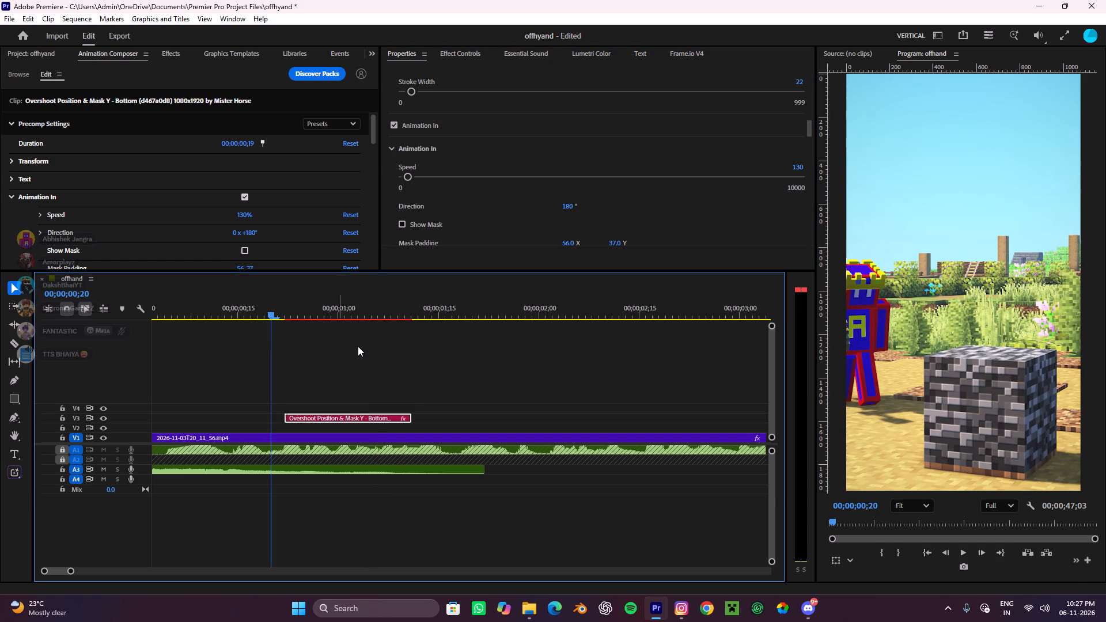
left_click(358, 346)
key("space")
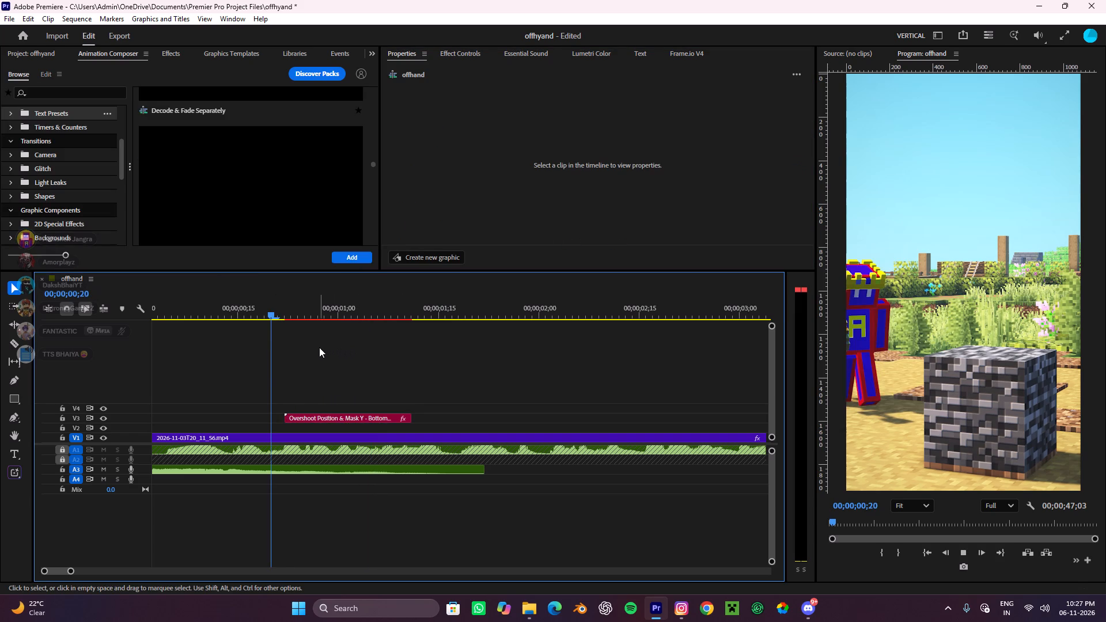
key("space")
left_click_drag(400, 311, 259, 356)
left_click(346, 357)
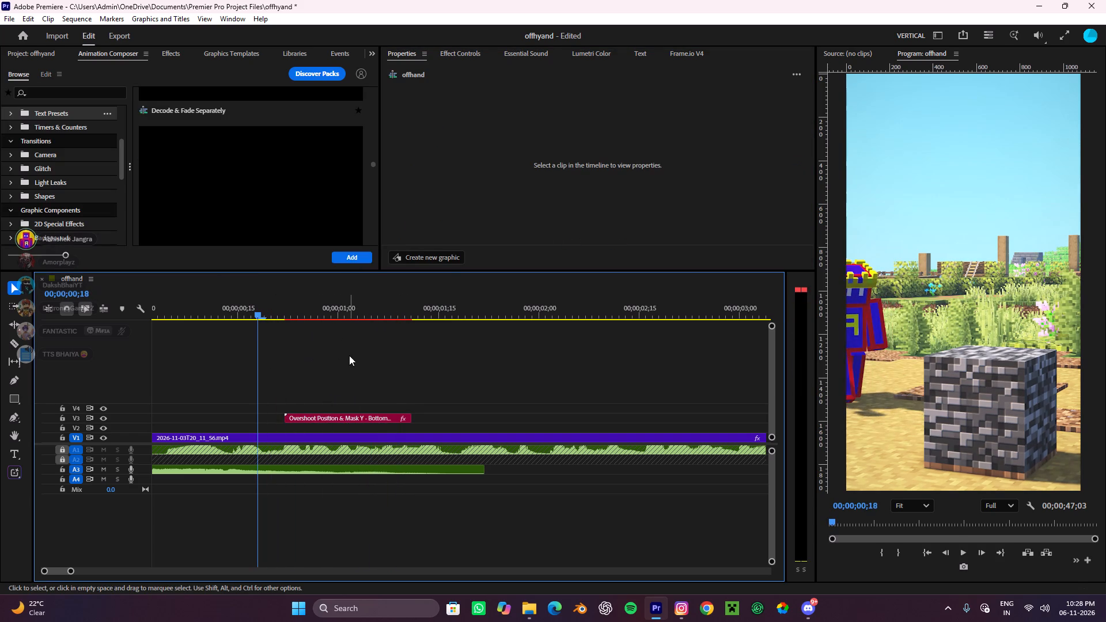
key("space")
key("space")
left_click_drag(402, 310, 275, 351)
key("space")
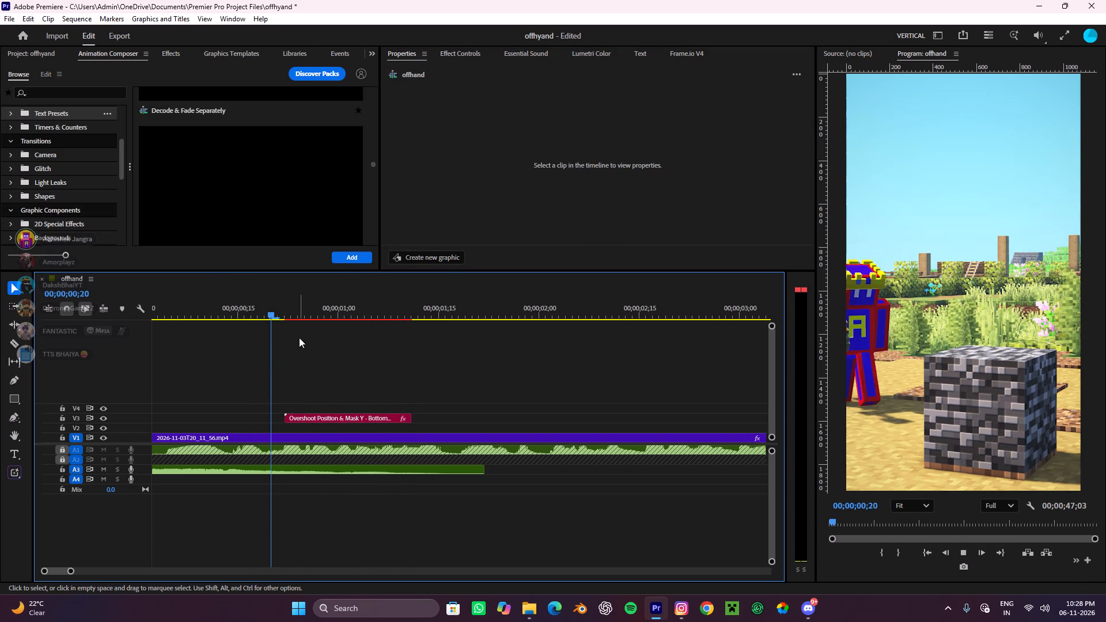
key("space")
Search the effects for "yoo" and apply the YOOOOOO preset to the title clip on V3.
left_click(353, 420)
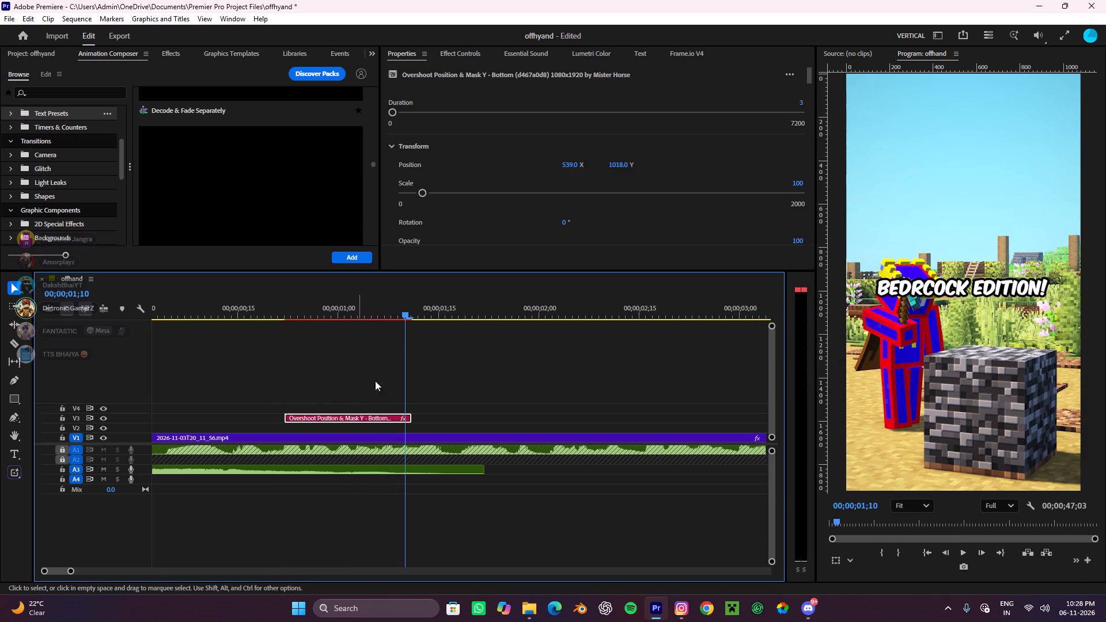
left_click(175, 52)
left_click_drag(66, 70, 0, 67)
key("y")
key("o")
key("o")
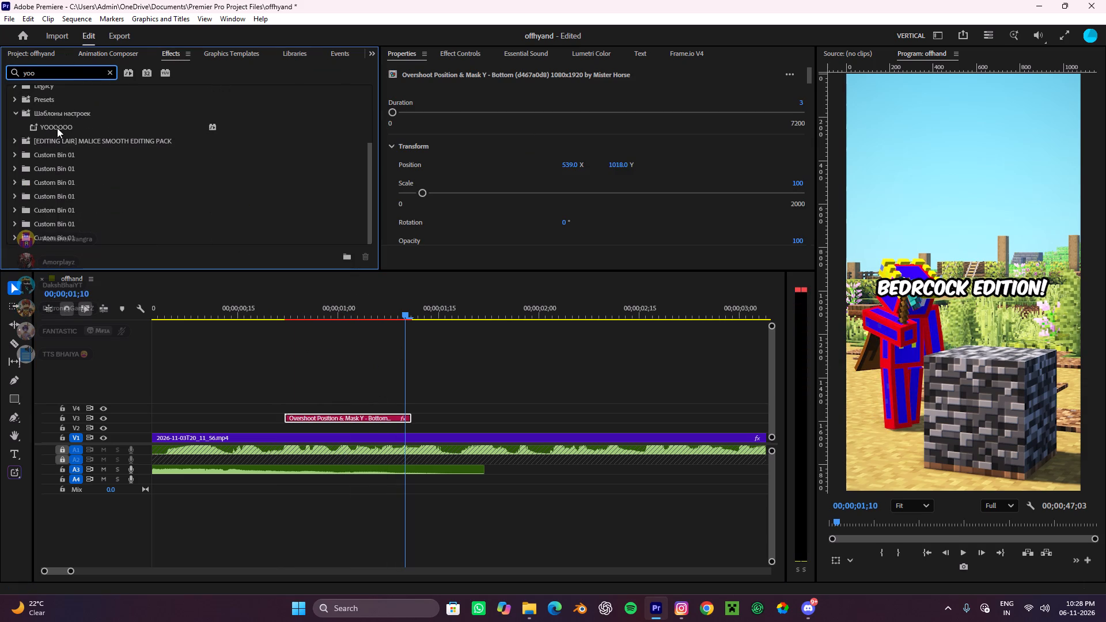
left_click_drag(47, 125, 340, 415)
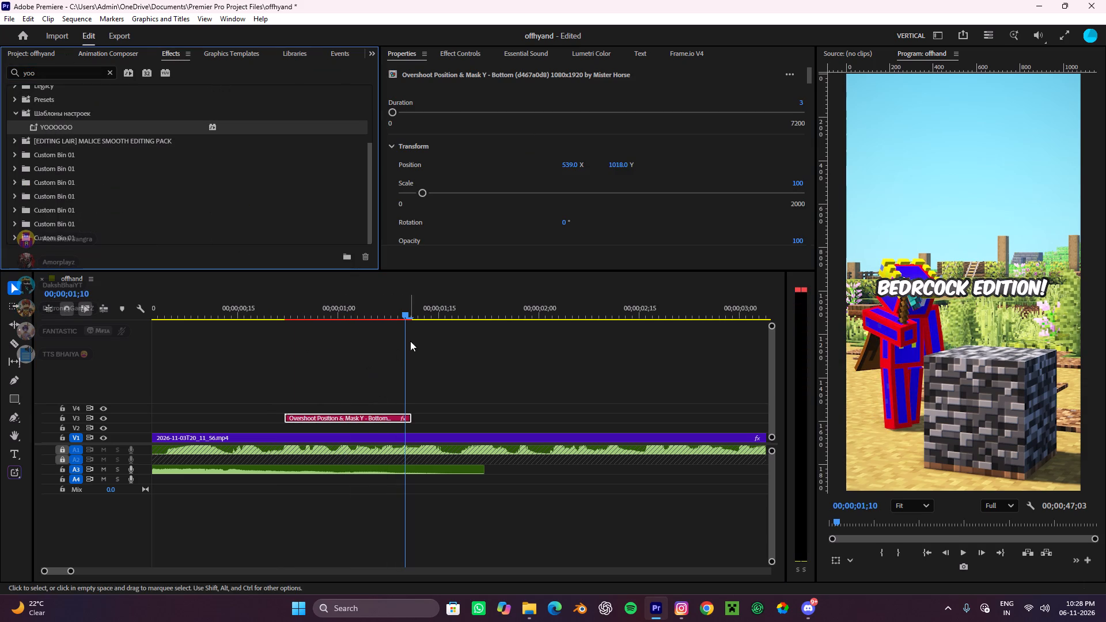
Play the title section from 00;00;00;20, and replay the opening from the sequence start to review the title with the preset.
left_click_drag(387, 317, 268, 361)
left_click(400, 369)
key("space")
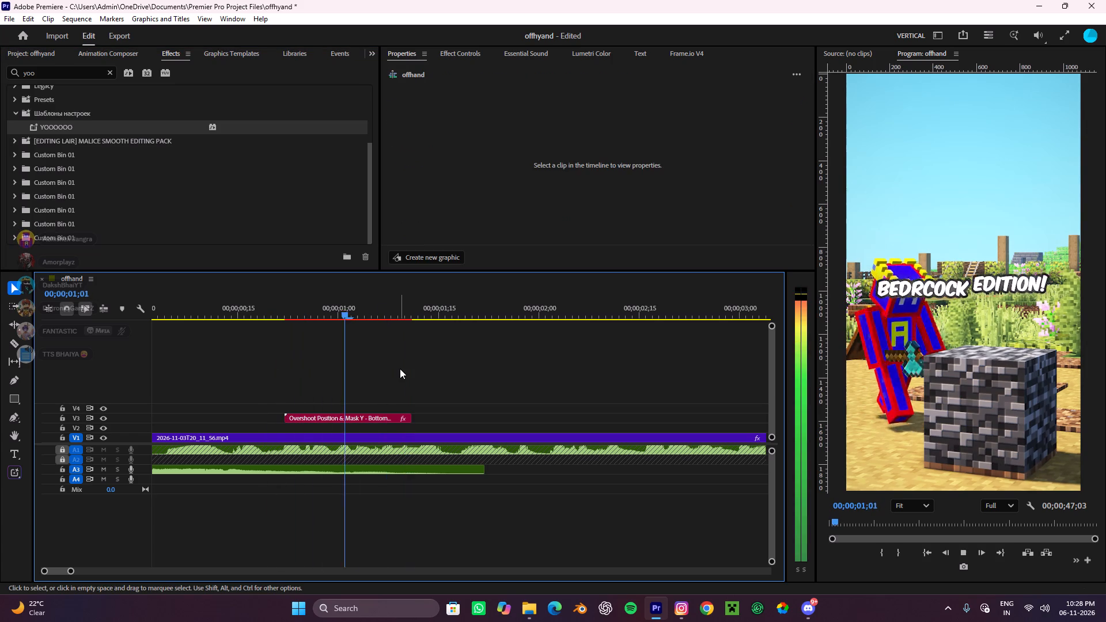
key("space")
key("space")
scroll(505, 380, "down", 7, "alt")
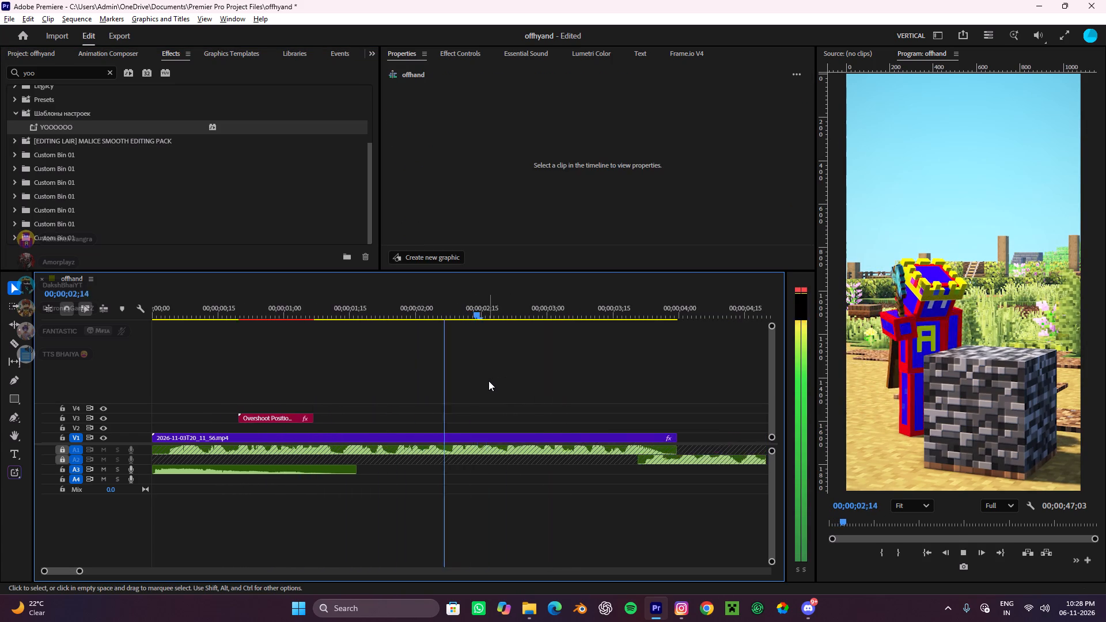
scroll(488, 381, "down", 1, "alt")
key("space")
left_click_drag(410, 312, 0, 343)
key("space")
left_click(425, 371)
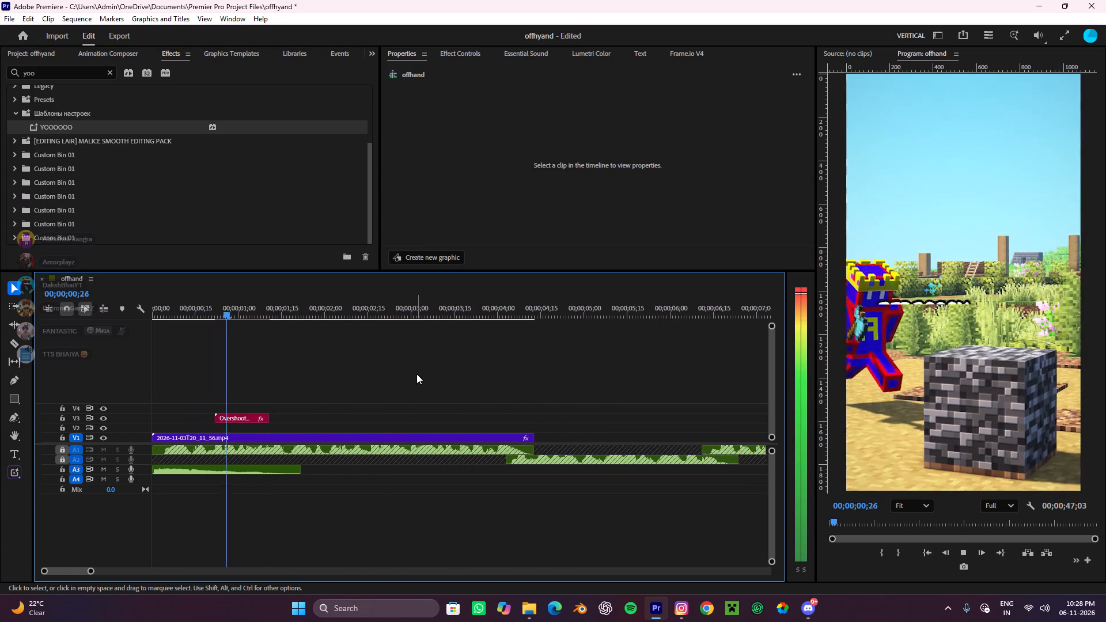
key("space")
Cut the animated "Overshoot Position & Mask Y - Bottom" title clip from track V3.
left_click_drag(334, 380, 199, 417)
key("ctrl+space")
key("ctrl+x")
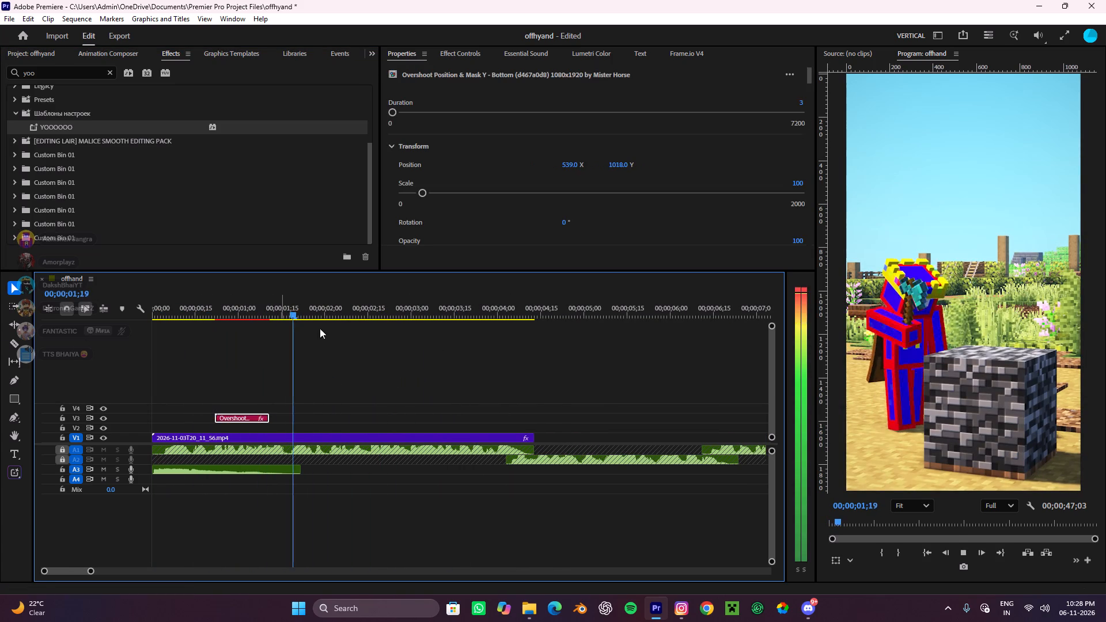
Replay the opening from the sequence start to review it without the title, stopping at 00;00;01;15.
left_click_drag(331, 314, 0, 371)
key("space")
left_click(278, 376)
key("space")
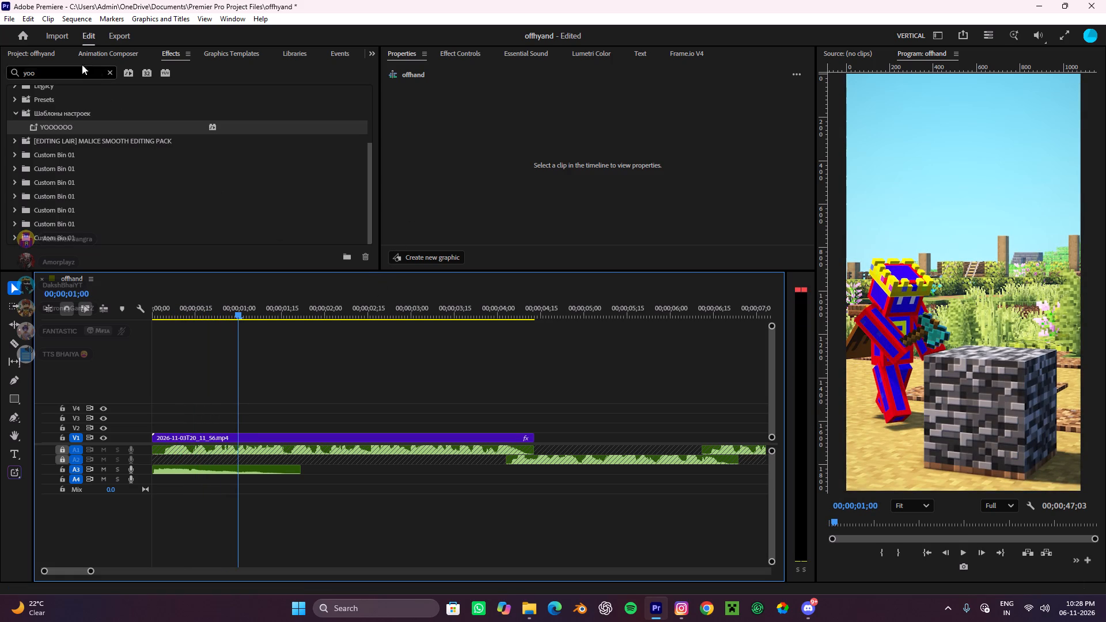
left_click_drag(241, 318, 54, 340)
key("space")
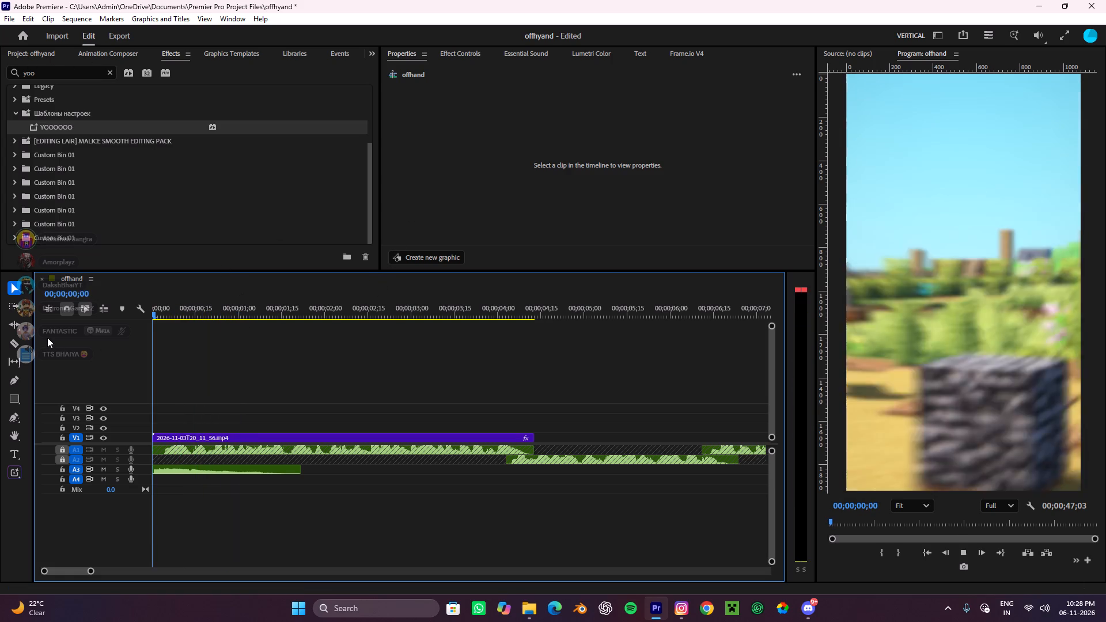
key("space")
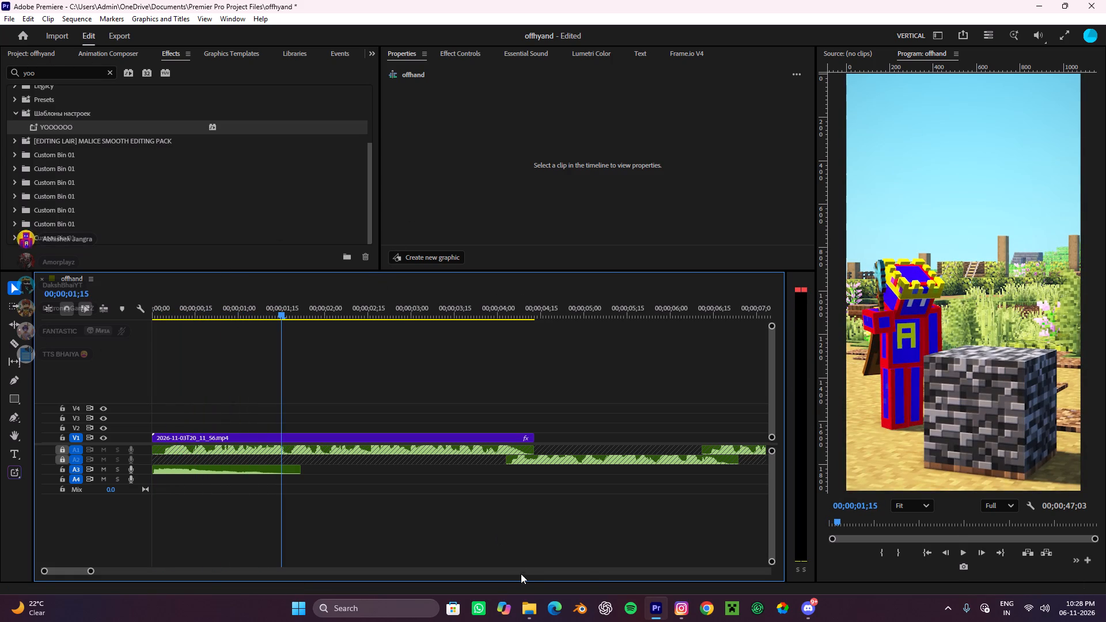
Switch to File Explorer and pick up the bedrock texture image "images (2)" from the PNG folder for the video.
left_click(529, 602)
scroll(382, 220, "up", 3)
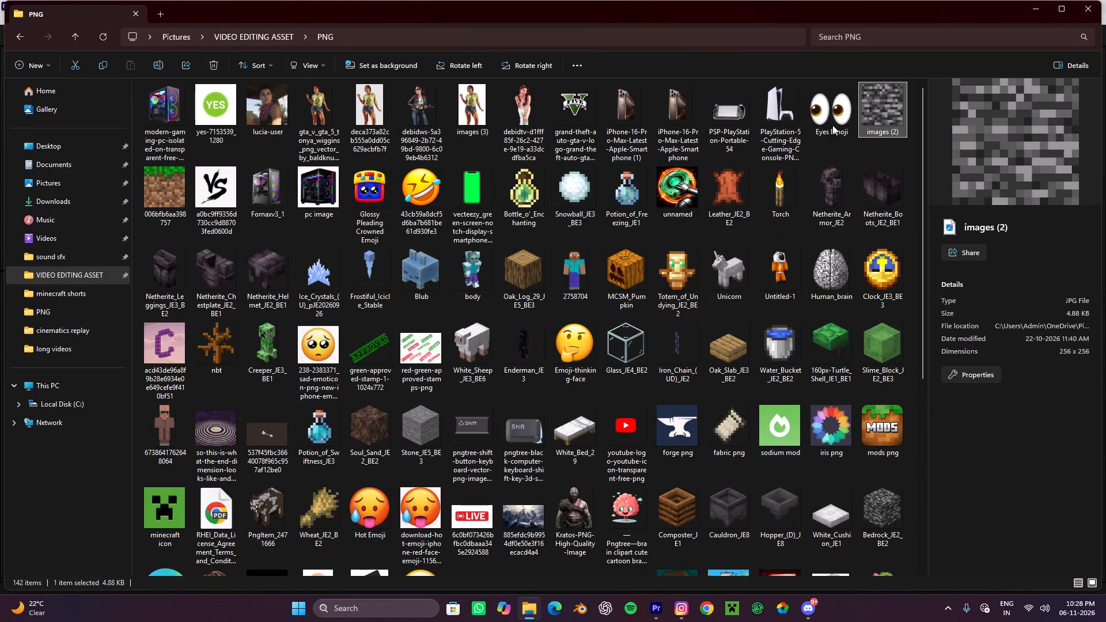
left_click(874, 108)
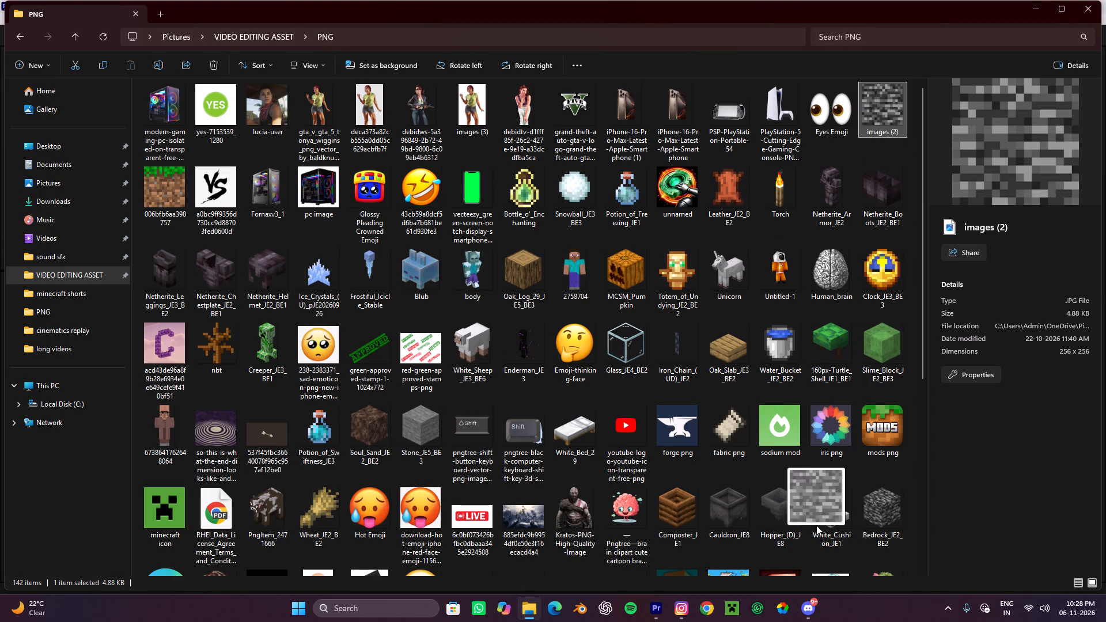
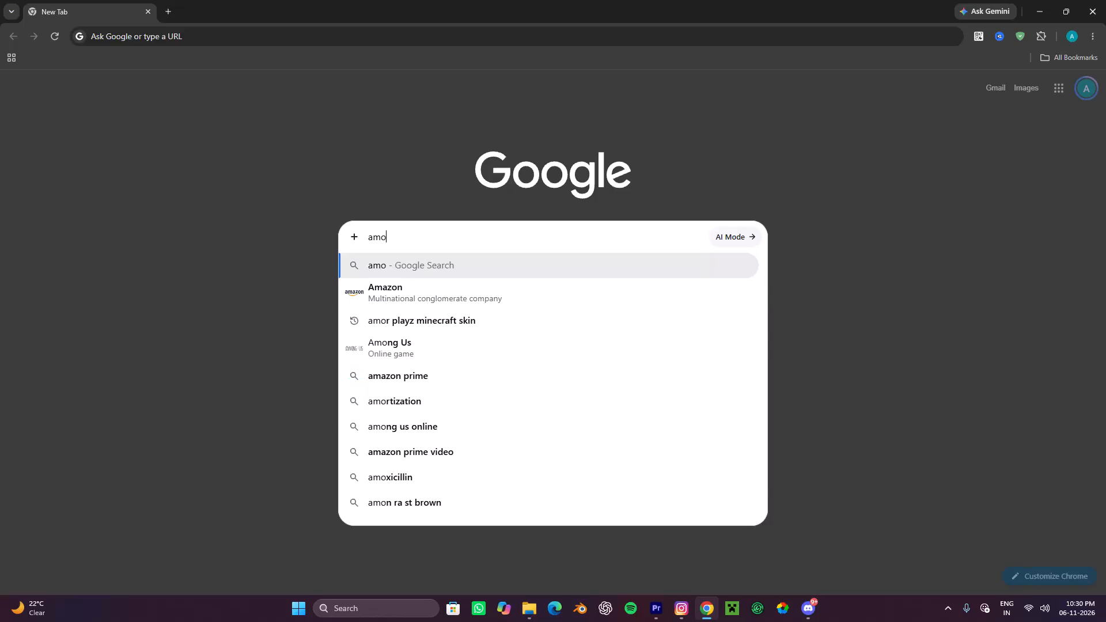
Search Google for "amor", examine its Spanish-to-English translation, and close the browser window.
key("Return")
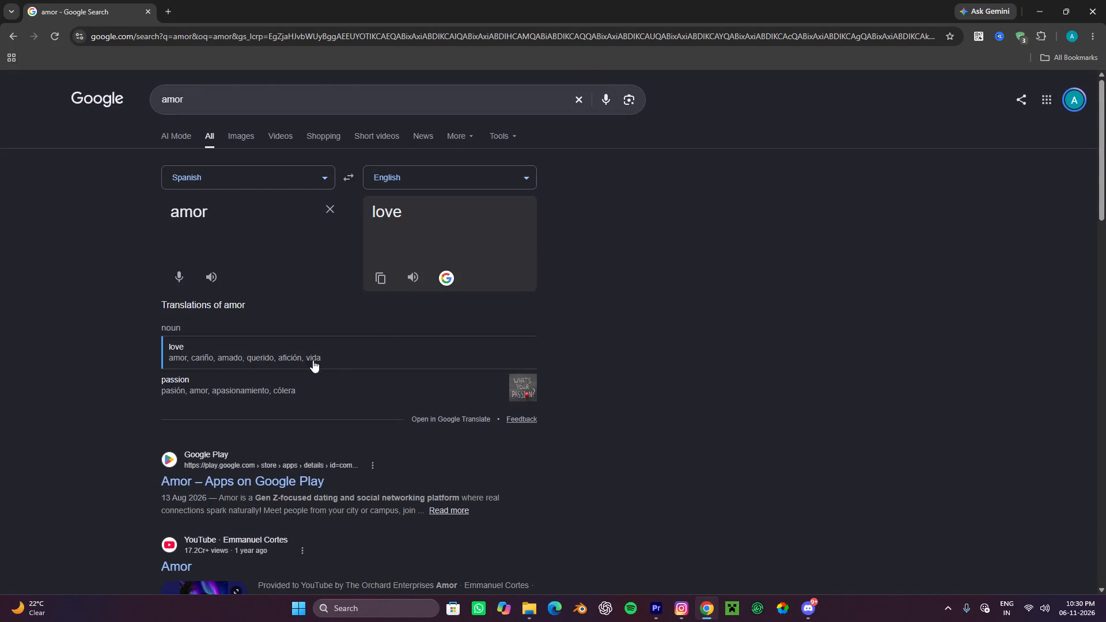
left_click_drag(225, 343, 160, 359)
left_click_drag(200, 345, 192, 347)
left_click_drag(192, 347, 185, 347)
left_click(1103, 0)
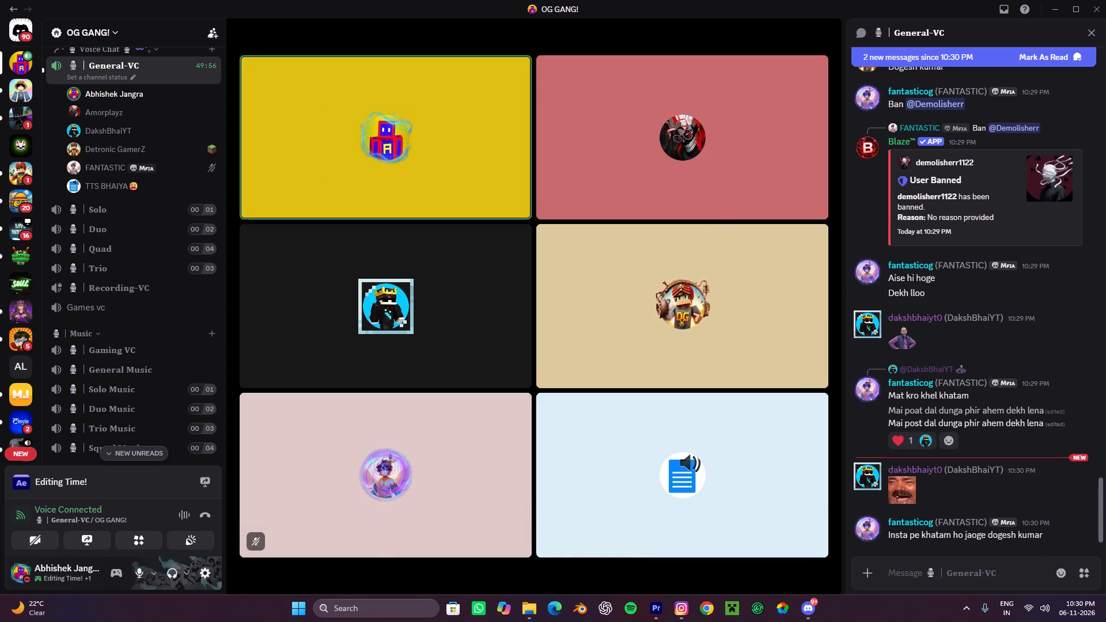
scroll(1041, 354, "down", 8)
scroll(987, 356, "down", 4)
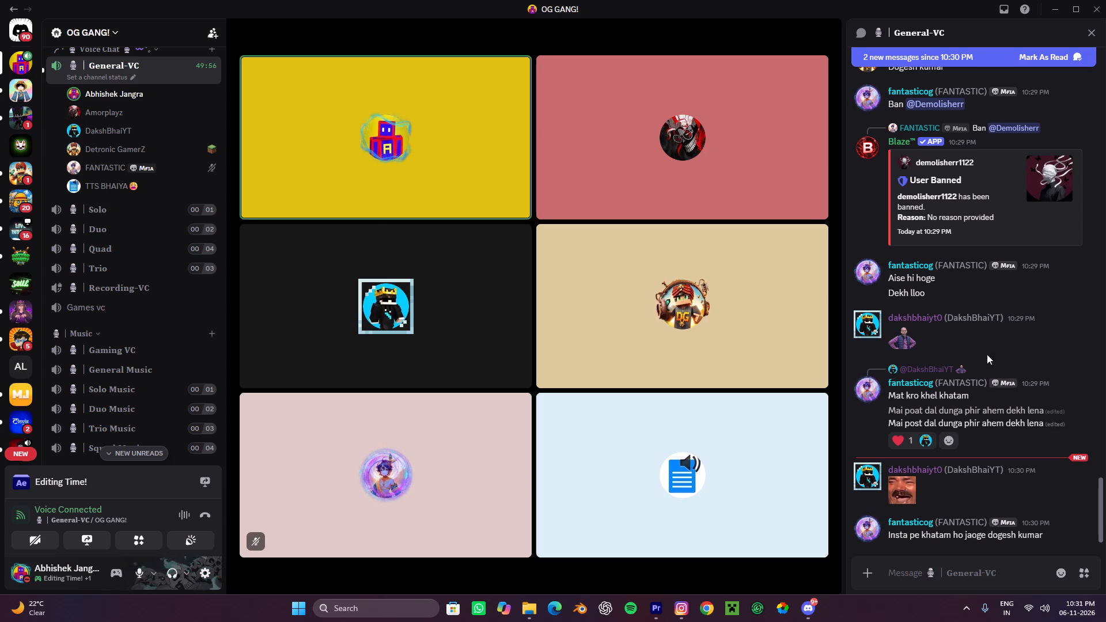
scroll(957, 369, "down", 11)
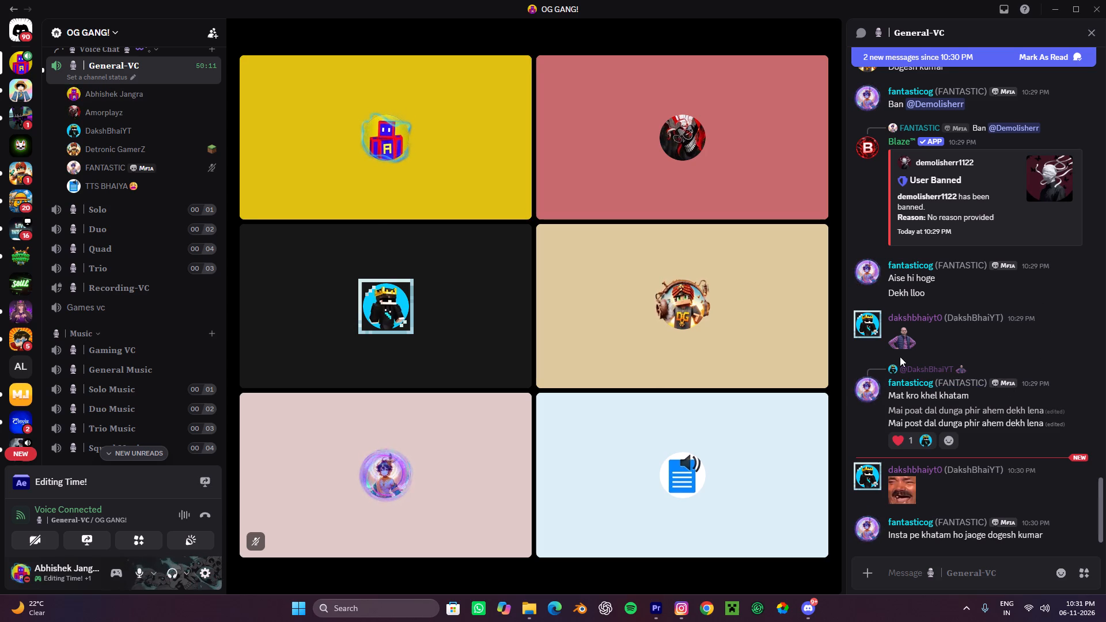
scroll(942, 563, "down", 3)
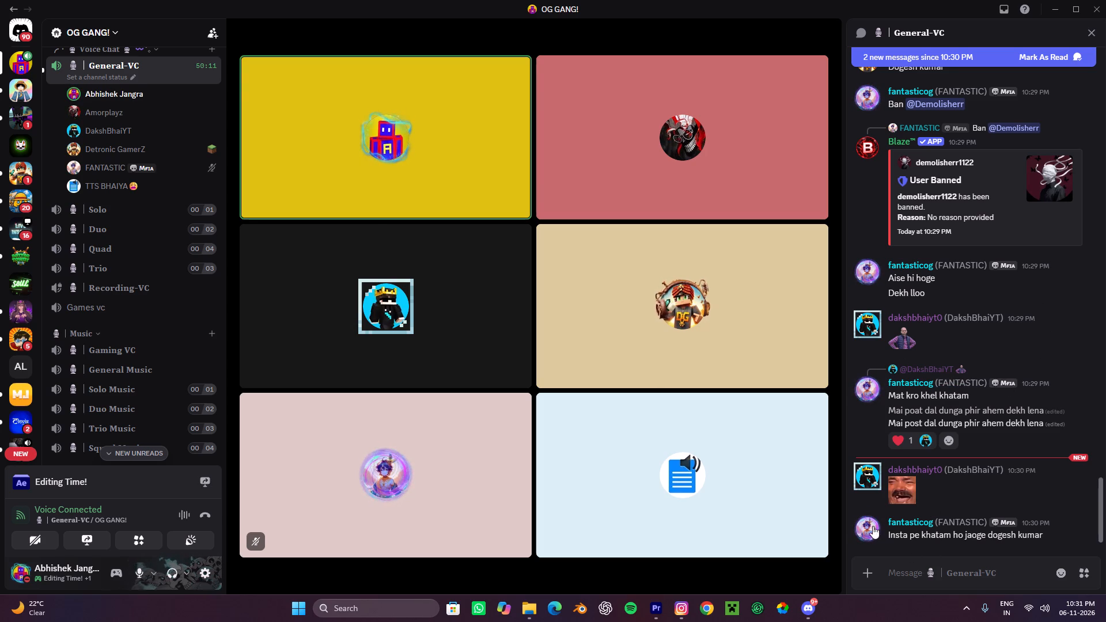
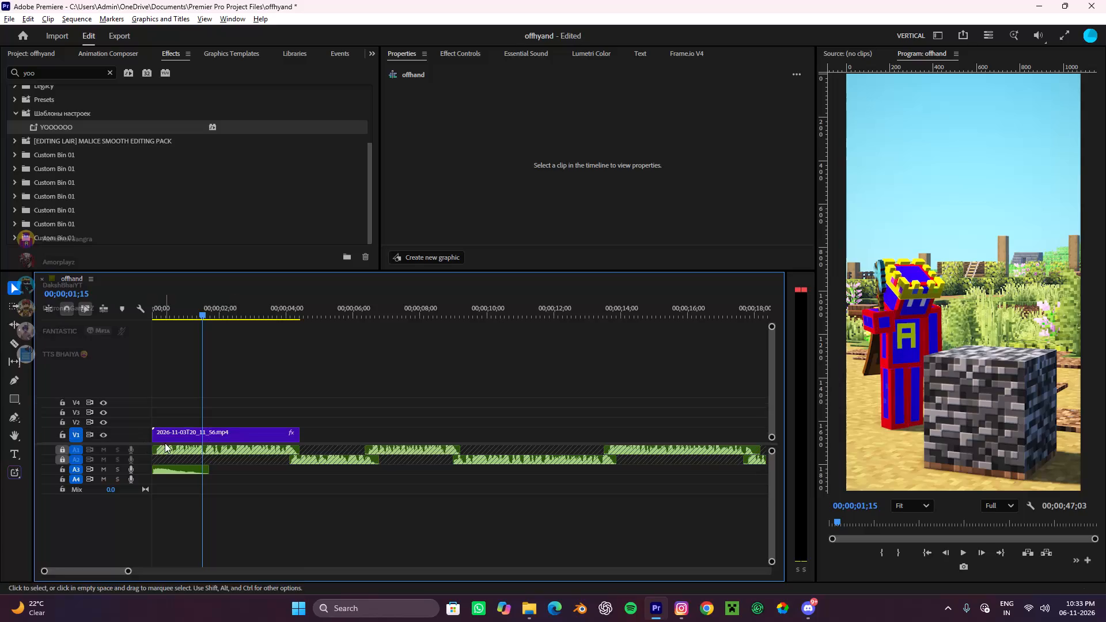
Play the opening from the start, then place images (2).jpg on track V3 just before the one-second mark.
scroll(135, 434, "down", 3, "alt")
scroll(176, 413, "up", 13, "alt")
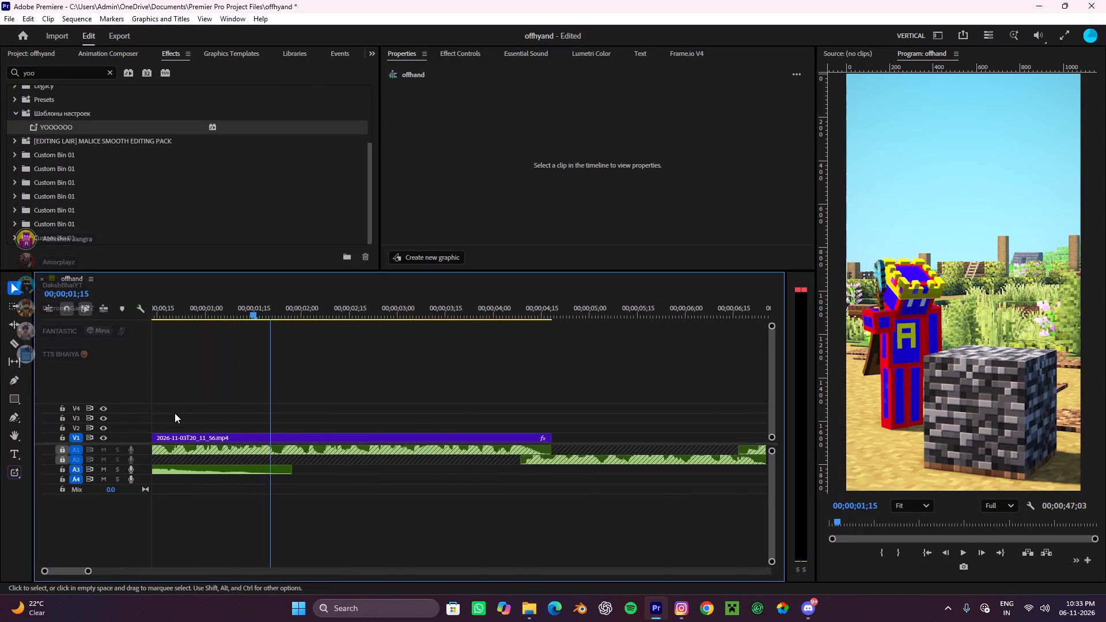
scroll(175, 413, "up", 2, "alt")
left_click_drag(308, 300, 0, 301)
key("space")
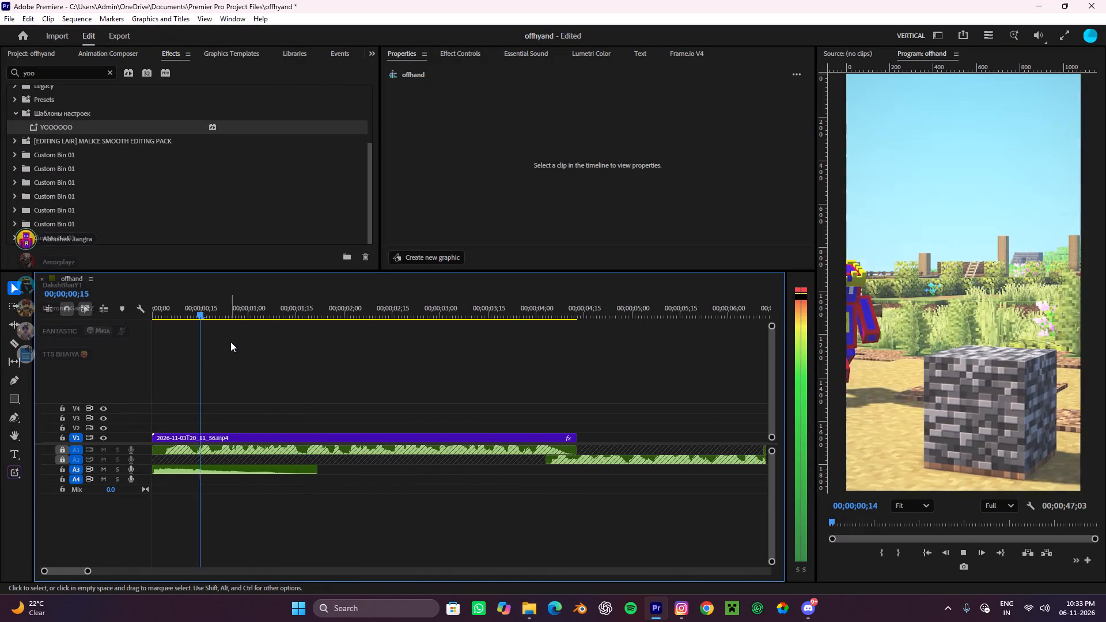
key("space")
left_click(33, 50)
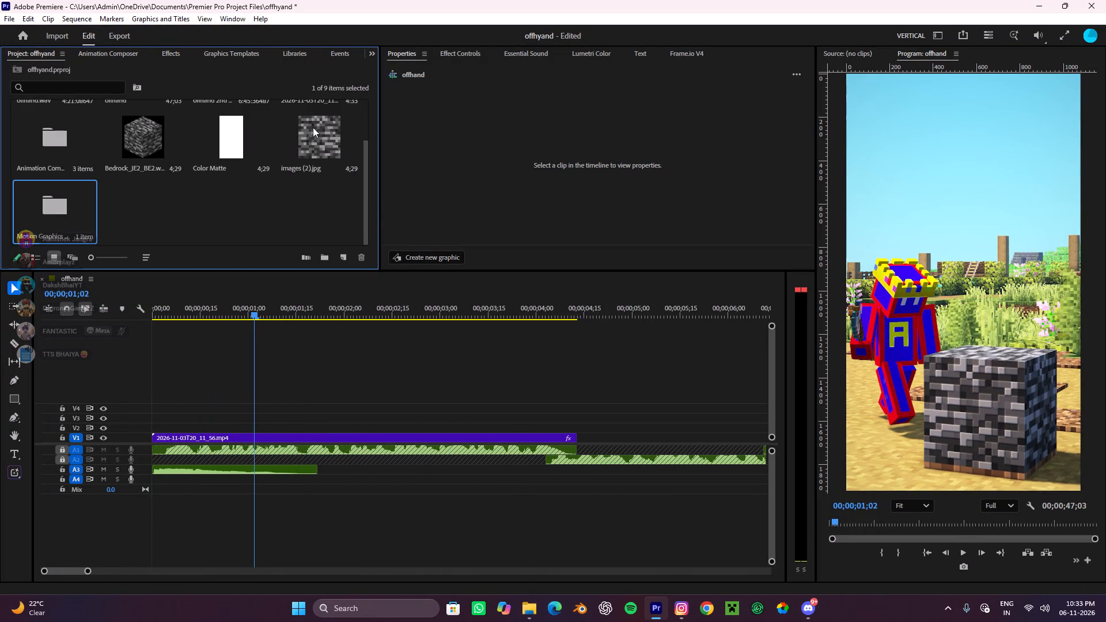
left_click_drag(313, 127, 237, 418)
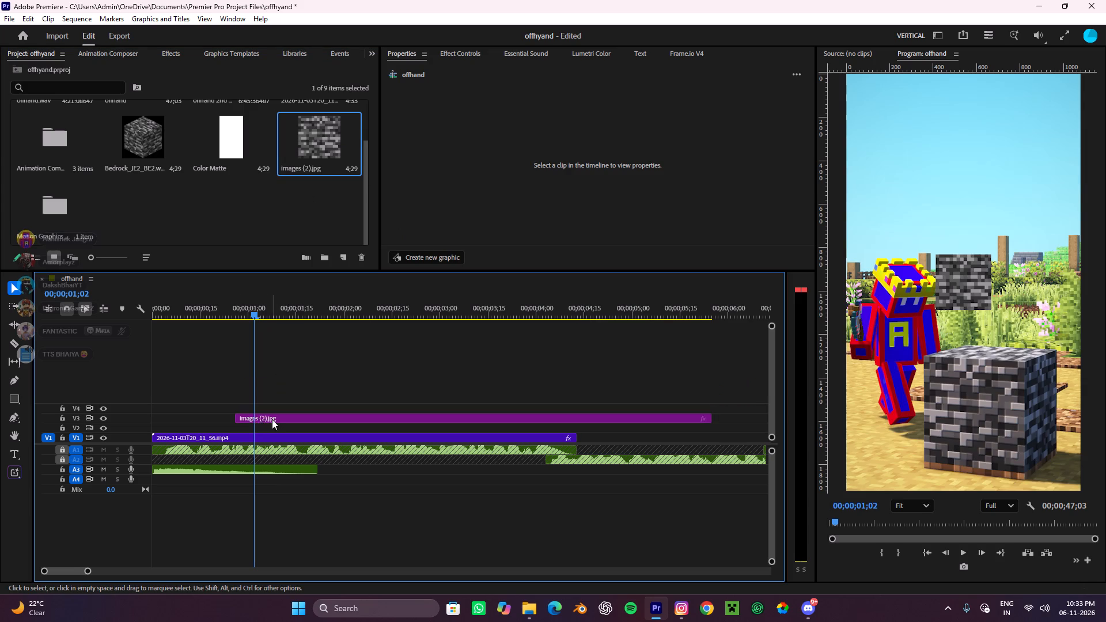
Set the scale of the images (2).jpg clip on V3 to 200%.
left_click(272, 419)
left_click(569, 171)
key("2")
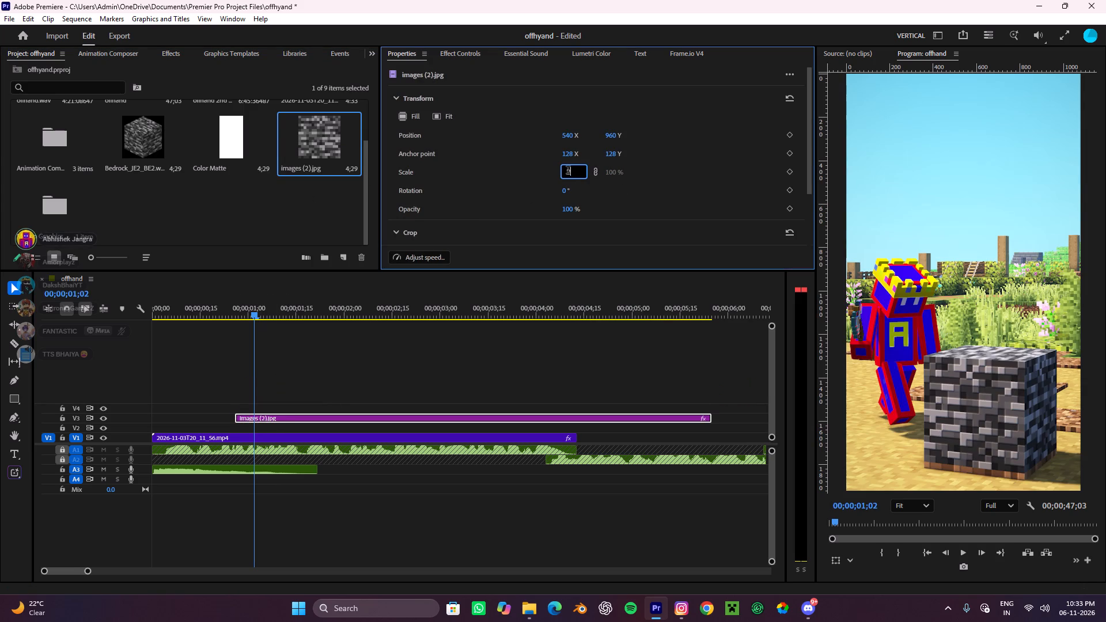
key("0")
key("0")
left_click(707, 173)
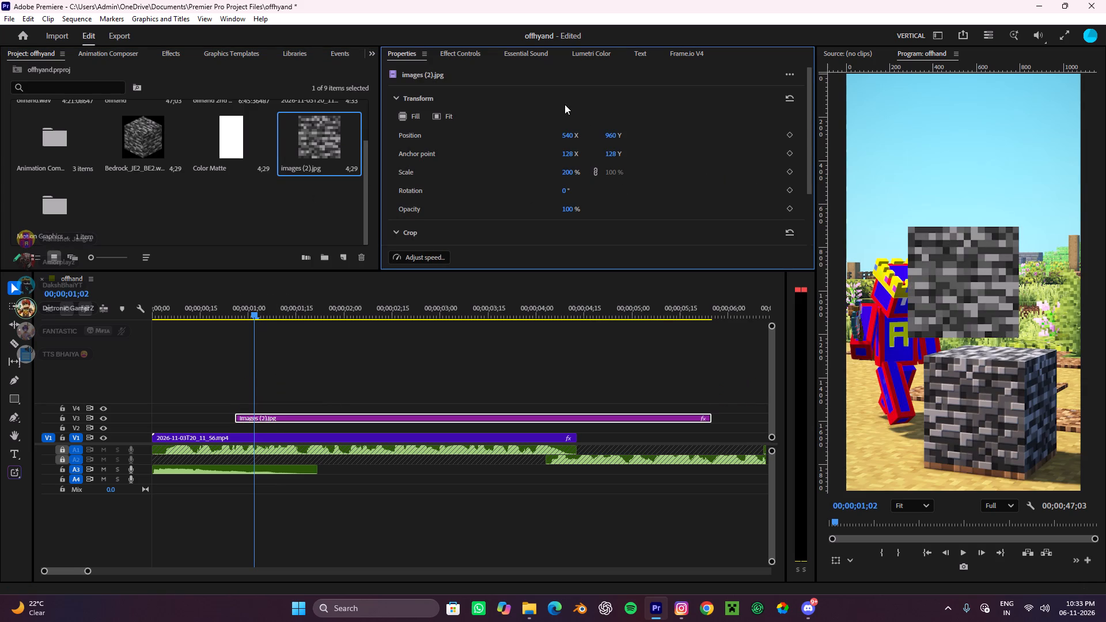
Search the effects library for "round".
left_click(171, 55)
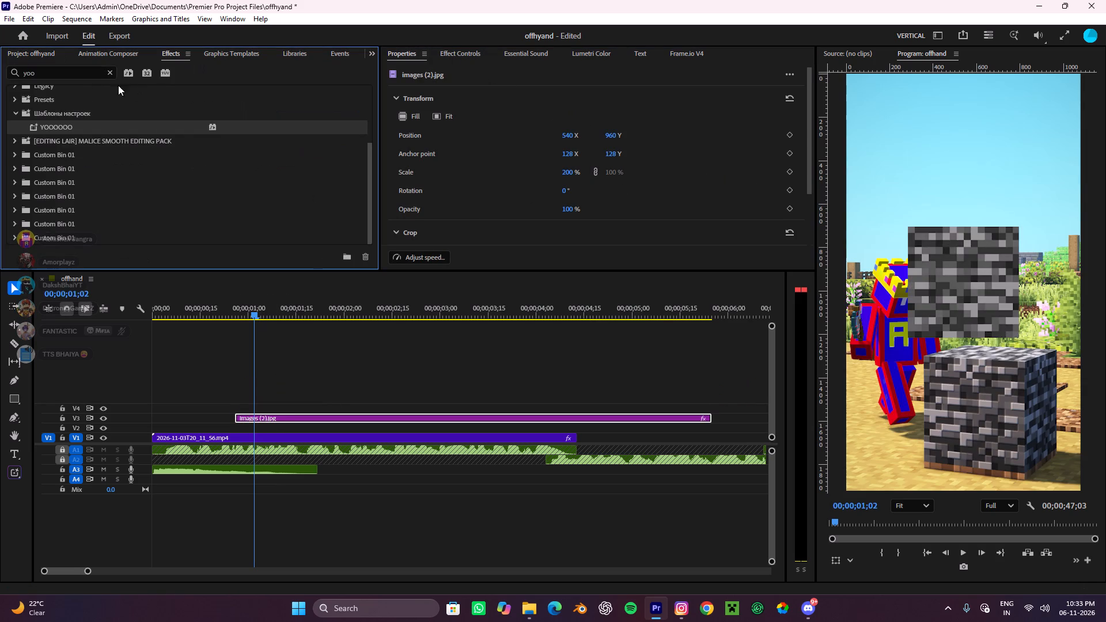
left_click_drag(68, 68, 0, 70)
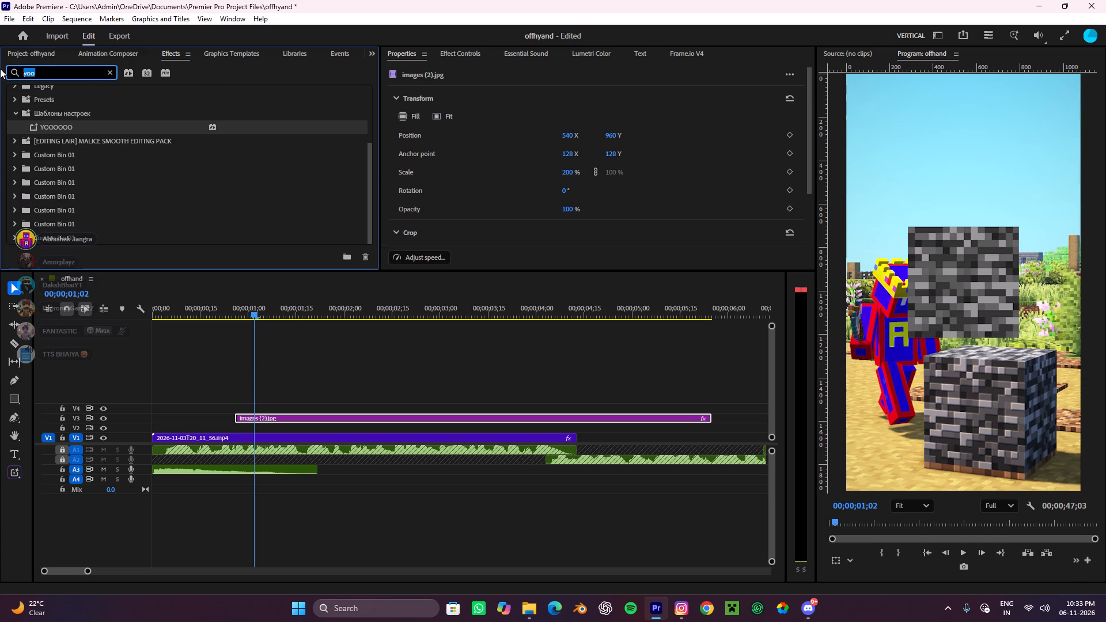
type("roun")
key("d")
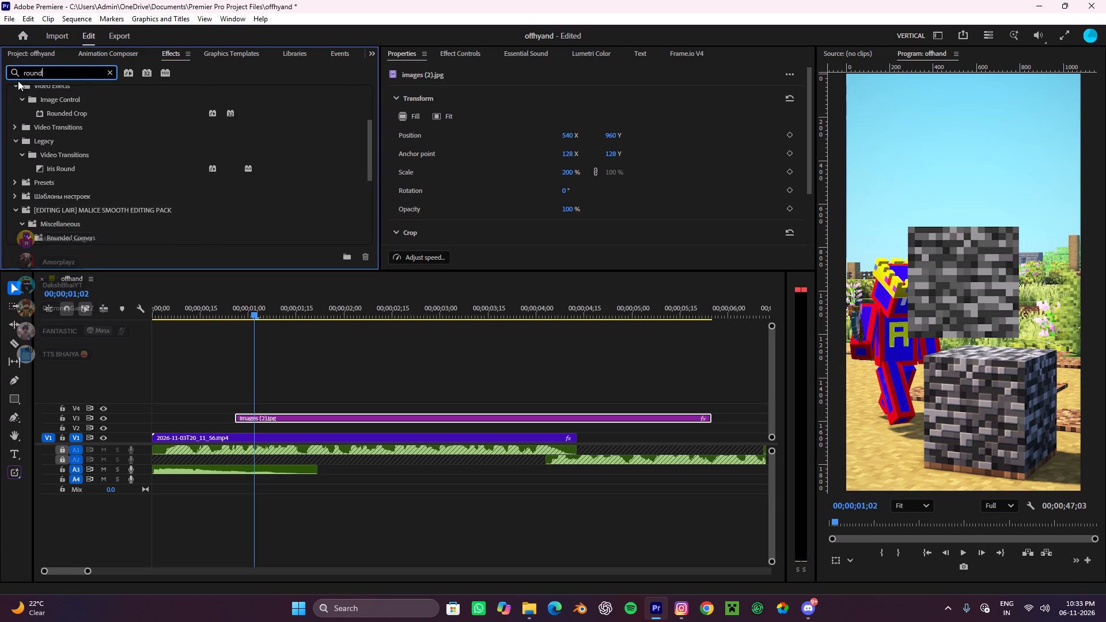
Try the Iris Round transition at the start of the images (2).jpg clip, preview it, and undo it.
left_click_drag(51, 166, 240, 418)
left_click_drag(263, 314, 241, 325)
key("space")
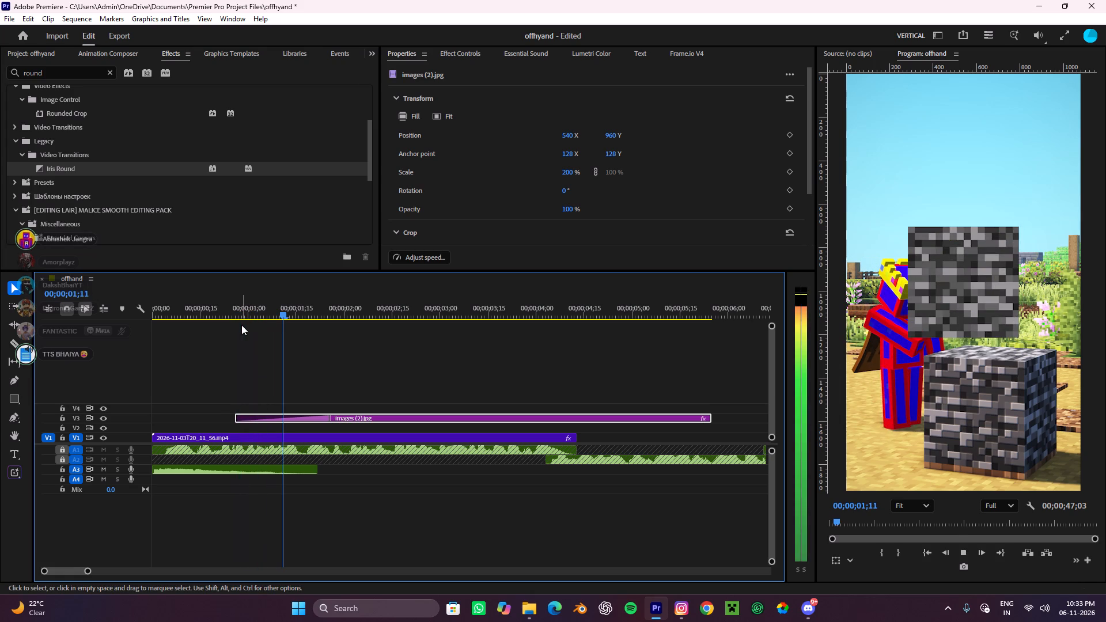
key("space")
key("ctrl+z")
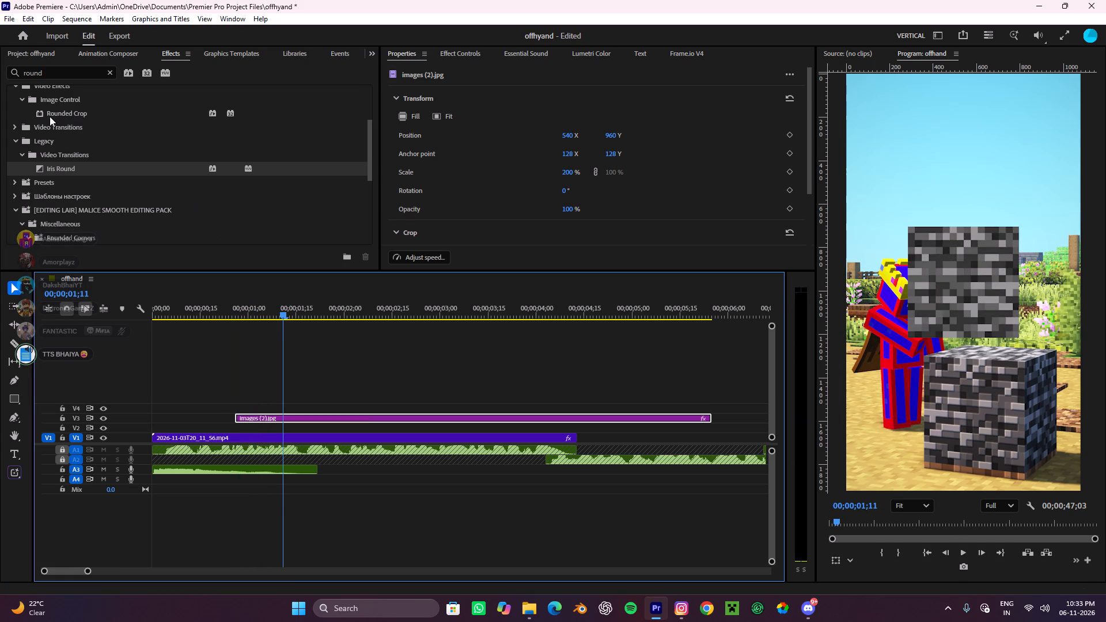
Apply the Rounded Crop effect to the images (2).jpg clip and bring up its crop and roundness settings.
left_click_drag(50, 114, 266, 417)
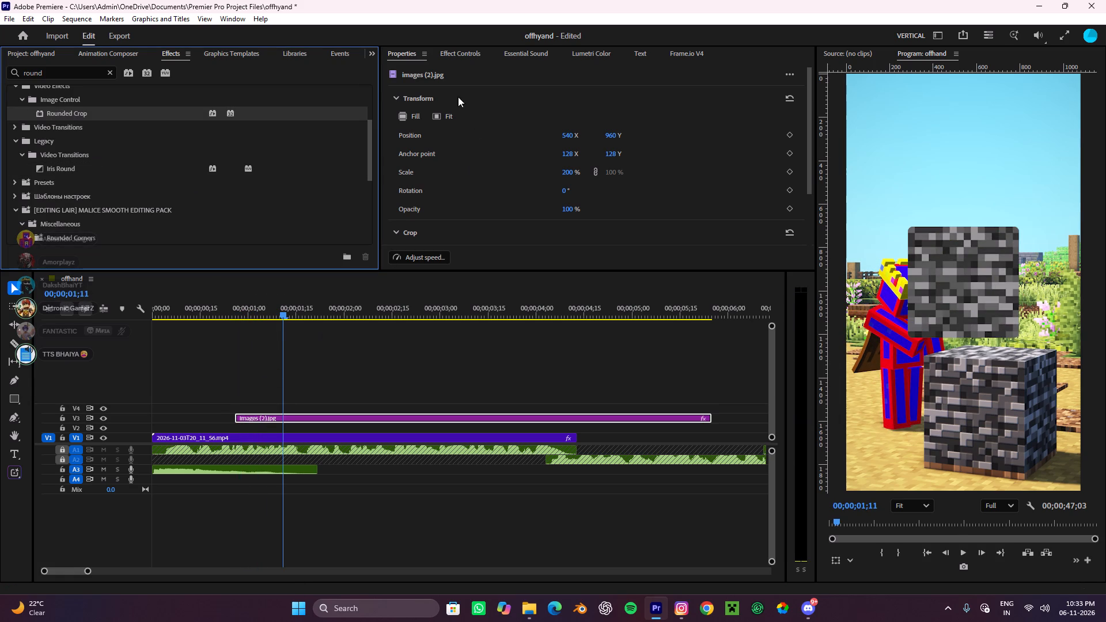
left_click(464, 58)
scroll(459, 122, "down", 20)
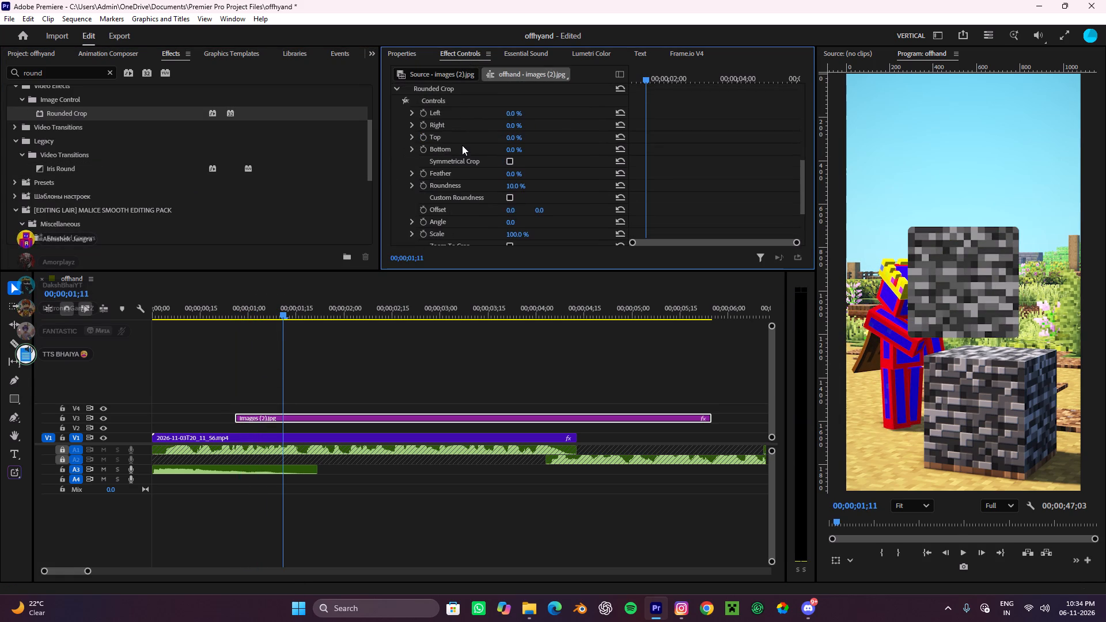
scroll(459, 158, "down", 5)
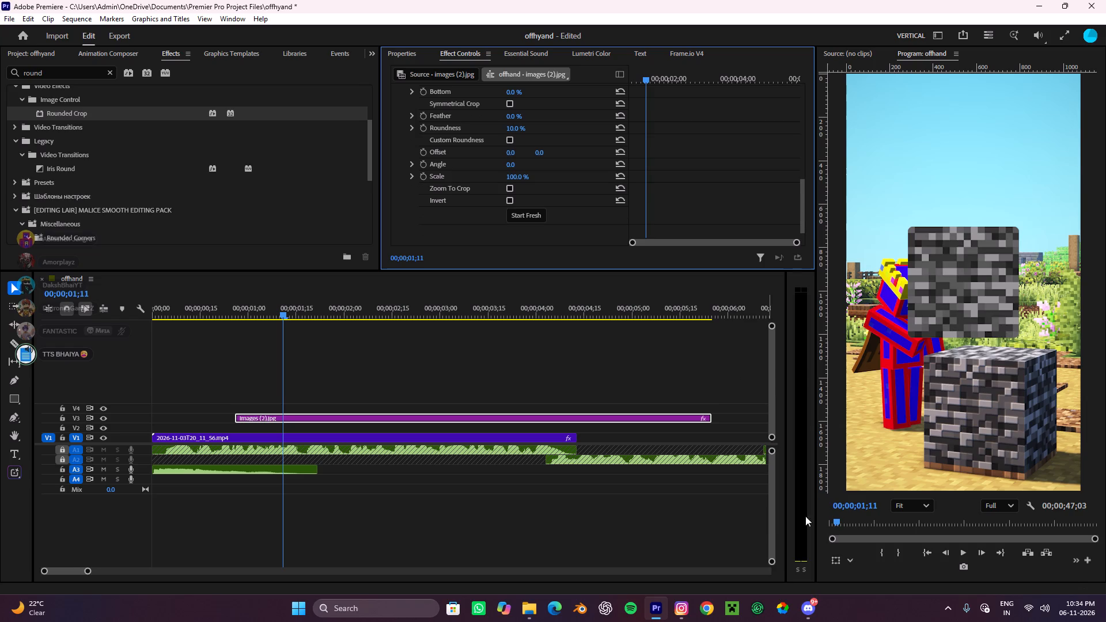
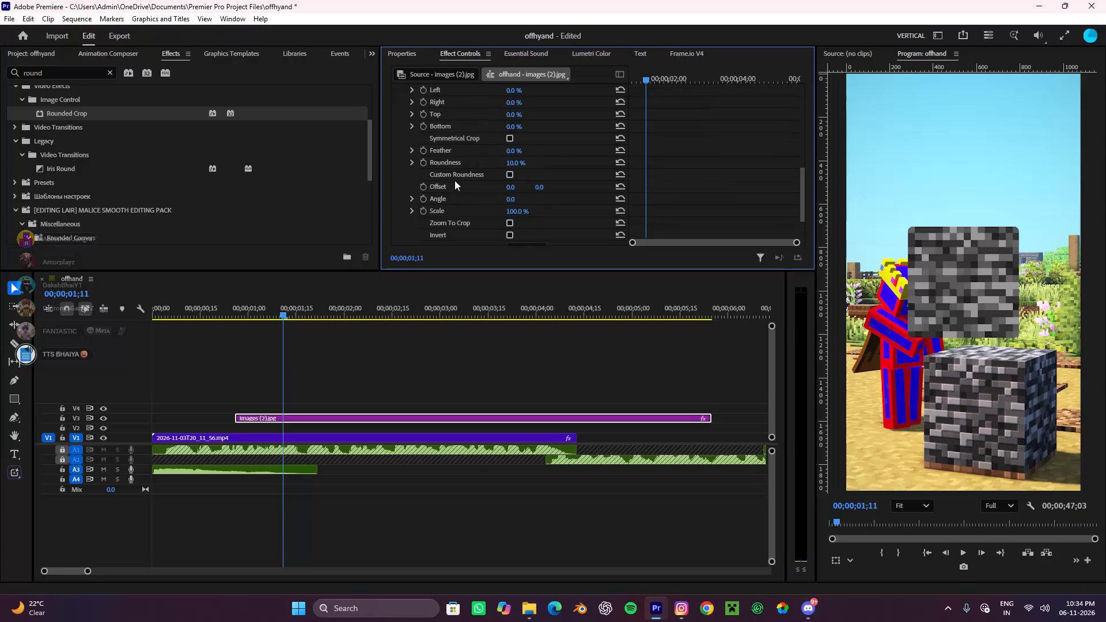
Set the Rounded Crop roundness of the images (2).jpg clip to 41% and deselect the clip.
scroll(454, 180, "up", 3)
scroll(449, 204, "down", 1)
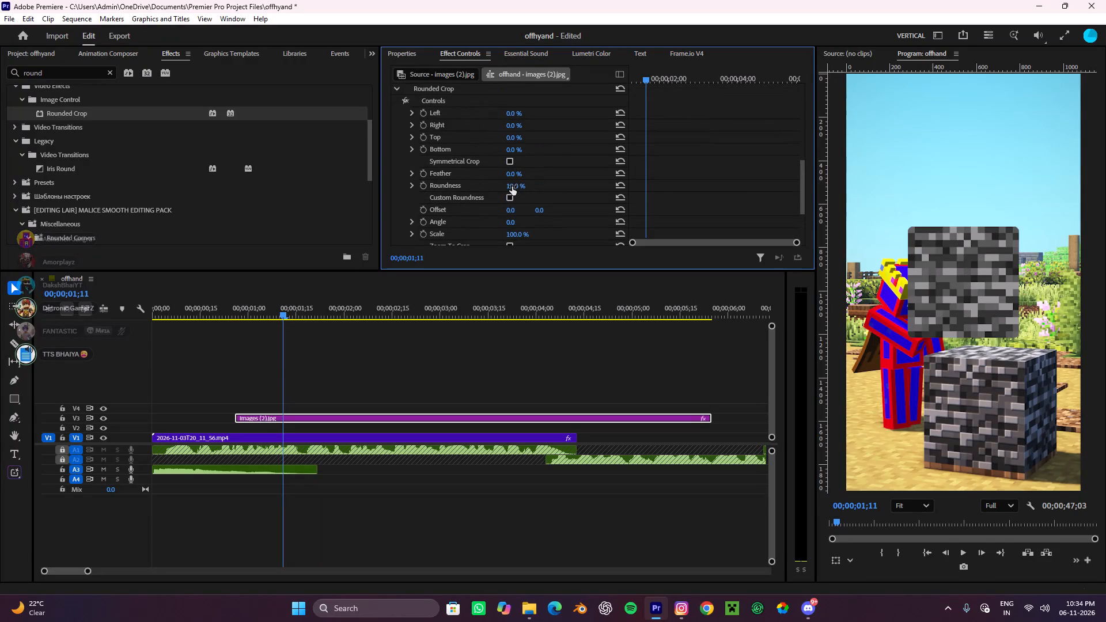
left_click_drag(512, 187, 529, 182)
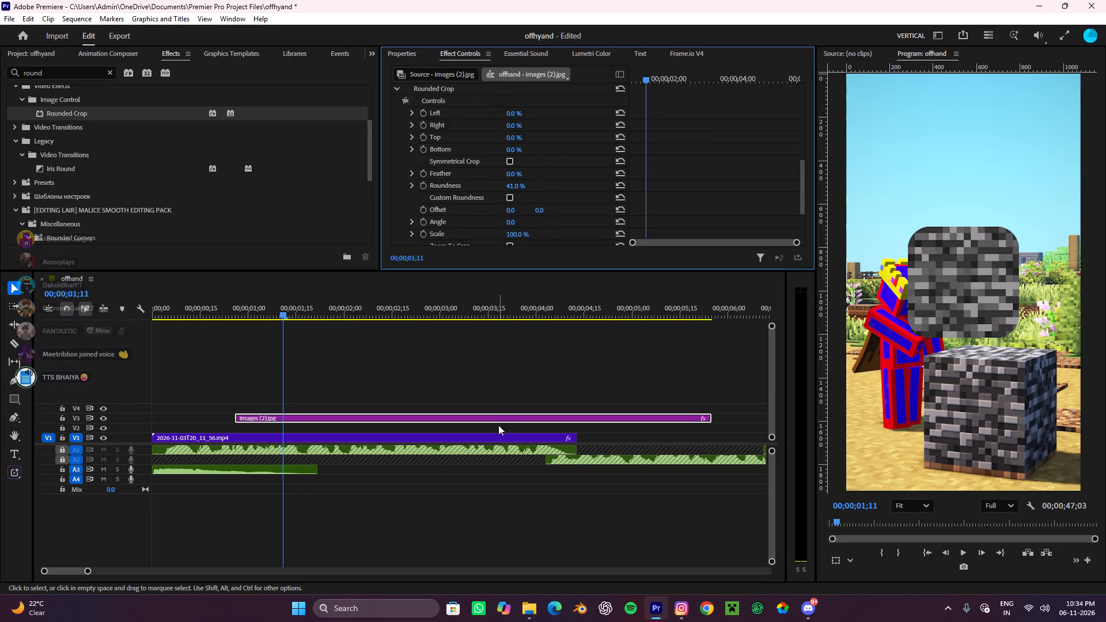
left_click(487, 375)
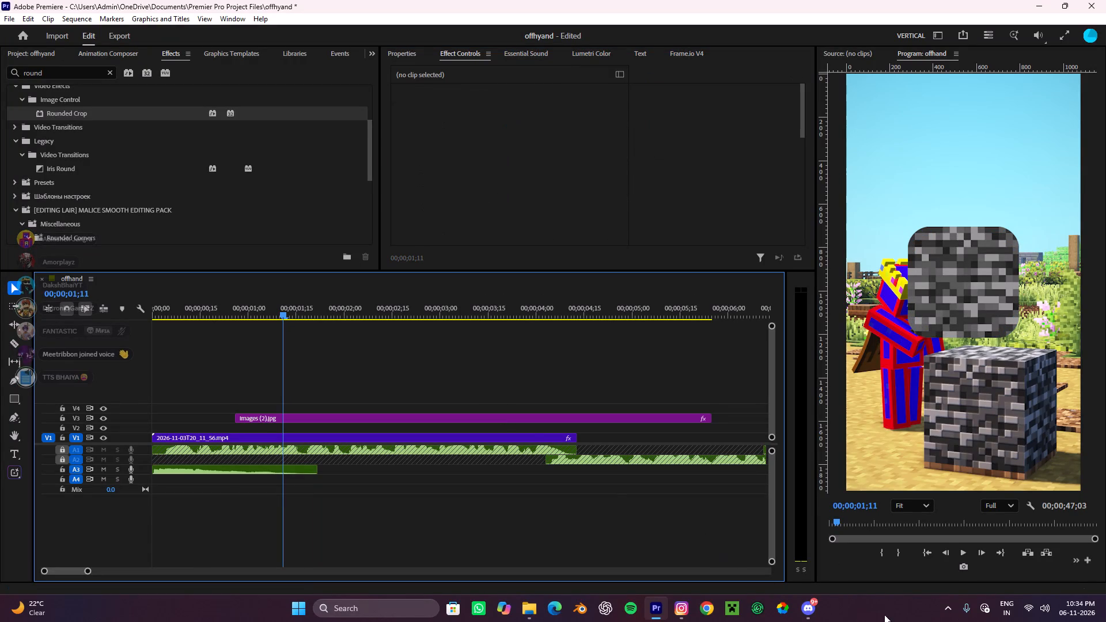
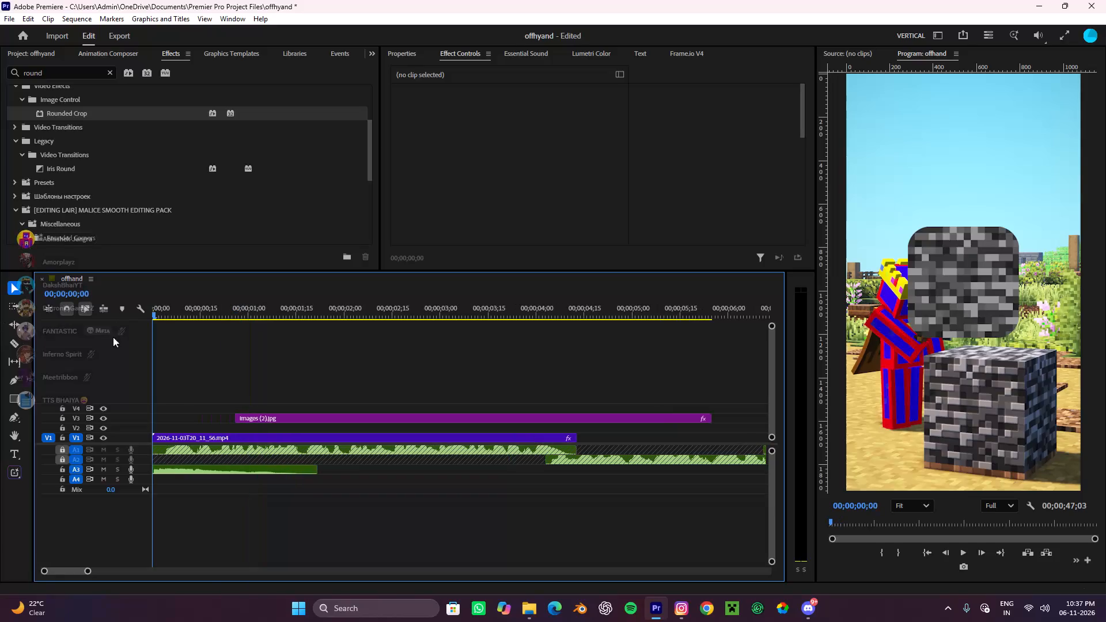
Play back the opening of the sequence to review the rounded bedrock image, stopping at about 00;00;01;15.
scroll(289, 372, "down", 4, "alt")
left_click(289, 377)
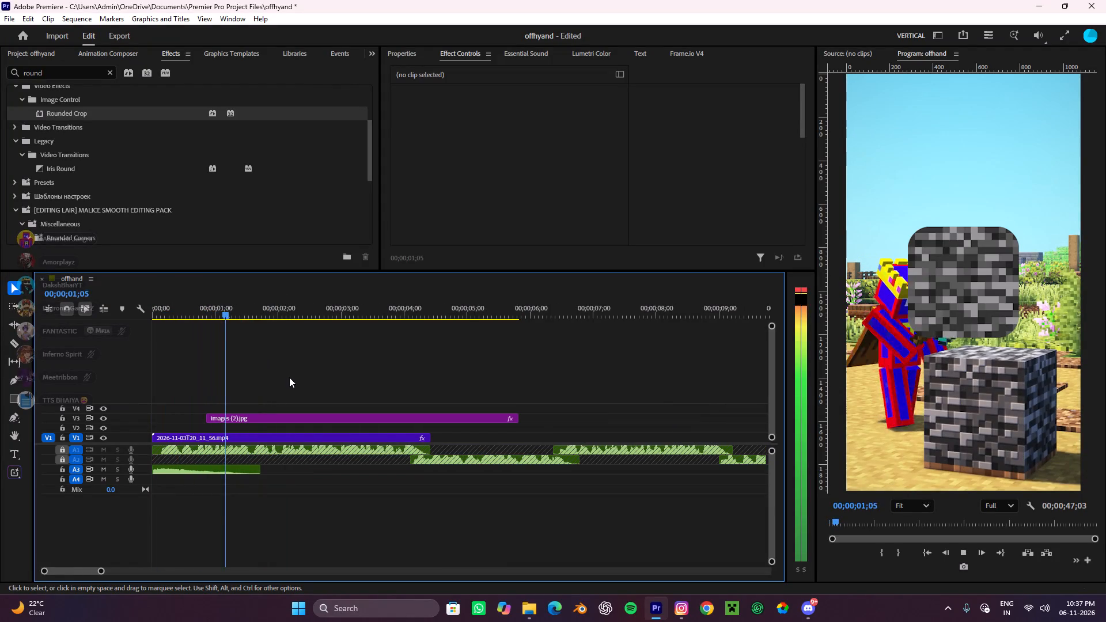
key("space")
scroll(254, 407, "up", 9, "alt")
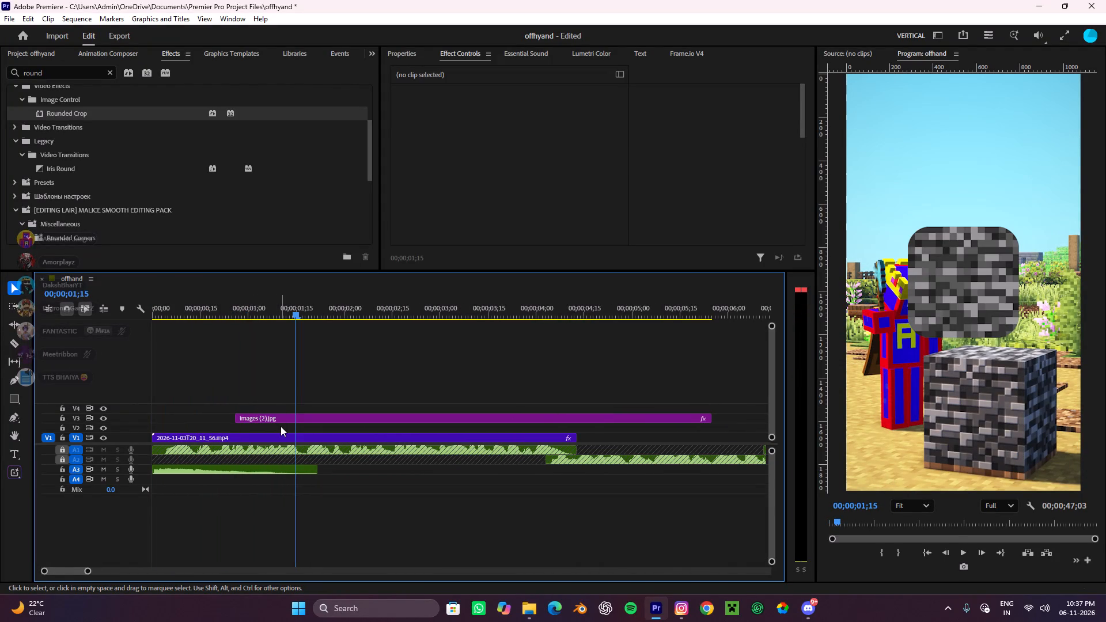
Select the images (2).jpg clip on track V3 to open its effect settings.
left_click(281, 426)
left_click(301, 418)
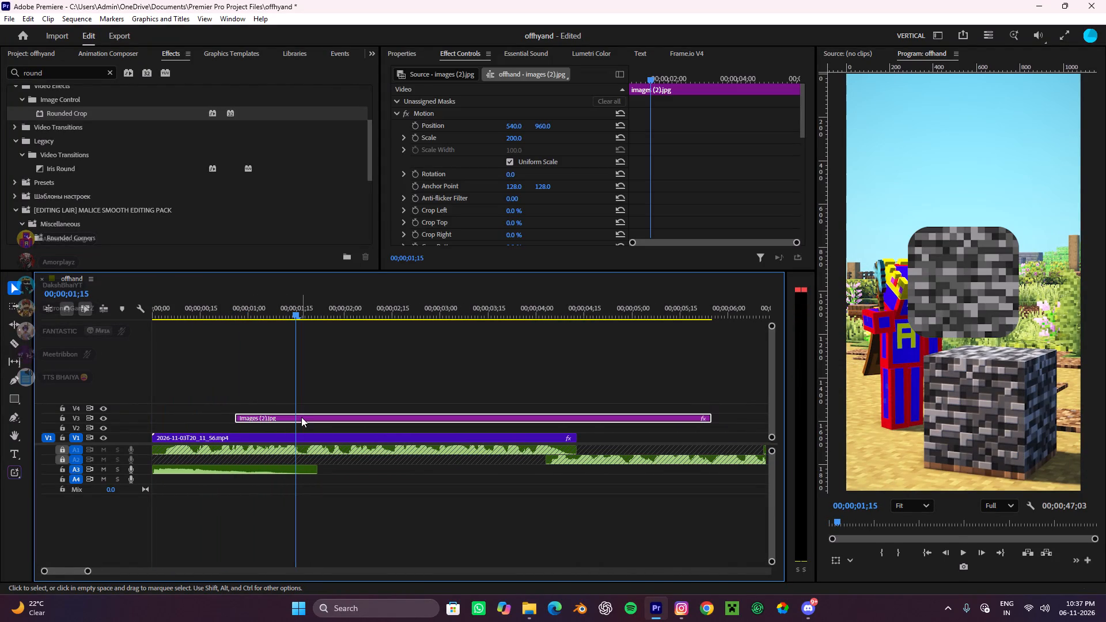
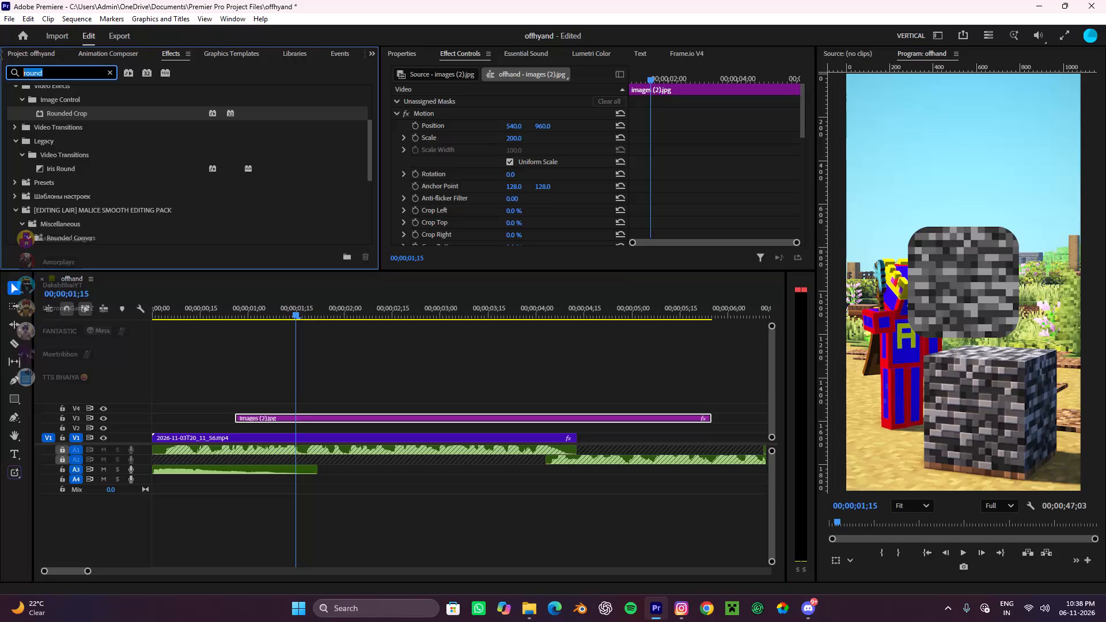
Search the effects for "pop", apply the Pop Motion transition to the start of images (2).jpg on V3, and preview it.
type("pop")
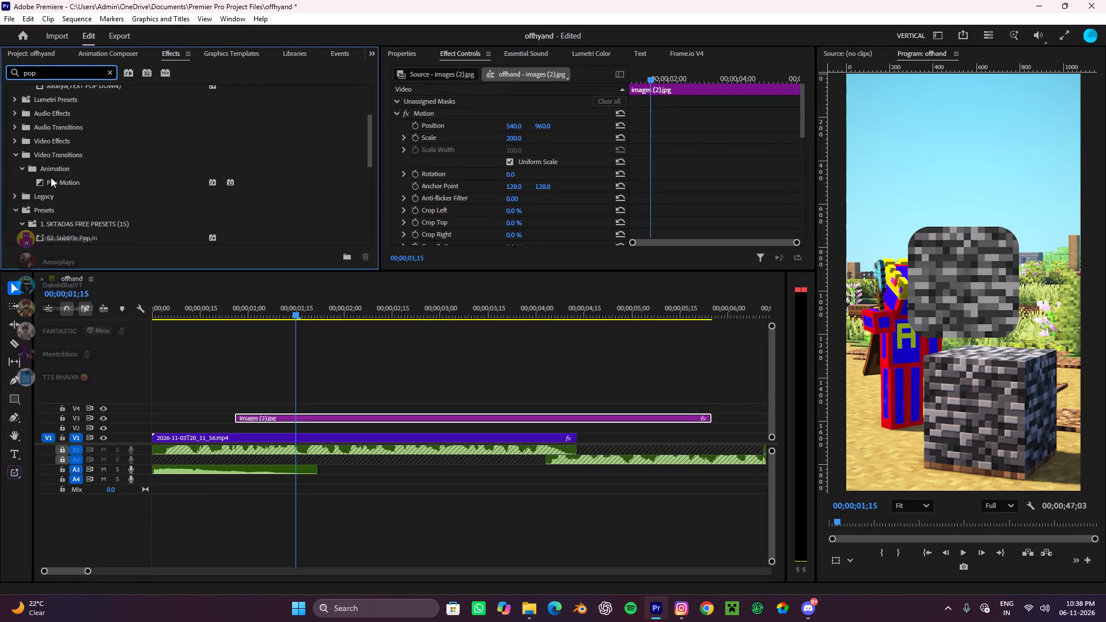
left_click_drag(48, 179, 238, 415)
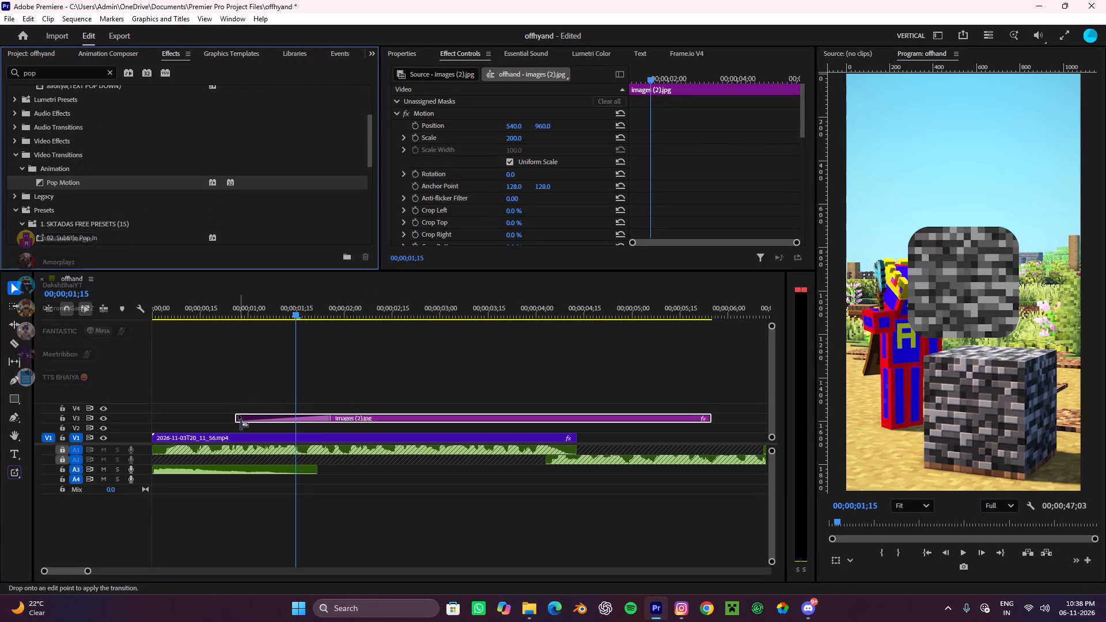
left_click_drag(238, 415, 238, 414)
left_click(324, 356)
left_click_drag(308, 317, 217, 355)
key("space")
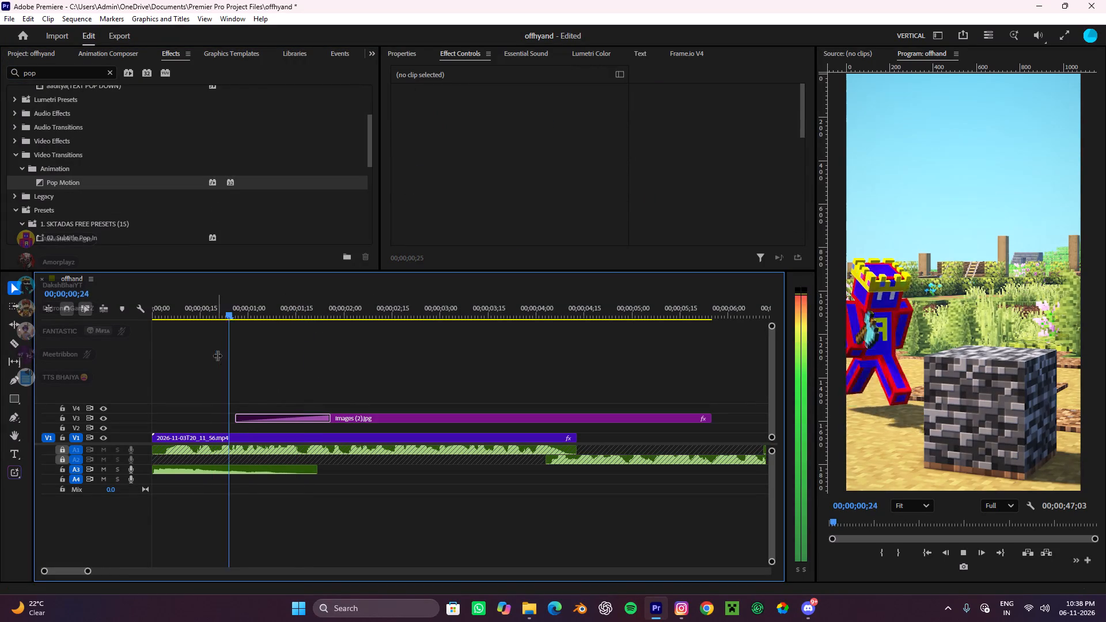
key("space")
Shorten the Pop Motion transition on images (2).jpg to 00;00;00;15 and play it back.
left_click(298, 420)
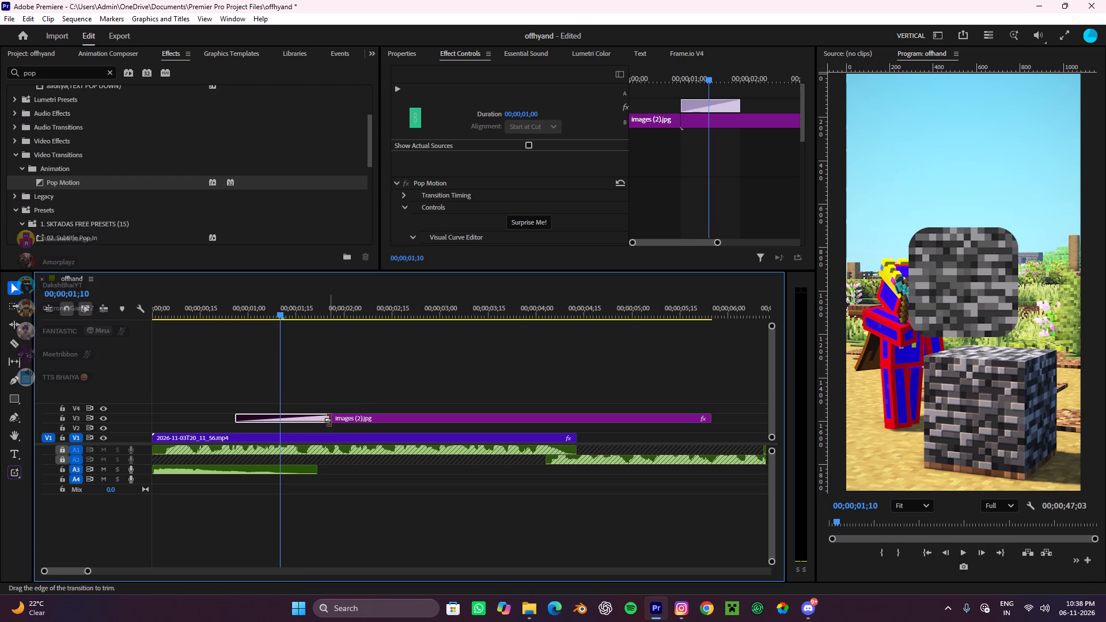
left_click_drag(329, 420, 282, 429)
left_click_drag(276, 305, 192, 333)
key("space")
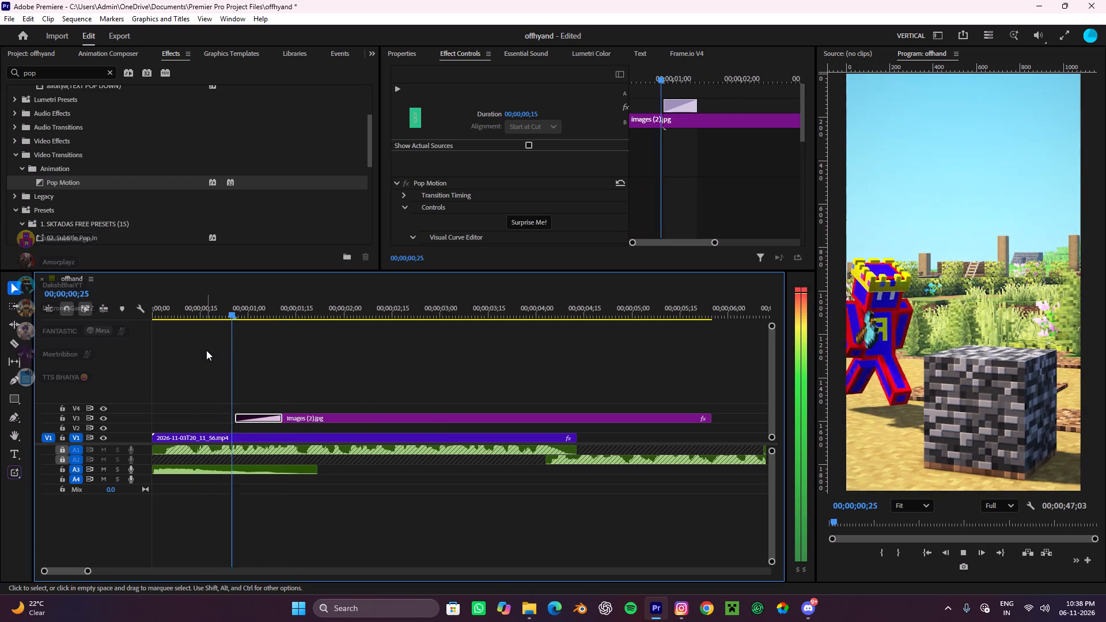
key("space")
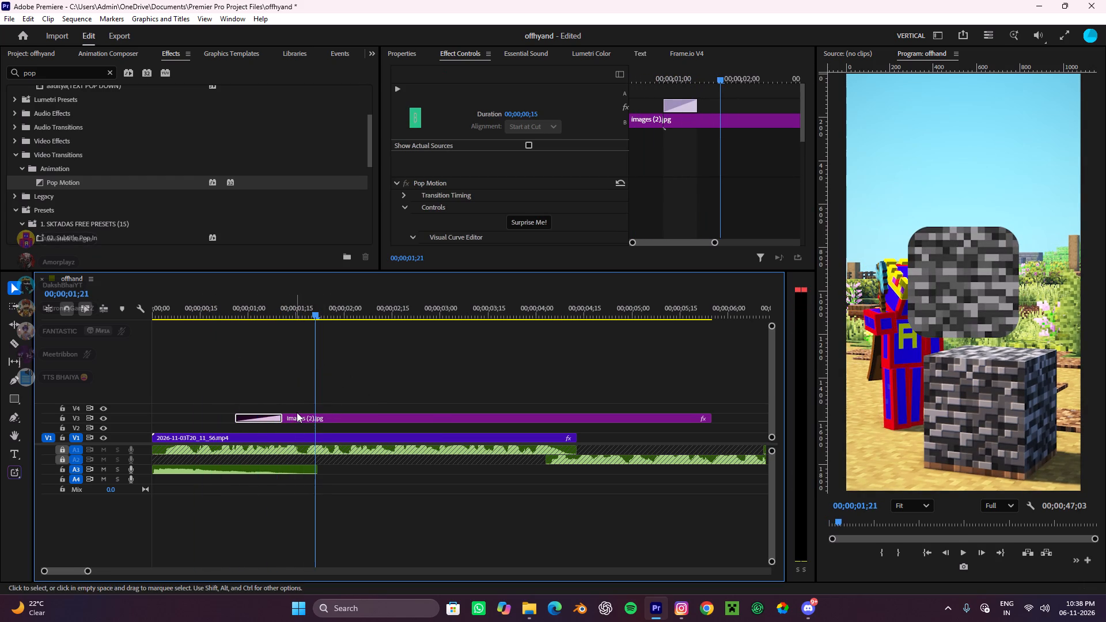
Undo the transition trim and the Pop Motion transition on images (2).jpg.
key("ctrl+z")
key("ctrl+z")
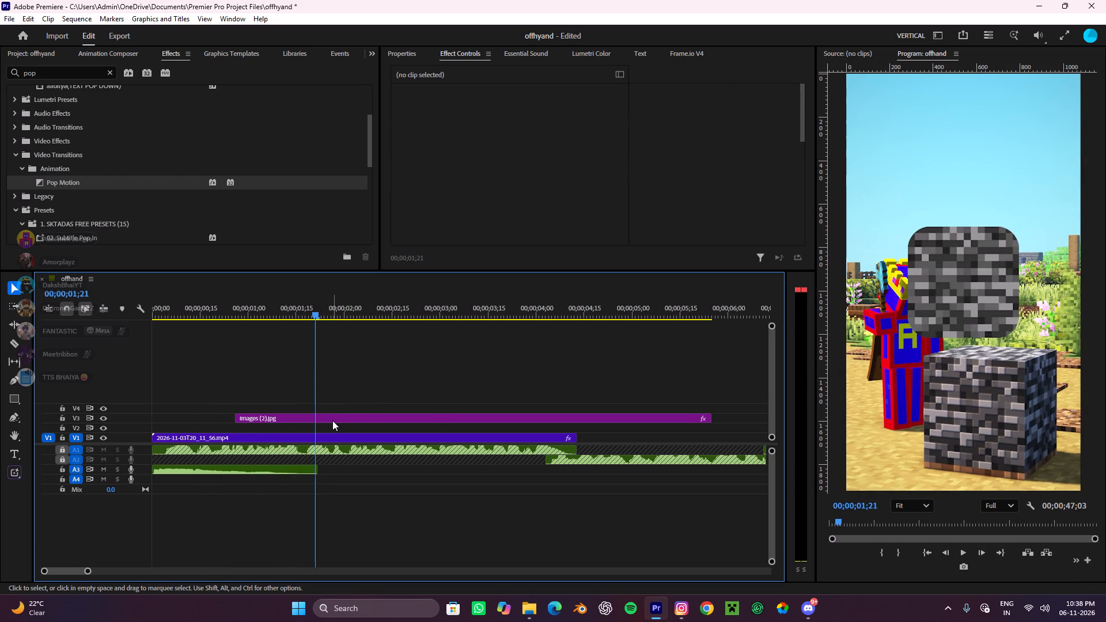
Search the effects for "slide up" and examine the Malice slide presets for one to animate images (2).jpg.
left_click(332, 420)
left_click_drag(55, 77, 0, 64)
key("s")
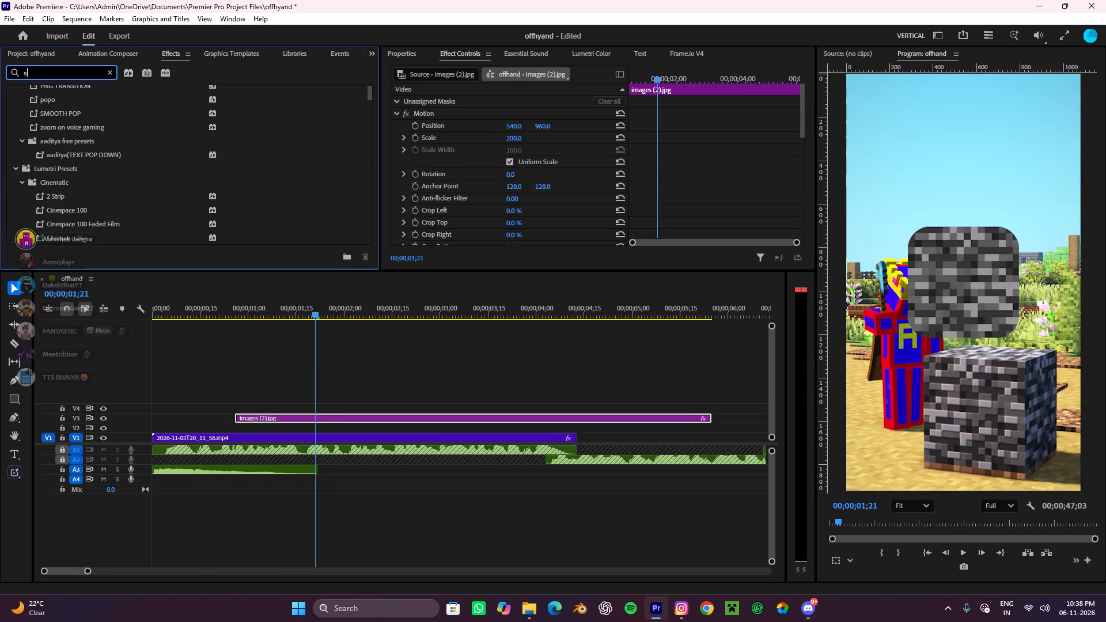
type("lo")
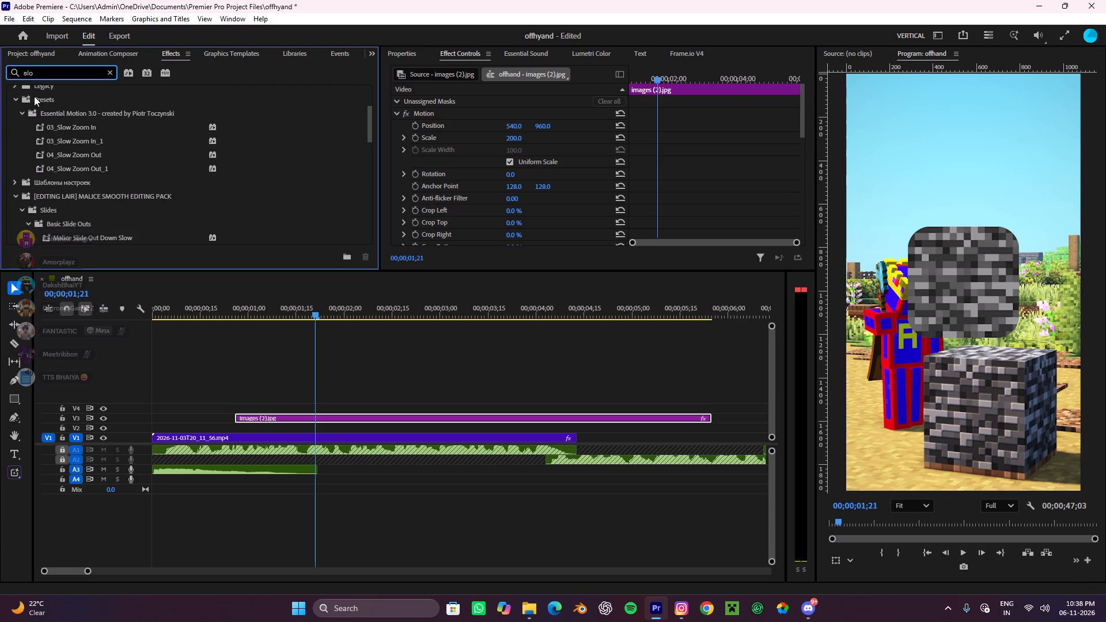
key("BackSpace")
key("i")
key("d")
key("e")
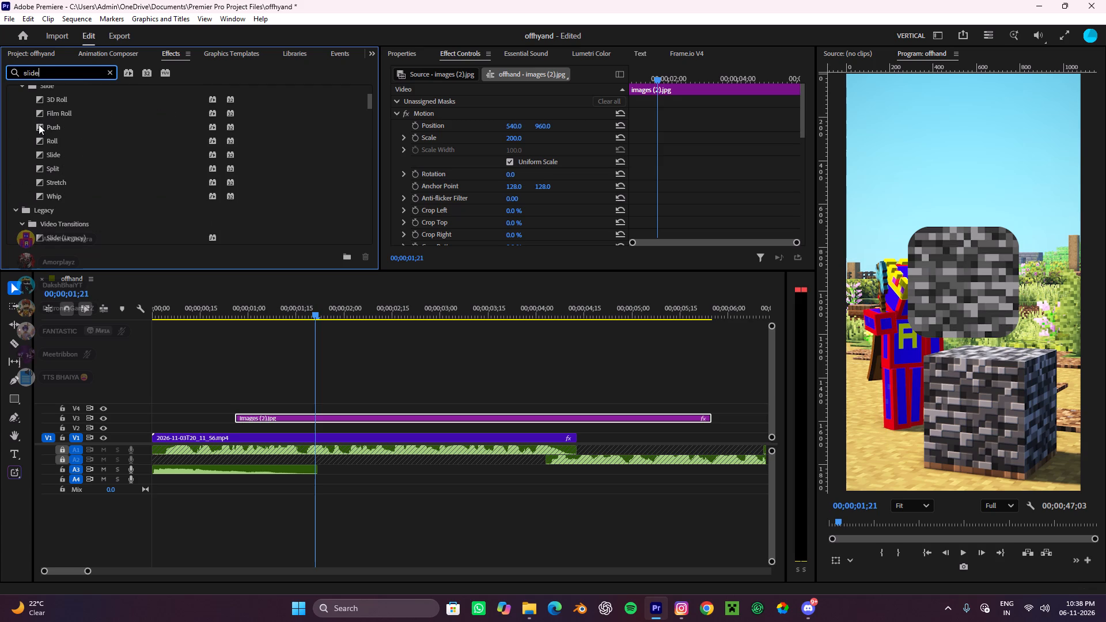
key("space")
type("j")
key("BackSpace")
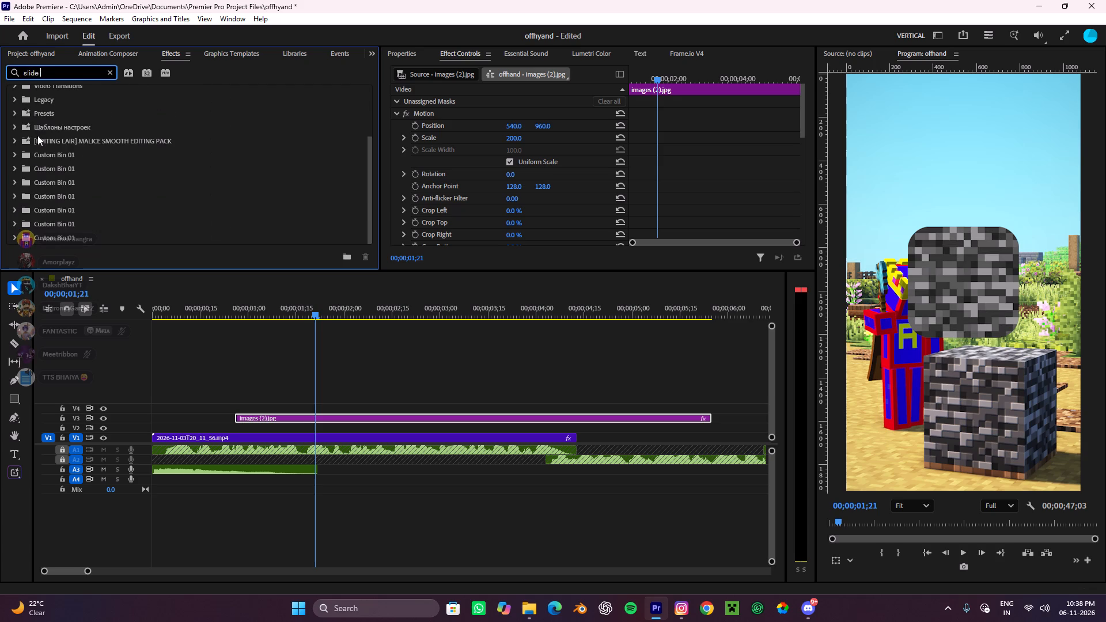
type("up")
scroll(149, 175, "down", 10)
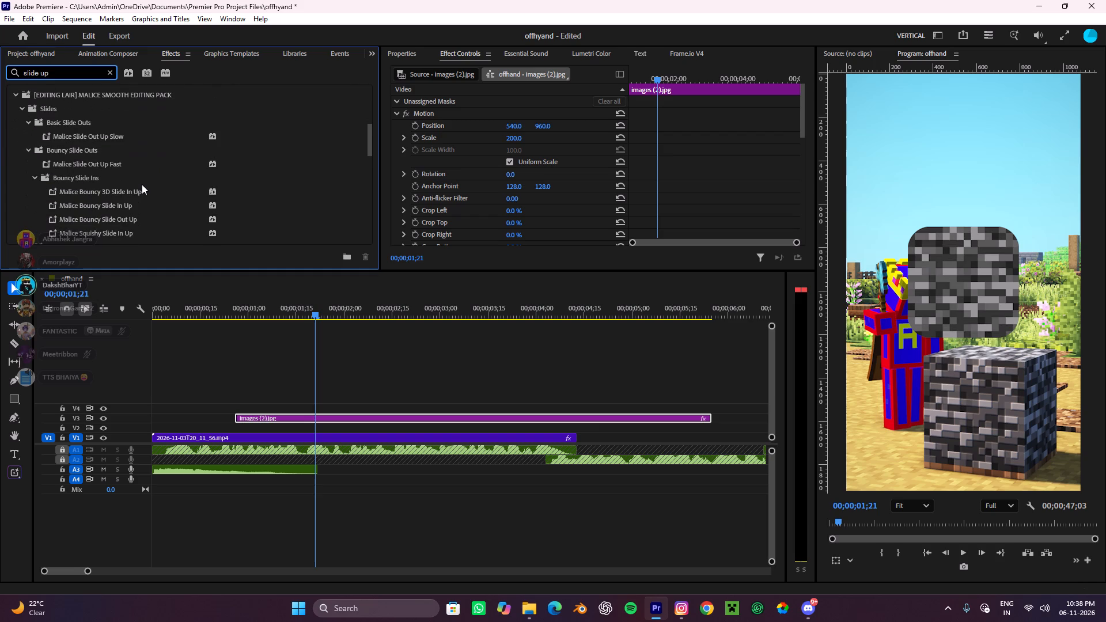
scroll(142, 184, "down", 8)
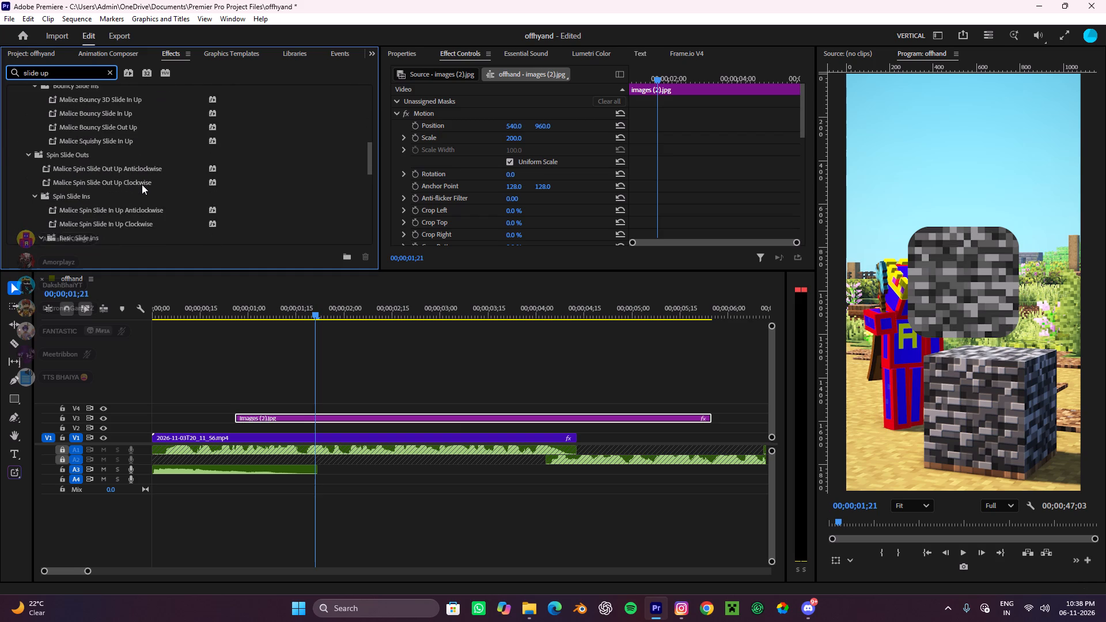
scroll(142, 184, "down", 10)
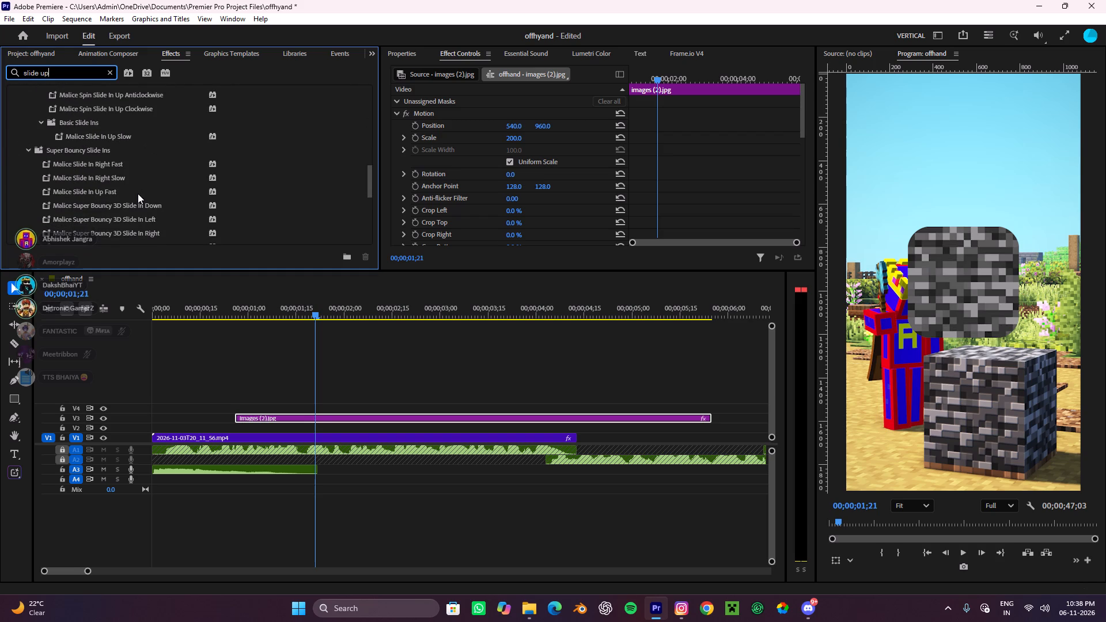
scroll(138, 194, "up", 2)
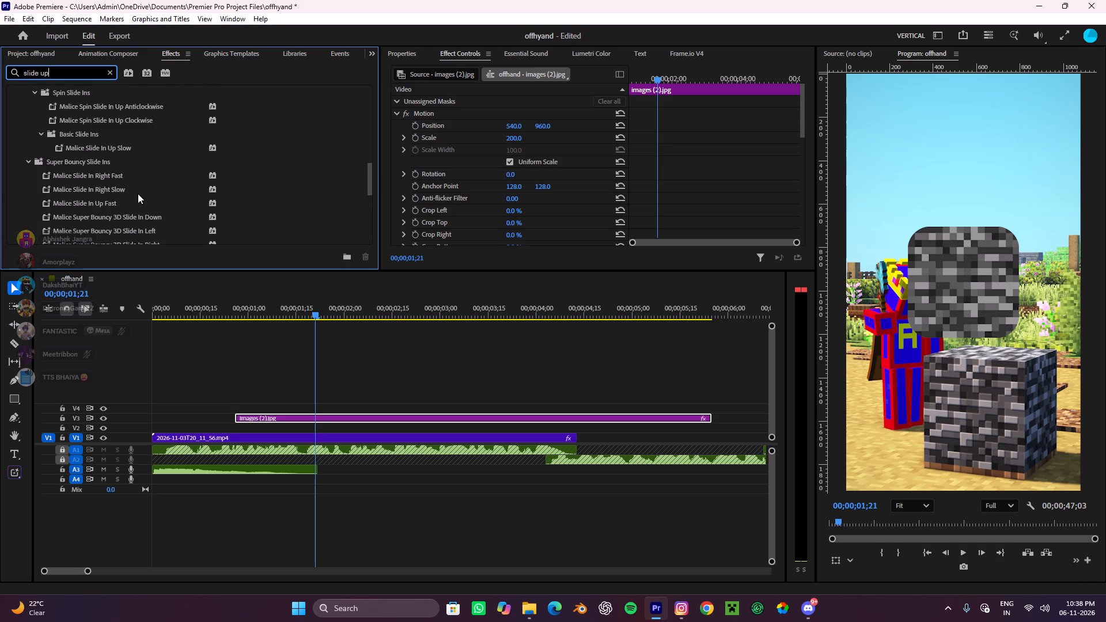
scroll(104, 163, "down", 11)
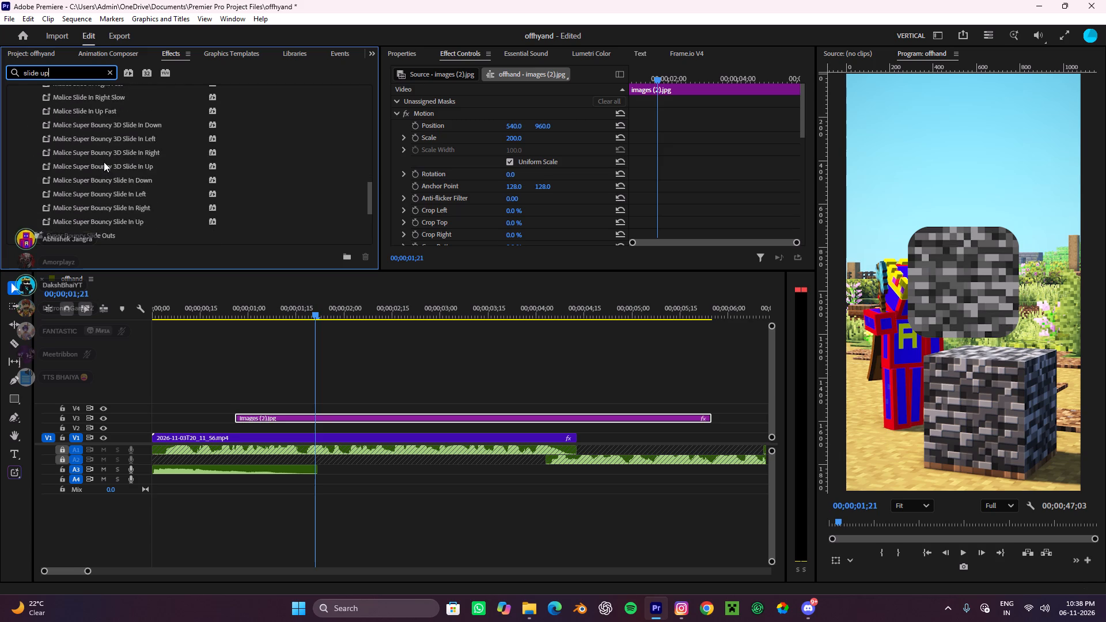
scroll(104, 162, "down", 14)
scroll(104, 164, "up", 9)
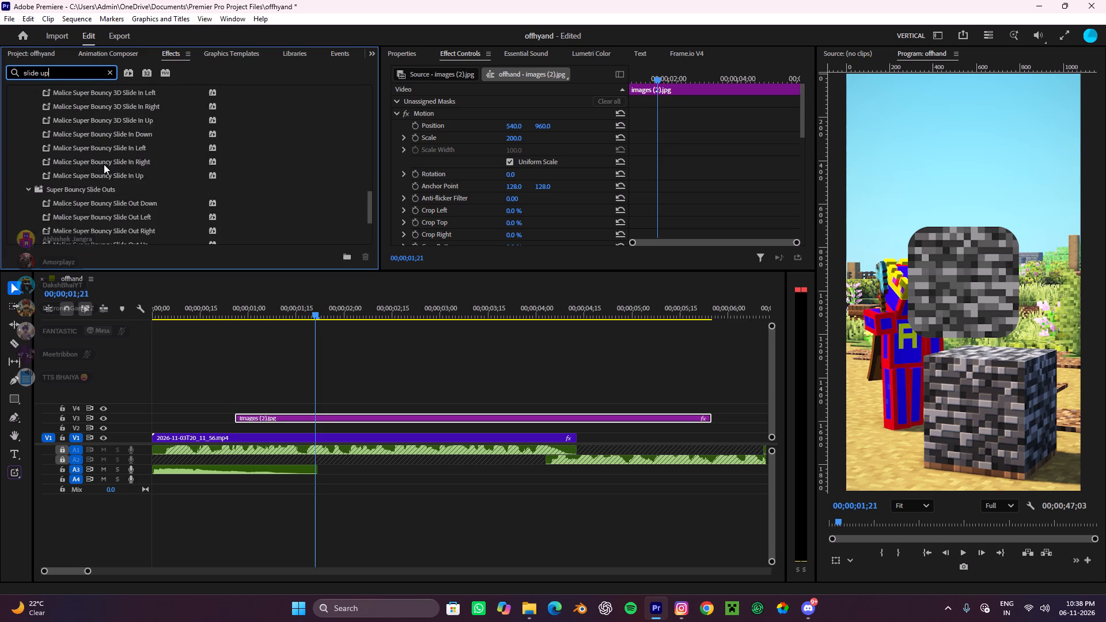
scroll(104, 164, "up", 9)
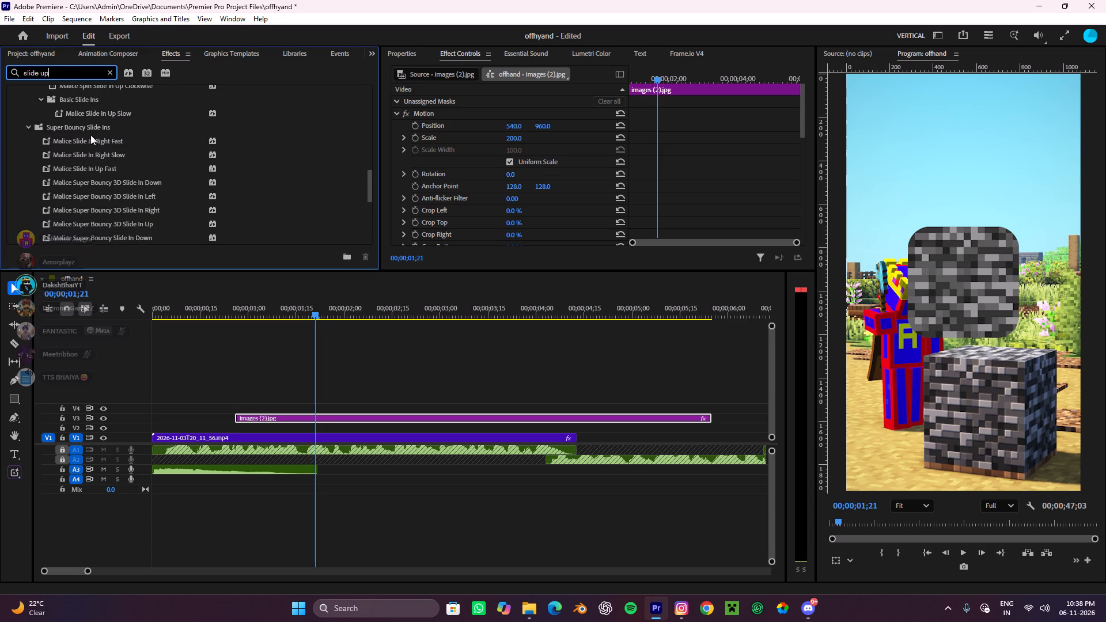
Apply the Malice Slide In Right Fast preset to images (2).jpg on V3 and play back its entrance.
left_click_drag(66, 138, 248, 419)
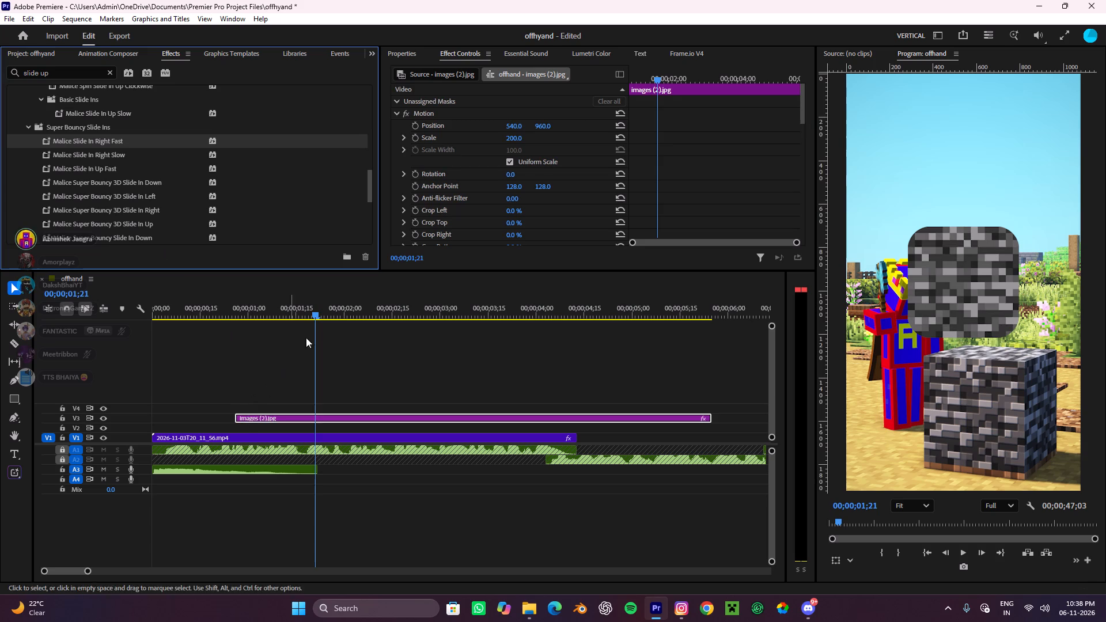
left_click_drag(312, 313, 220, 370)
key("space")
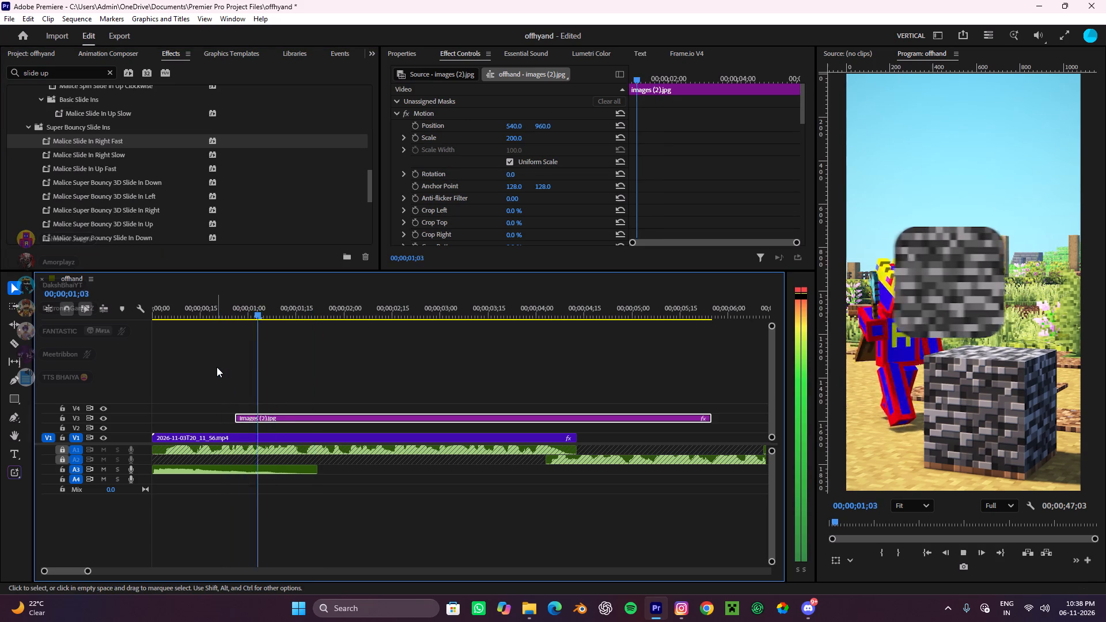
key("space")
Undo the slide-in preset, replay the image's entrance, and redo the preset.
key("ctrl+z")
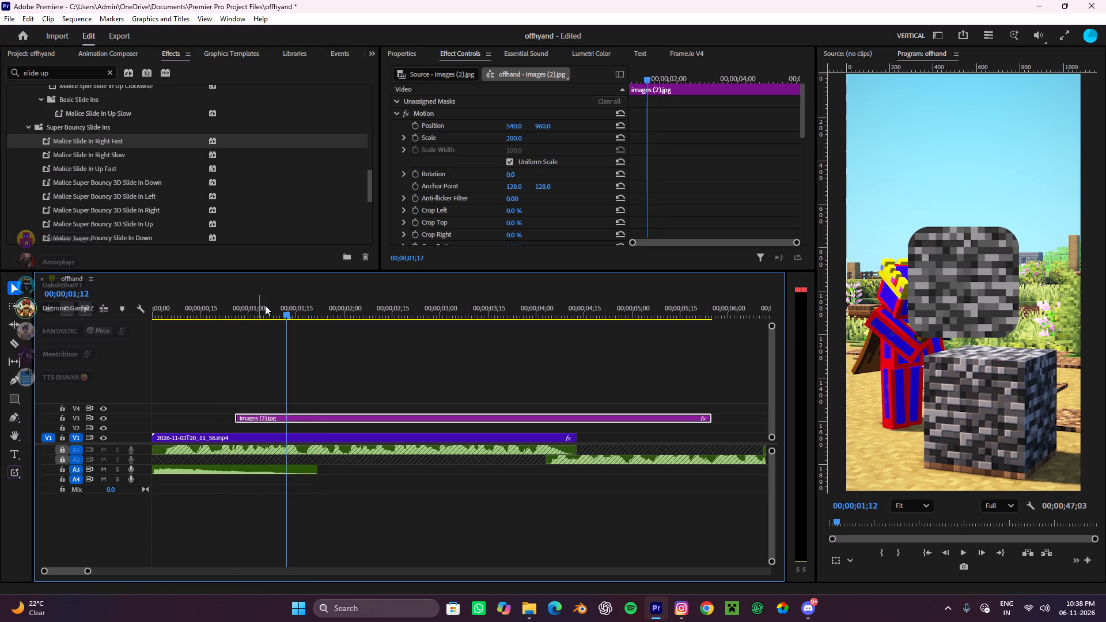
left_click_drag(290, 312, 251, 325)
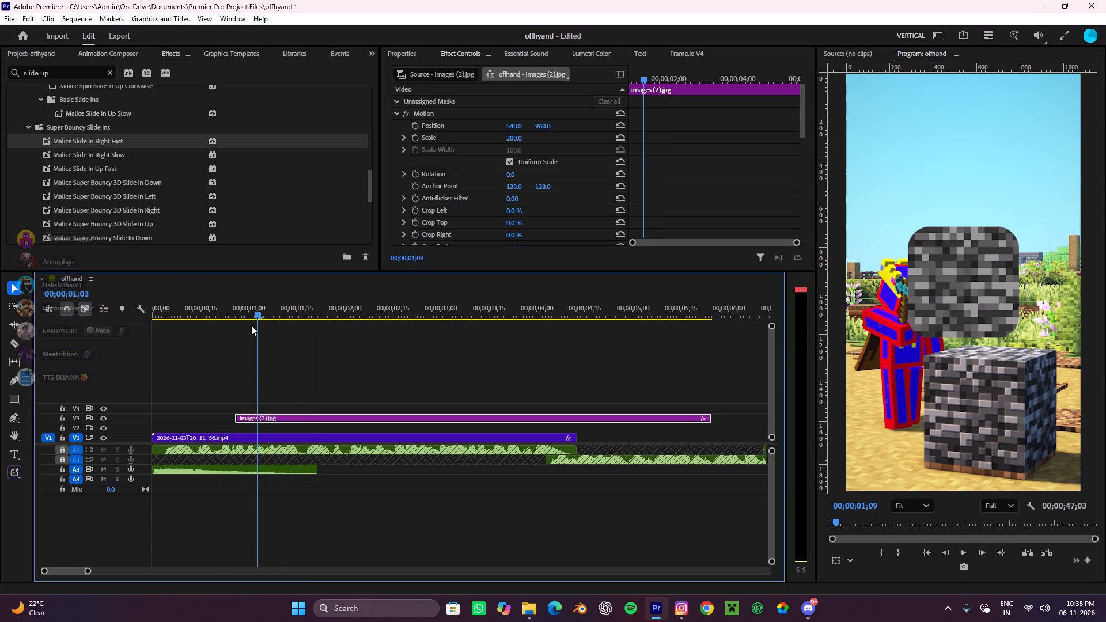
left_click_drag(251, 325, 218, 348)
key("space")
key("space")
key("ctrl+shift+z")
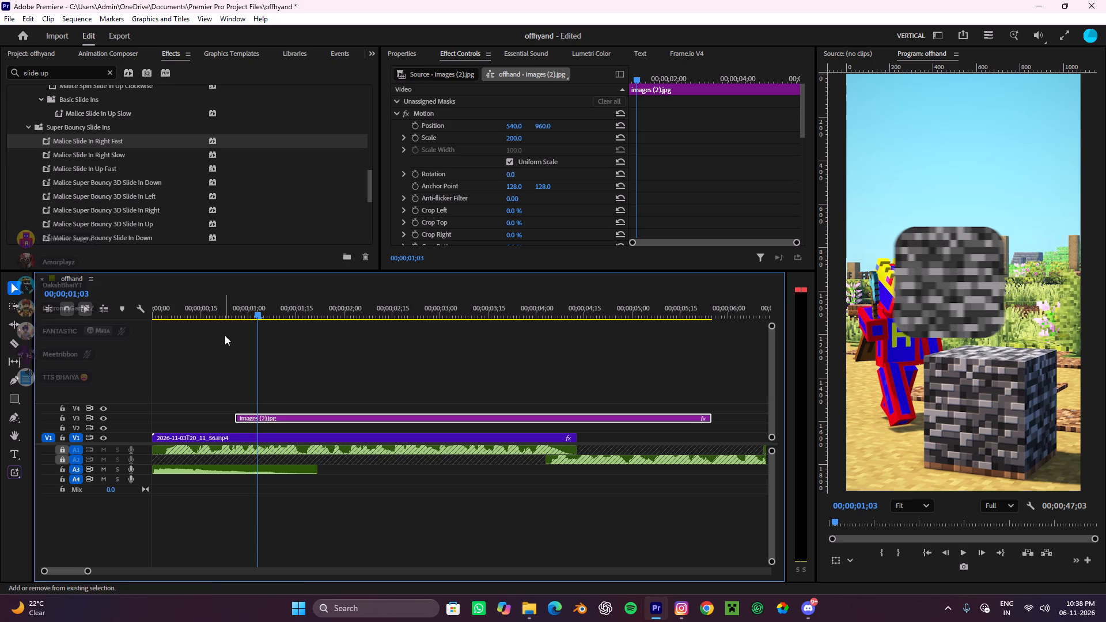
Play through the image's entrance, split images (2).jpg at about 00;00;02;02, and remove the part after the cut.
left_click_drag(255, 309, 225, 328)
key("space")
key("space")
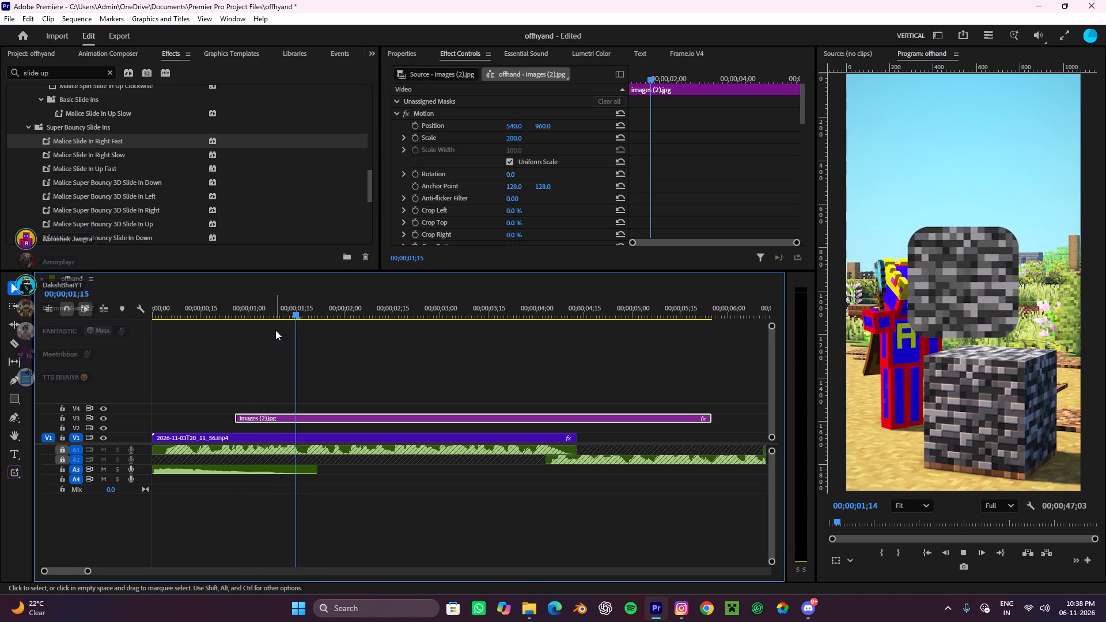
key("space")
key("space")
key("c")
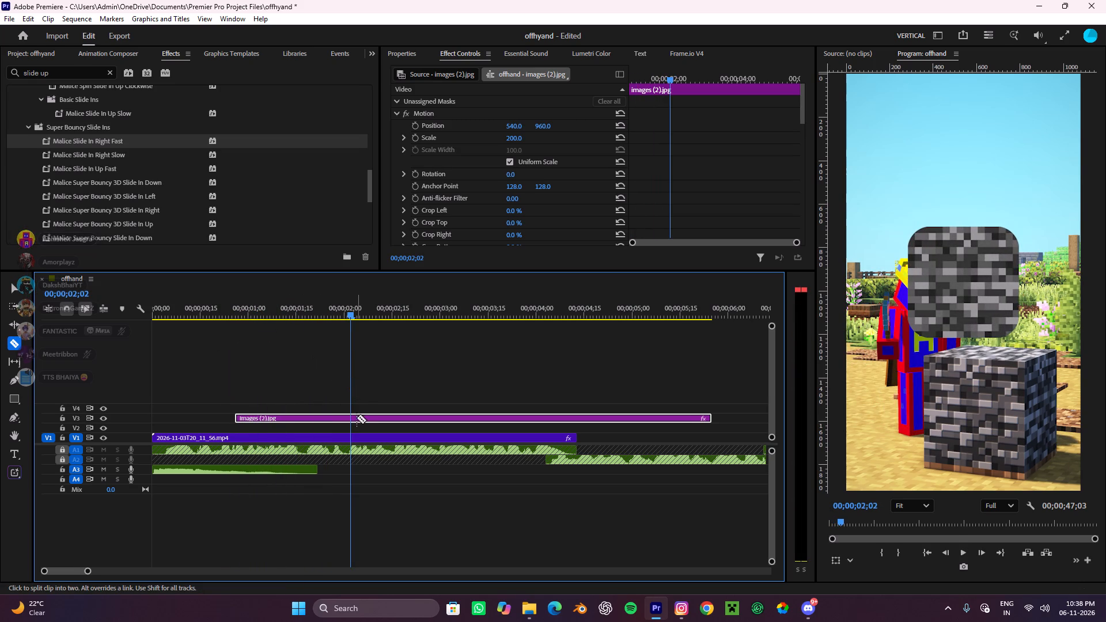
left_click(351, 422)
key("v")
left_click(362, 422)
key("ctrl+x")
Replay the section after the image clip several times, stopping at about 00;00;02;13.
key("space")
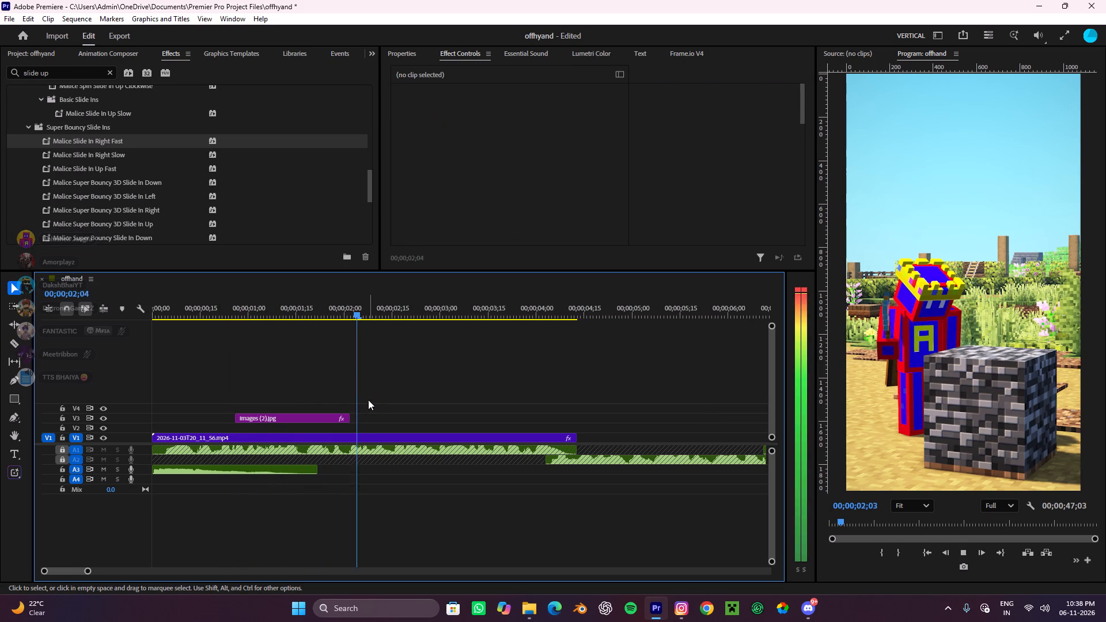
key("space")
key("space")
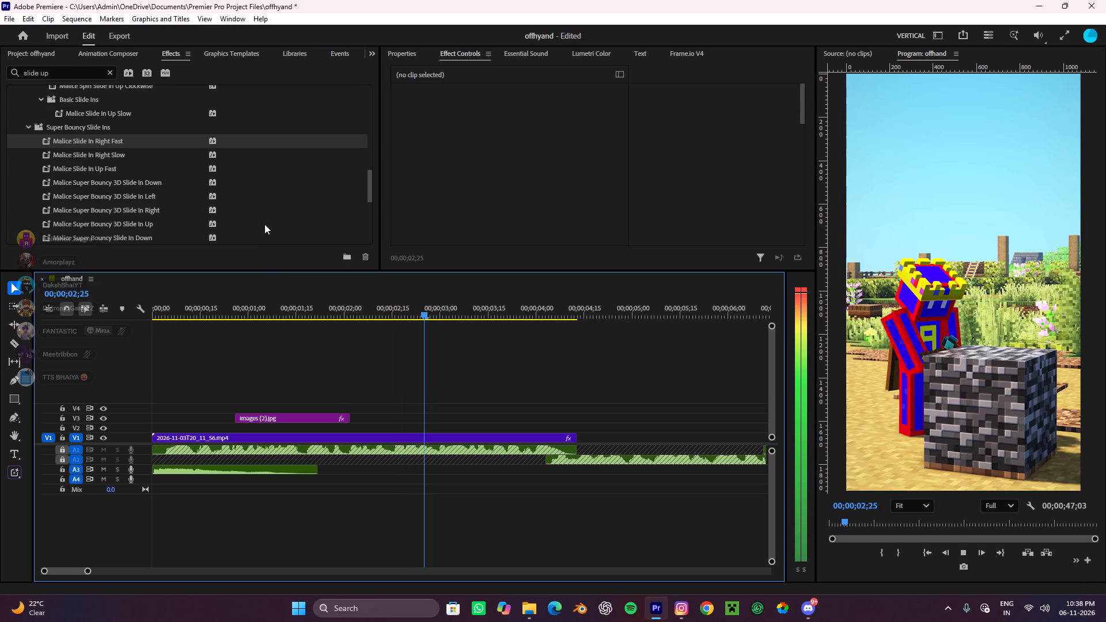
key("space")
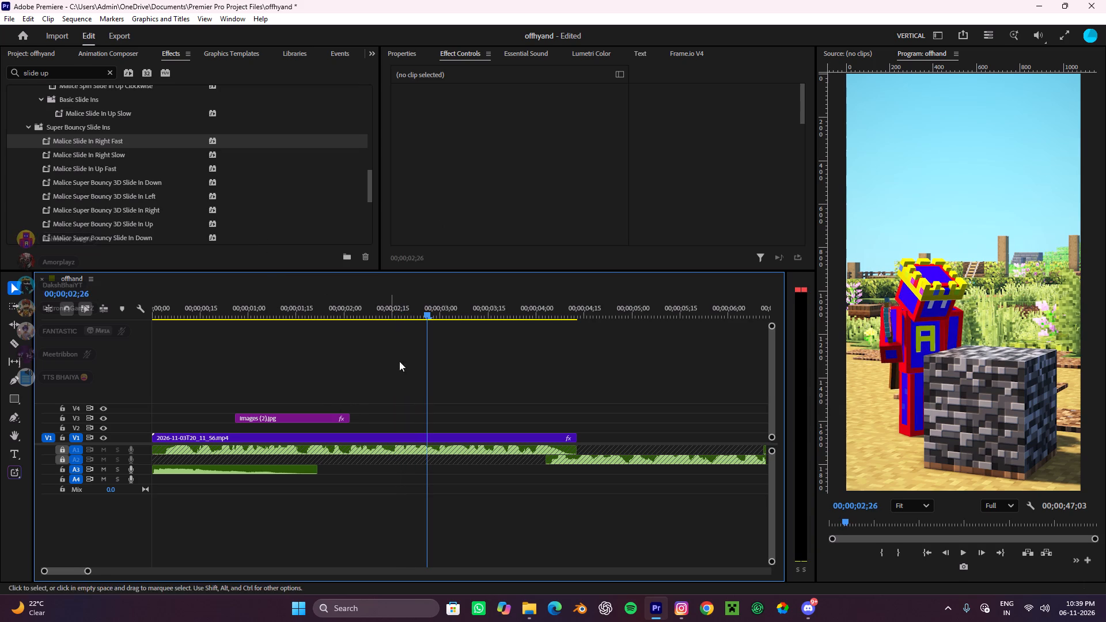
left_click_drag(425, 318, 348, 398)
key("space")
key("space")
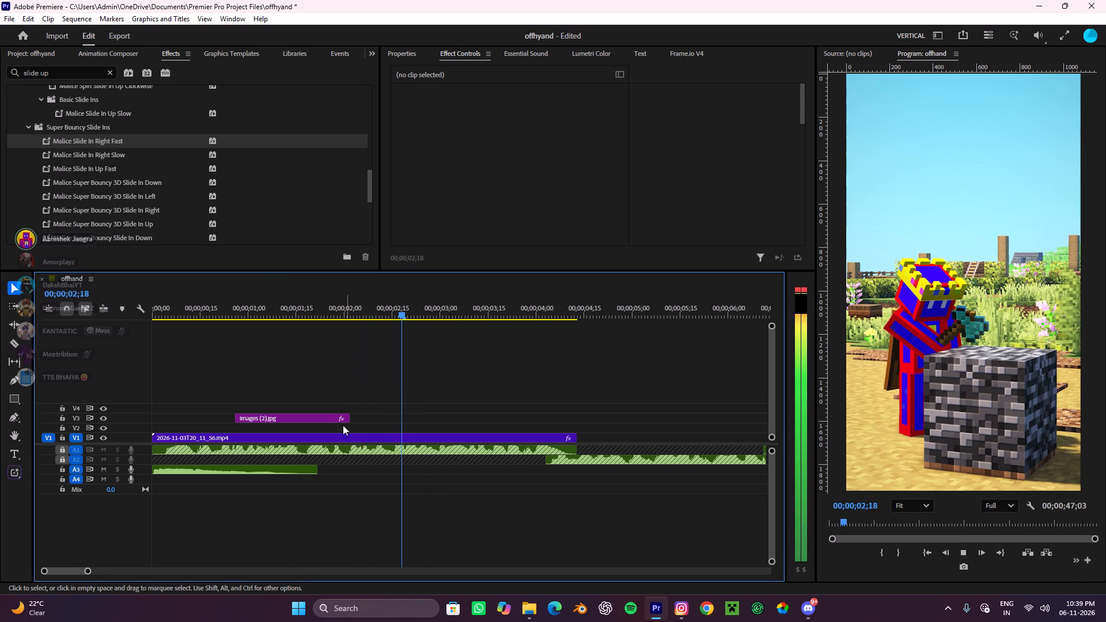
key("space")
key("space")
left_click_drag(498, 321, 395, 361)
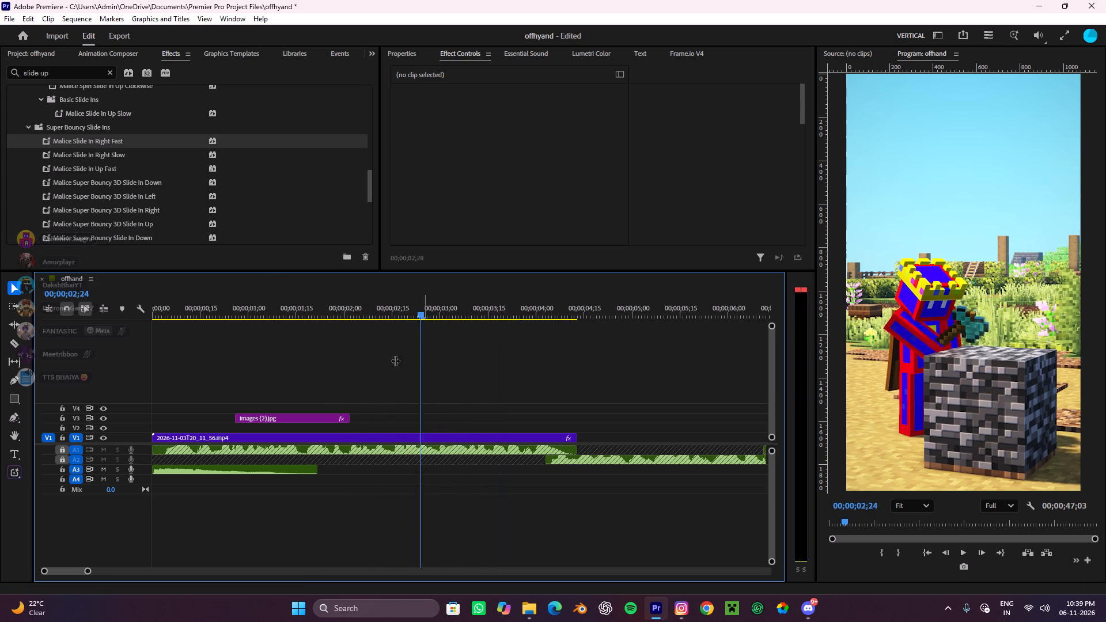
left_click_drag(395, 361, 345, 397)
key("space")
key("space")
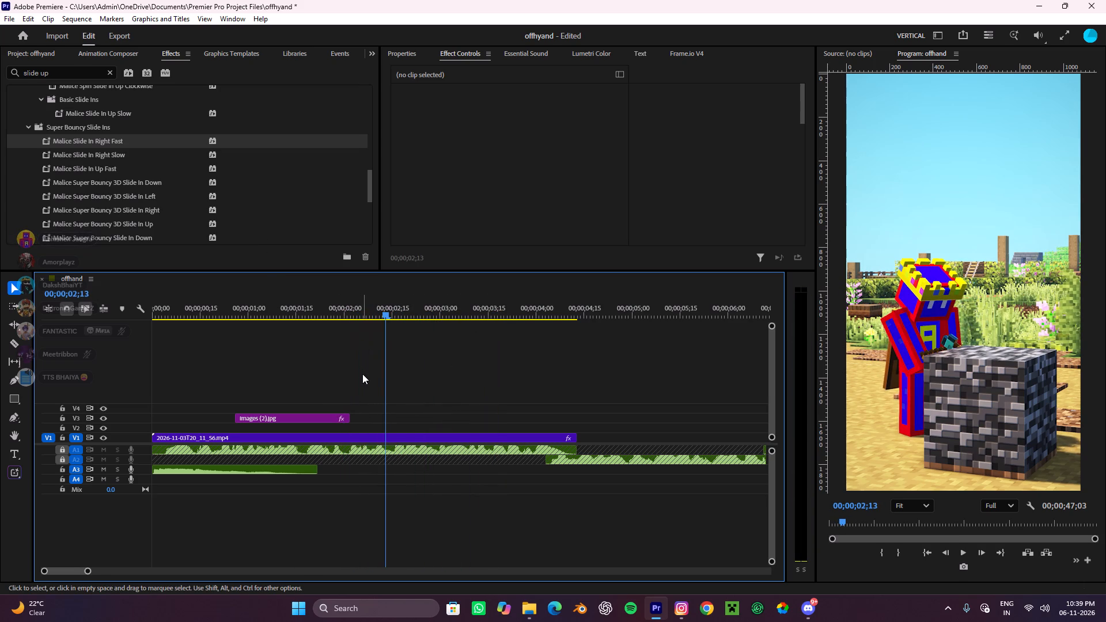
Add a text layer reading "sabse bada!" at 00;00;02;13, beside the character's head.
key("t")
left_click(941, 280)
key("s")
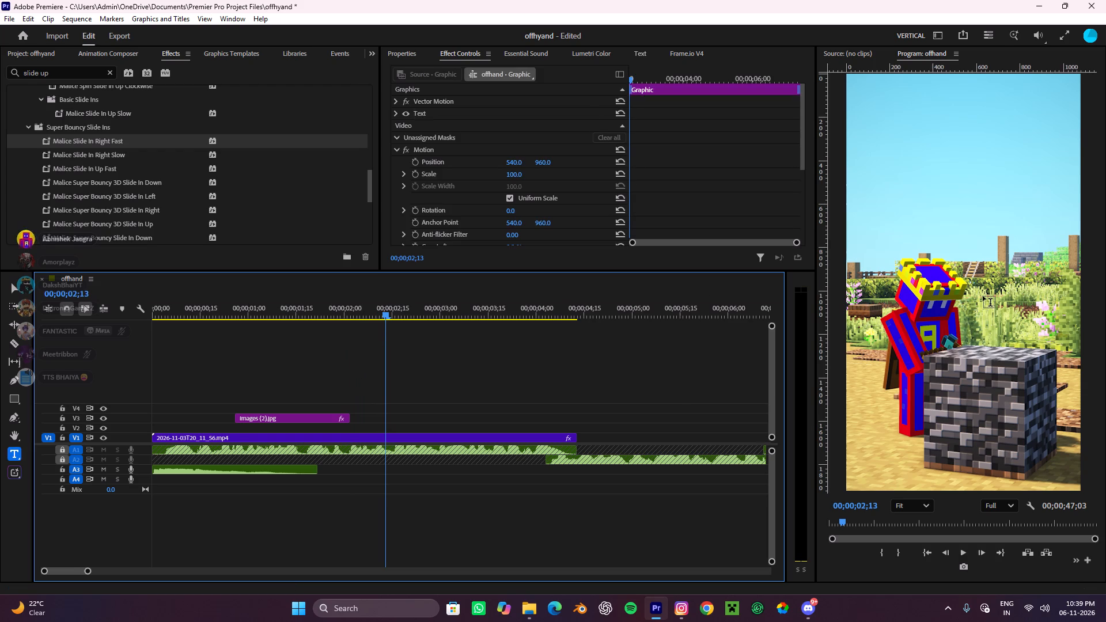
key("a")
type("bse")
key("space")
type("bada!")
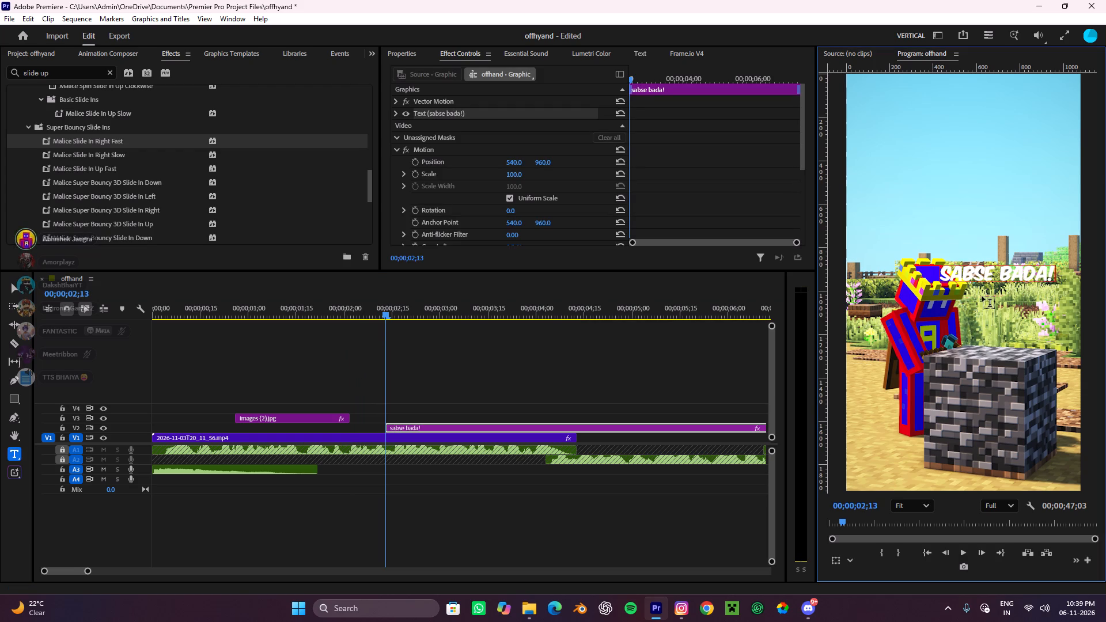
Select the whole "sabse bada!" text and centre-align it.
triple_click(975, 263)
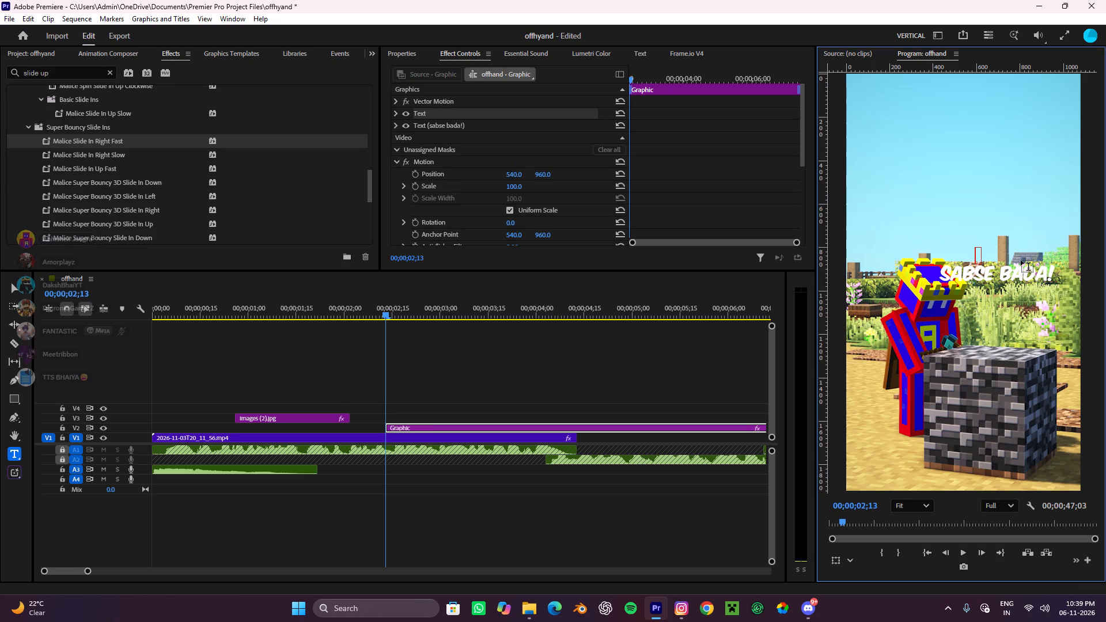
triple_click(972, 270)
left_click(972, 270)
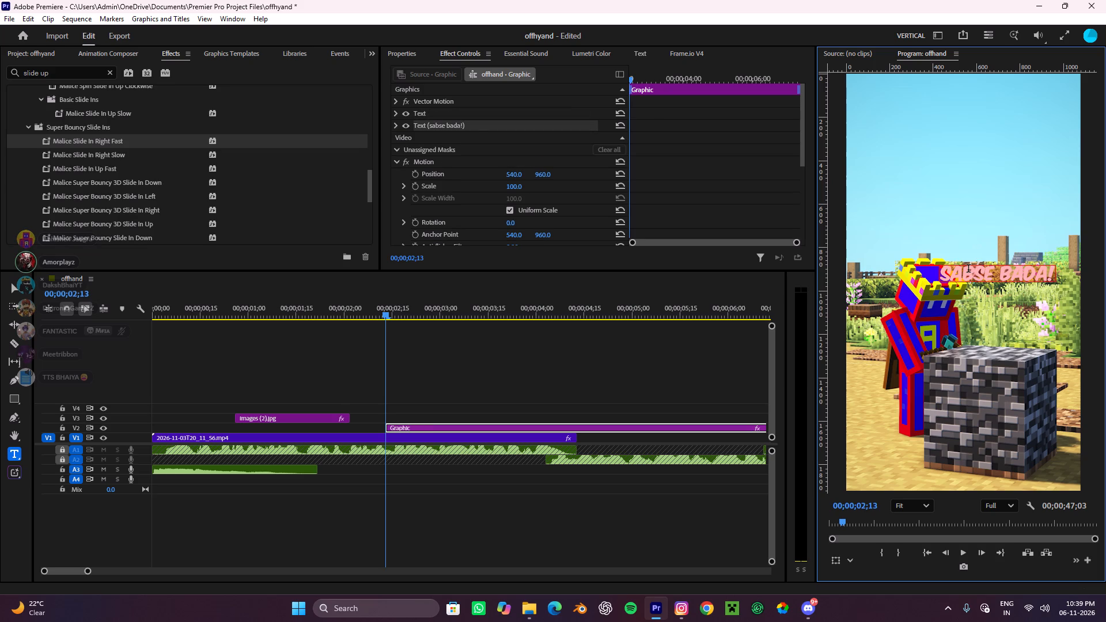
left_click(406, 51)
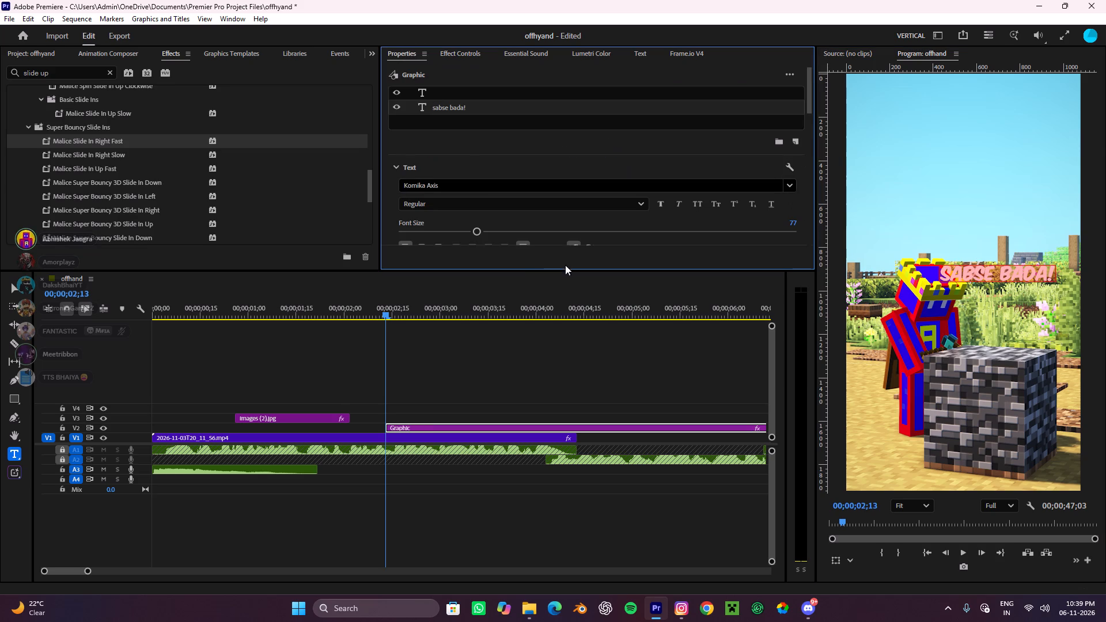
scroll(528, 259, "down", 6)
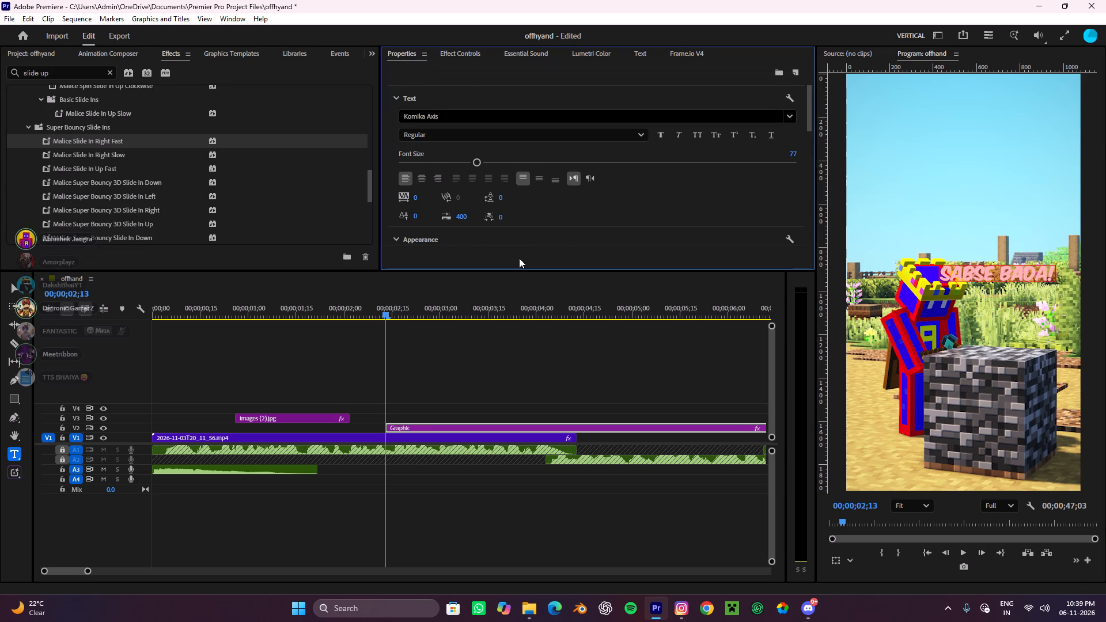
left_click(426, 179)
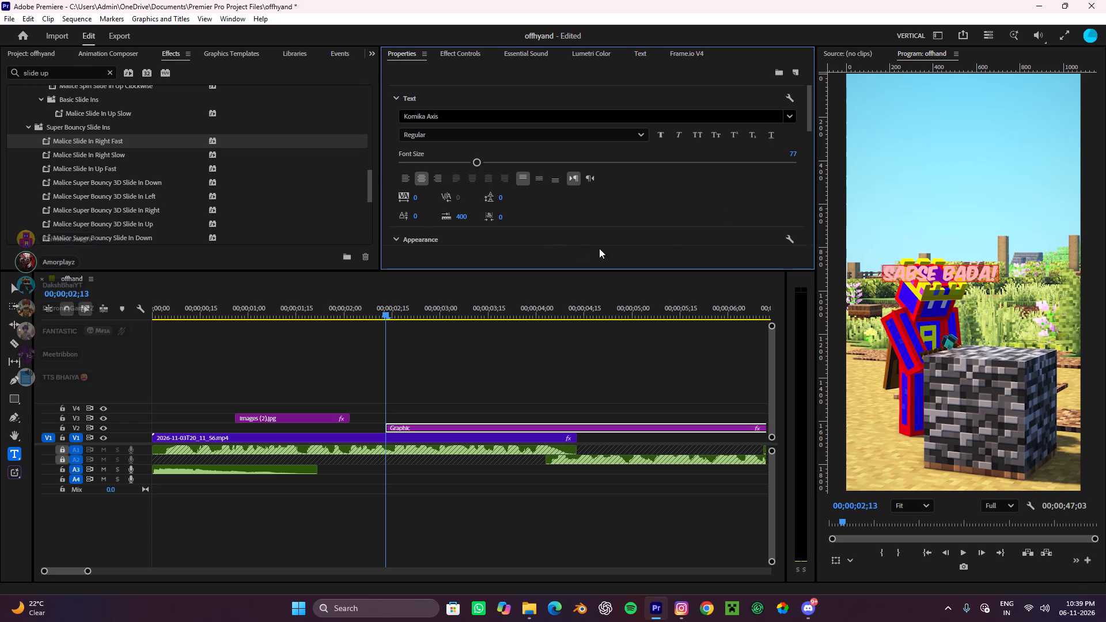
Bring up the appearance settings of the "sabse bada!" text.
scroll(570, 246, "down", 12)
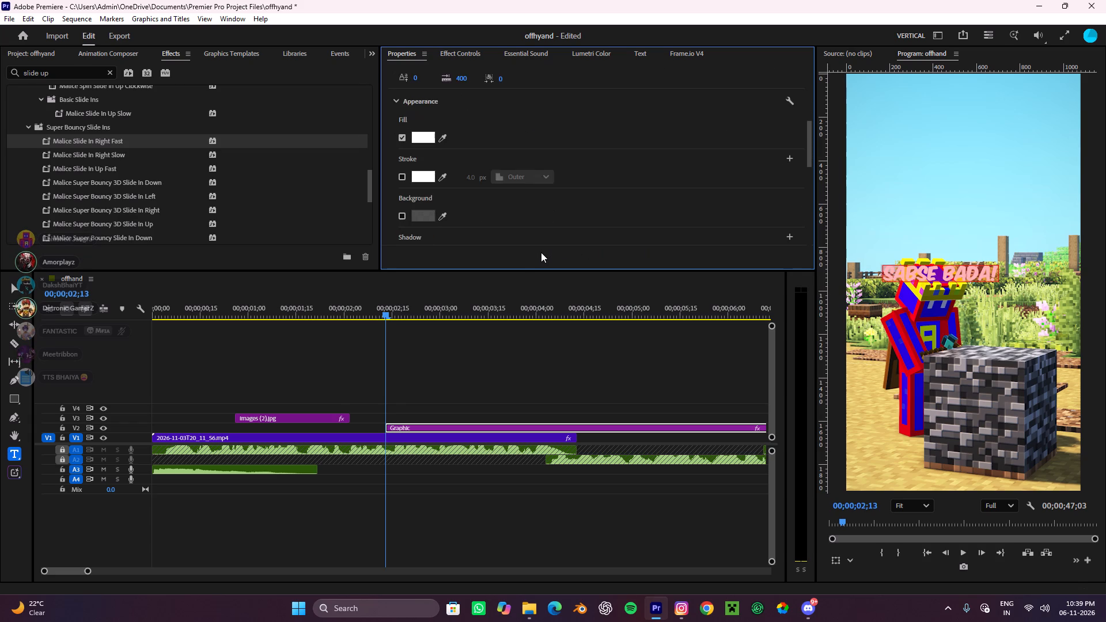
scroll(523, 256, "down", 4)
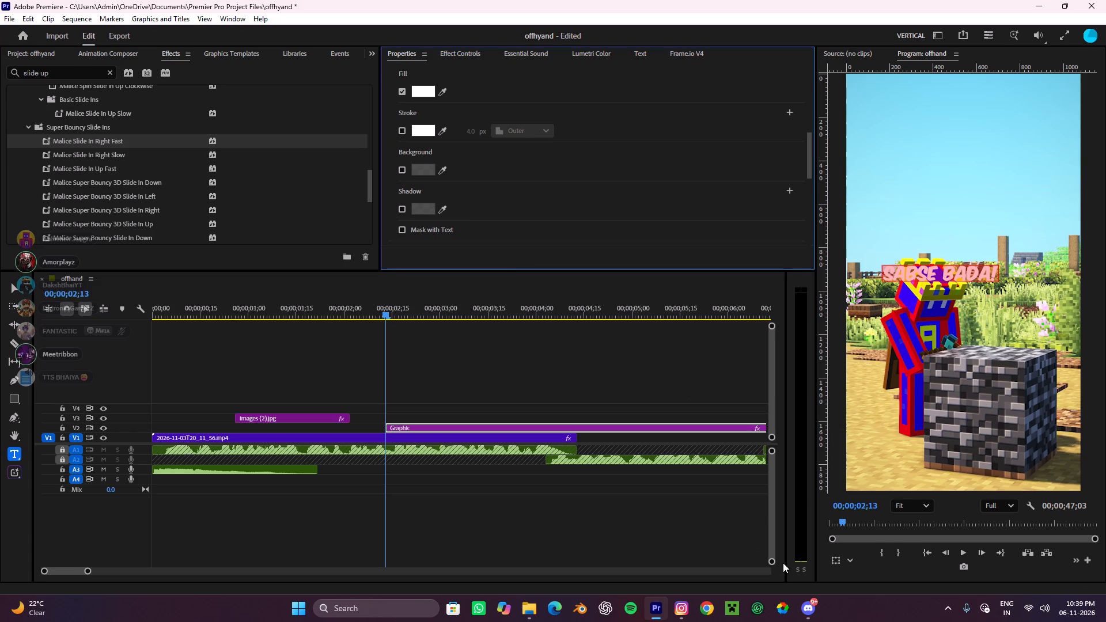
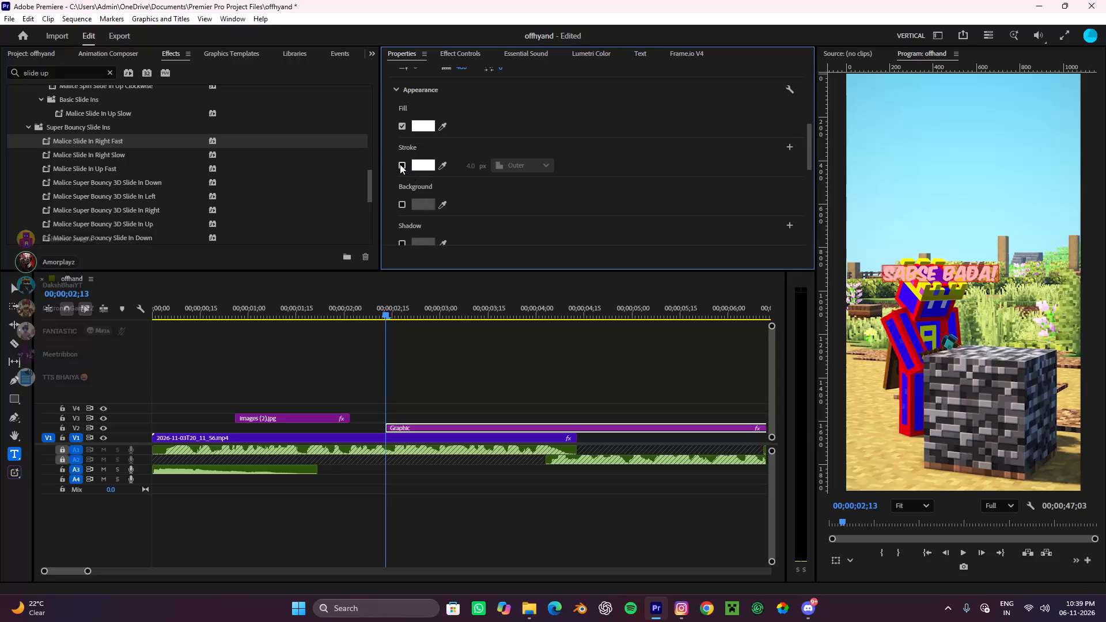
Give the "sabse bada!" text a black 000000 outer stroke 12 px wide.
left_click(400, 164)
left_click(426, 169)
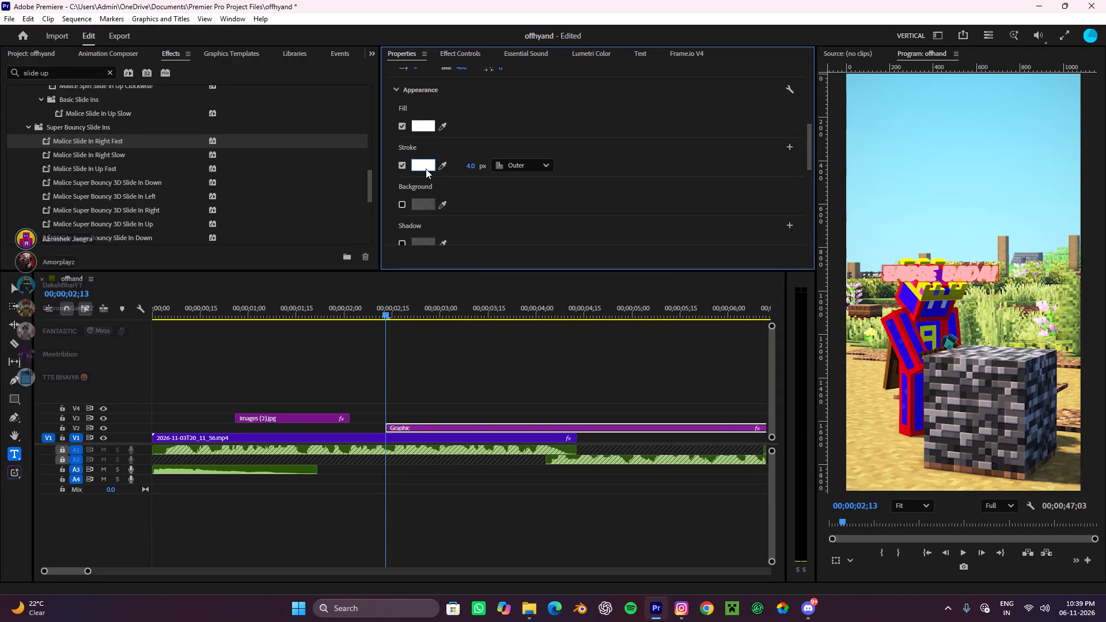
left_click_drag(452, 310, 321, 123)
left_click(630, 391)
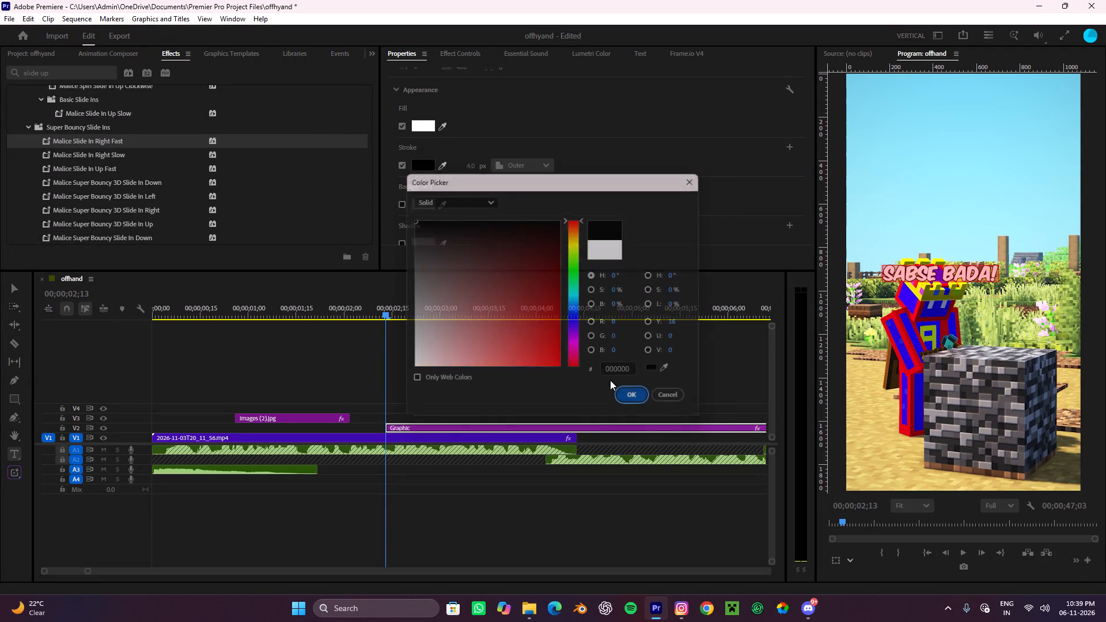
left_click(470, 168)
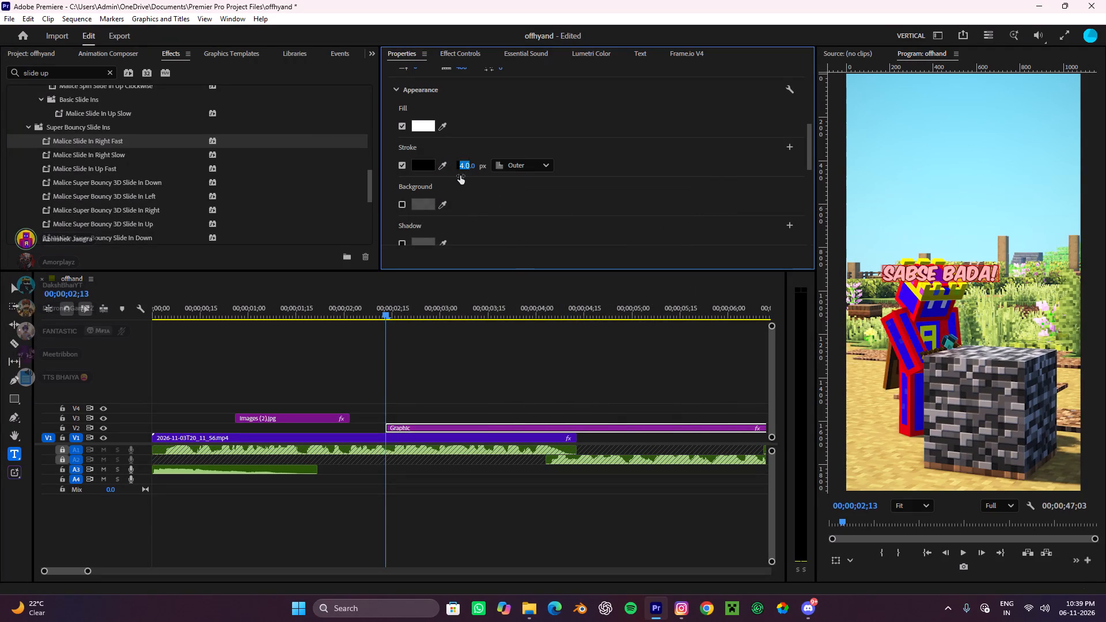
type("12")
left_click(531, 135)
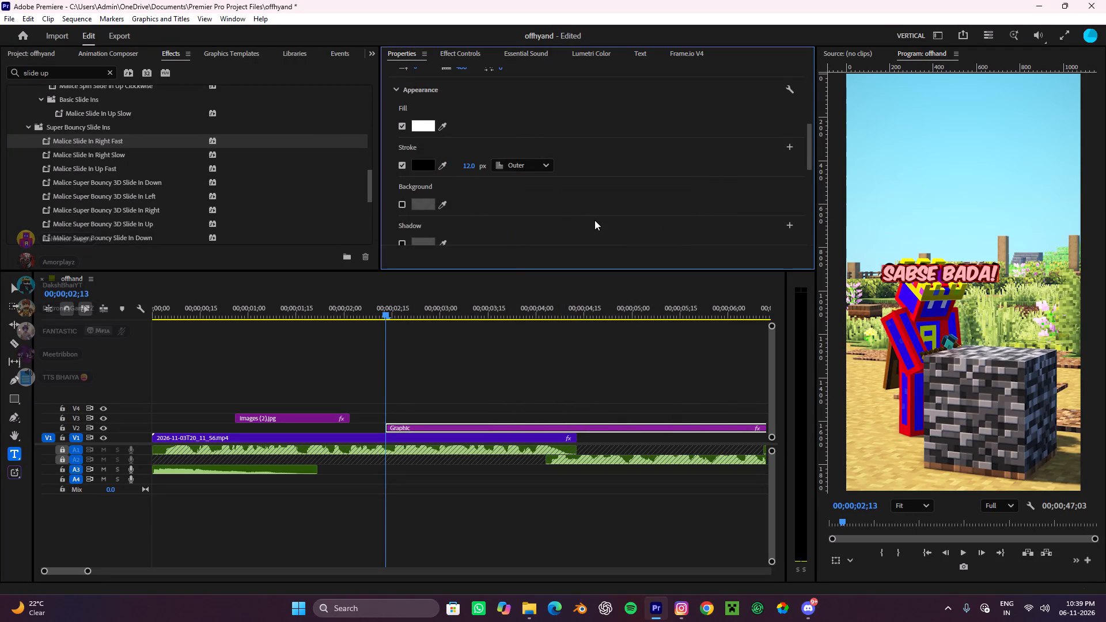
left_click(594, 220)
left_click(529, 381)
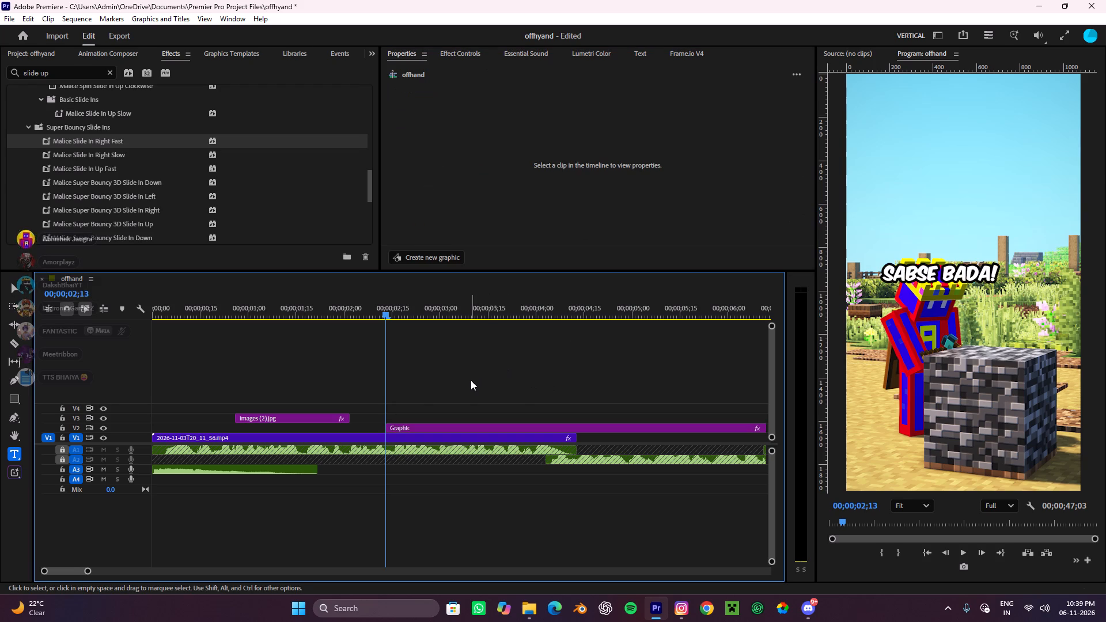
Move the title graphic clip onto V3 so it starts directly after the bedrock image clip.
scroll(461, 381, "up", 4, "alt")
left_click(380, 425)
left_click_drag(380, 427, 334, 417)
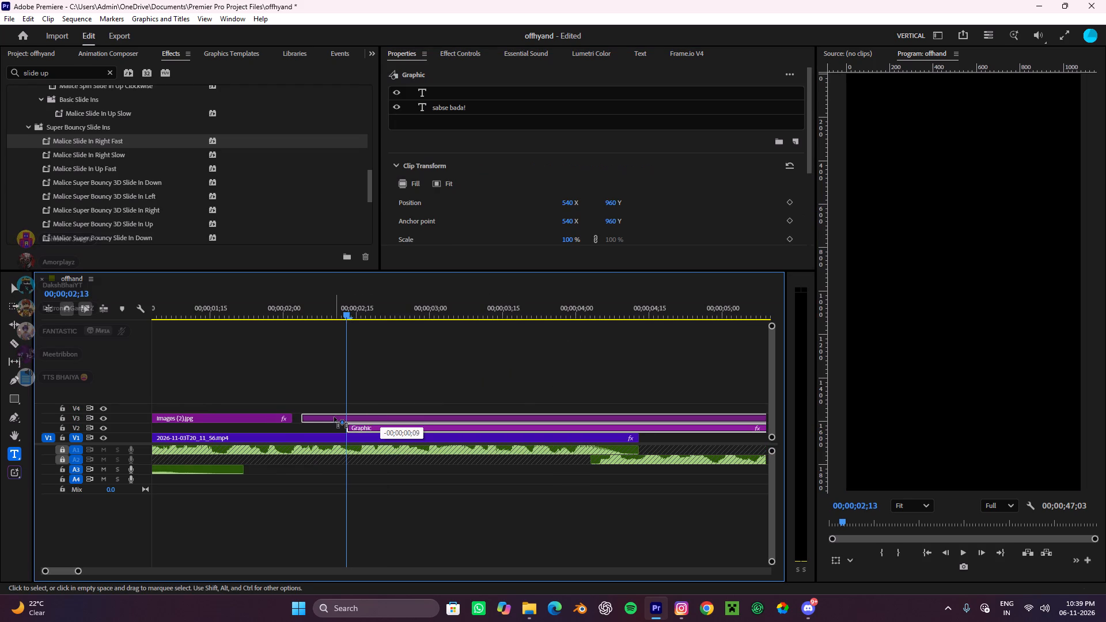
left_click_drag(334, 417, 327, 417)
Play back the change from the bedrock image to the title.
left_click_drag(351, 310, 224, 361)
key("space")
scroll(281, 371, "down", 4, "alt")
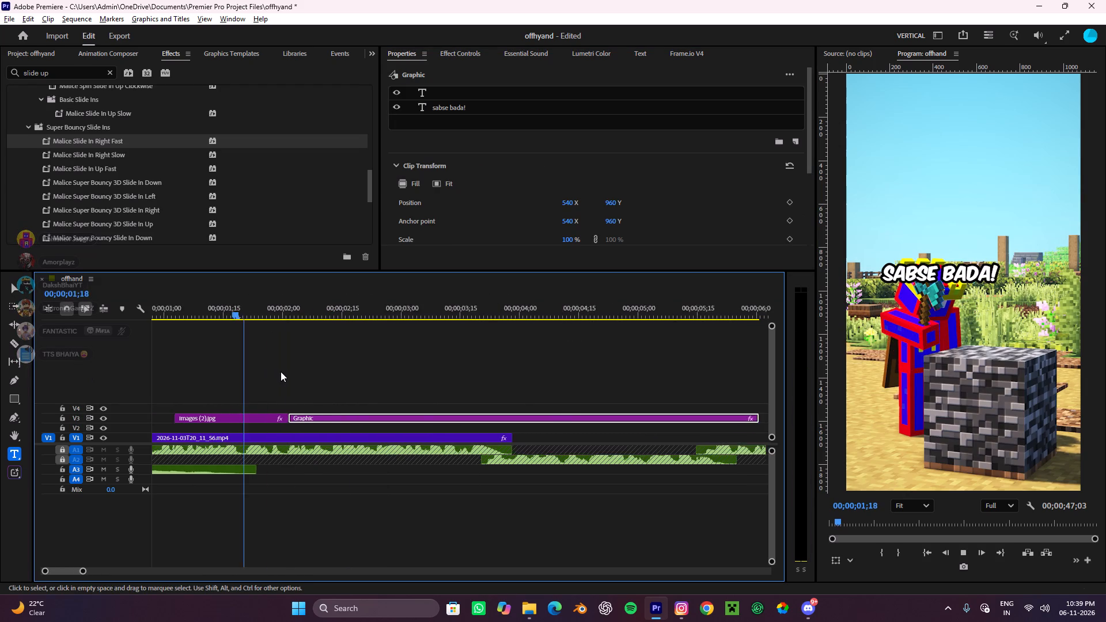
scroll(281, 371, "down", 4, "alt")
key("space")
Enlarge the "sabse bada!" text slightly in the frame, keeping it over the character's head.
scroll(281, 372, "up", 3, "alt")
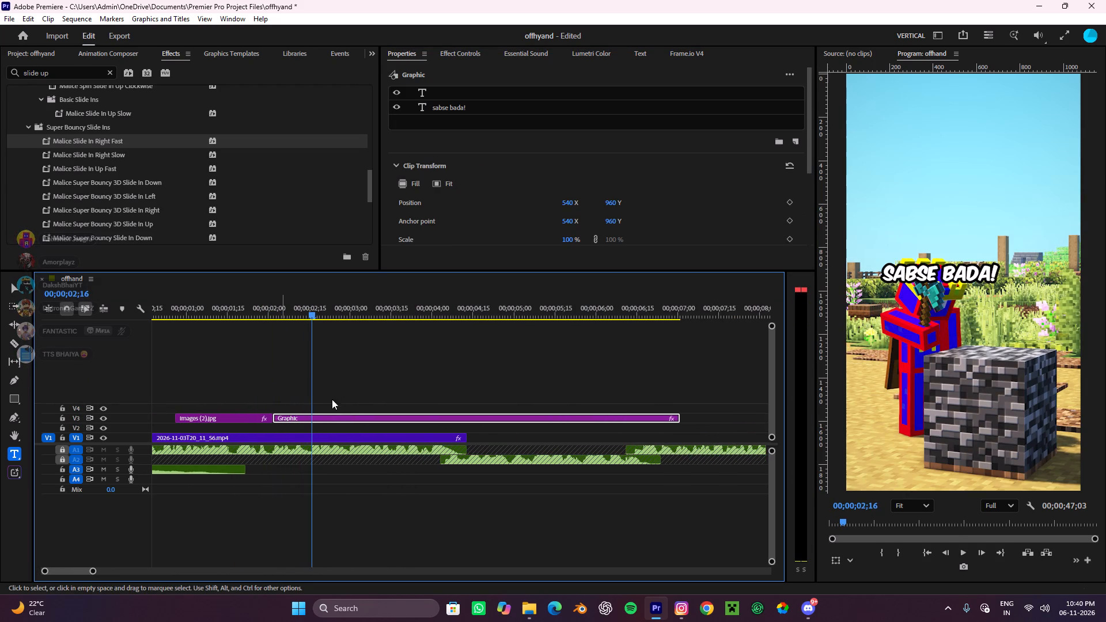
left_click(306, 416)
left_click(938, 261)
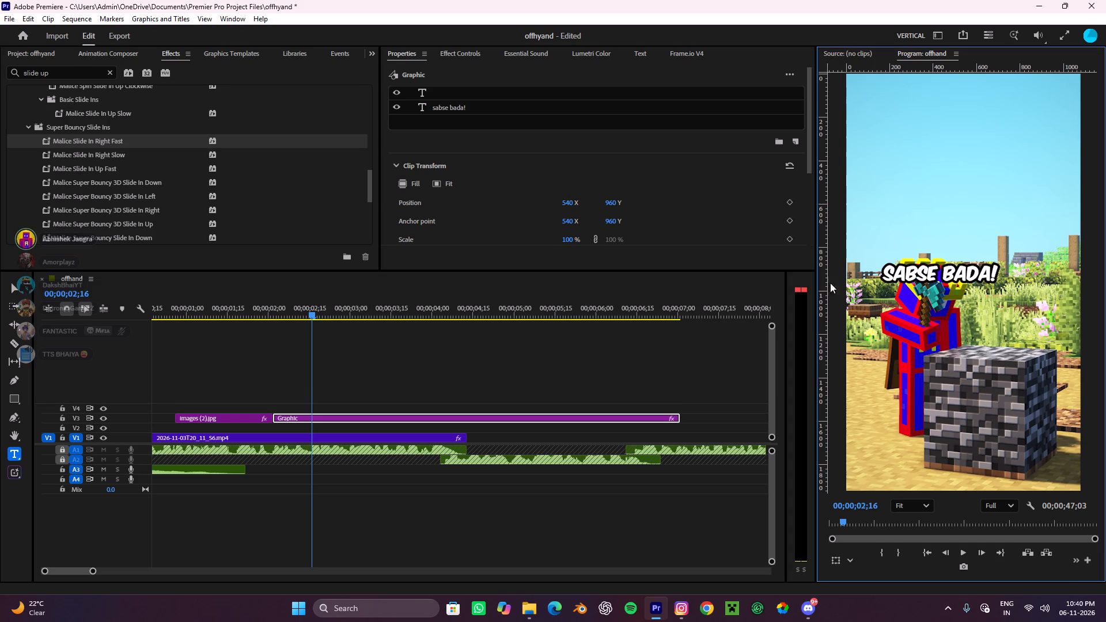
left_click(393, 352)
key("v")
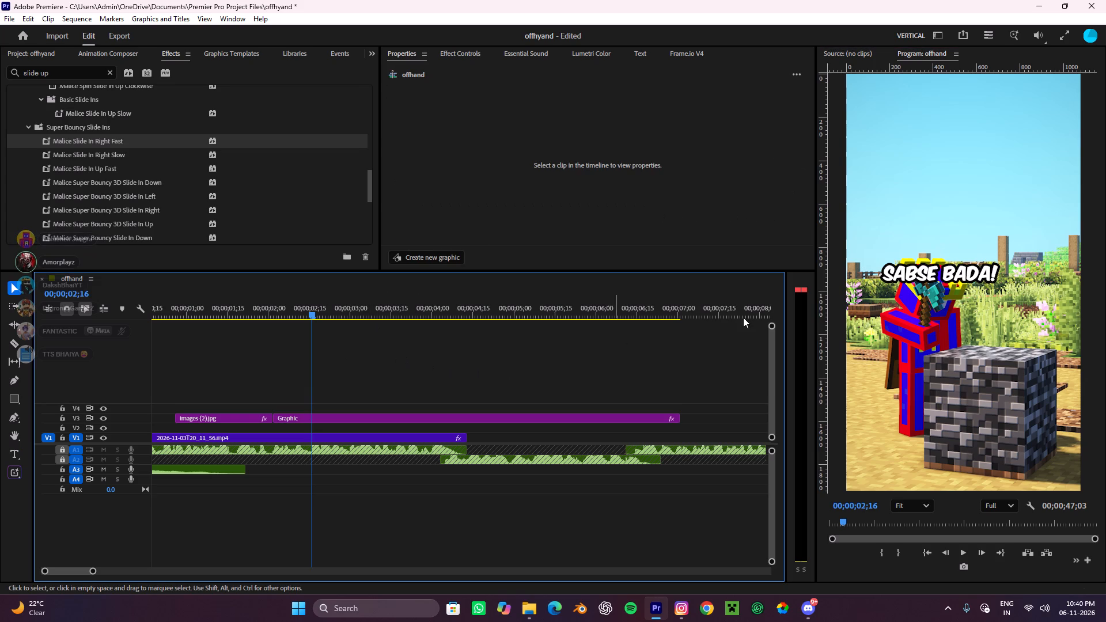
left_click(971, 271)
left_click_drag(940, 277, 940, 271)
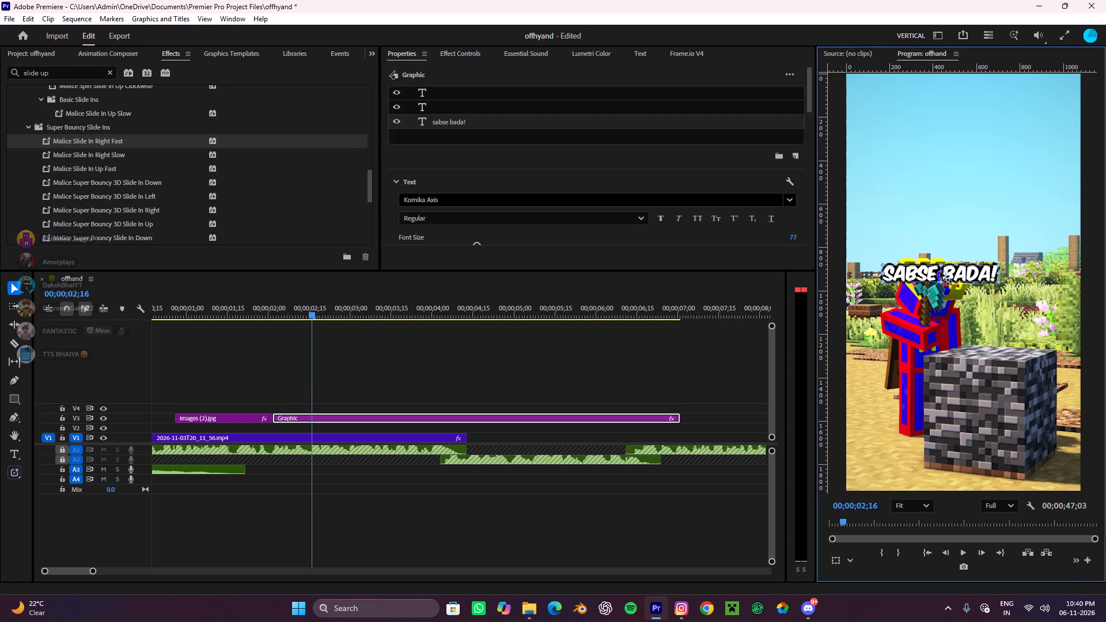
left_click_drag(940, 271, 941, 269)
left_click_drag(941, 269, 941, 271)
left_click_drag(997, 285, 1002, 289)
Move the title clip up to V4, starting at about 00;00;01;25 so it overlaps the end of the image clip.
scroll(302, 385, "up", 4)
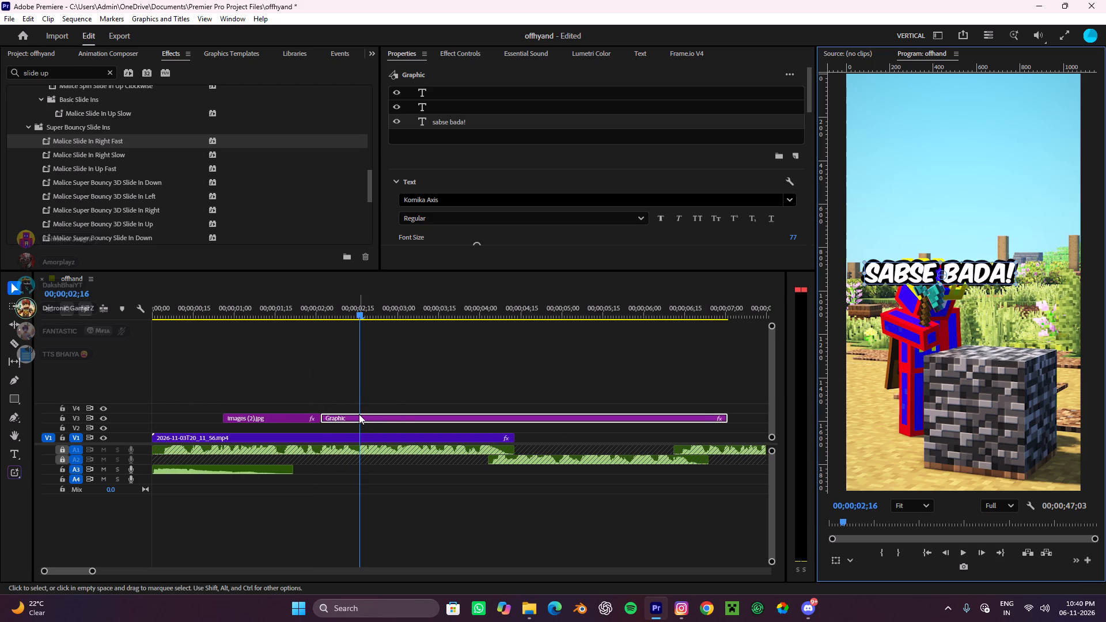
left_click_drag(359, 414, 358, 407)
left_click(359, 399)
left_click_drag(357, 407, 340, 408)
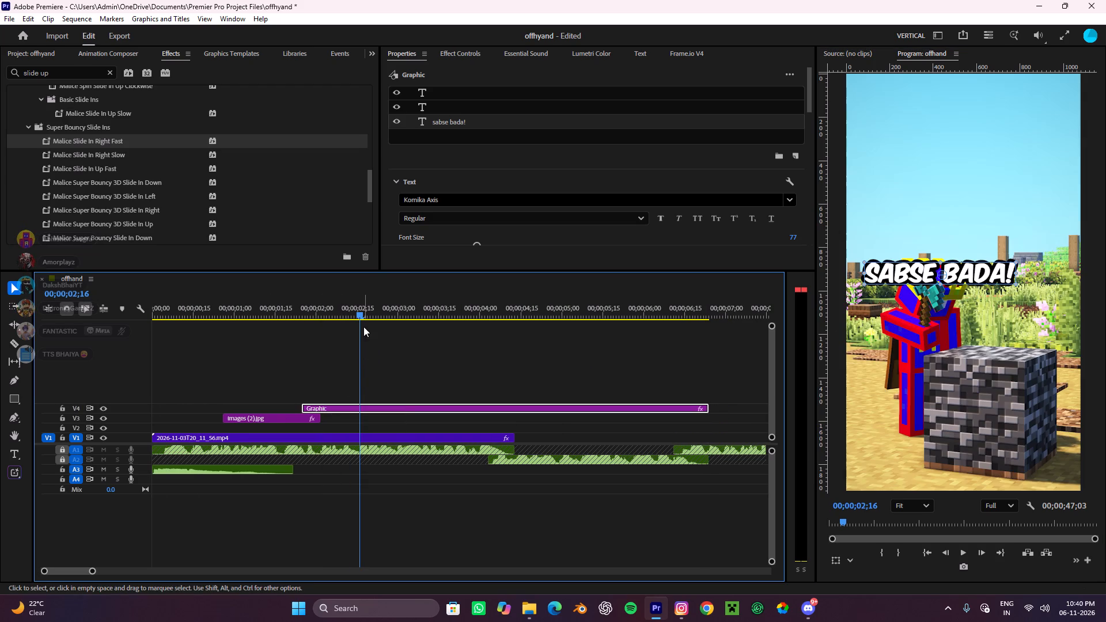
At 00;00;02;00, enlarge the "sabse bada!" text further and reposition it across the bedrock image above the block.
left_click_drag(355, 312, 317, 347)
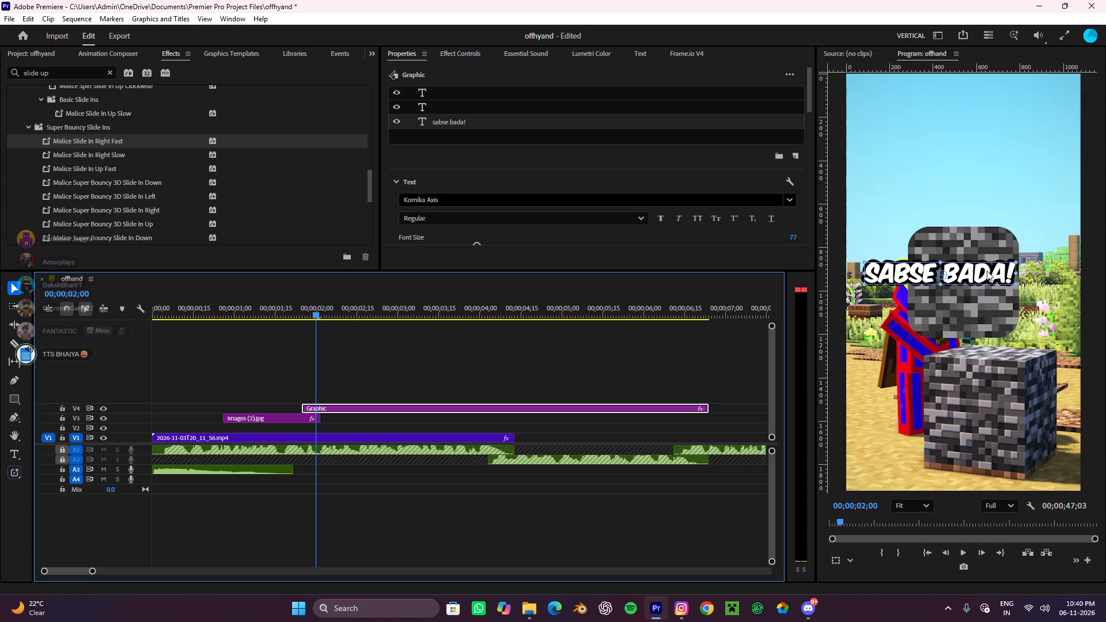
left_click_drag(987, 271, 1013, 283)
left_click_drag(1040, 296, 1054, 302)
left_click_drag(1028, 283, 1028, 277)
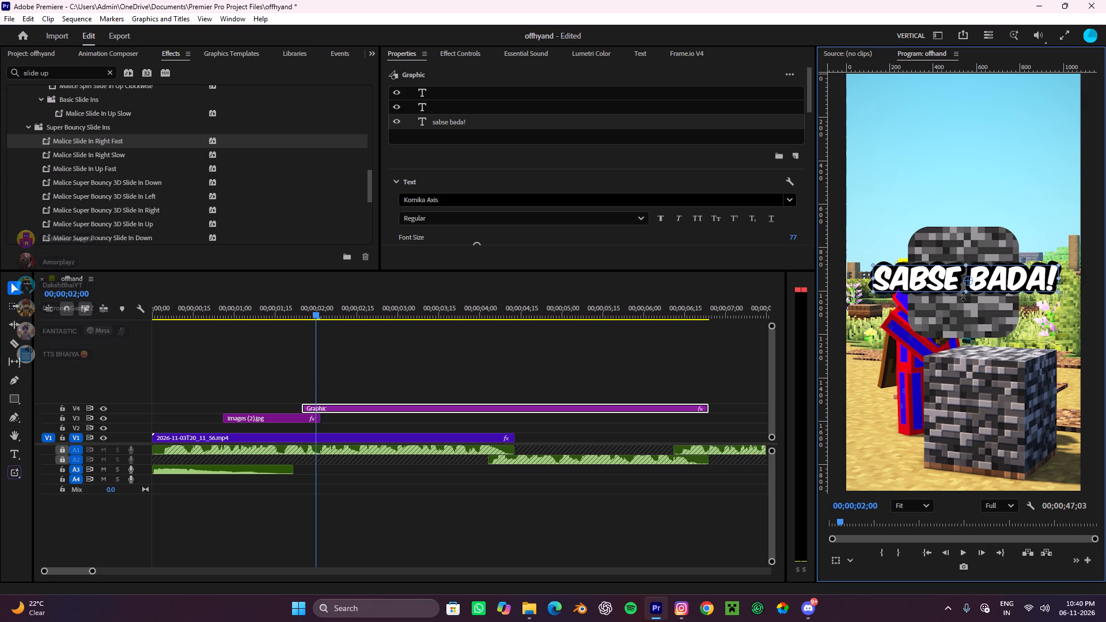
Play and scrub through the overlap between the bedrock image and the title to check its timing.
scroll(308, 418, "up", 3, "alt")
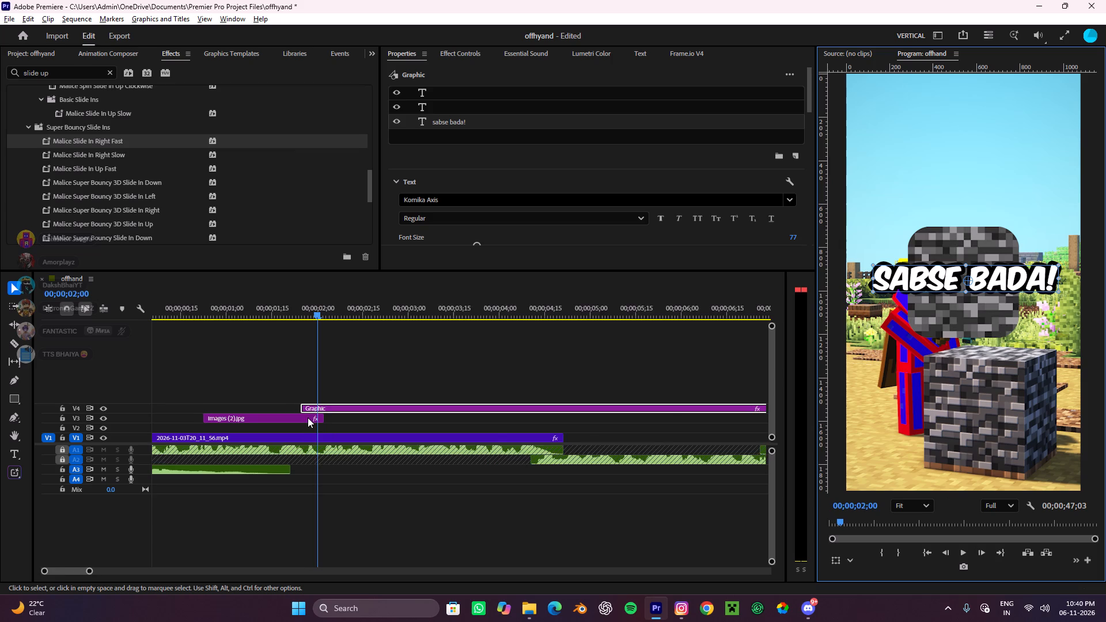
scroll(308, 418, "up", 6, "alt")
left_click(364, 404)
scroll(363, 404, "up", 5)
left_click_drag(427, 307, 346, 320)
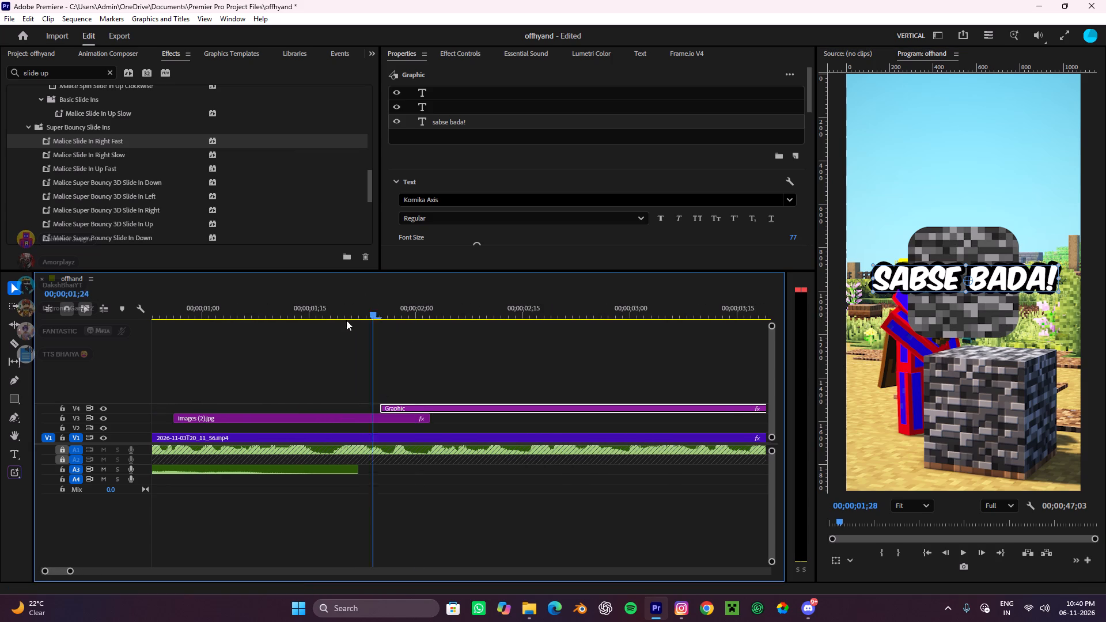
left_click_drag(346, 320, 176, 431)
key("space")
scroll(360, 433, "down", 4, "alt")
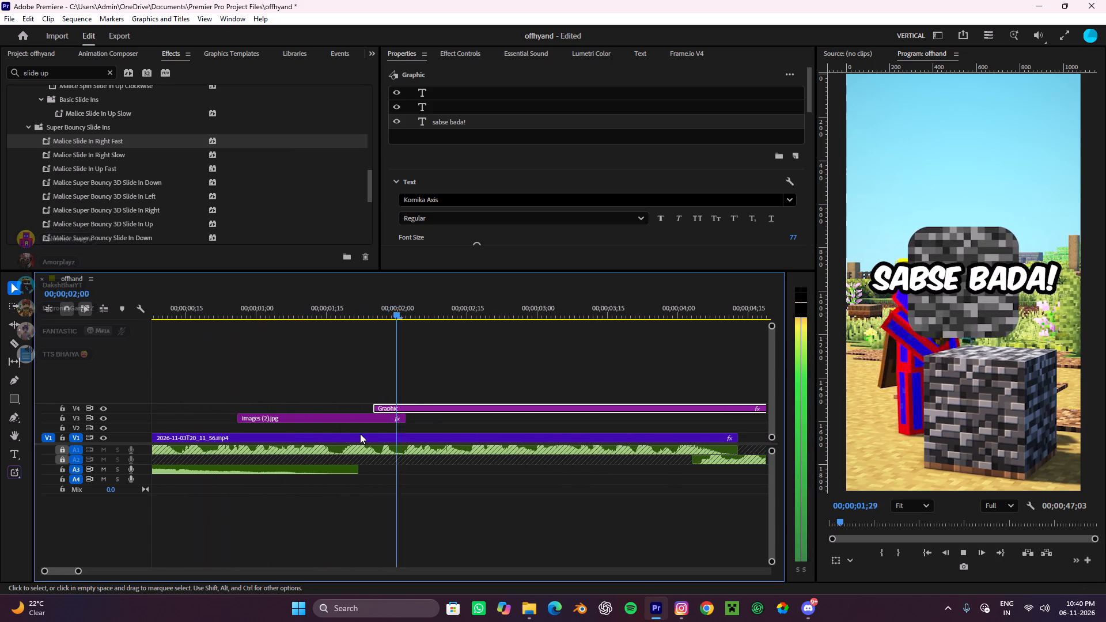
key("space")
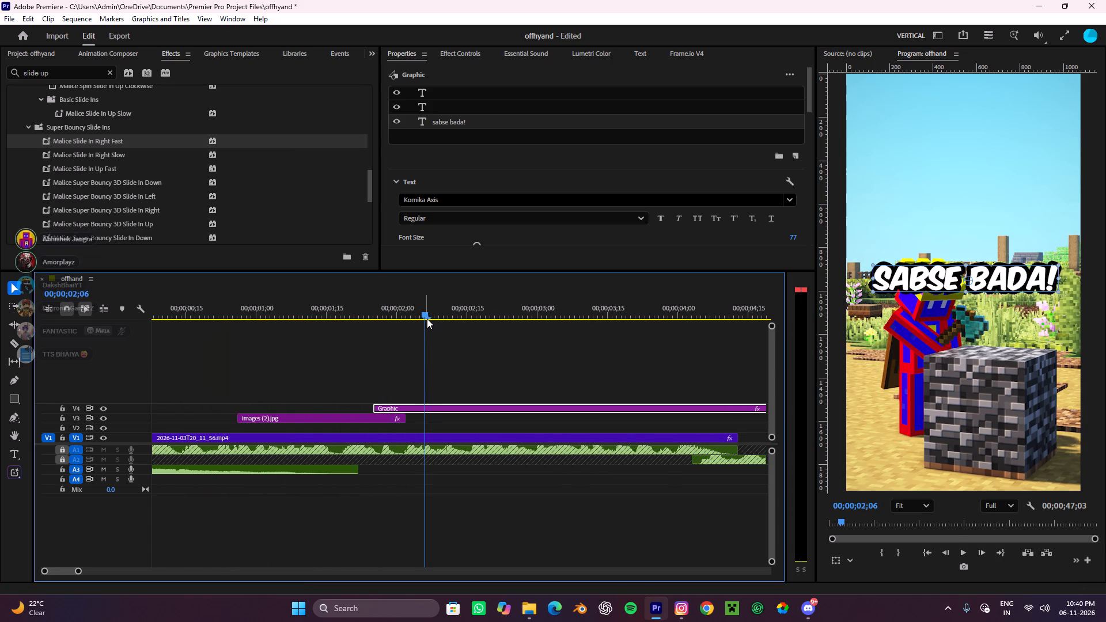
left_click_drag(420, 312, 359, 354)
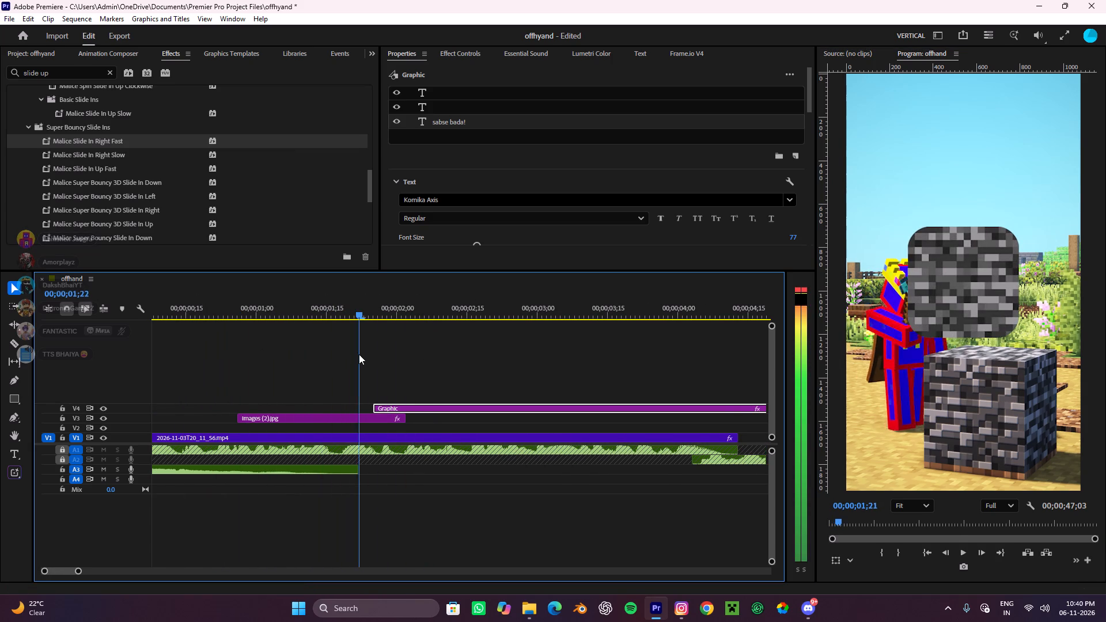
left_click_drag(359, 354, 373, 354)
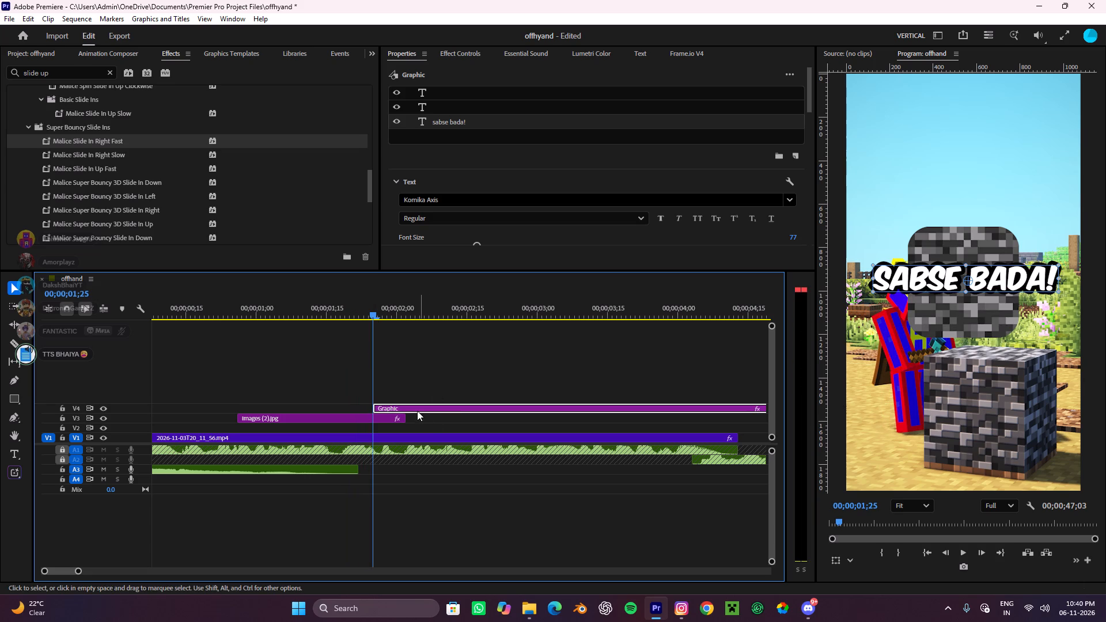
Move the title clip back onto V3, directly after the bedrock image clip.
left_click_drag(417, 411, 453, 414)
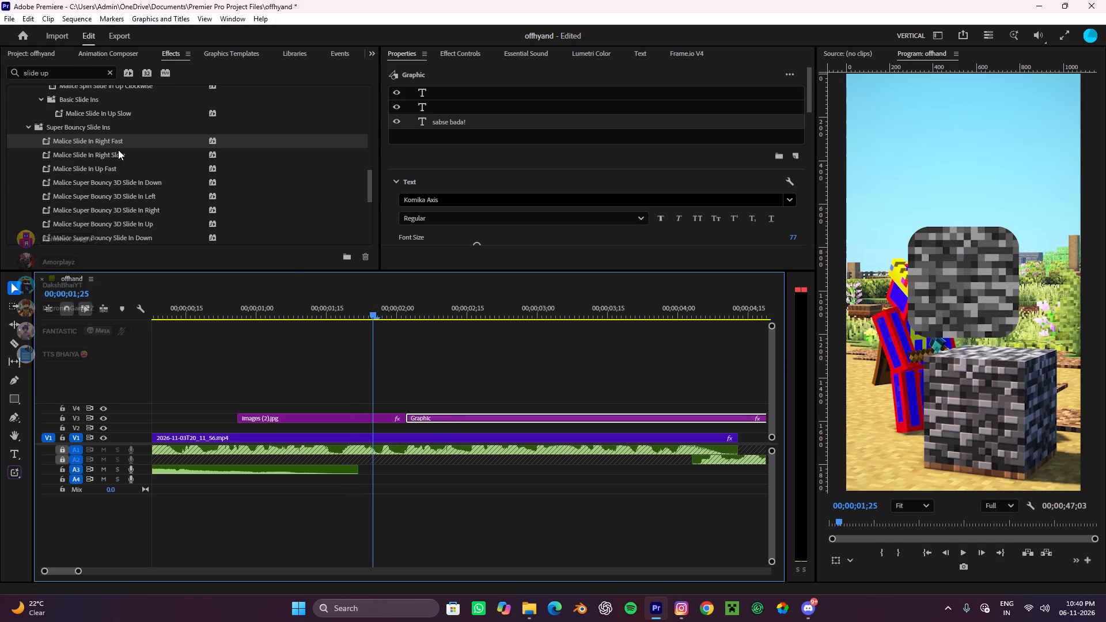
Look through the "slide up" effect presets for an entrance animation for the title.
scroll(149, 198, "down", 12)
scroll(149, 198, "up", 11)
scroll(149, 198, "down", 1)
scroll(149, 198, "up", 6)
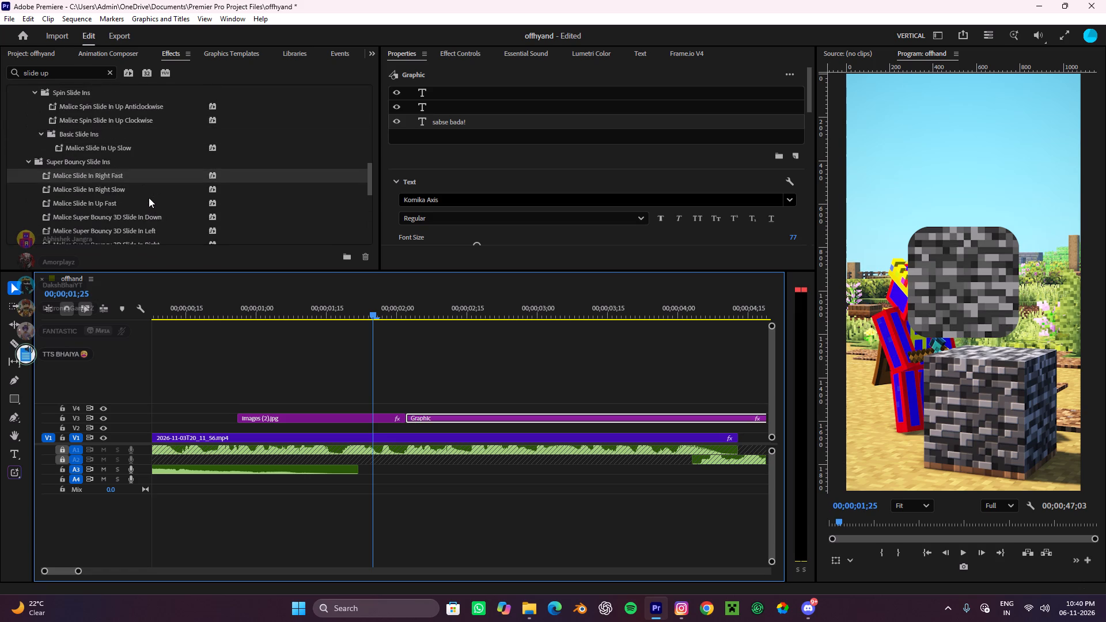
scroll(147, 198, "up", 8)
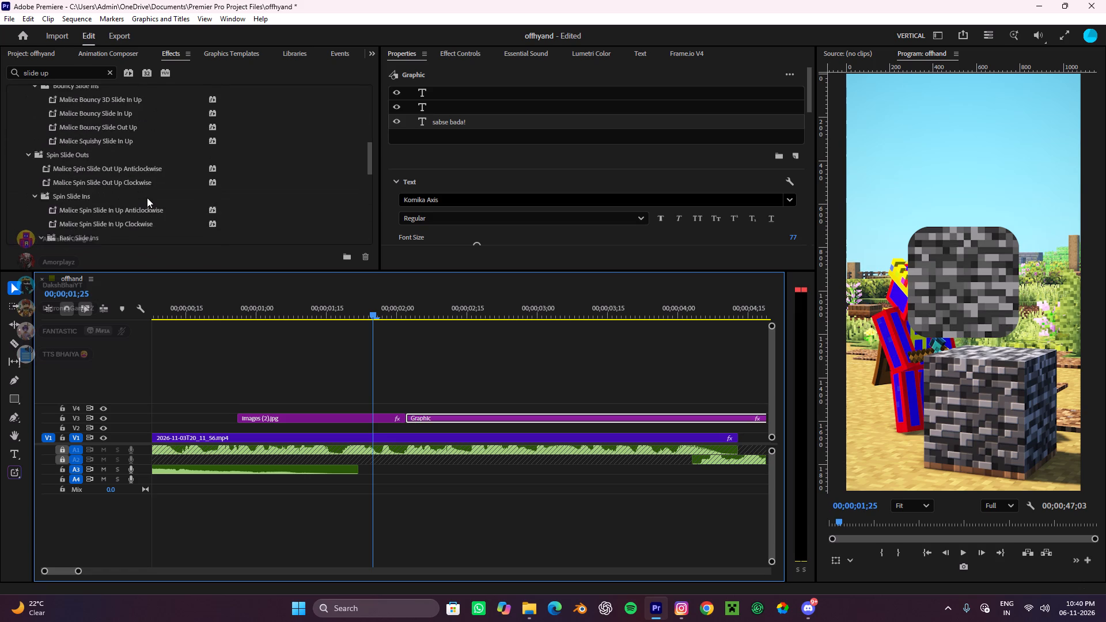
scroll(147, 198, "up", 8)
Search the effects for "slide in left" and apply the Malice Slide In Left Fast preset to the title clip.
left_click(65, 77)
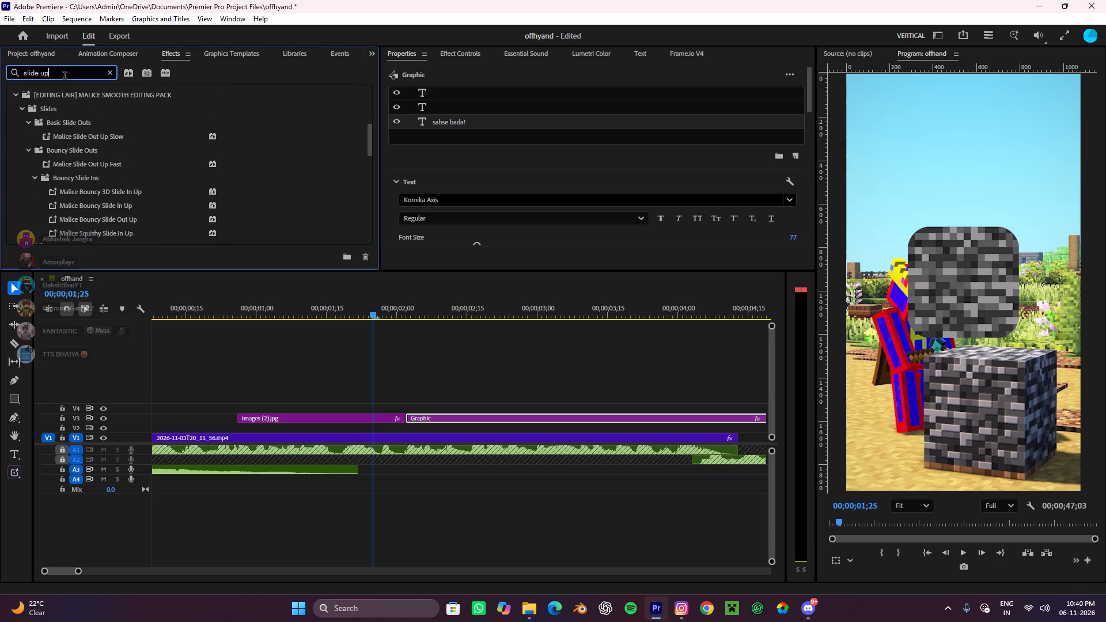
left_click_drag(60, 77, 41, 74)
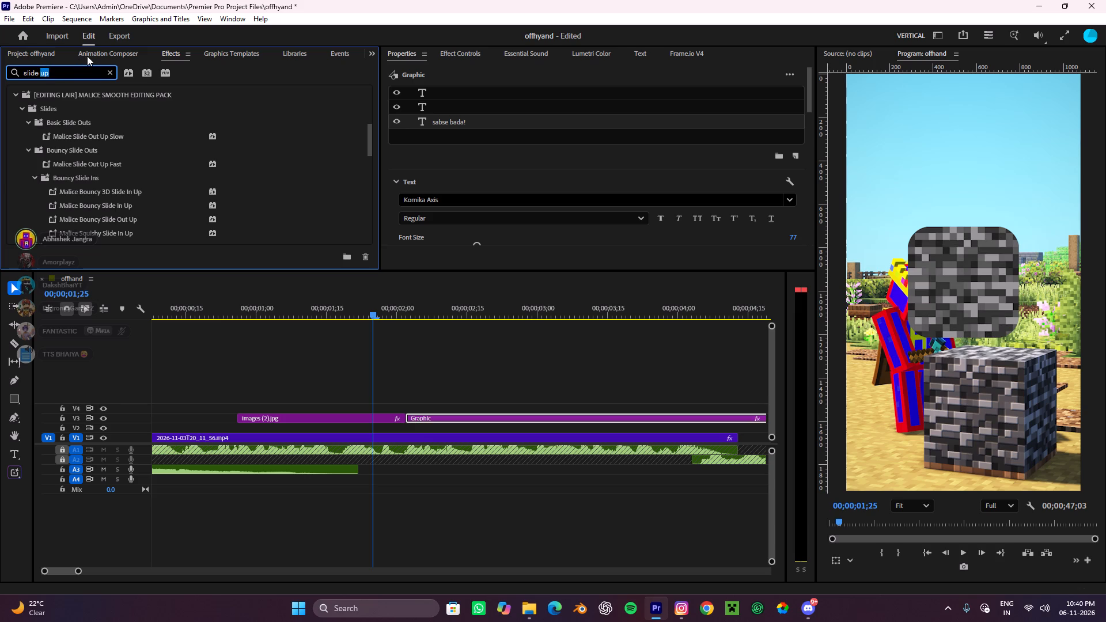
type("in le")
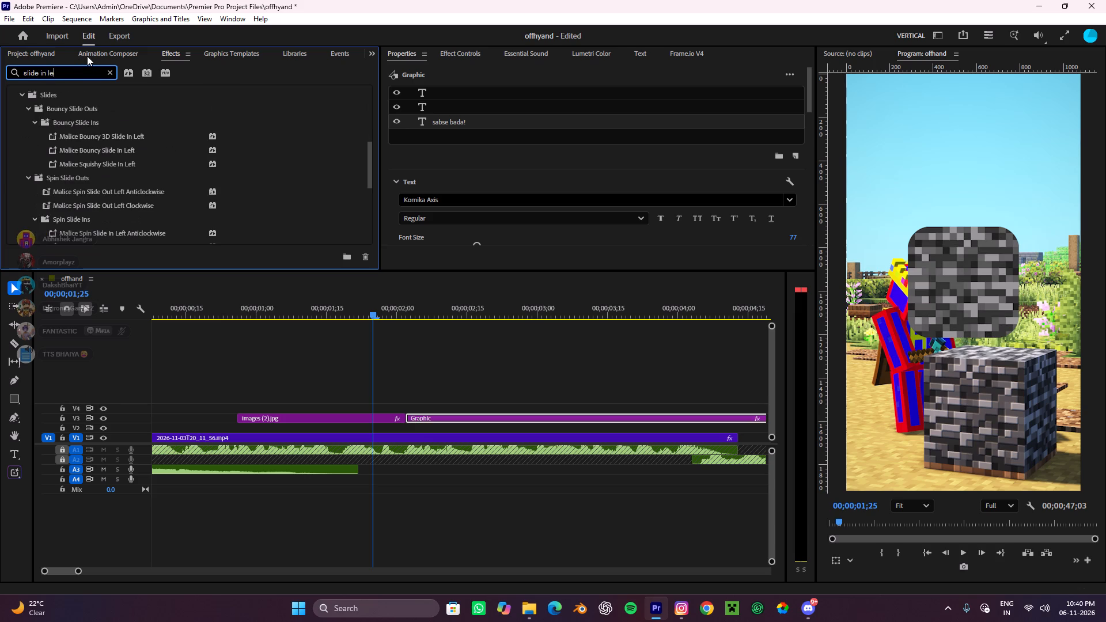
type("ft")
scroll(147, 179, "down", 9)
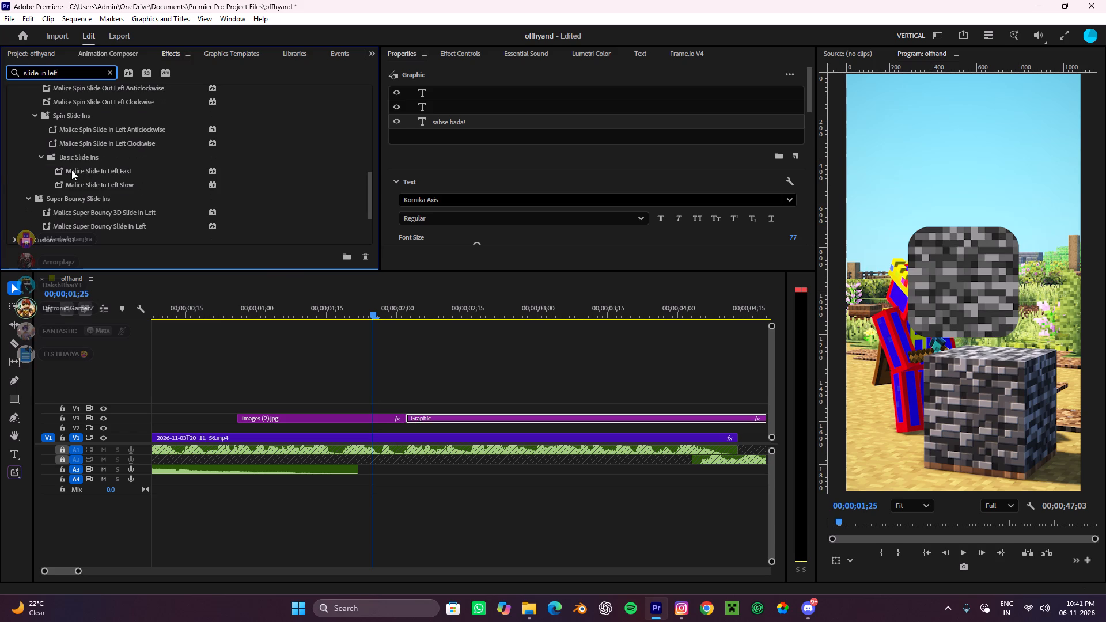
left_click_drag(71, 170, 427, 418)
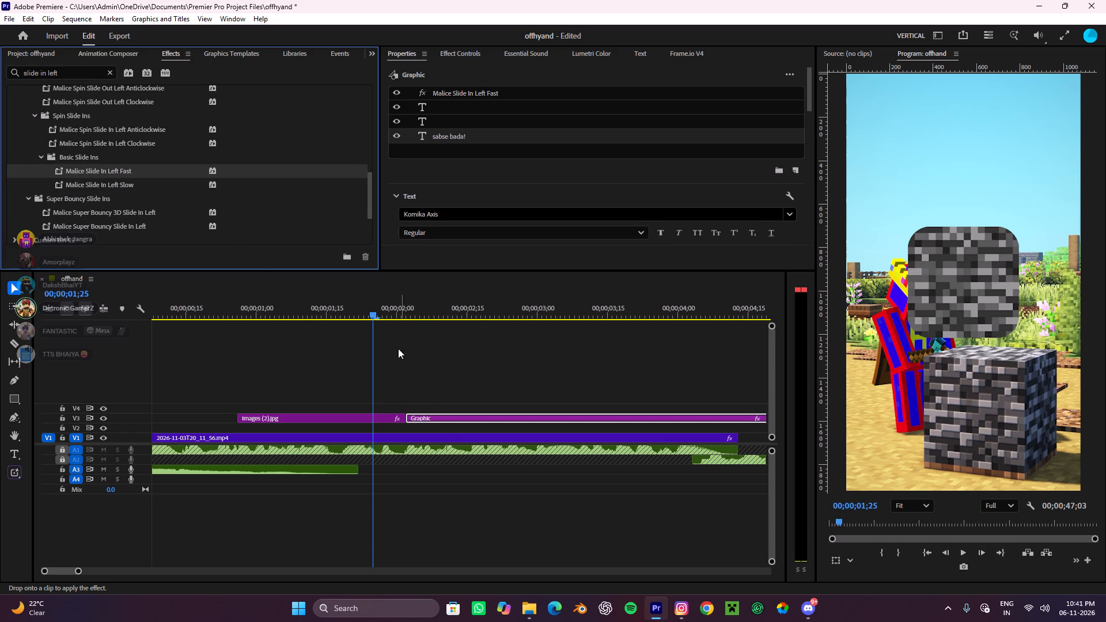
Replay the section from the bedrock image into the title twice to check the slide-in animation.
left_click_drag(374, 314, 227, 373)
key("space")
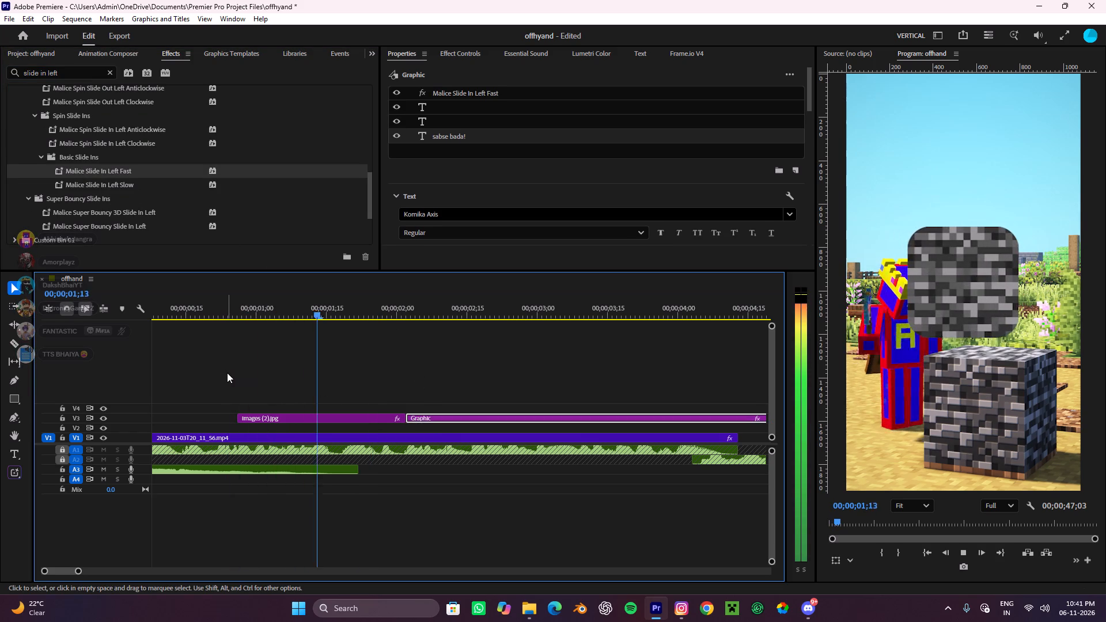
key("space")
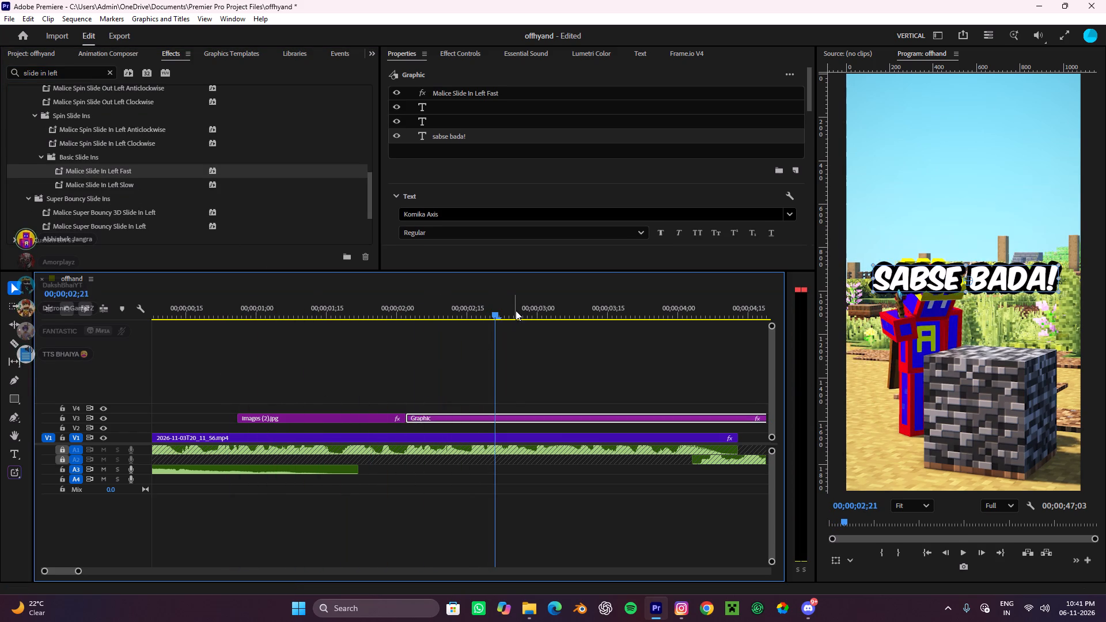
left_click_drag(508, 309, 225, 366)
key("space")
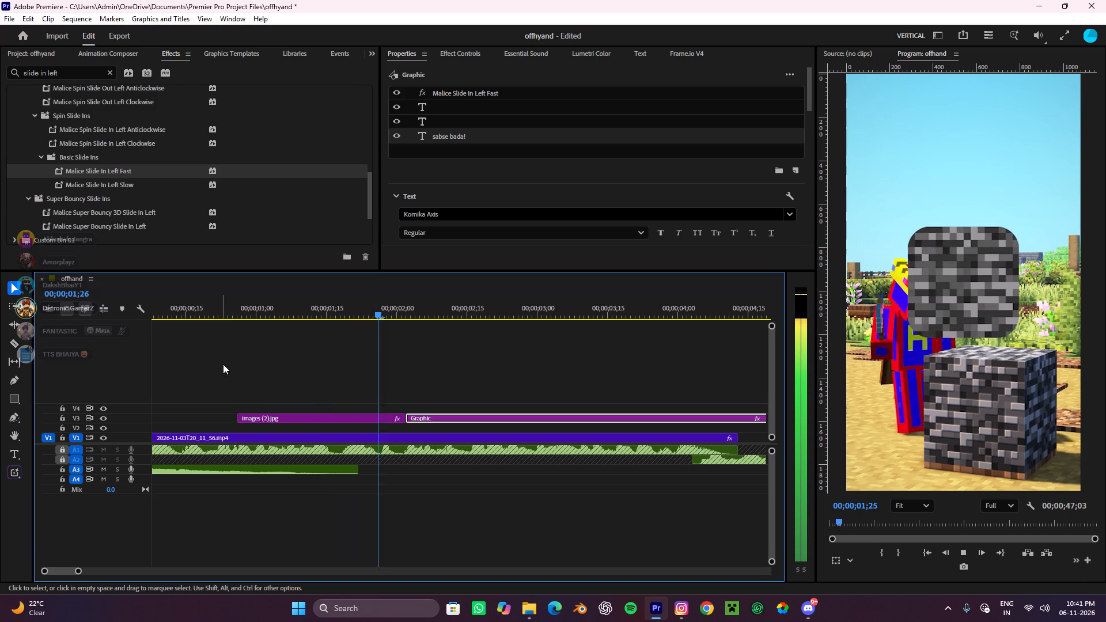
key("space")
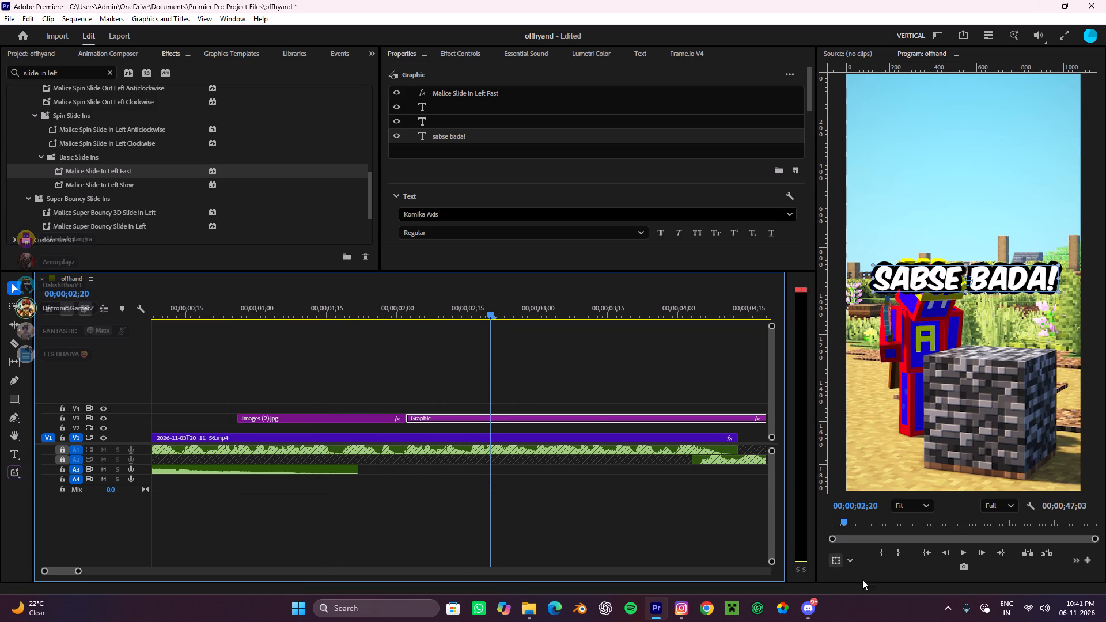
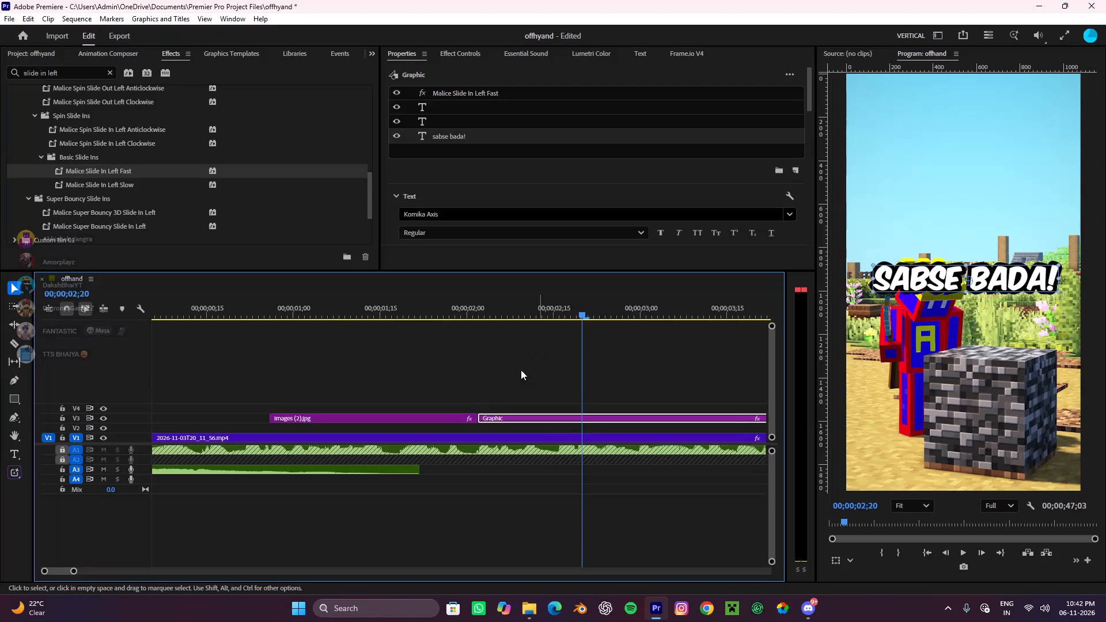
Replay the section from the bedrock image into the title to check the slide-in animation.
scroll(486, 405, "up", 4)
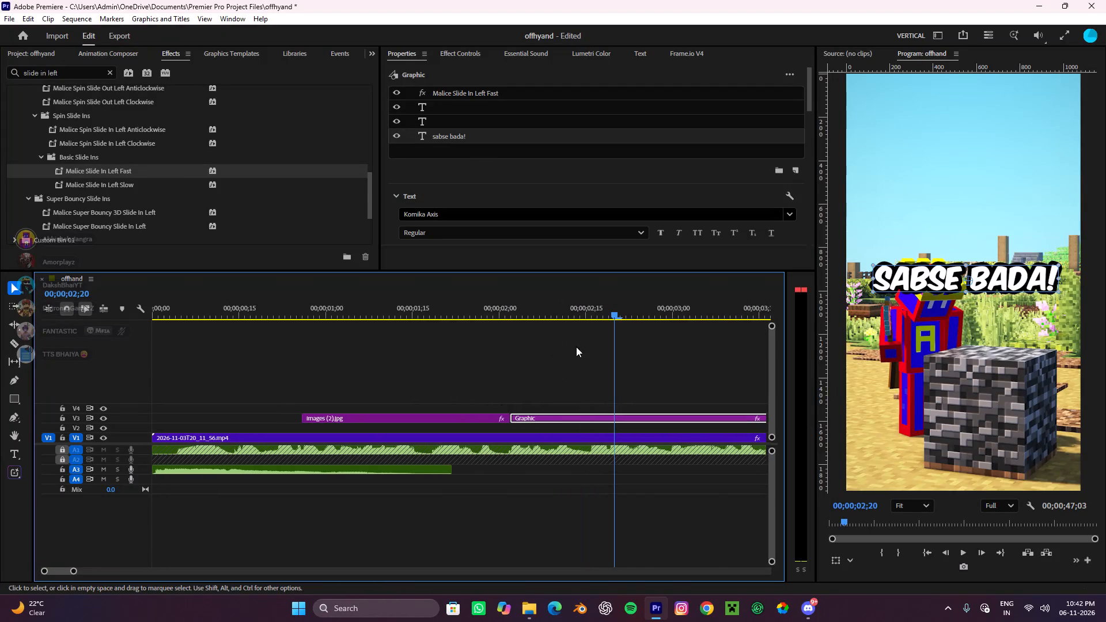
left_click_drag(607, 304, 287, 410)
key("space")
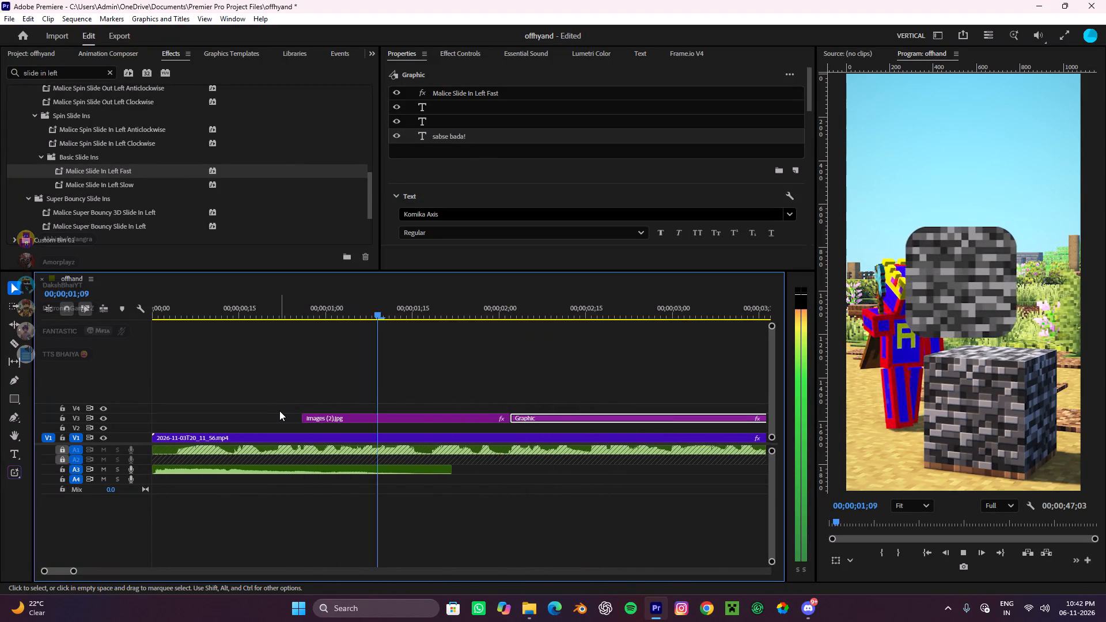
key("space")
scroll(445, 375, "up", 2)
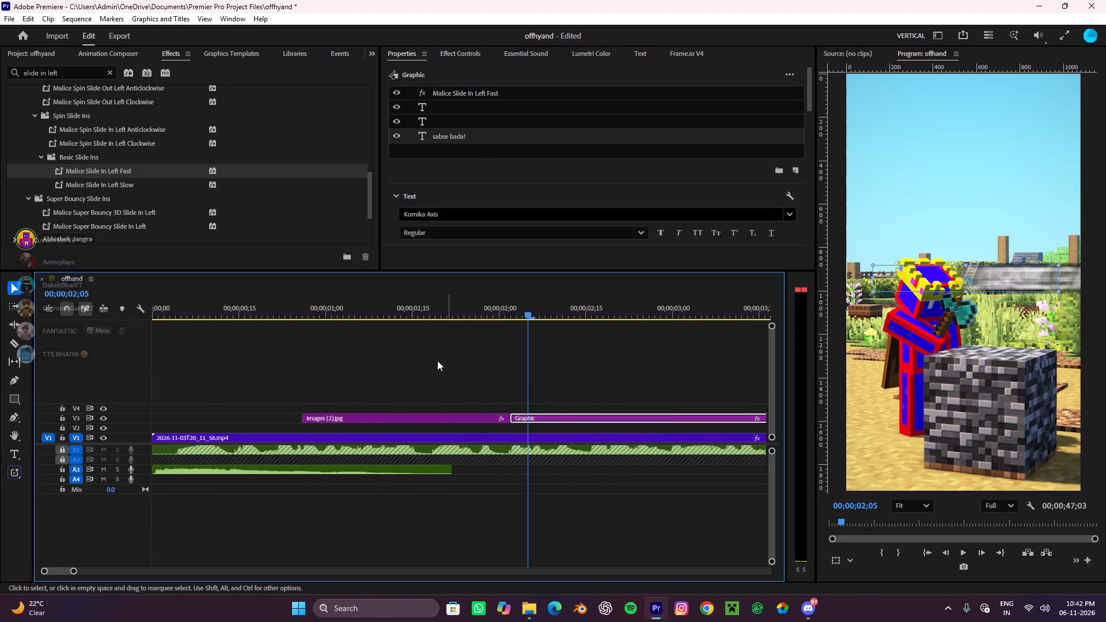
scroll(437, 361, "up", 1)
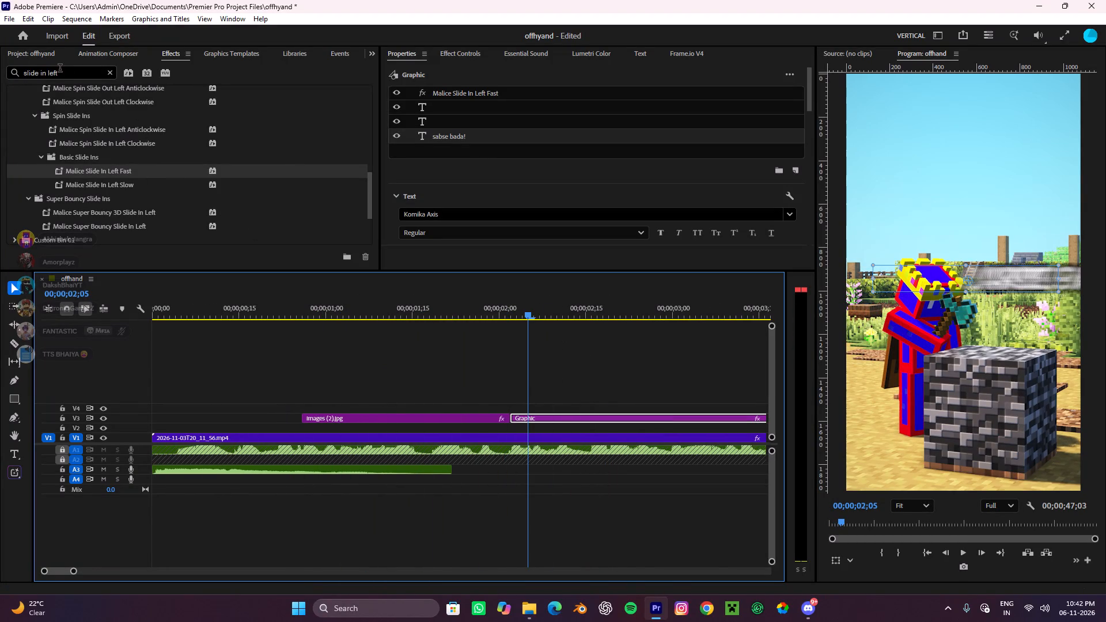
Search the effects for "slide left" and apply the Malice Slide Out Left Fast preset to the bedrock image clip.
left_click(45, 73)
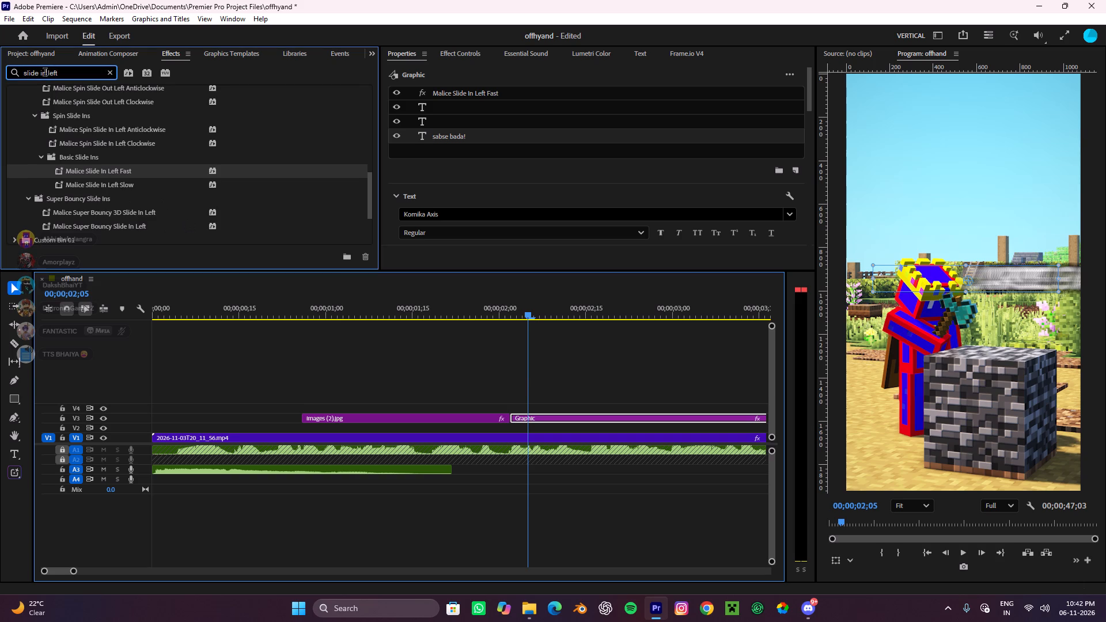
key("BackSpace")
key("BackSpace")
key("BackSpace")
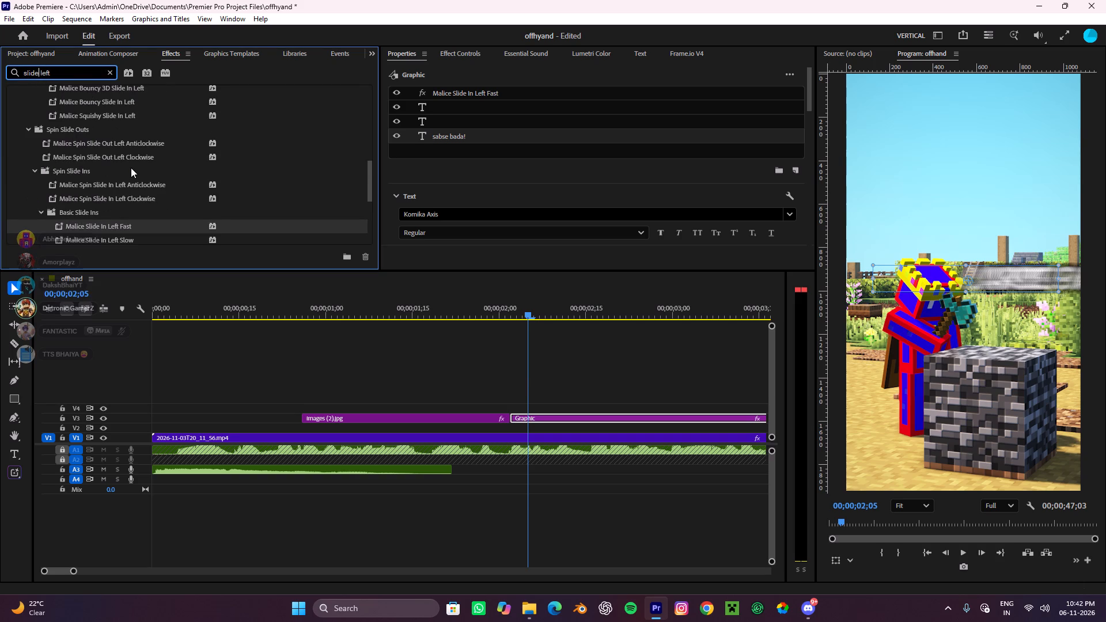
scroll(137, 169, "down", 6)
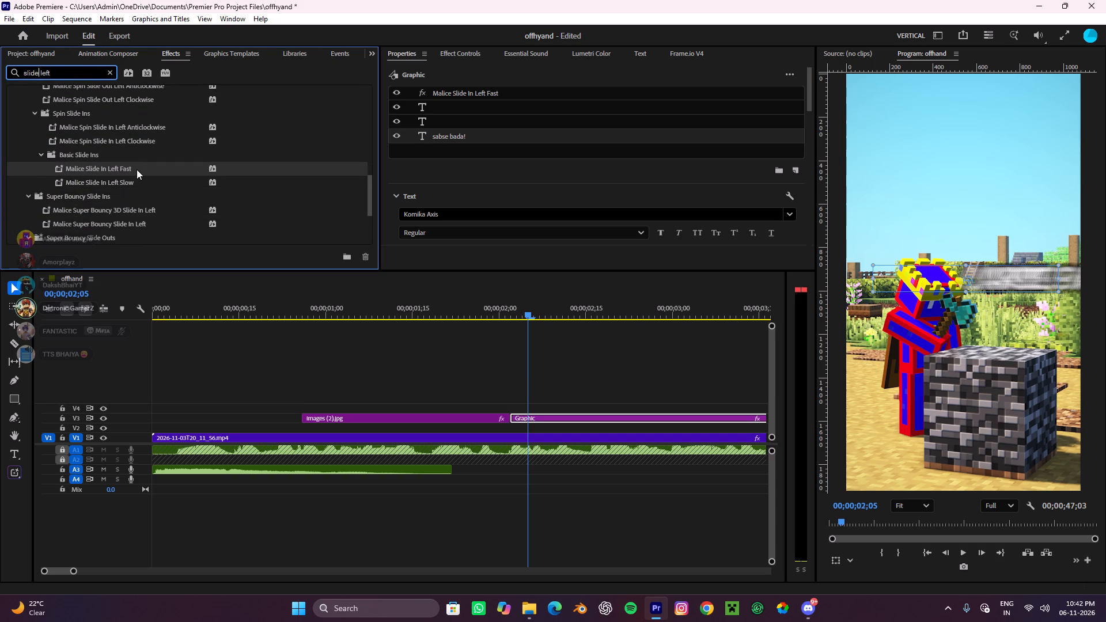
scroll(137, 169, "down", 3)
scroll(124, 177, "up", 7)
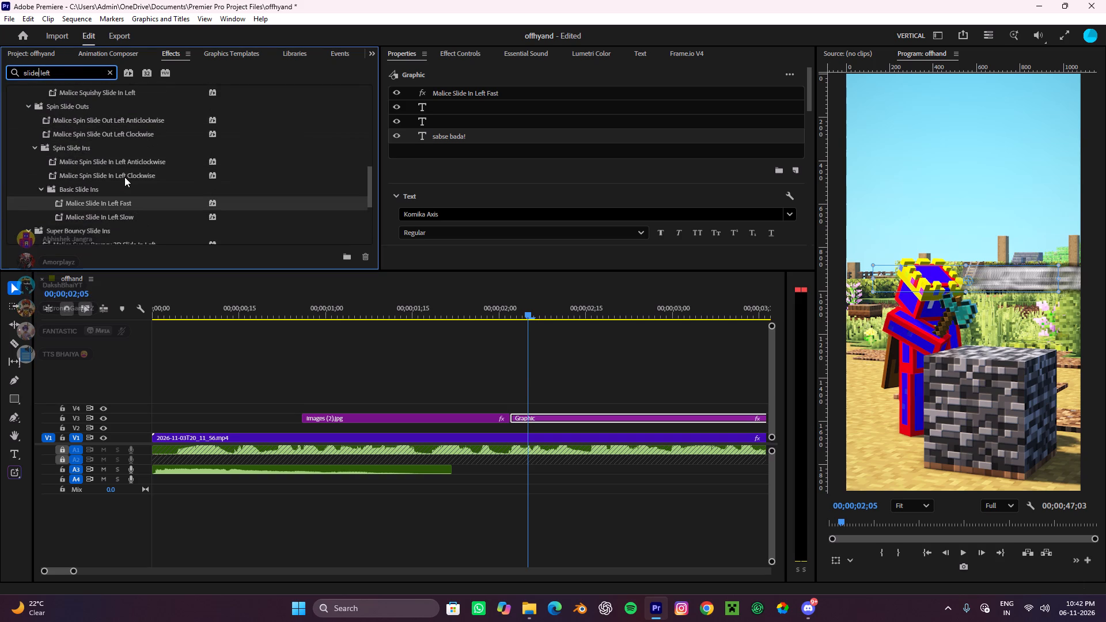
scroll(124, 177, "up", 8)
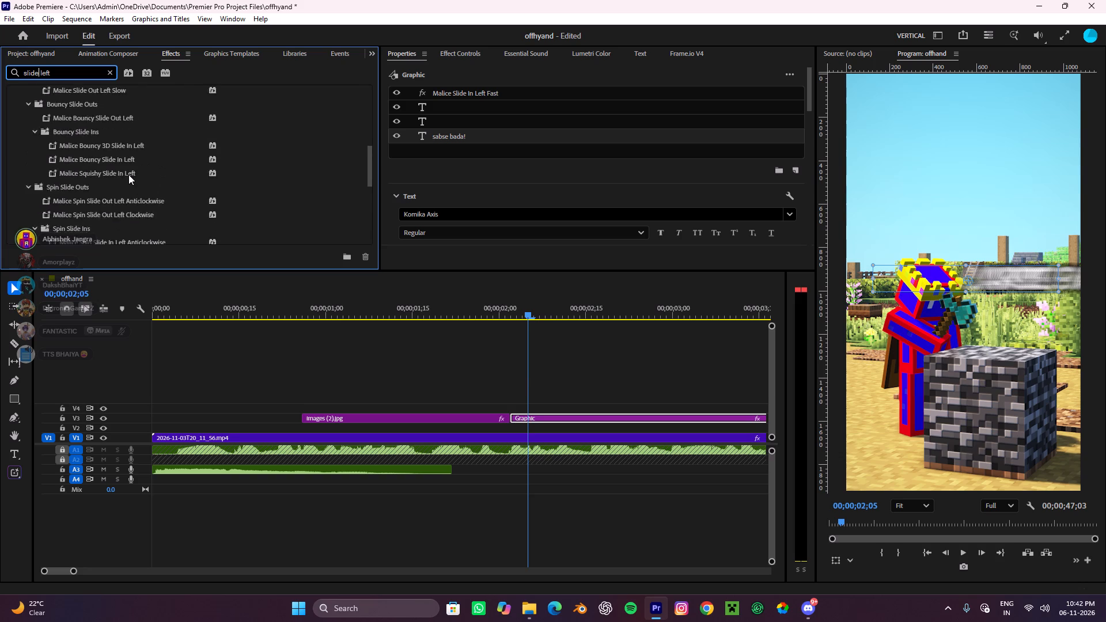
scroll(128, 175, "up", 2)
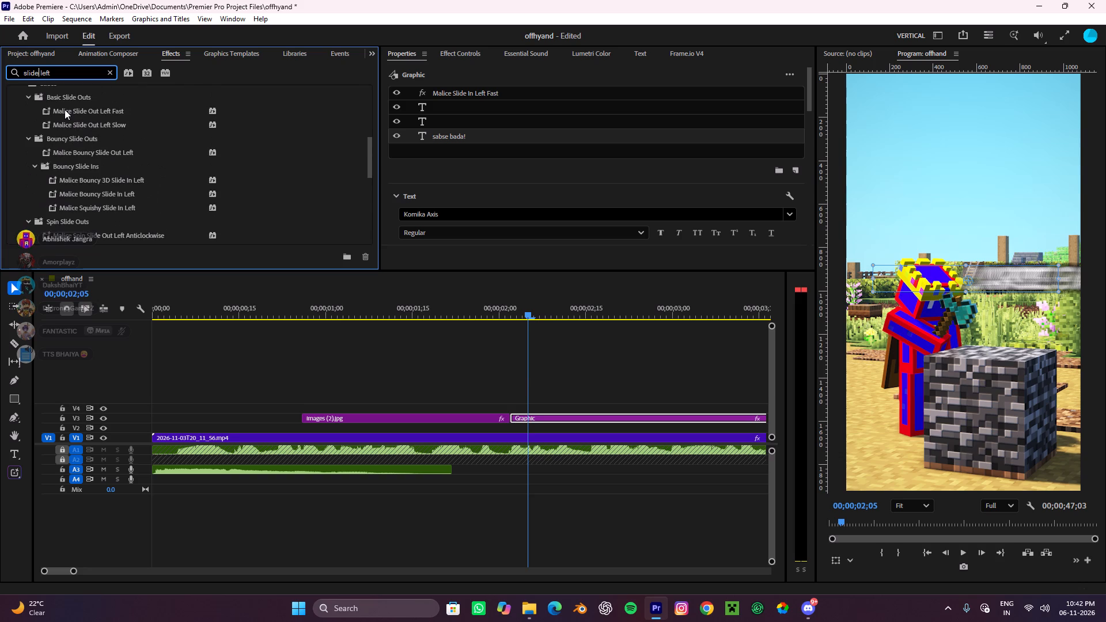
left_click_drag(64, 109, 482, 415)
Play the section from before the bedrock image into the title to check the image's slide-out.
left_click_drag(541, 308, 279, 362)
key("space")
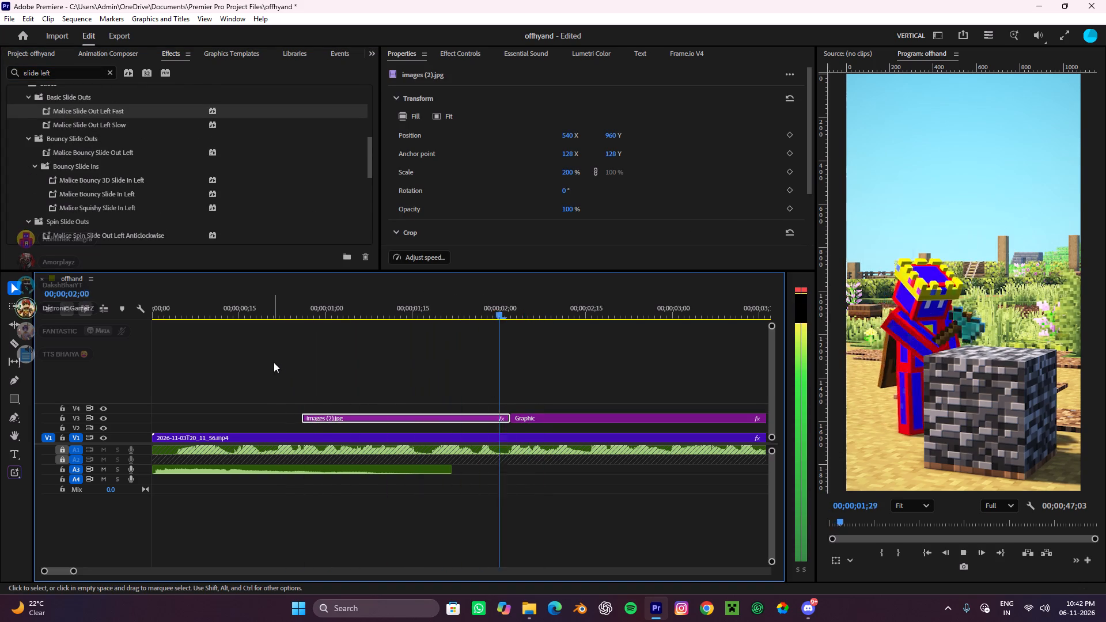
key("space")
Move the title clip up to V4 and earlier to about 00;00;01;25, overlapping the end of the bedrock image clip.
left_click(528, 413)
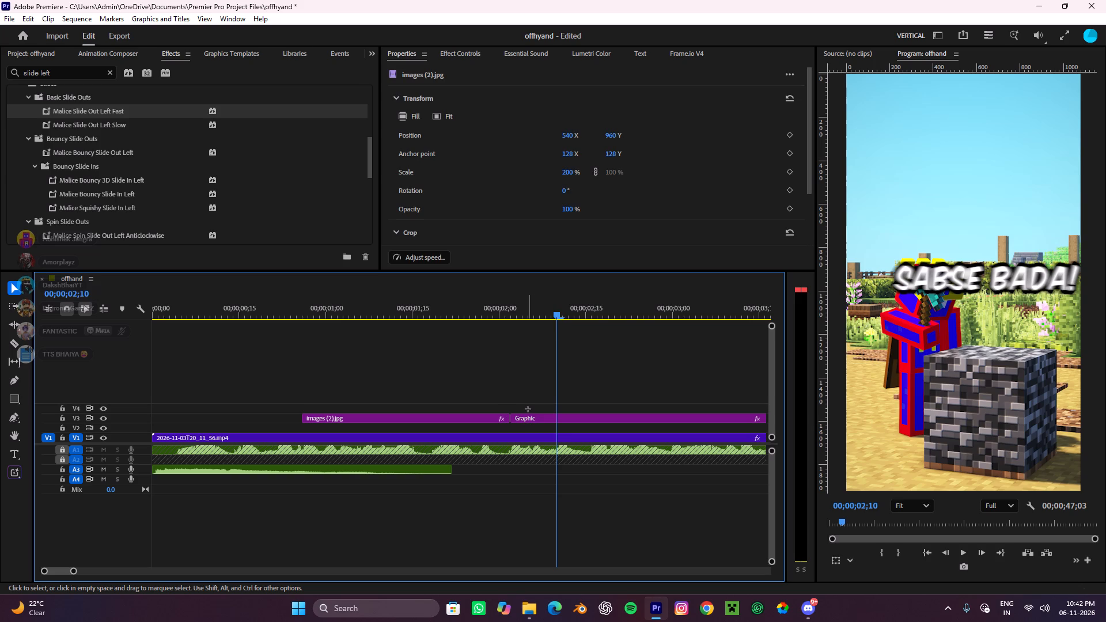
left_click_drag(529, 418, 527, 405)
left_click_drag(532, 404, 485, 409)
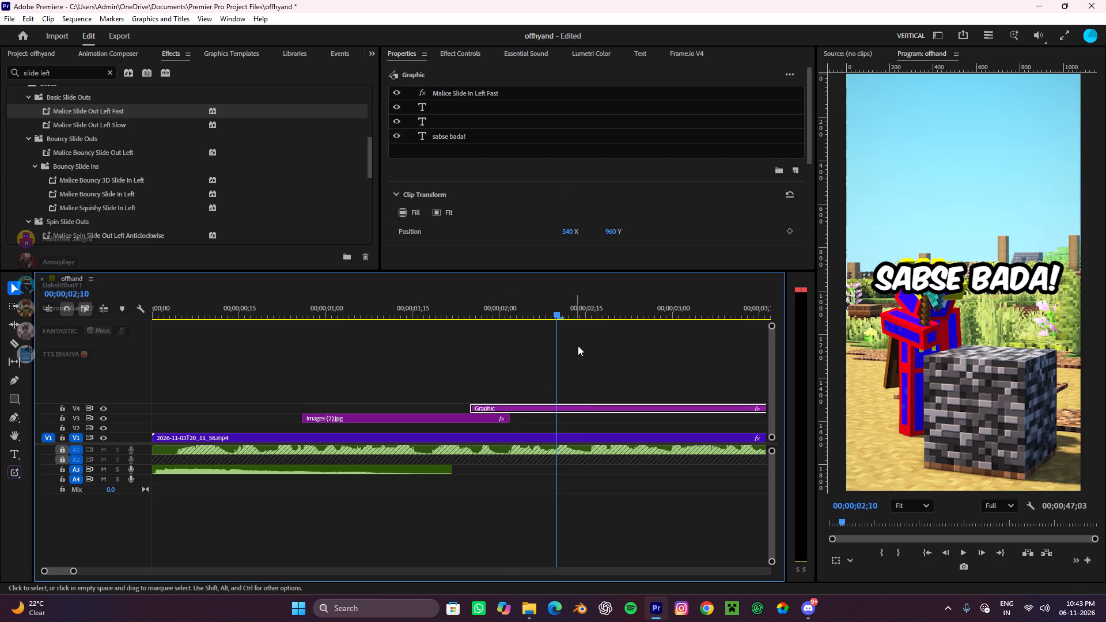
Replay the bedrock image and title section to check the overlapping transition.
left_click_drag(555, 309, 280, 348)
key("space")
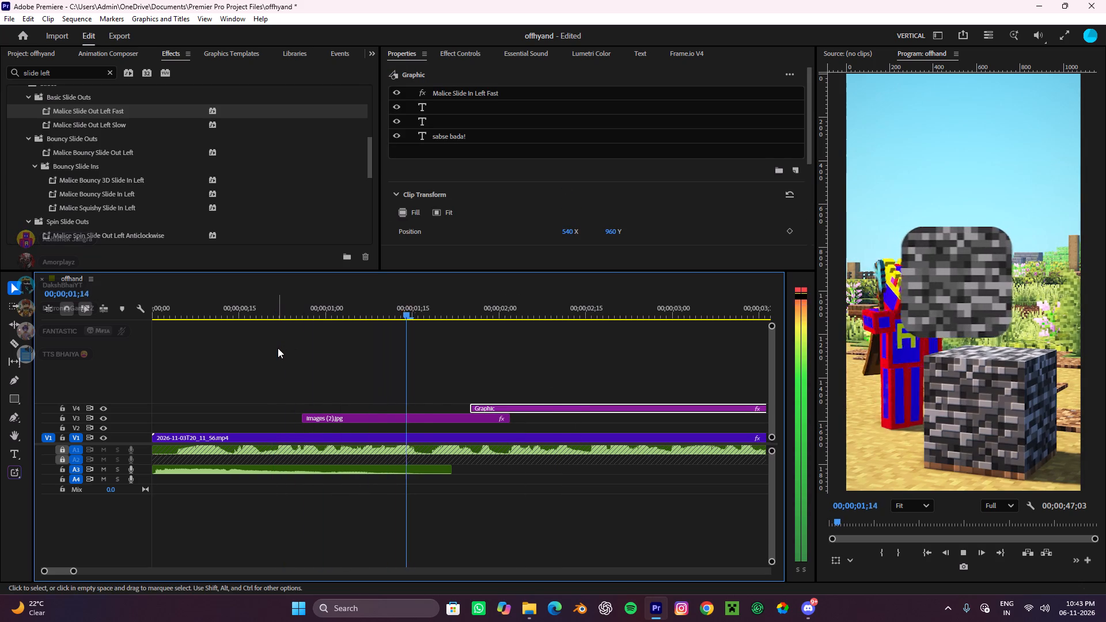
key("space")
scroll(562, 355, "down", 8)
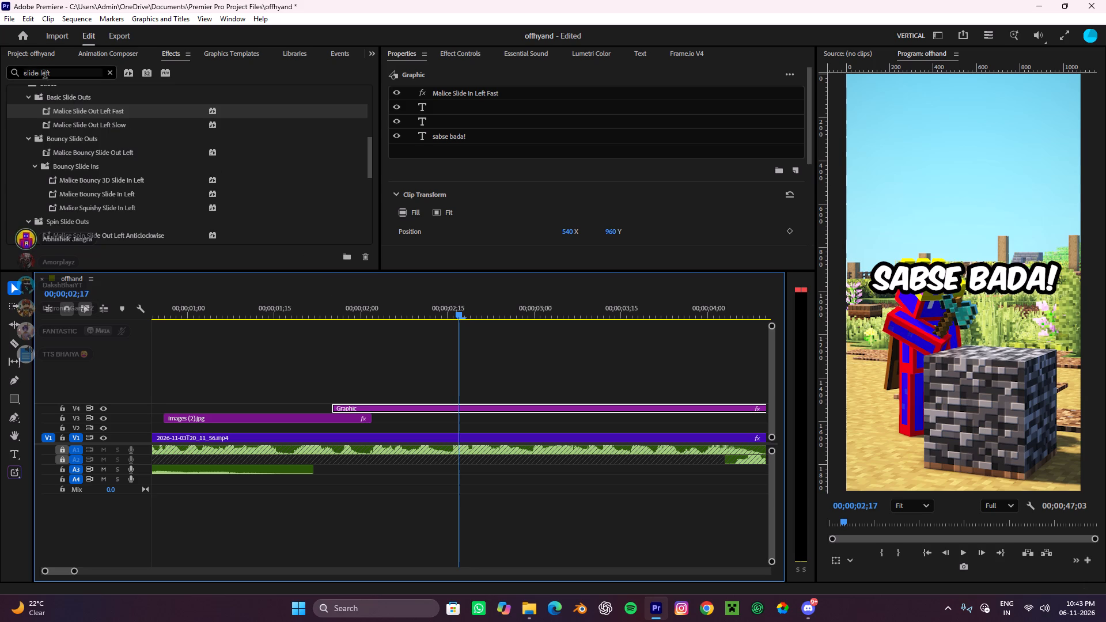
Search the effects for "slide right" to find the Malice Slide Out Right Fast preset.
left_click_drag(57, 69, 42, 74)
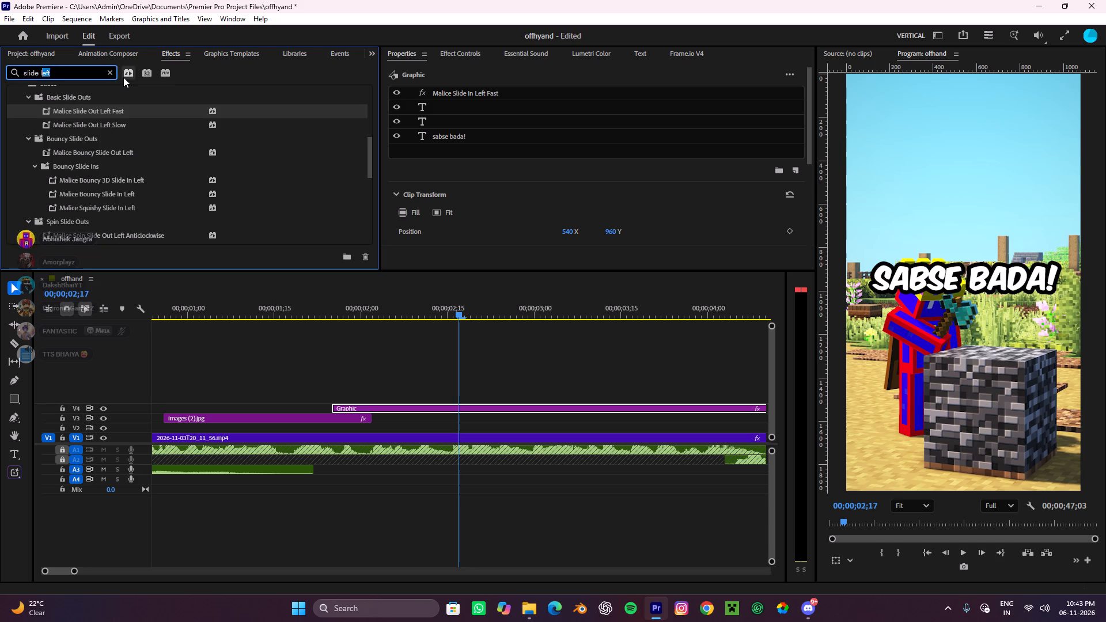
key("BackSpace")
key("BackSpace")
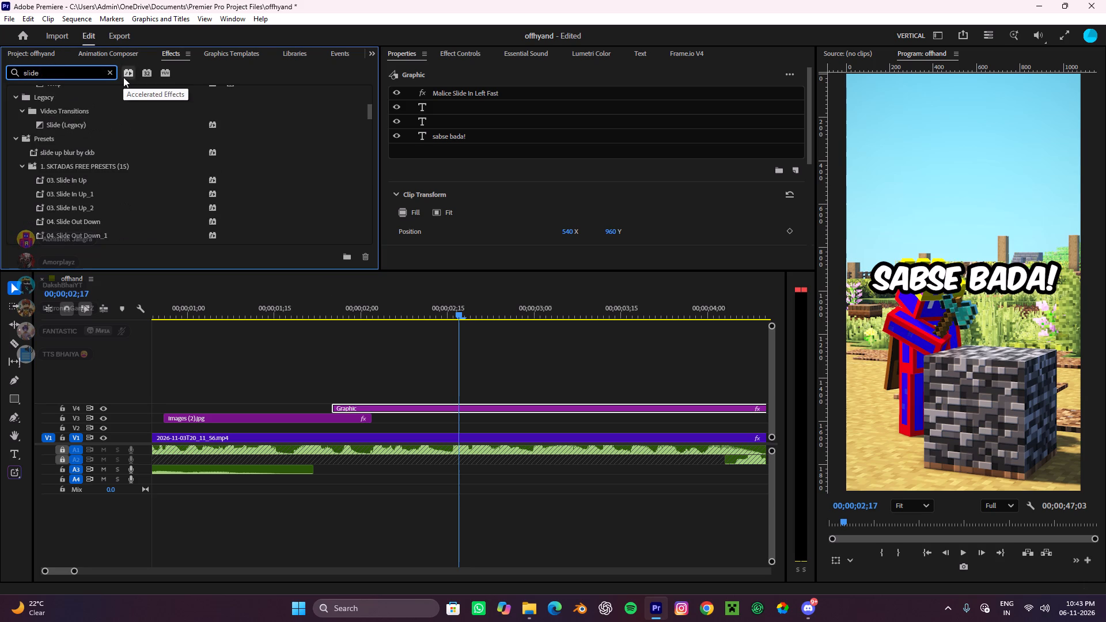
type("right")
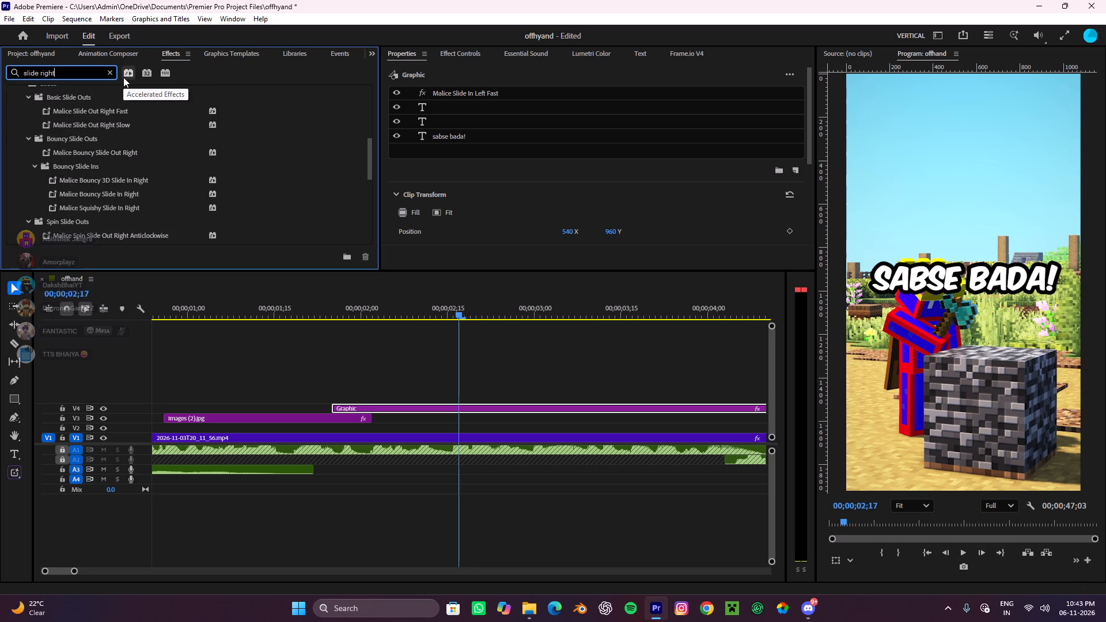
left_click_drag(89, 111, 403, 290)
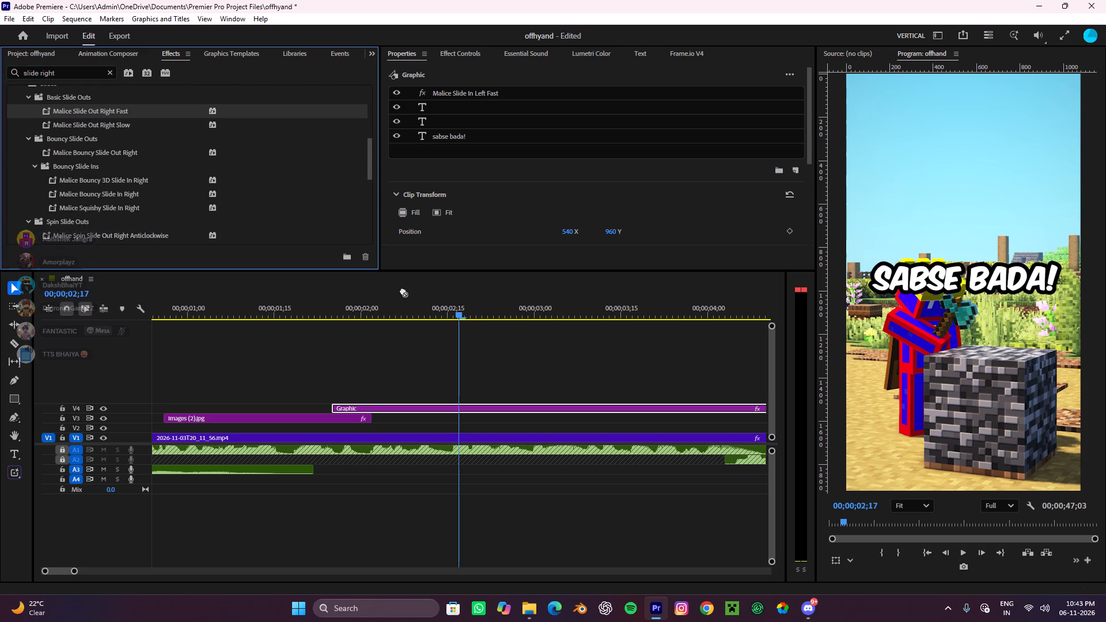
left_click_drag(403, 290, 329, 290)
Split the title clip on V4 at 00;00;02;17 and remove the part after the cut.
key("c")
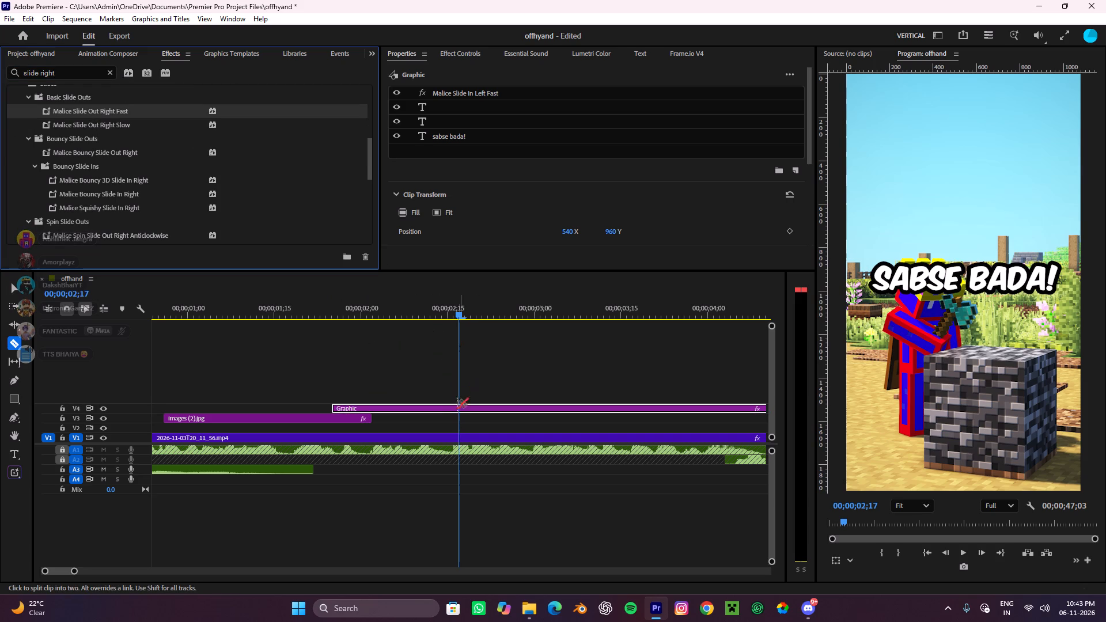
left_click(457, 405)
key("v")
left_click(499, 412)
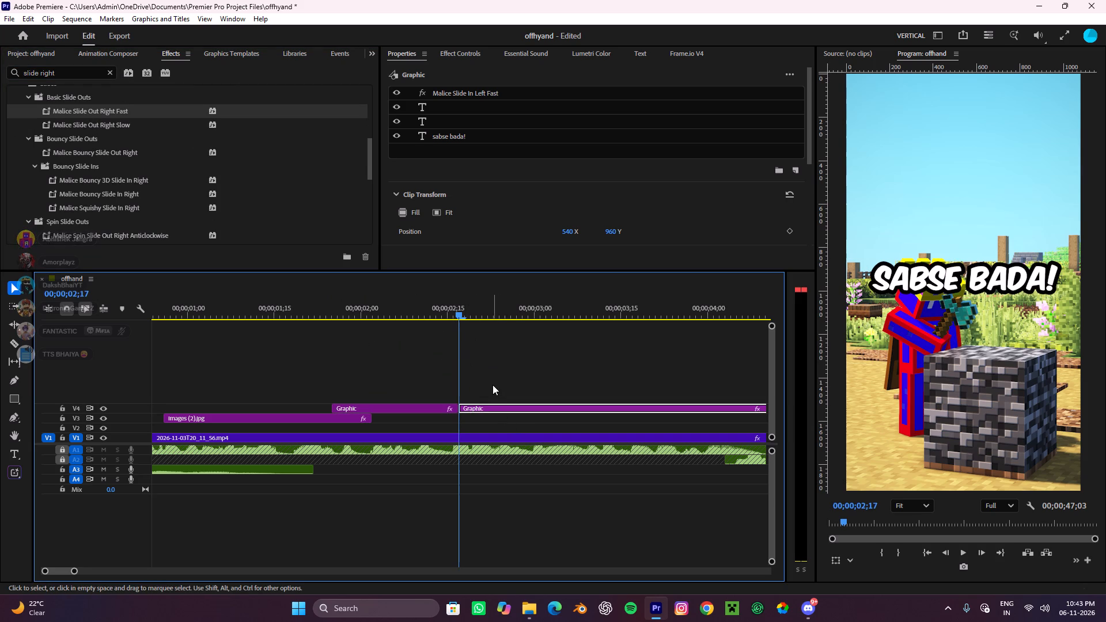
key("ctrl+x")
Play from just before the bedrock image through the shortened title to check its timing.
left_click_drag(414, 294, 160, 379)
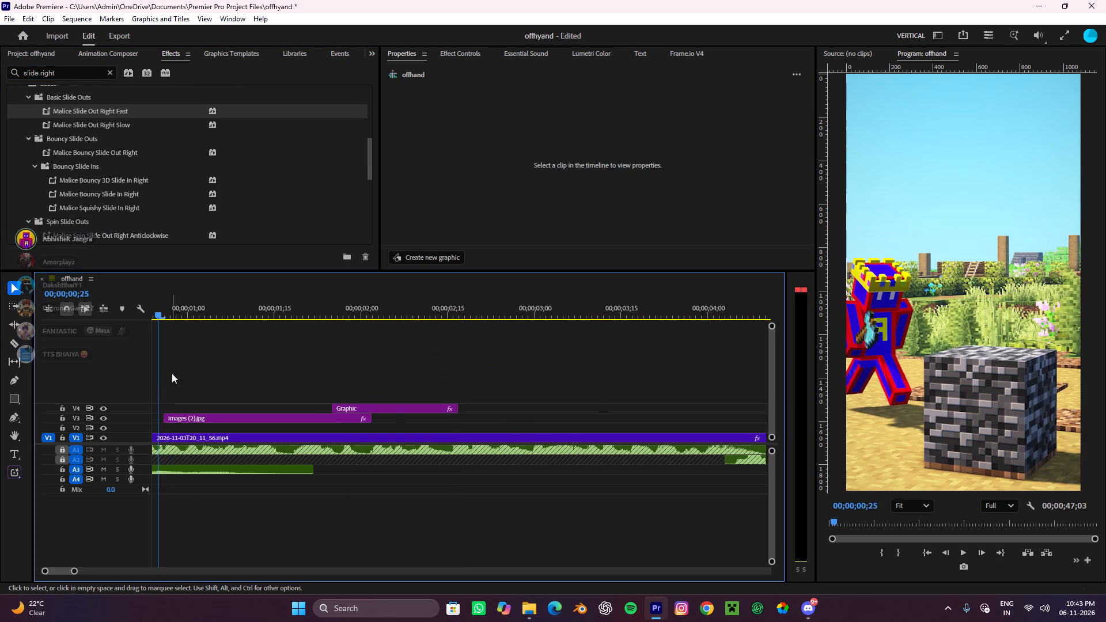
key("space")
scroll(239, 349, "down", 4)
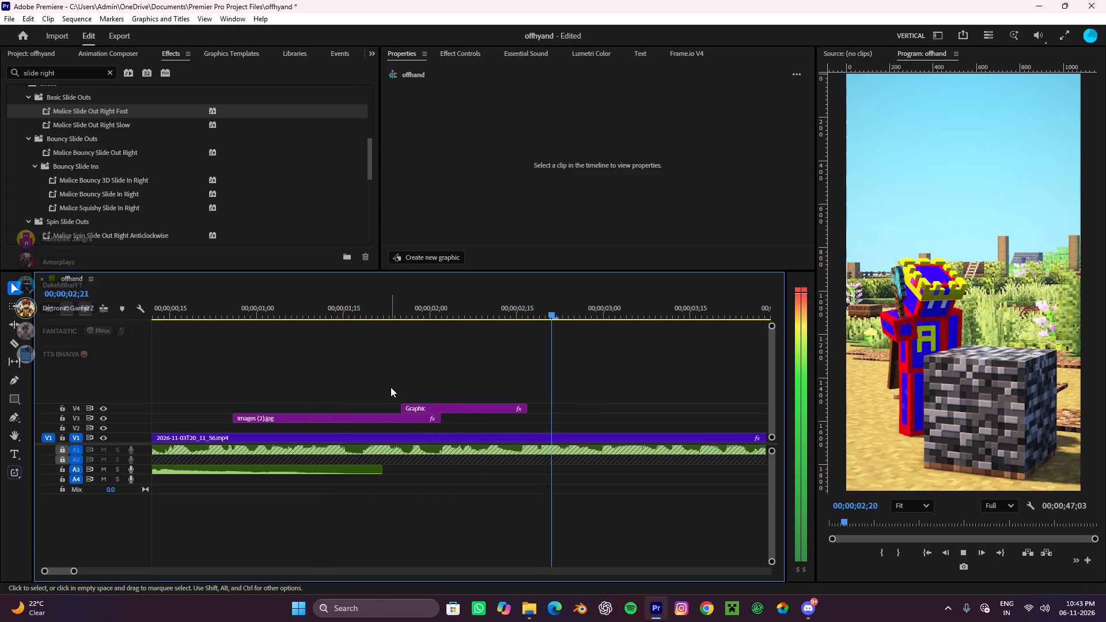
key("space")
Extend the end of the title clip on V4 to about 00;00;02;29.
scroll(391, 387, "down", 3)
left_click_drag(480, 405, 549, 408)
Replay the end of the title several times to check the extended clip's timing.
left_click_drag(518, 308, 454, 337)
key("space")
scroll(454, 337, "down", 9)
key("space")
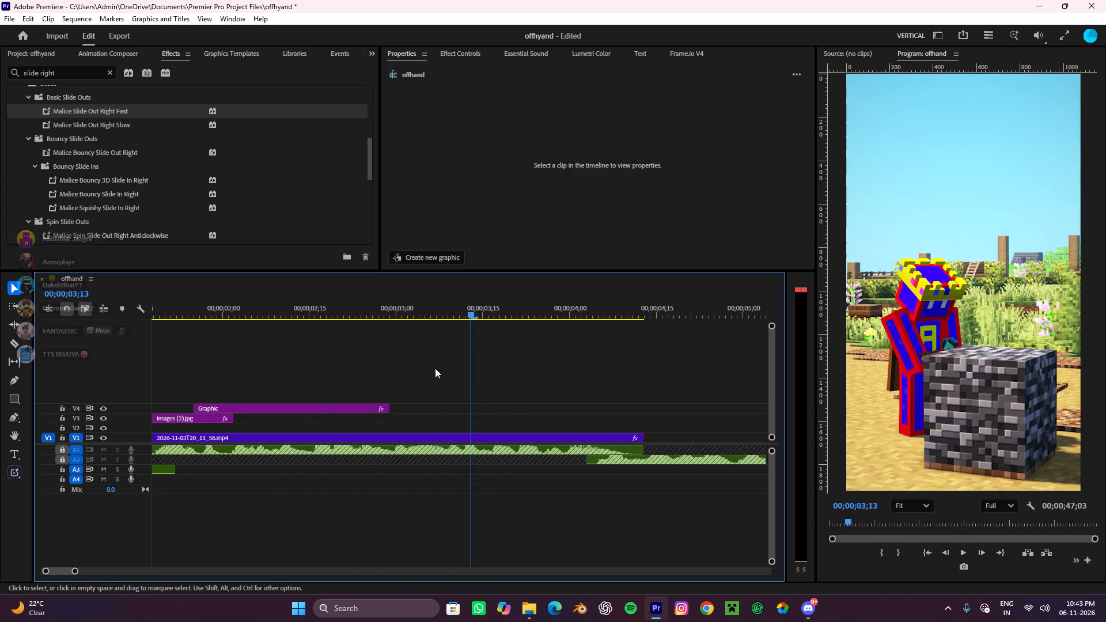
left_click_drag(468, 305, 324, 375)
key("space")
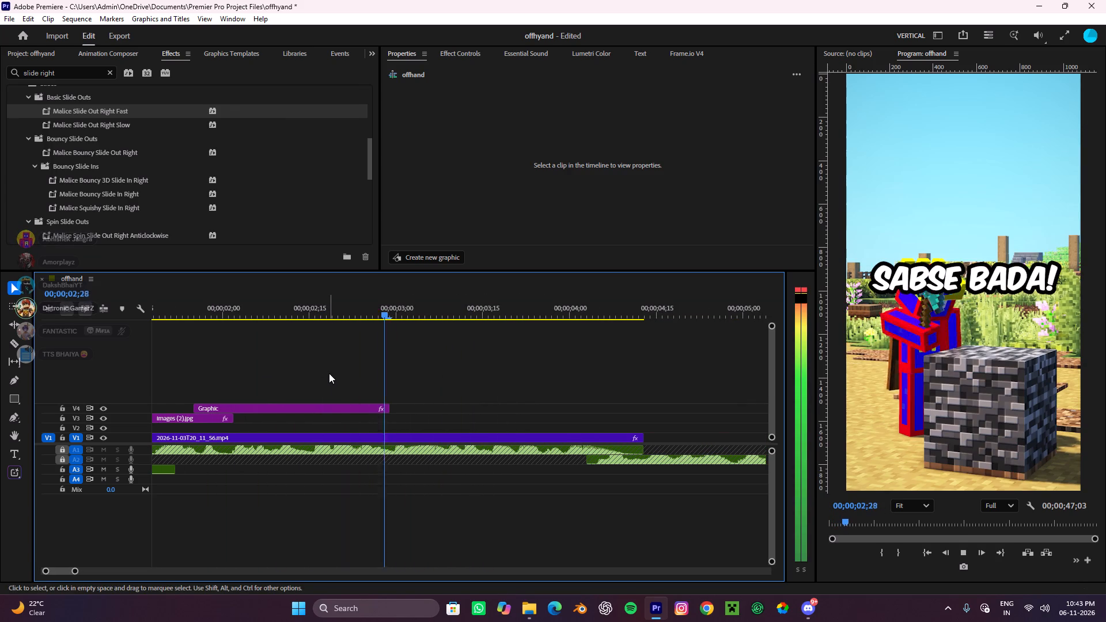
key("space")
left_click_drag(409, 306, 310, 350)
key("space")
key("space")
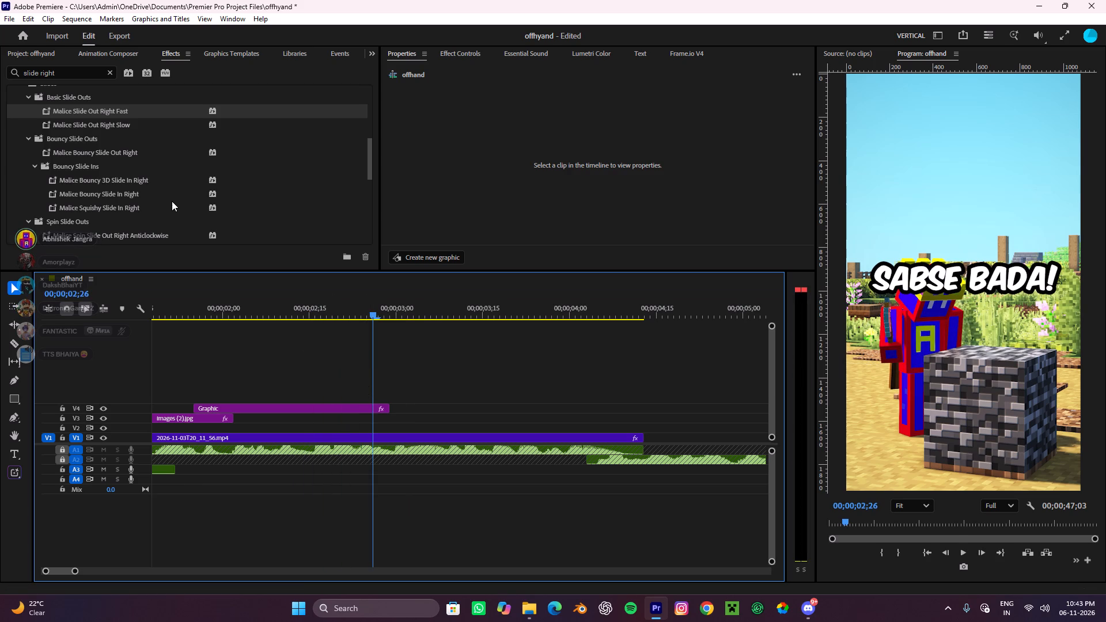
Apply the Malice Slide Out Right Fast preset to the title clip on V4.
left_click_drag(98, 105, 372, 399)
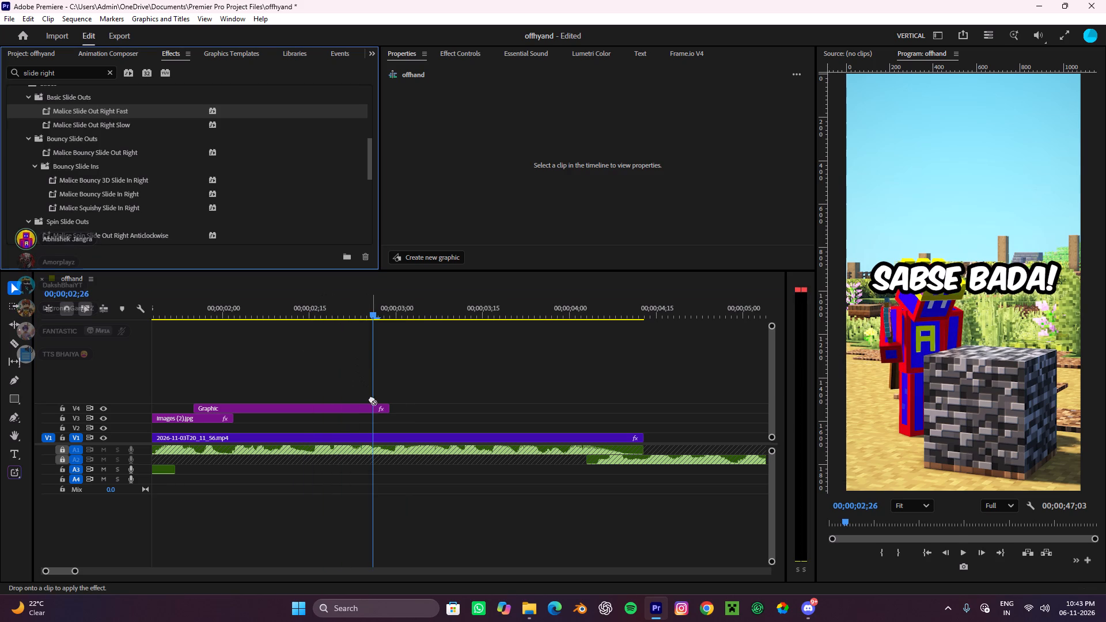
left_click_drag(372, 399, 365, 412)
Scrub and replay the bedrock image and title section to check the title's slide-in and slide-out animations.
scroll(392, 398, "up", 7)
left_click_drag(491, 310, 429, 339)
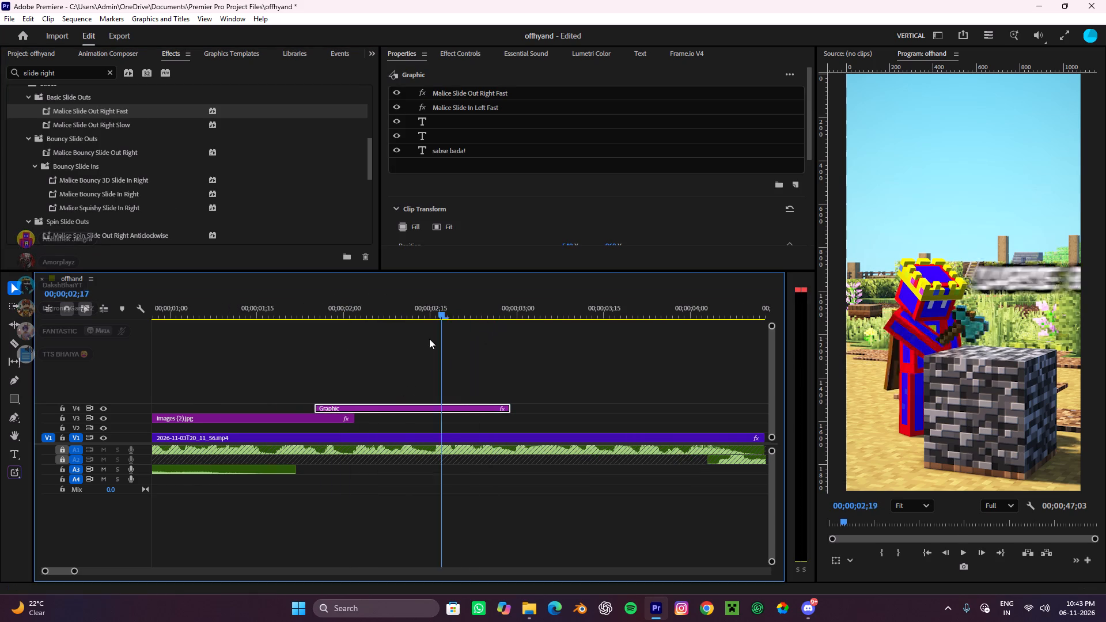
left_click_drag(429, 339, 385, 358)
key("space")
key("space")
left_click_drag(519, 300, 321, 355)
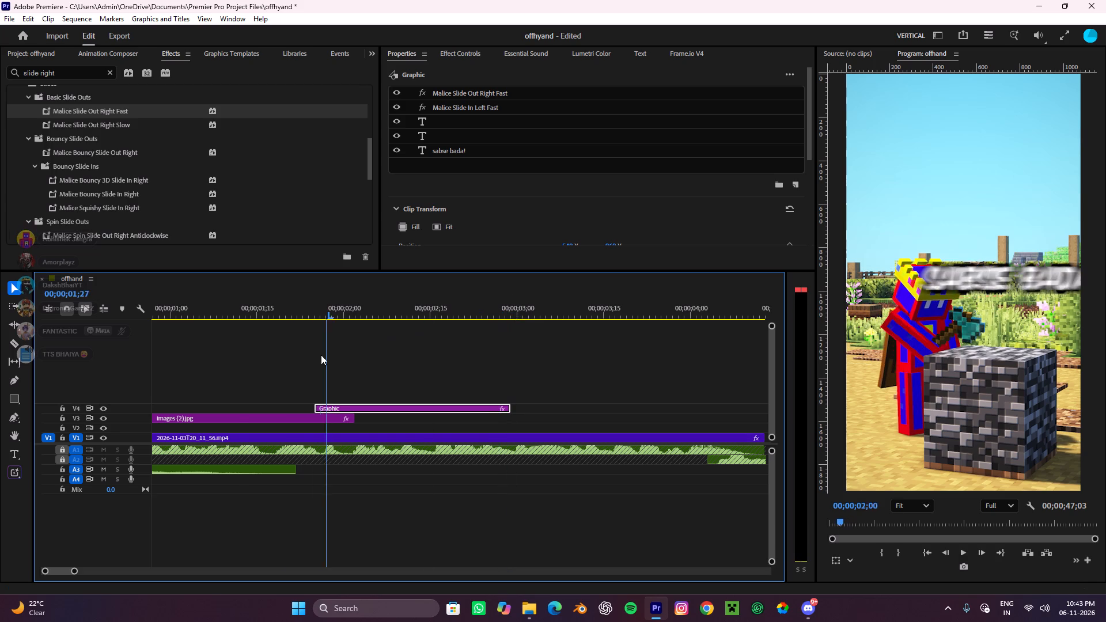
left_click_drag(321, 355, 244, 370)
key("space")
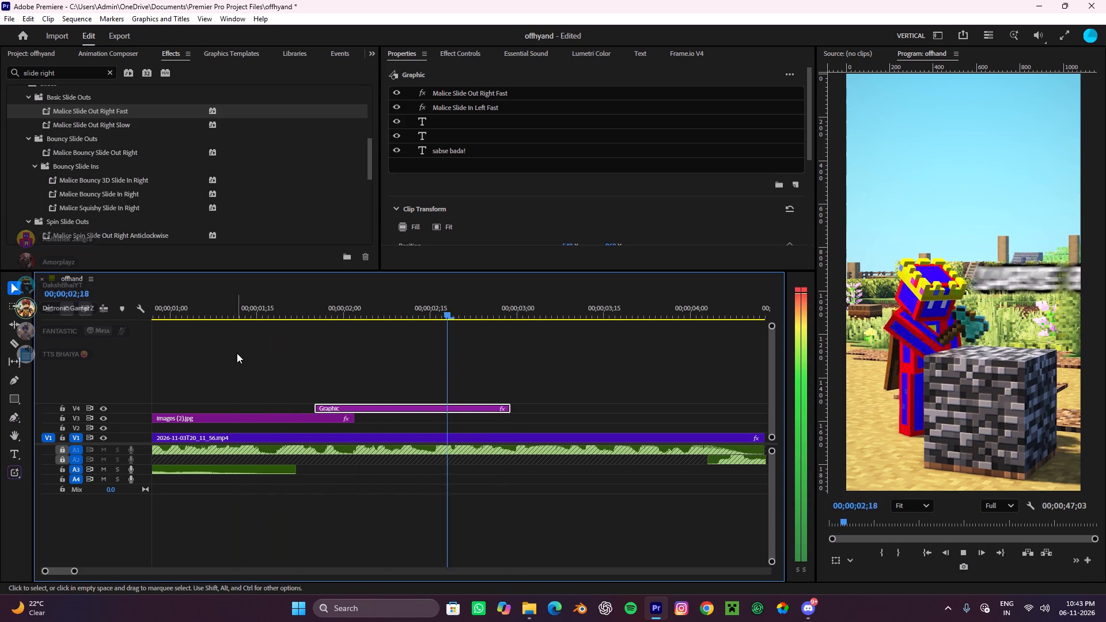
key("space")
Move the first Position keyframe of the title's Malice Slide Out Right Fast transform later, to about 00;00;02;13.
left_click(479, 52)
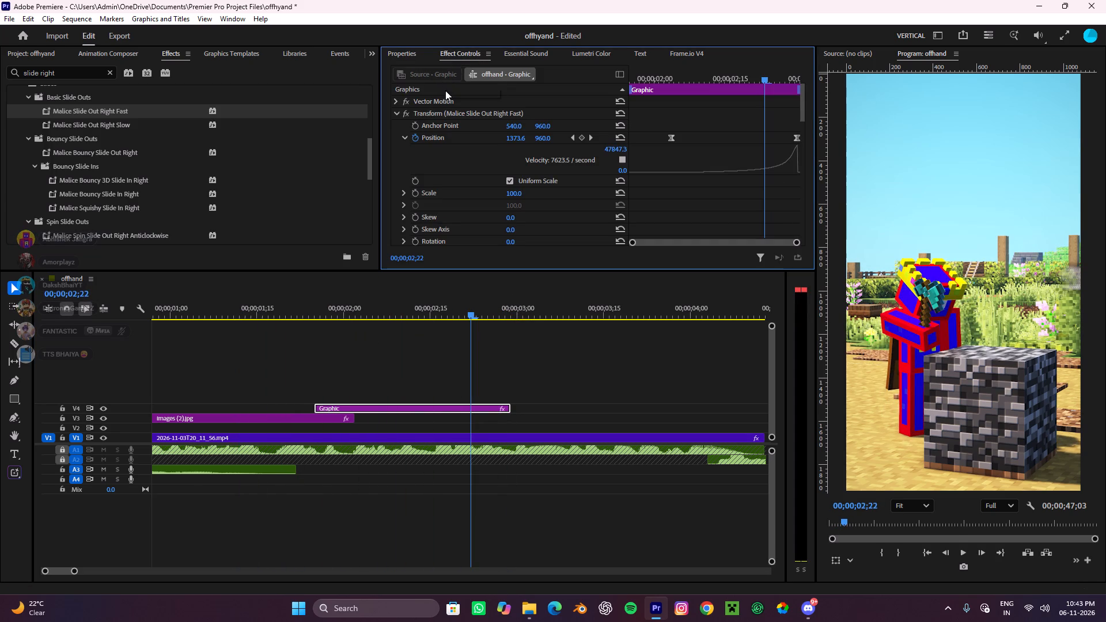
left_click_drag(668, 136, 687, 136)
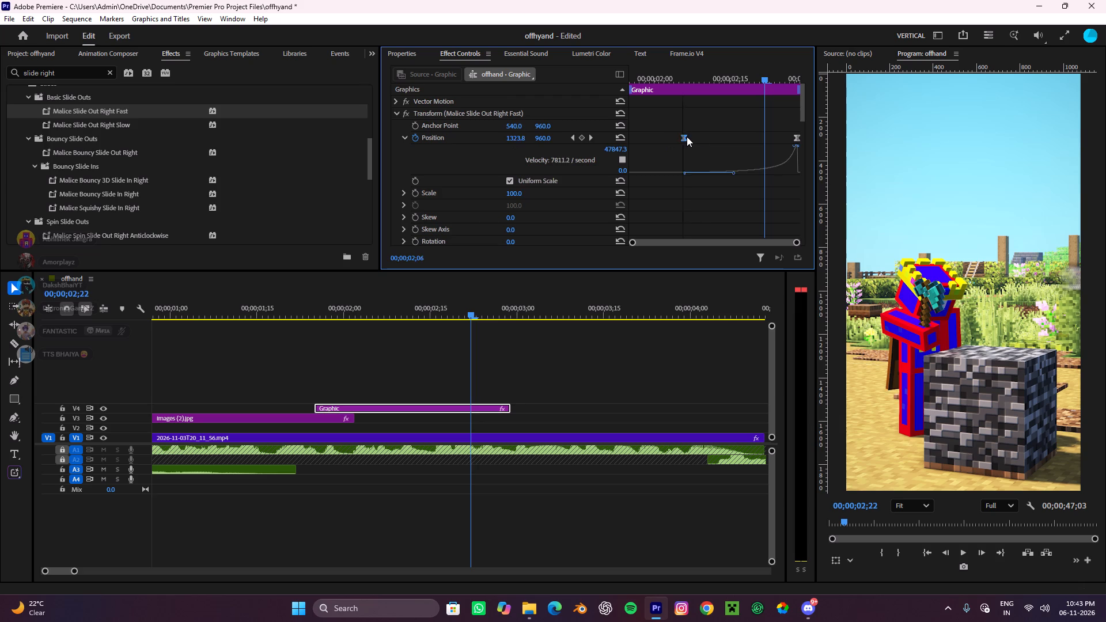
left_click_drag(687, 136, 719, 136)
Play the video from the start through the title to check the retimed slide-out.
left_click_drag(762, 68, 387, 96)
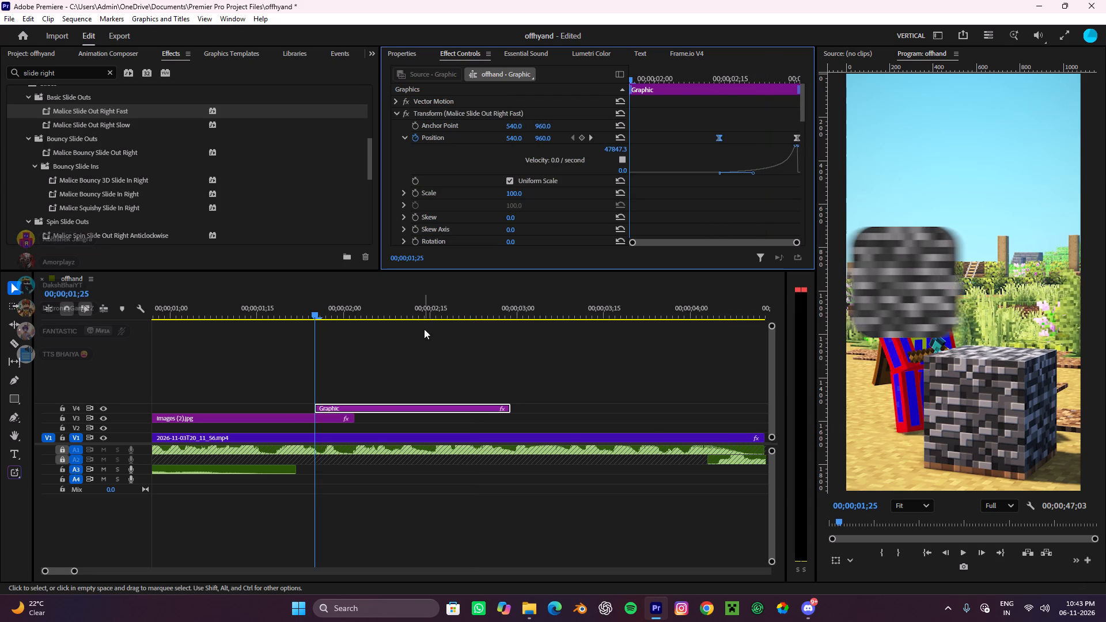
scroll(427, 358, "down", 4, "alt")
scroll(331, 347, "down", 5, "alt")
left_click_drag(257, 306, 0, 343)
key("space")
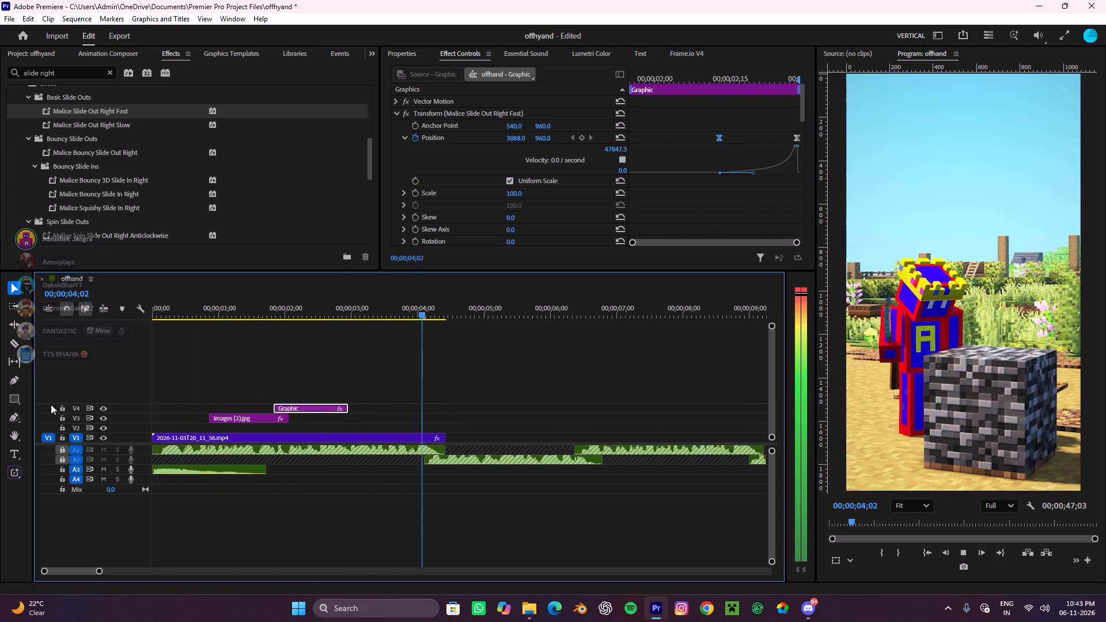
key("space")
left_click_drag(444, 309, 431, 312)
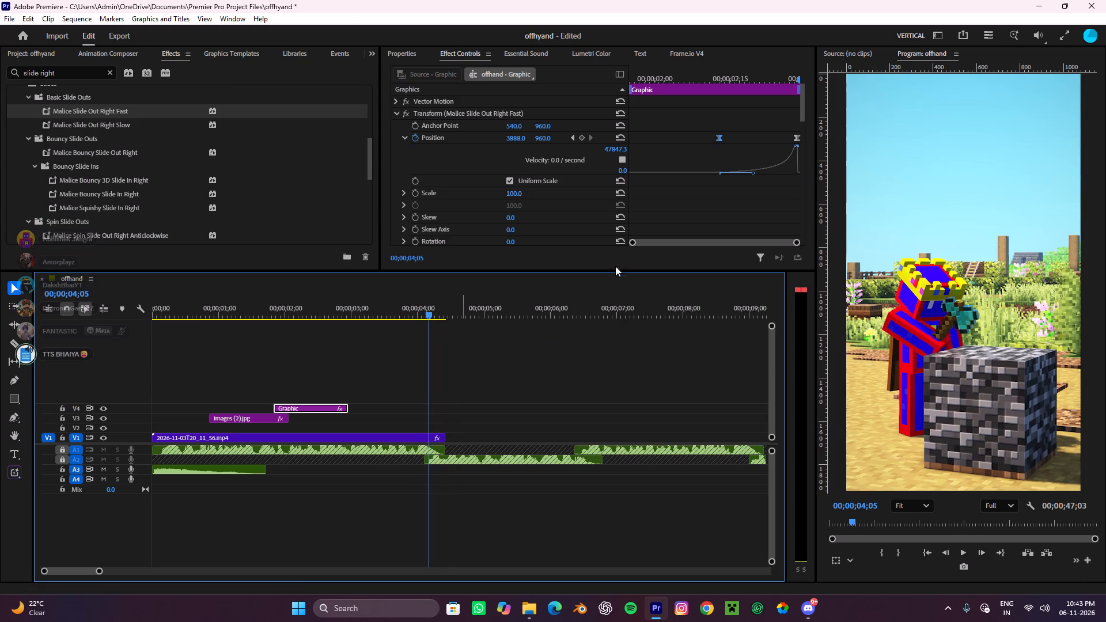
Move the last Position keyframe of the title's Malice Slide Out Right Fast transform to the very end of the clip.
left_click(799, 141)
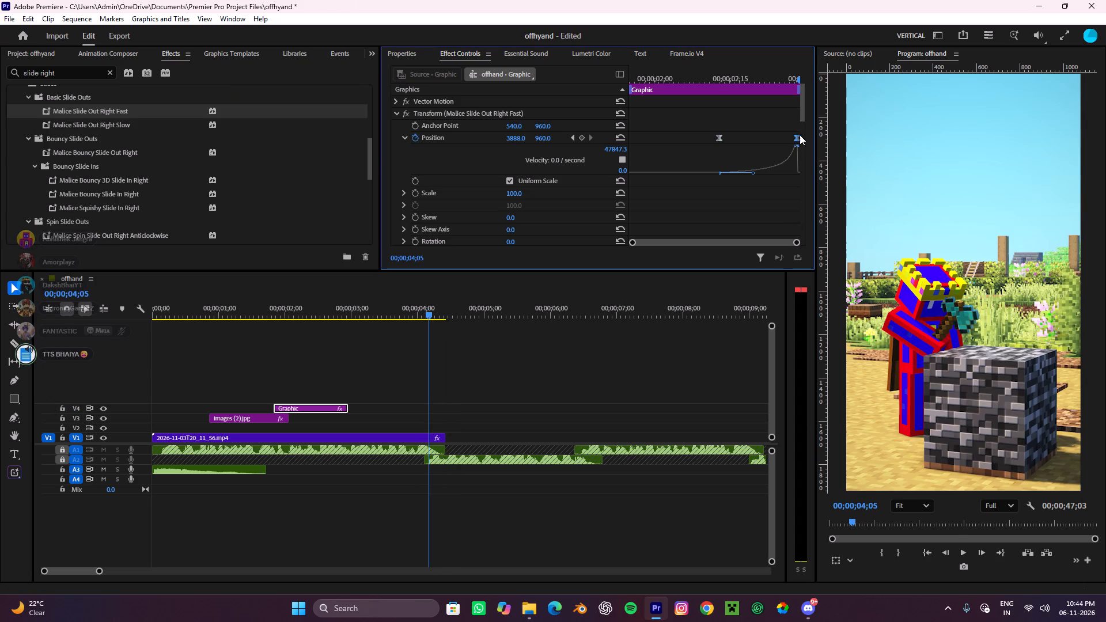
left_click_drag(799, 135, 806, 136)
left_click_drag(721, 134, 732, 134)
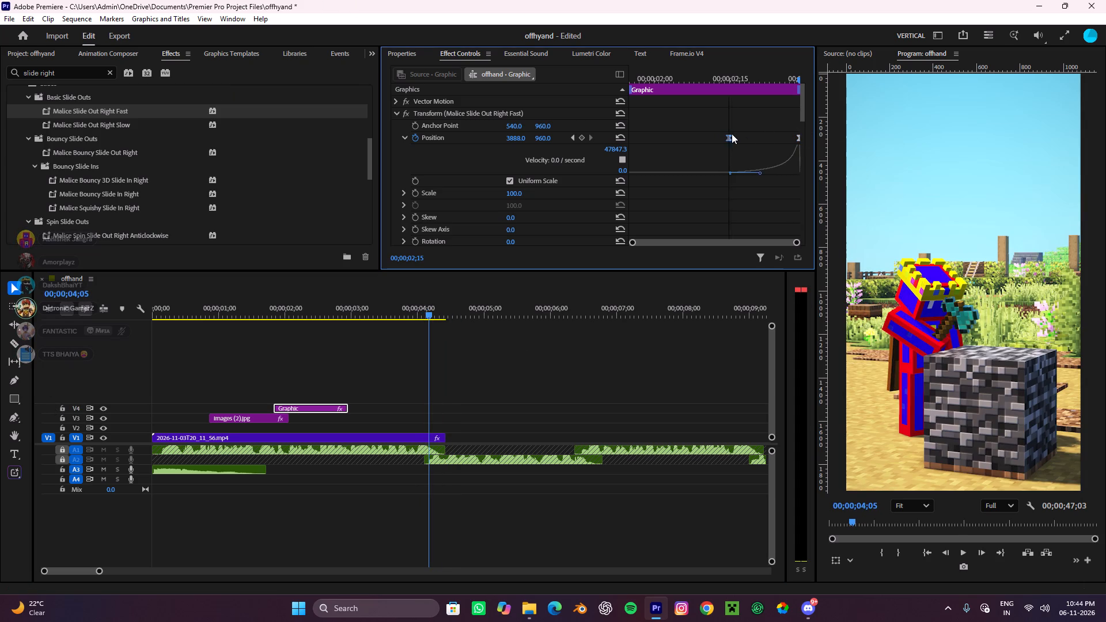
left_click_drag(732, 134, 720, 151)
Replay from about 00;00;01;20 through the end of the "sabse bada!" title to check its slide-out.
scroll(485, 401, "up", 3)
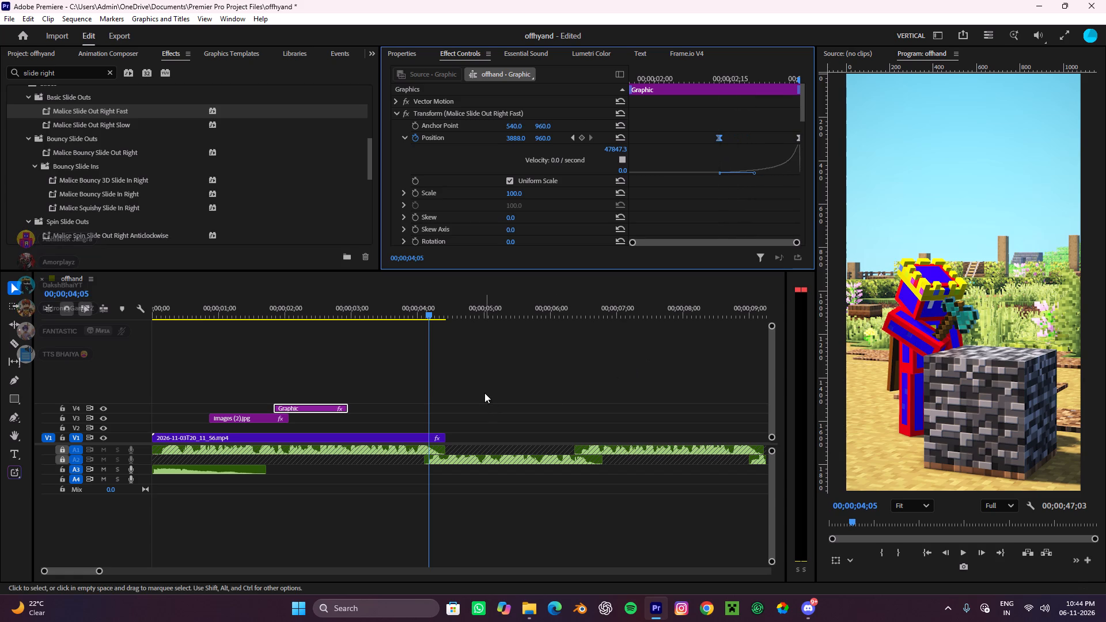
scroll(484, 393, "up", 5)
left_click_drag(416, 305, 263, 368)
left_click(391, 386)
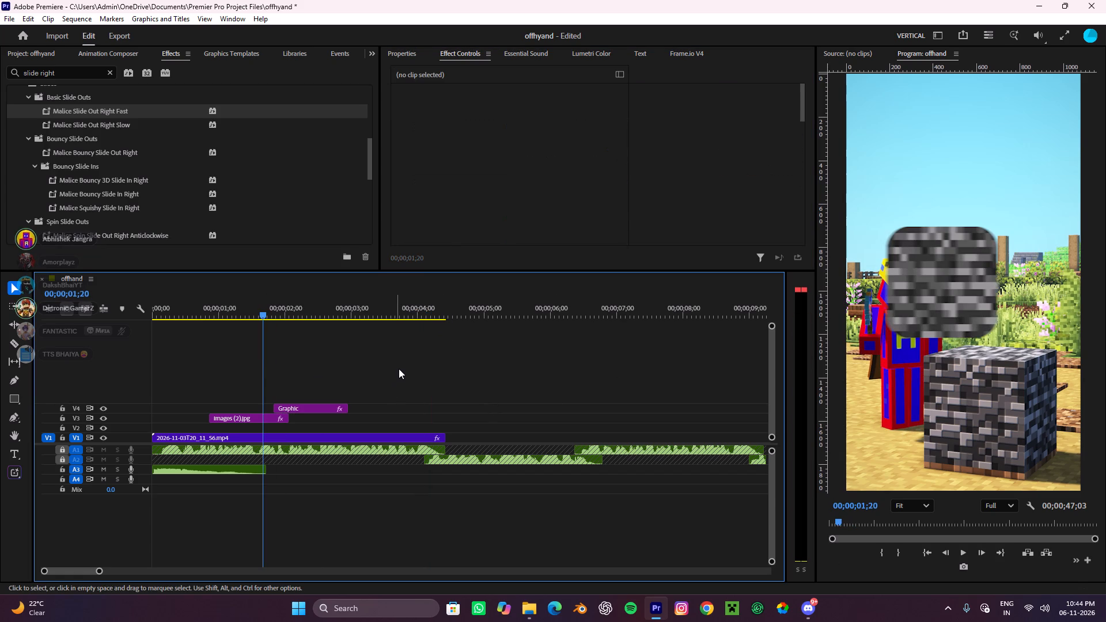
key("space")
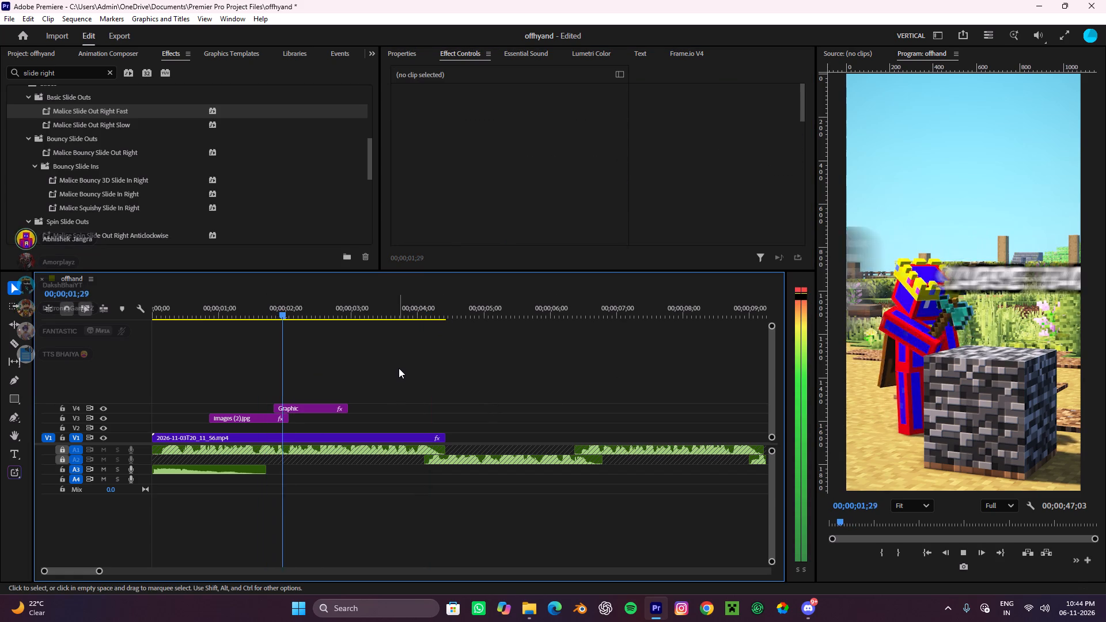
key("space")
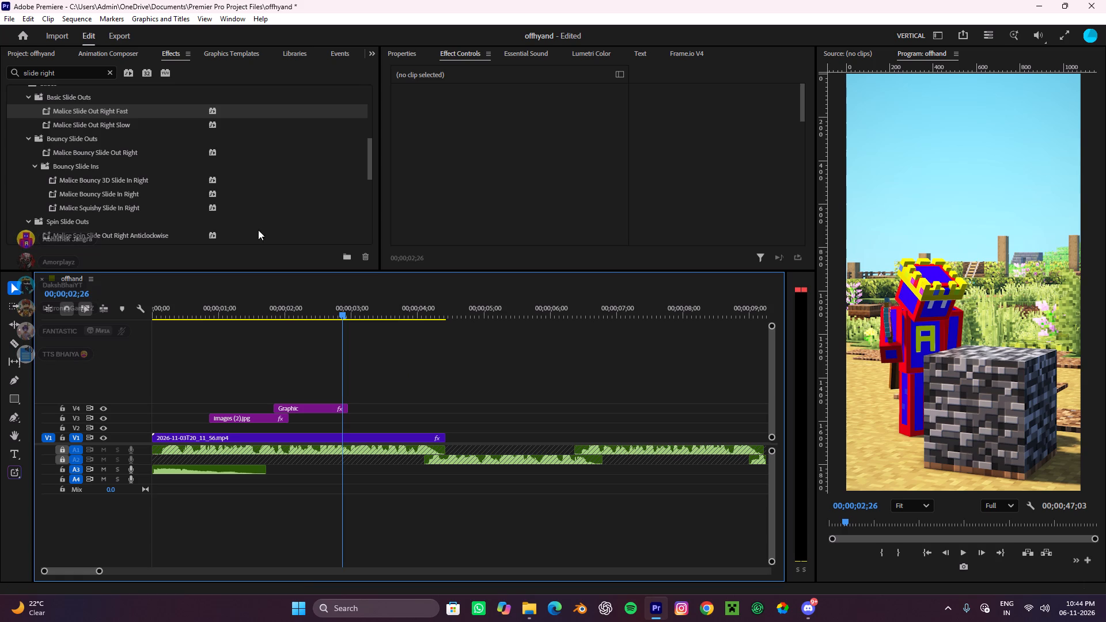
Add a two-line text reading "demanded update!" above the character at 00;00;03;14.
key("t")
key("space")
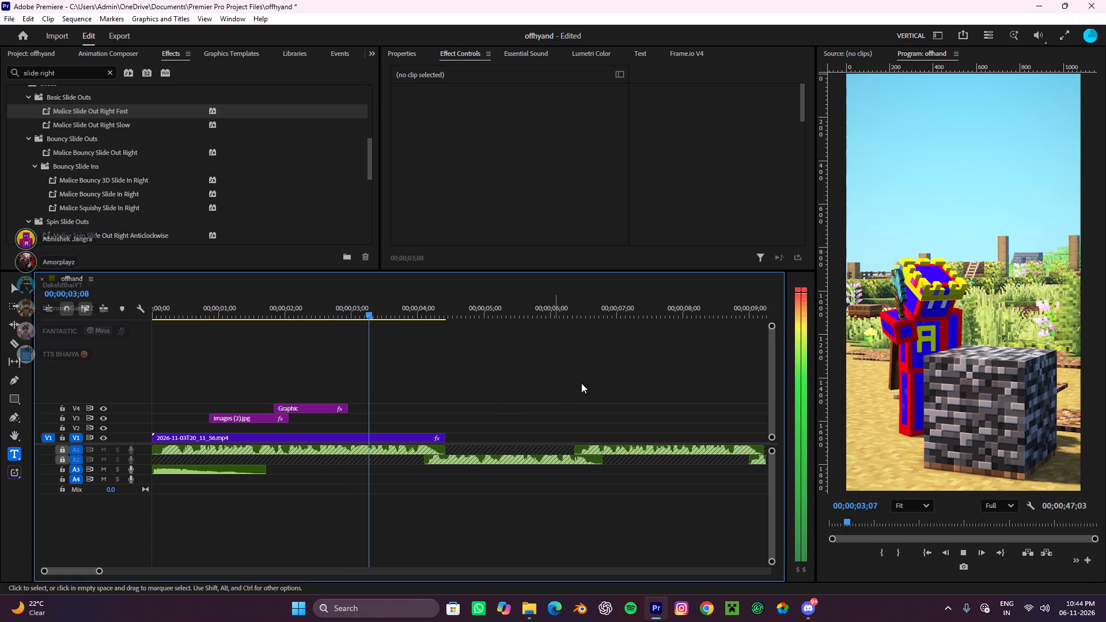
key("space")
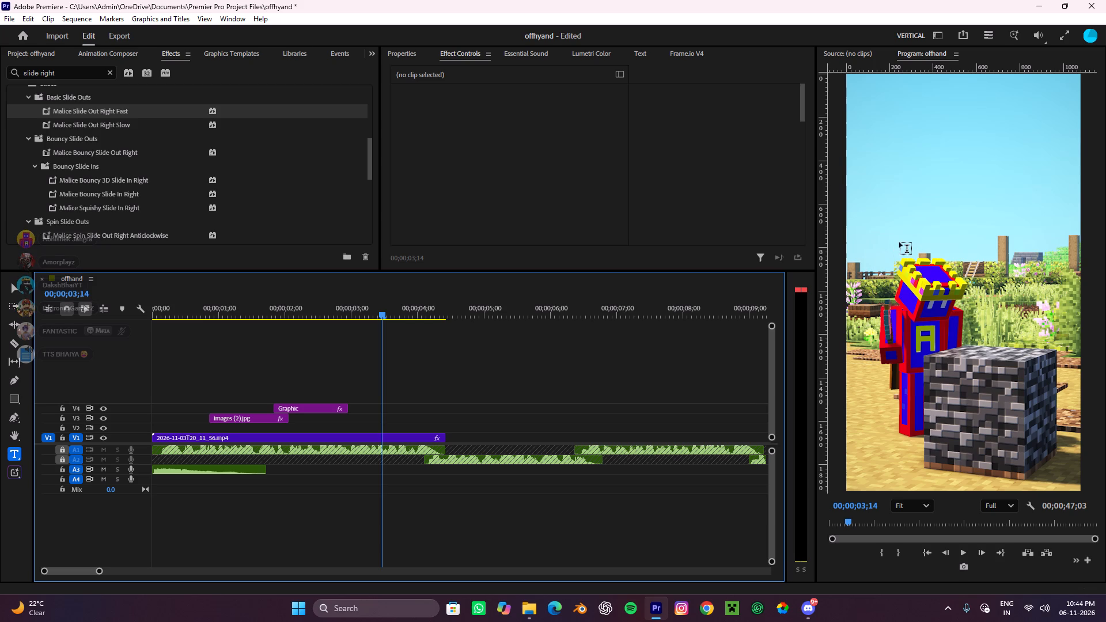
left_click(901, 240)
type("demanded")
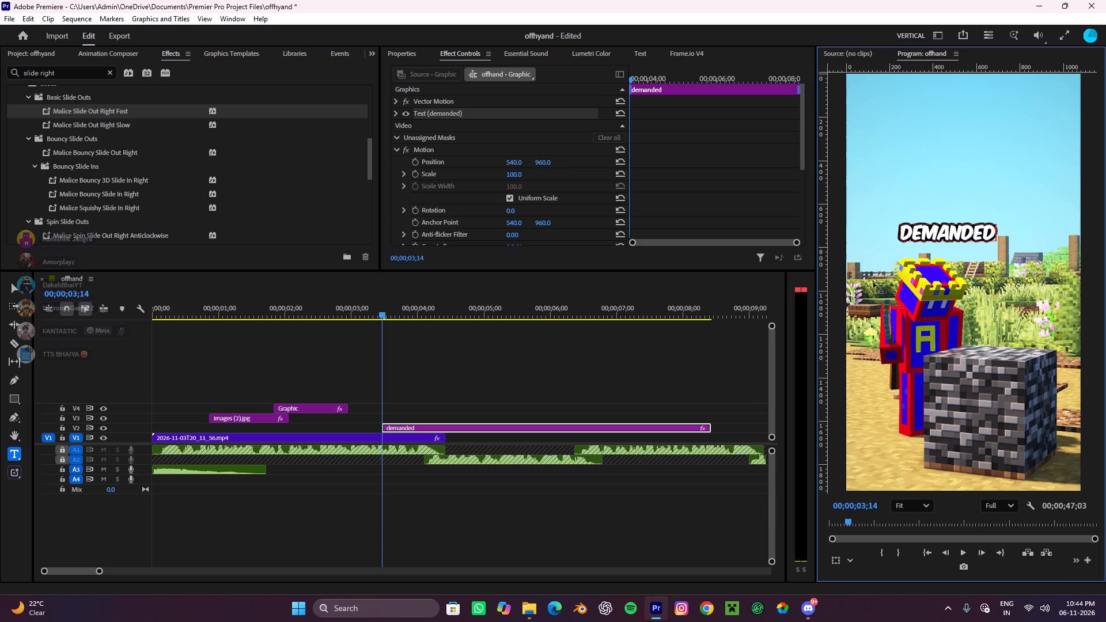
key("shift+Return")
type("up")
type("date!")
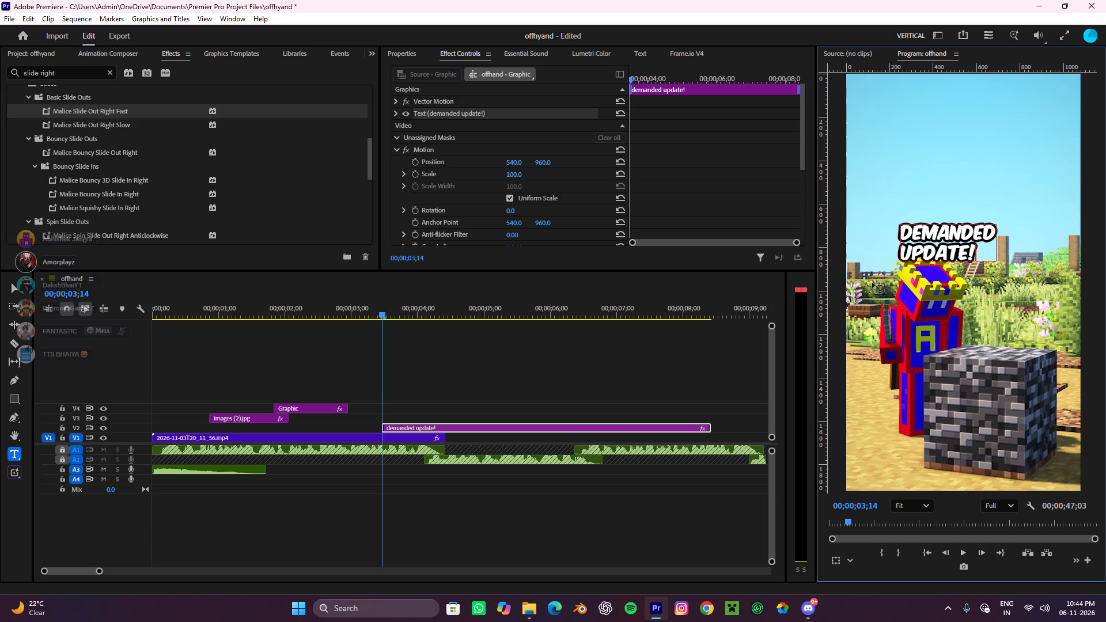
Select all of the "demanded update!" text and set its alignment to centred both horizontally and vertically.
triple_click(938, 234)
left_click(938, 234)
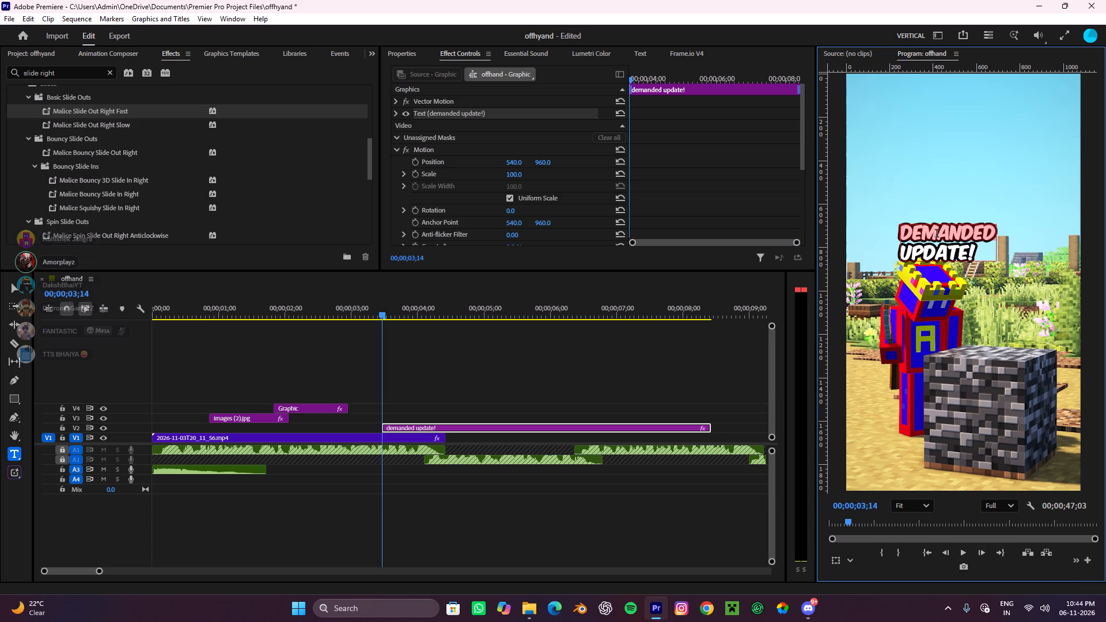
left_click_drag(974, 250, 916, 236)
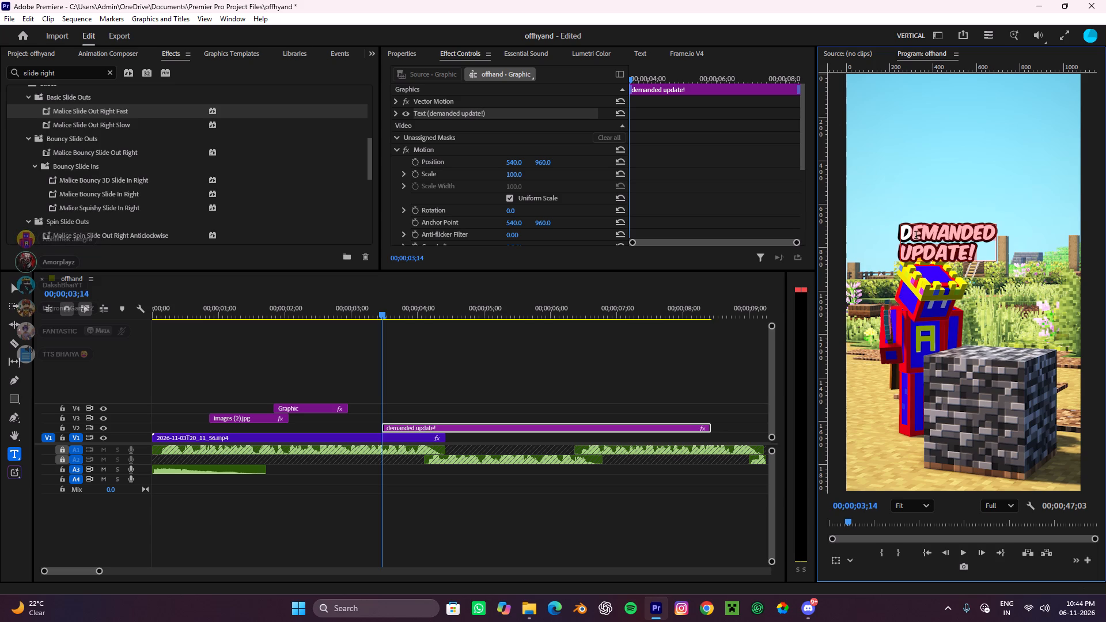
left_click_drag(916, 236, 899, 227)
left_click(422, 51)
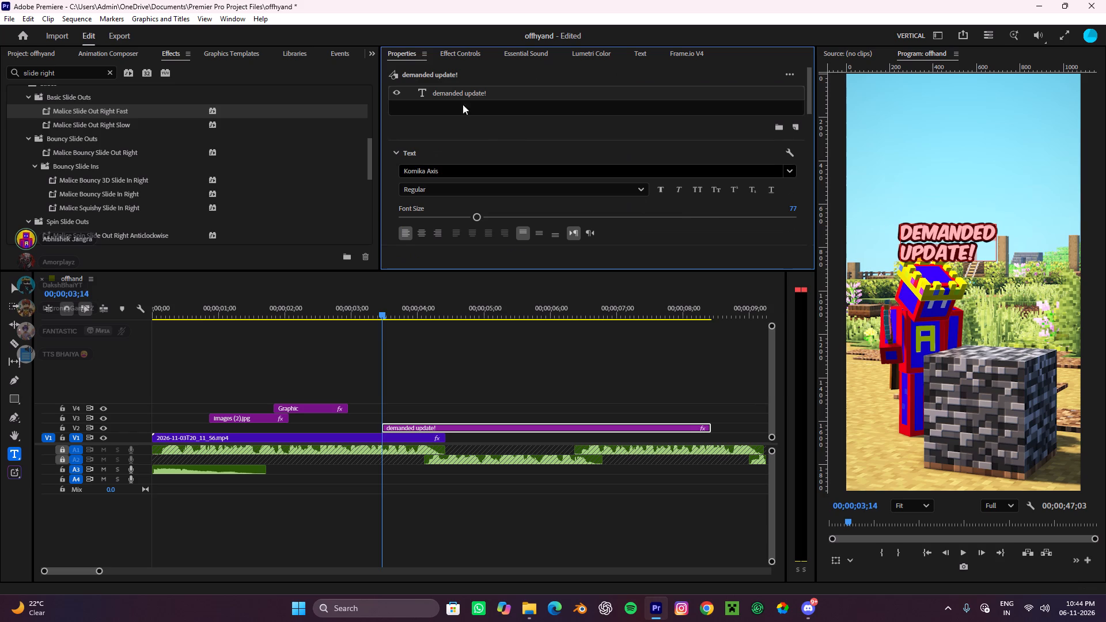
scroll(671, 234, "down", 3)
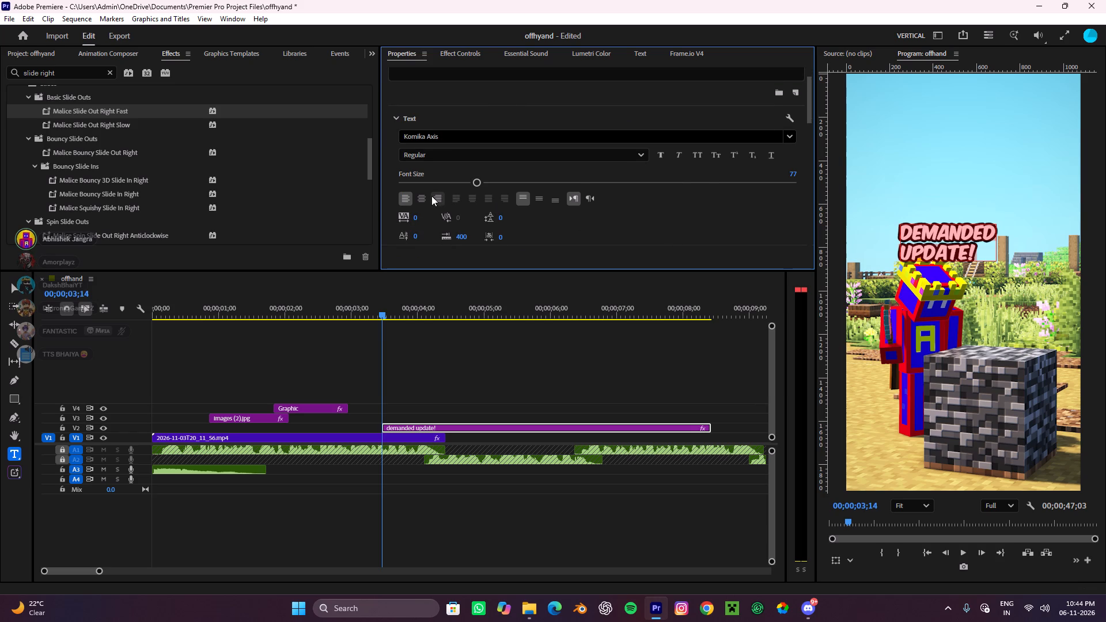
left_click(429, 196)
left_click(425, 198)
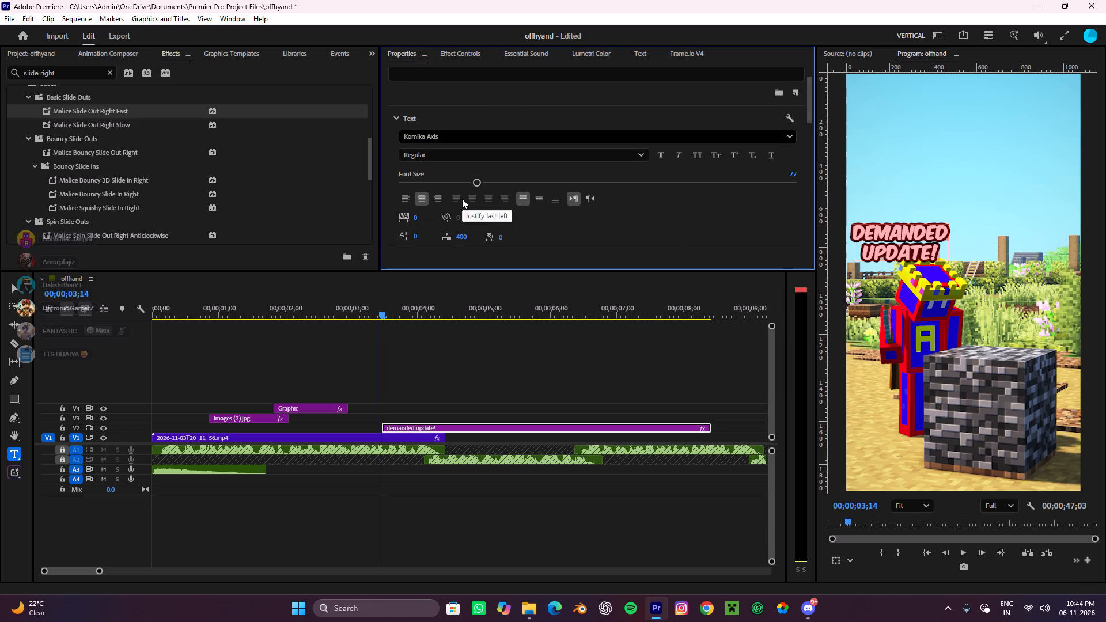
scroll(653, 230, "down", 1)
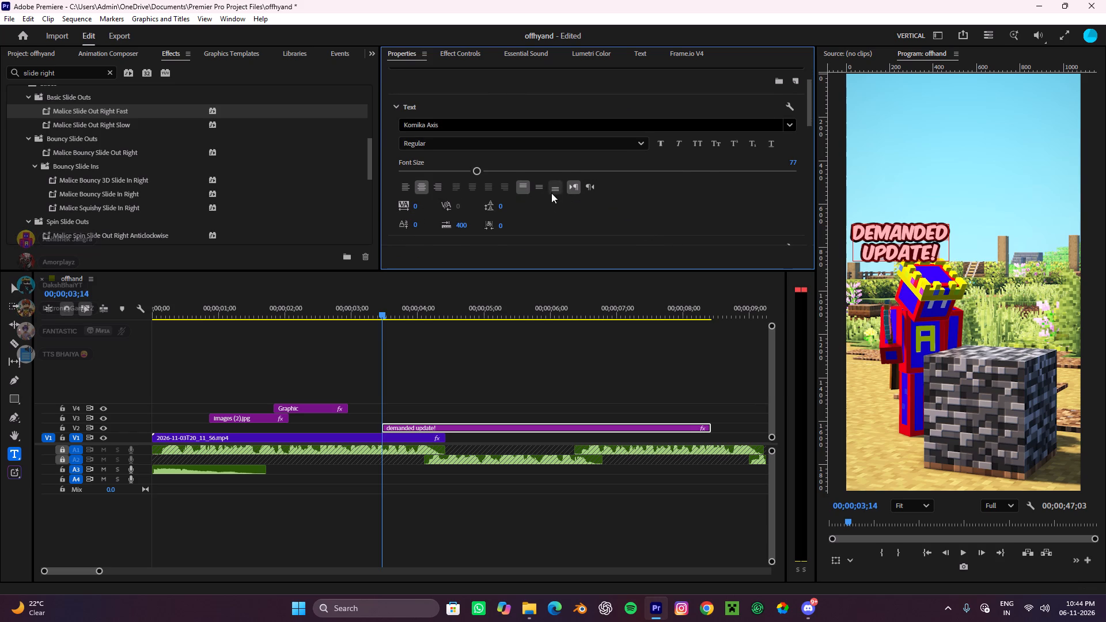
left_click(529, 185)
left_click(529, 185)
left_click(539, 183)
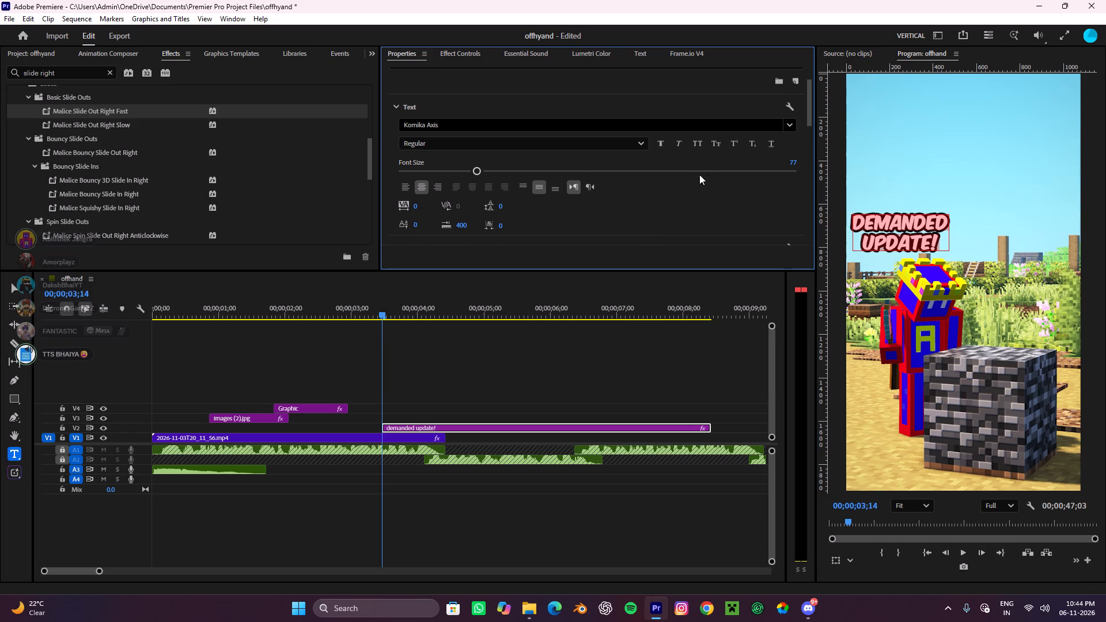
Align the "demanded update!" text to the horizontal and vertical centre of the frame.
scroll(707, 207, "down", 20)
scroll(707, 207, "down", 5)
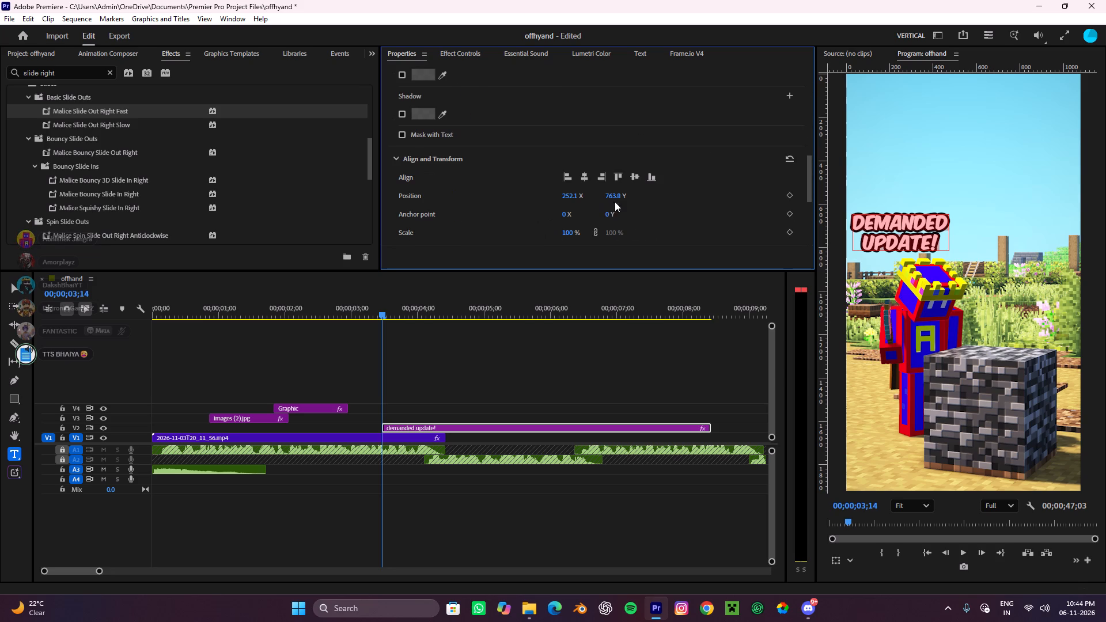
left_click(585, 179)
left_click(635, 178)
Set the font size of the "demanded update!" text to 103.
scroll(599, 120, "up", 2)
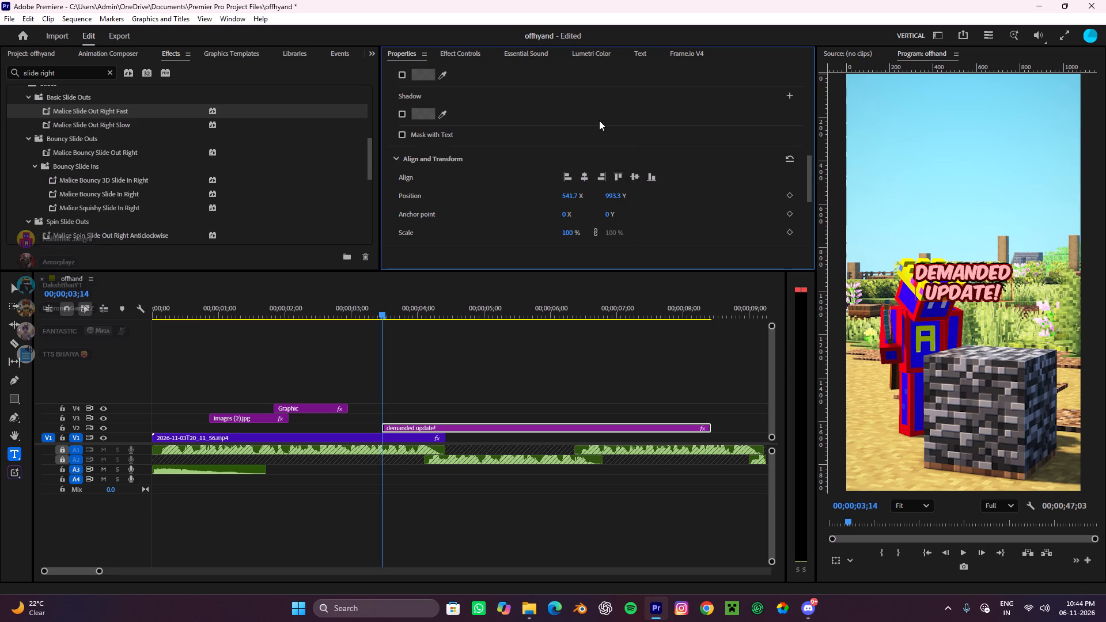
scroll(599, 120, "up", 2)
scroll(542, 136, "up", 4)
scroll(551, 191, "up", 4)
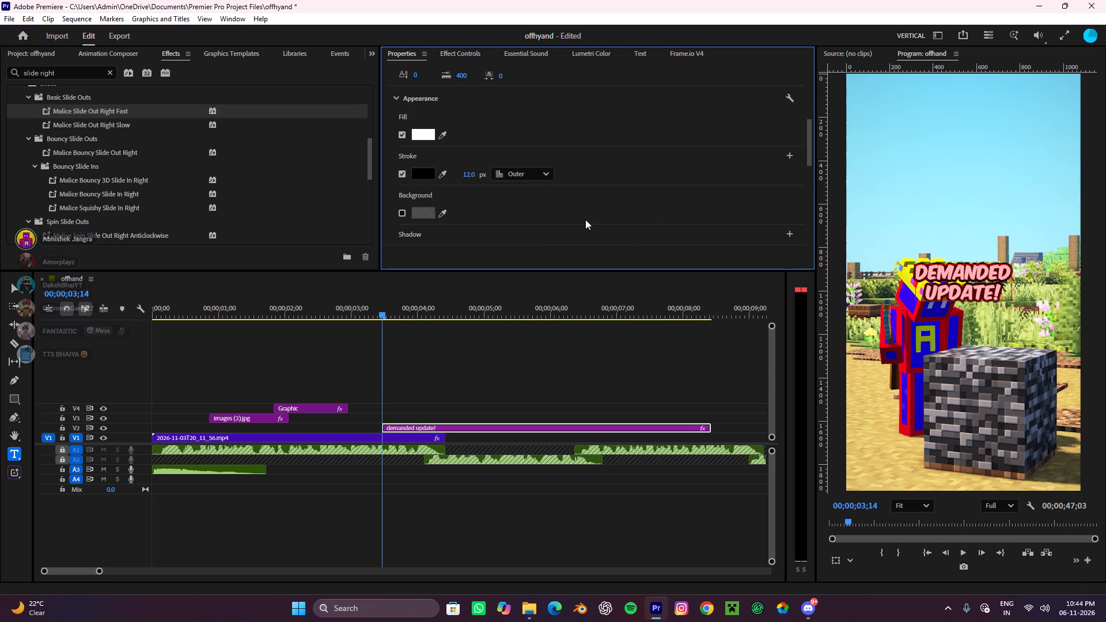
scroll(616, 228, "up", 7)
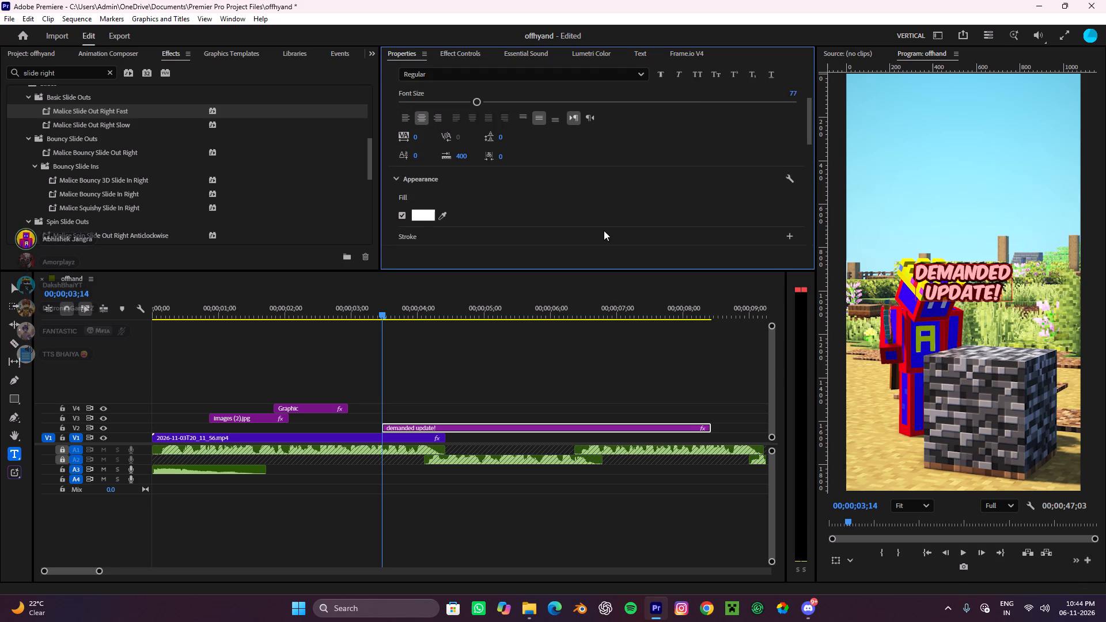
scroll(619, 216, "up", 2)
left_click_drag(479, 124, 487, 124)
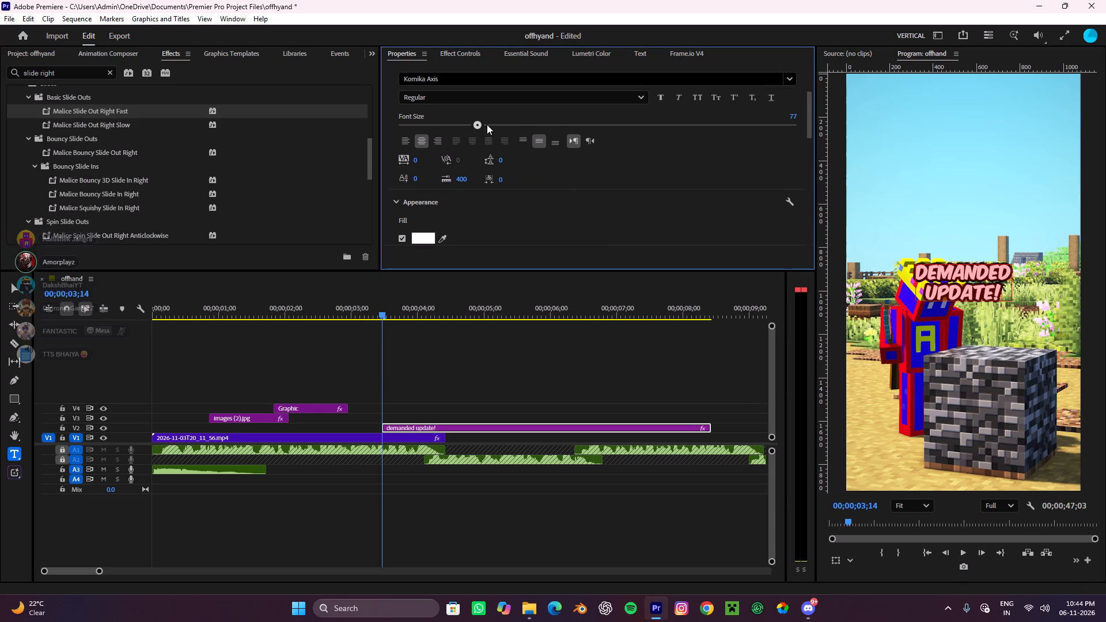
left_click_drag(487, 124, 493, 139)
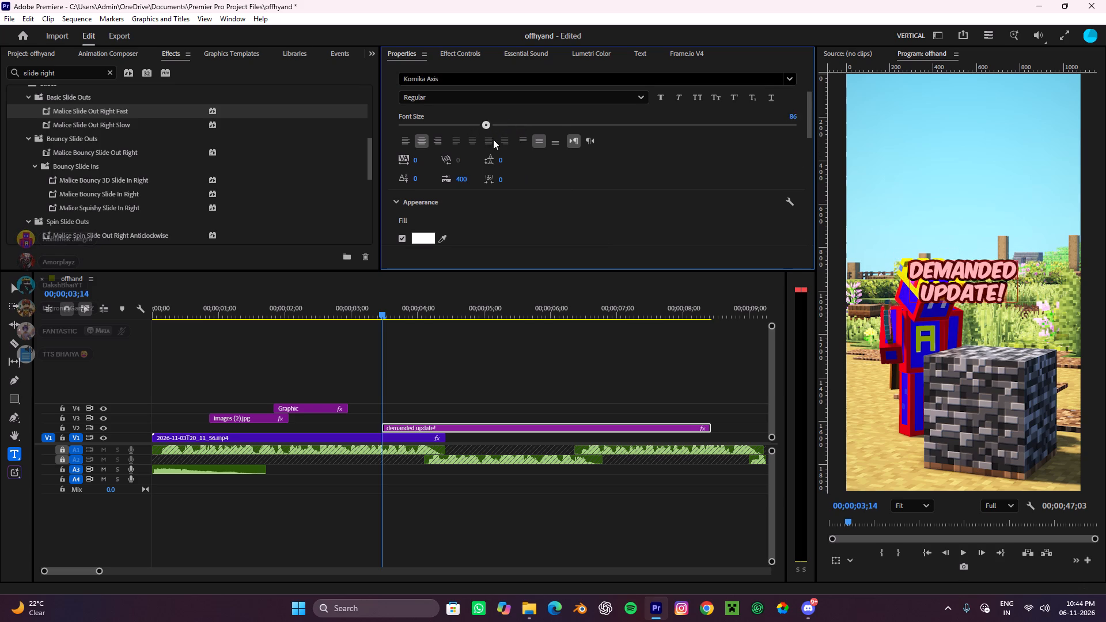
left_click_drag(493, 139, 504, 141)
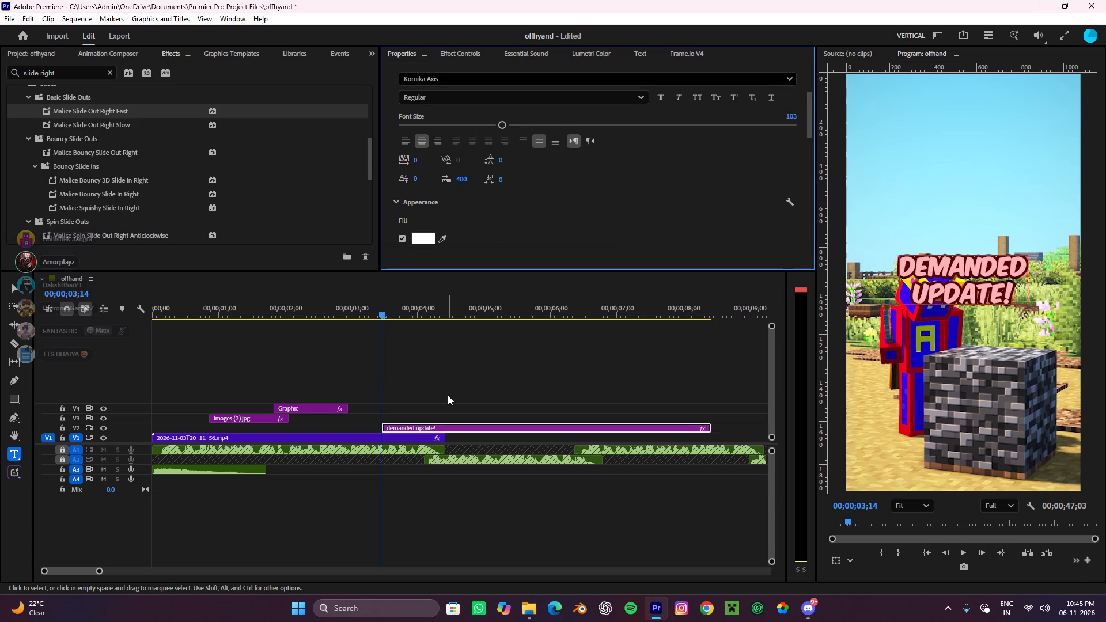
left_click(448, 396)
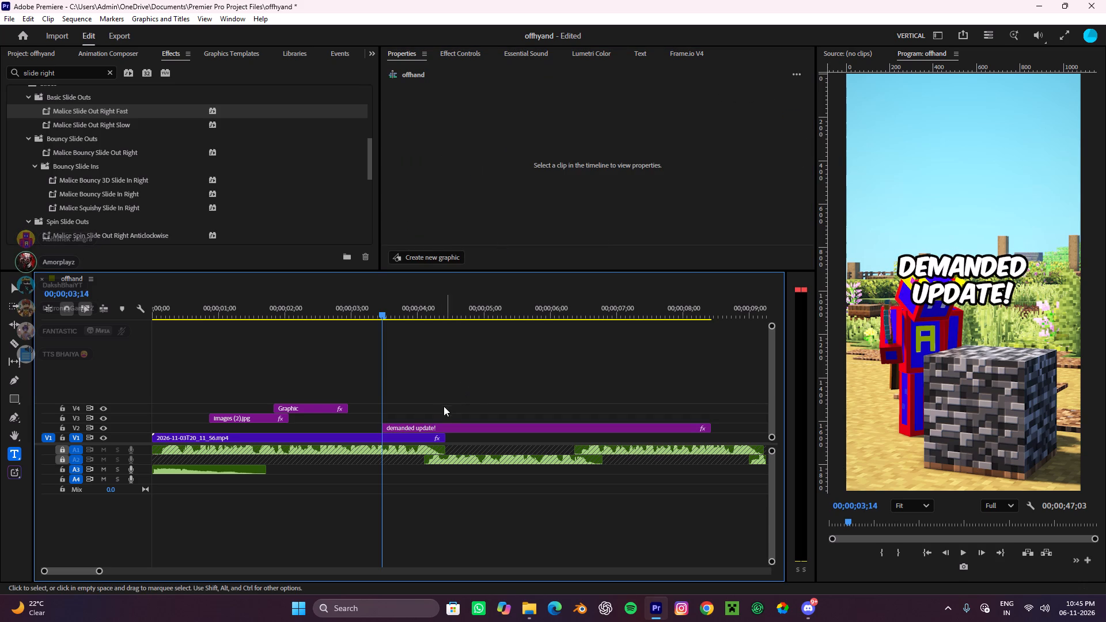
Move the "demanded update!" clip up to V3 and earlier, starting at about 00;00;02;24, just before the title clip ends.
key("v")
scroll(352, 436, "up", 10, "alt")
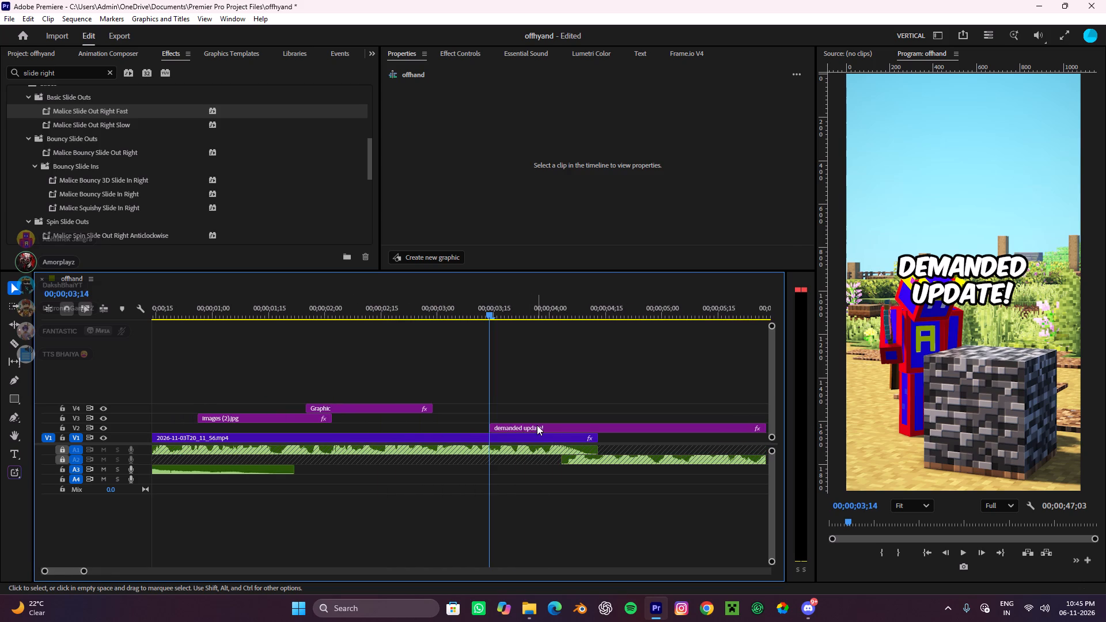
left_click(537, 425)
left_click_drag(540, 424, 466, 421)
Play from about 00;00;02;12 to check the timing between the "sabse bada!" title and the "demanded update!" text.
scroll(466, 421, "up", 5)
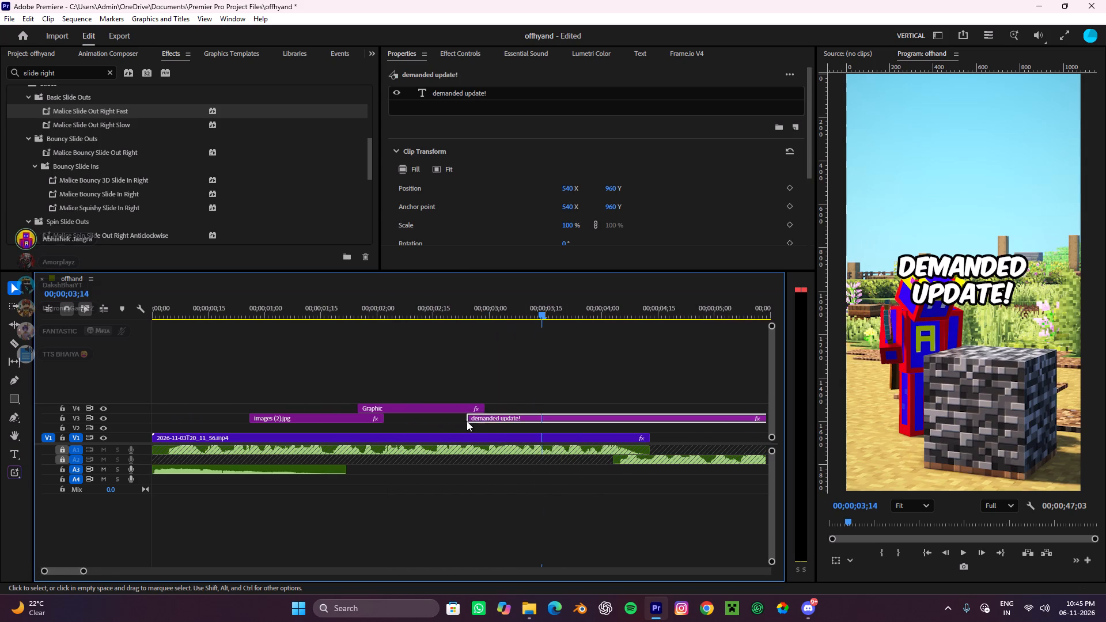
left_click_drag(543, 313, 425, 345)
left_click(561, 367)
scroll(561, 367, "down", 4)
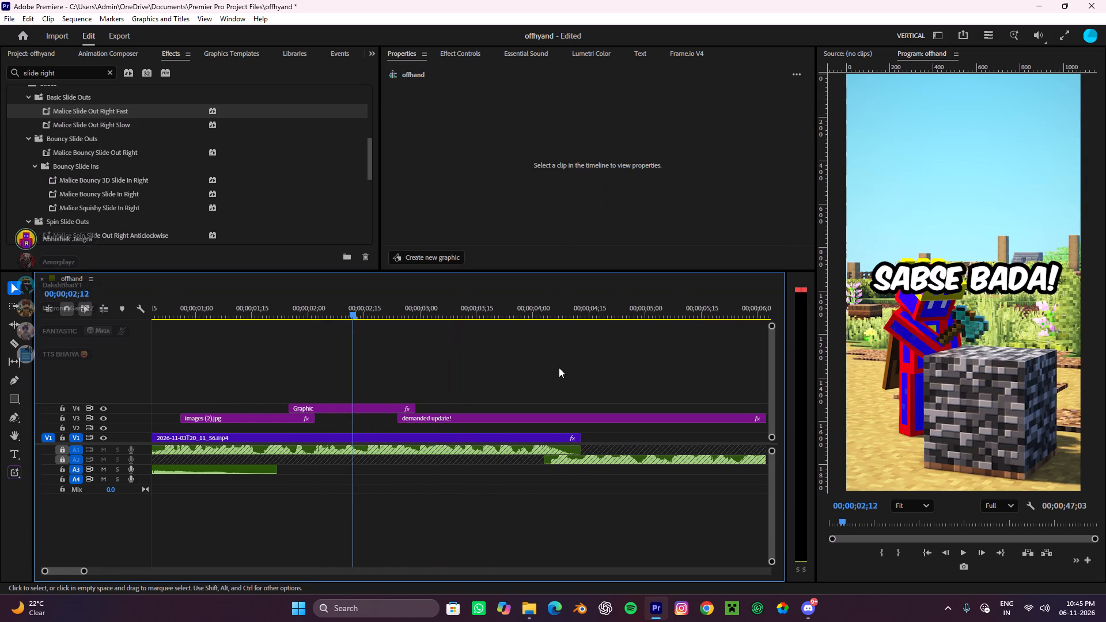
key("space")
key("space")
key("space")
key("space")
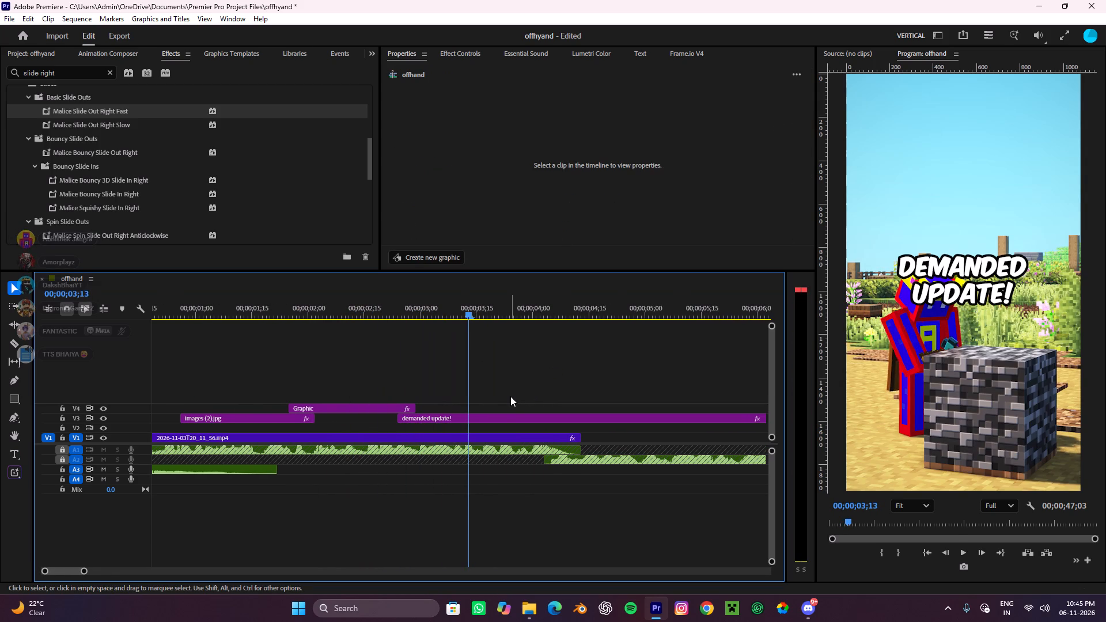
Scale up the "demanded update!" text slightly in the frame, keeping it centred.
left_click(479, 416)
left_click(1059, 268)
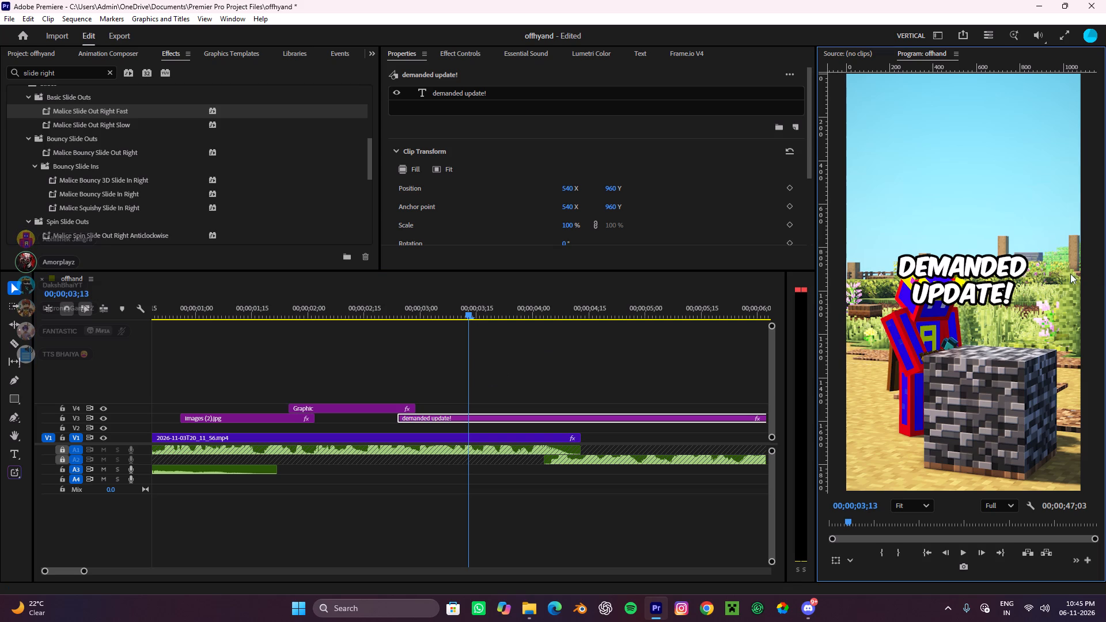
left_click(979, 281)
left_click_drag(965, 290, 964, 279)
left_click_drag(1030, 306, 1038, 311)
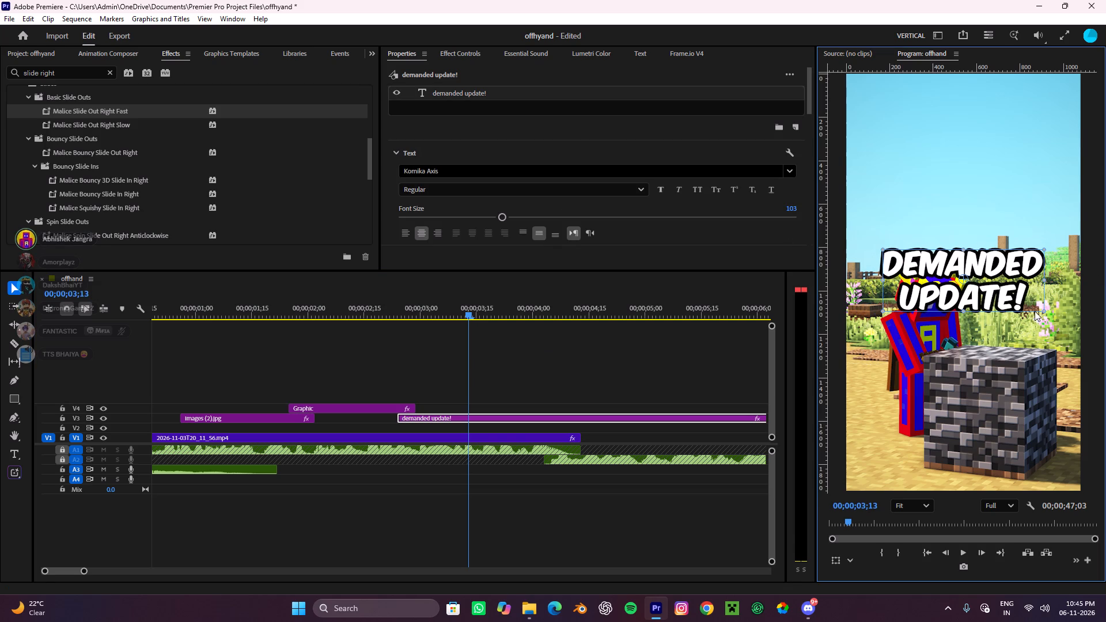
Cut the "demanded update!" clip at about 00;00;04;09, near the end of the V1 video clip, and remove the remainder.
key("space")
scroll(522, 400, "down", 5)
key("space")
key("c")
left_click(479, 419)
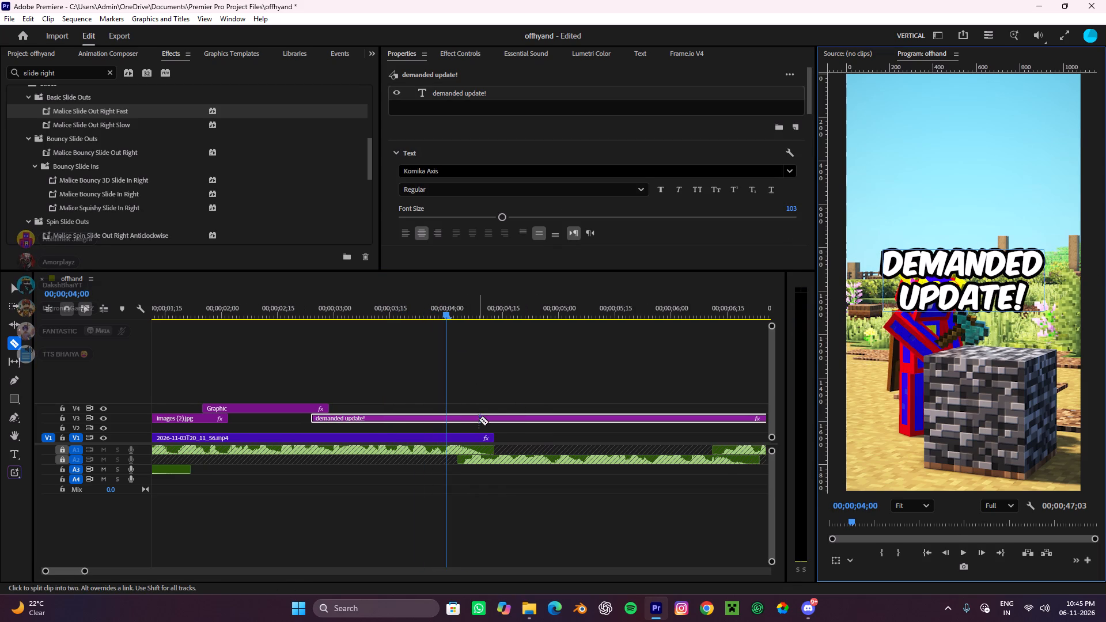
key("v")
left_click(512, 419)
key("ctrl+x")
Replay from about 00;00;02;14 to check the trimmed "demanded update!" text.
left_click_drag(456, 304, 276, 376)
key("space")
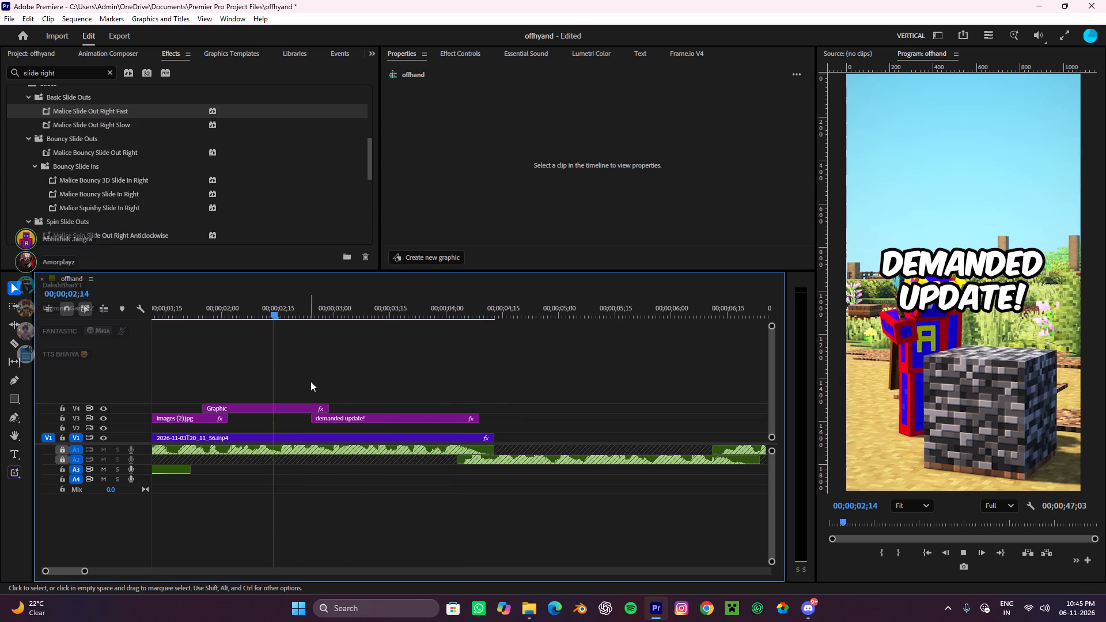
scroll(313, 381, "down", 9, "alt")
key("space")
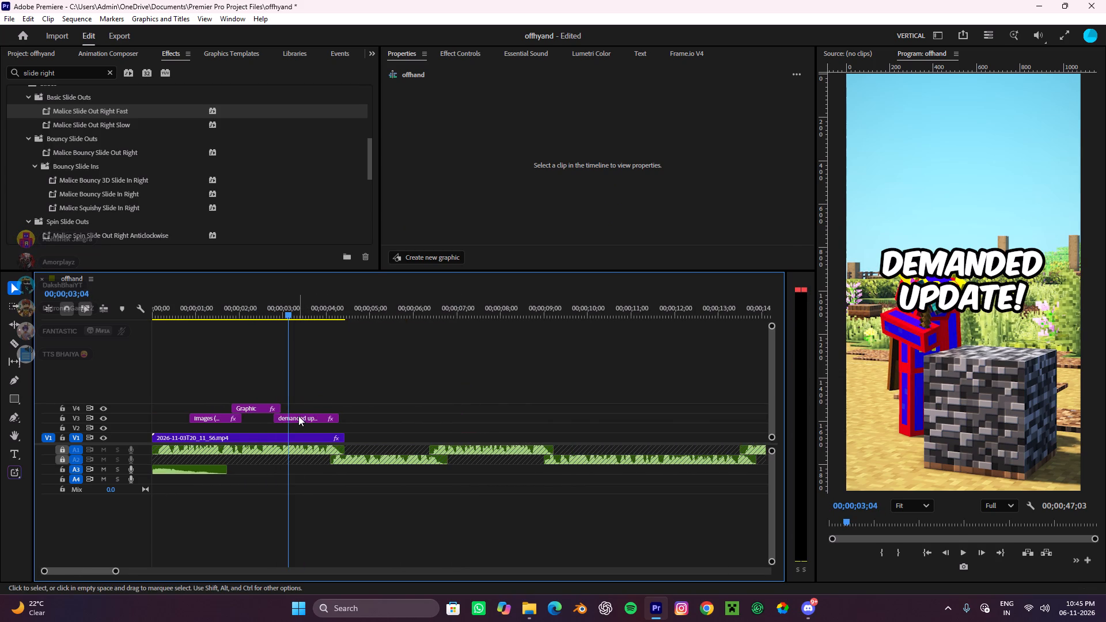
Select the "demanded update!" clip on V3 and look through the slide-right presets for one to use on it.
left_click(298, 416)
scroll(159, 161, "down", 4)
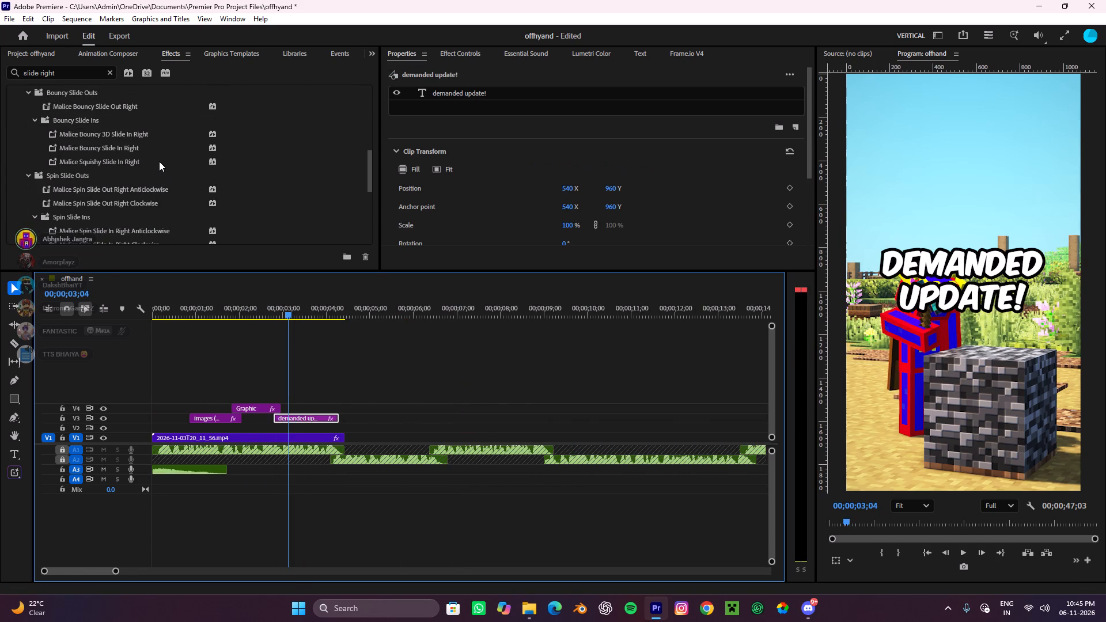
scroll(158, 161, "down", 3)
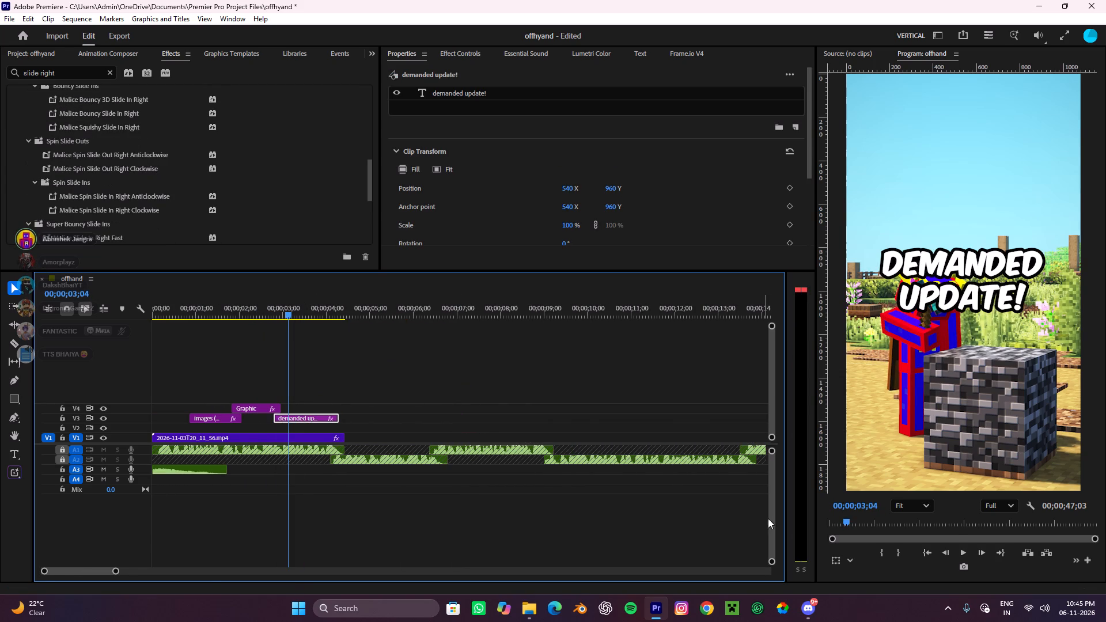
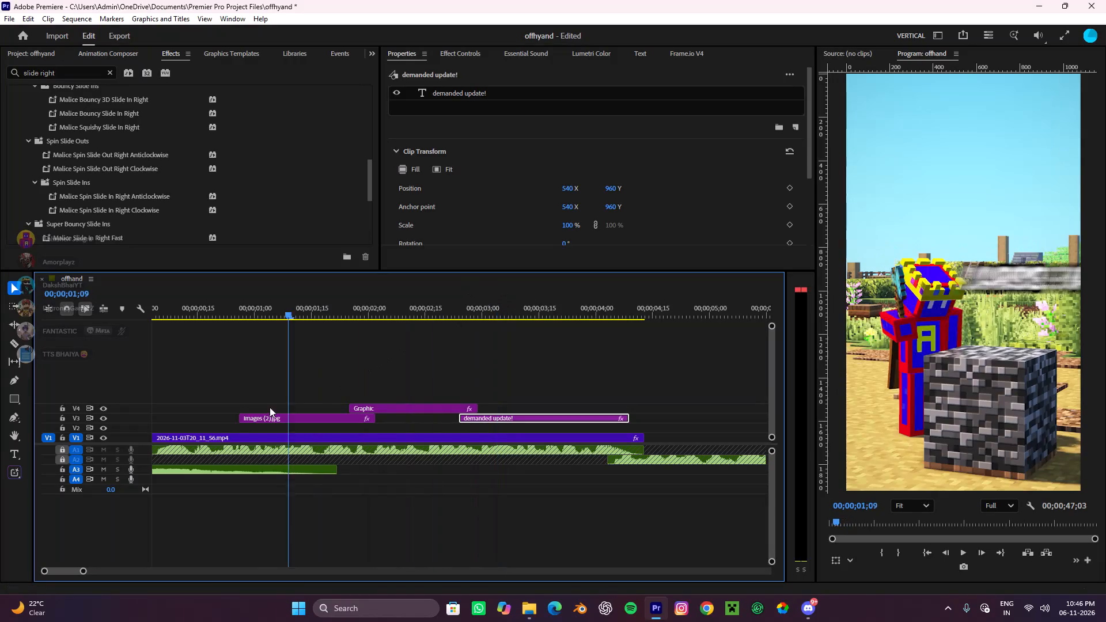
Replay from 00;00;01;09 to check the bedrock image and both titles.
key("space")
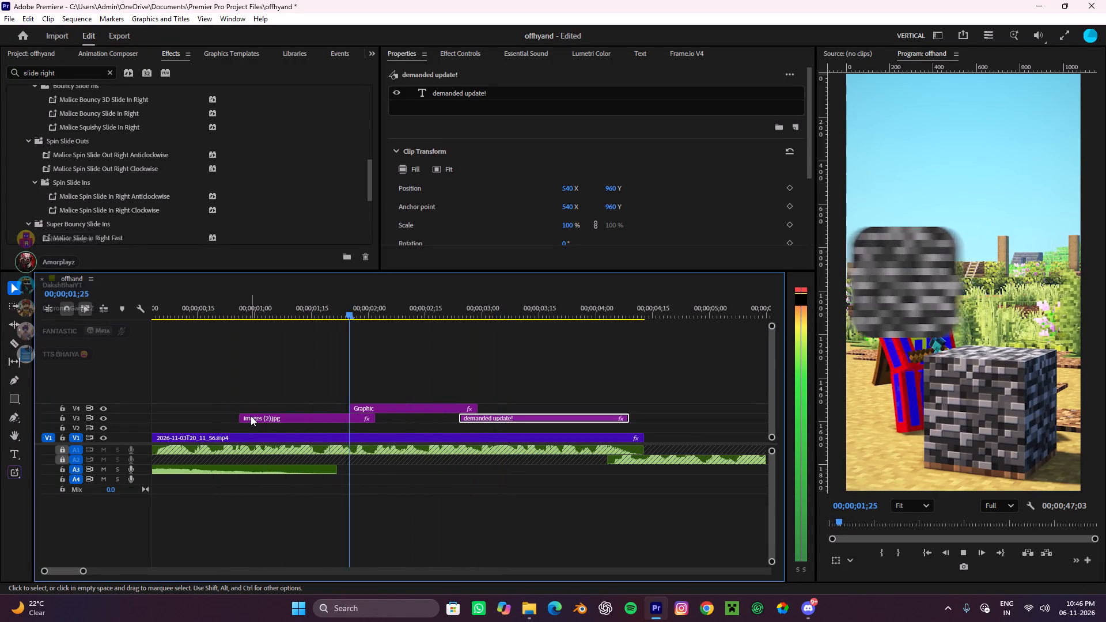
key("space")
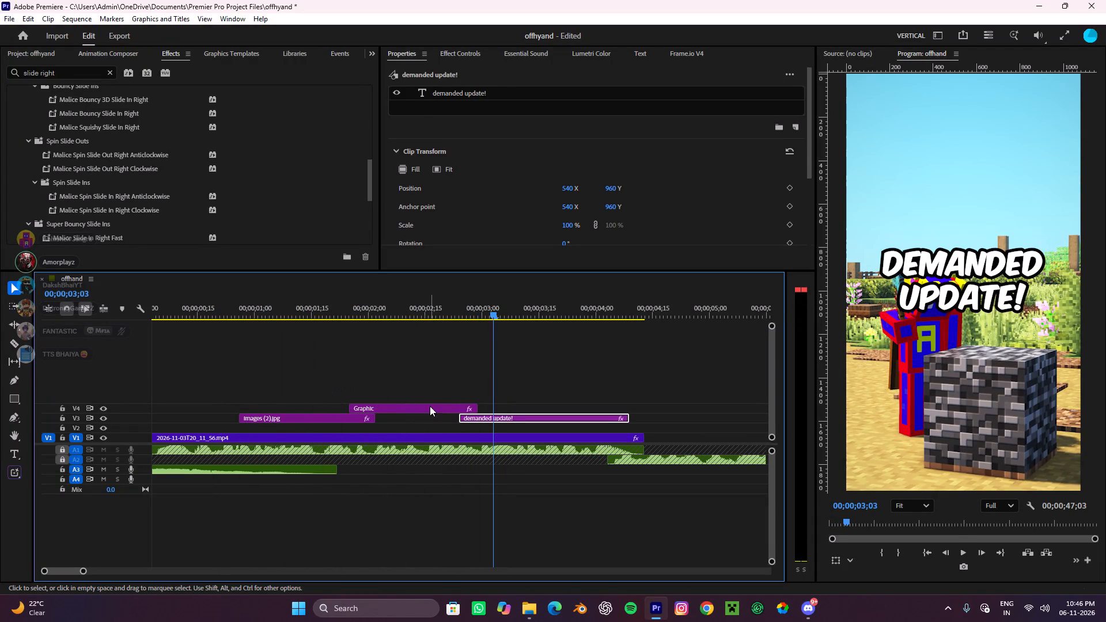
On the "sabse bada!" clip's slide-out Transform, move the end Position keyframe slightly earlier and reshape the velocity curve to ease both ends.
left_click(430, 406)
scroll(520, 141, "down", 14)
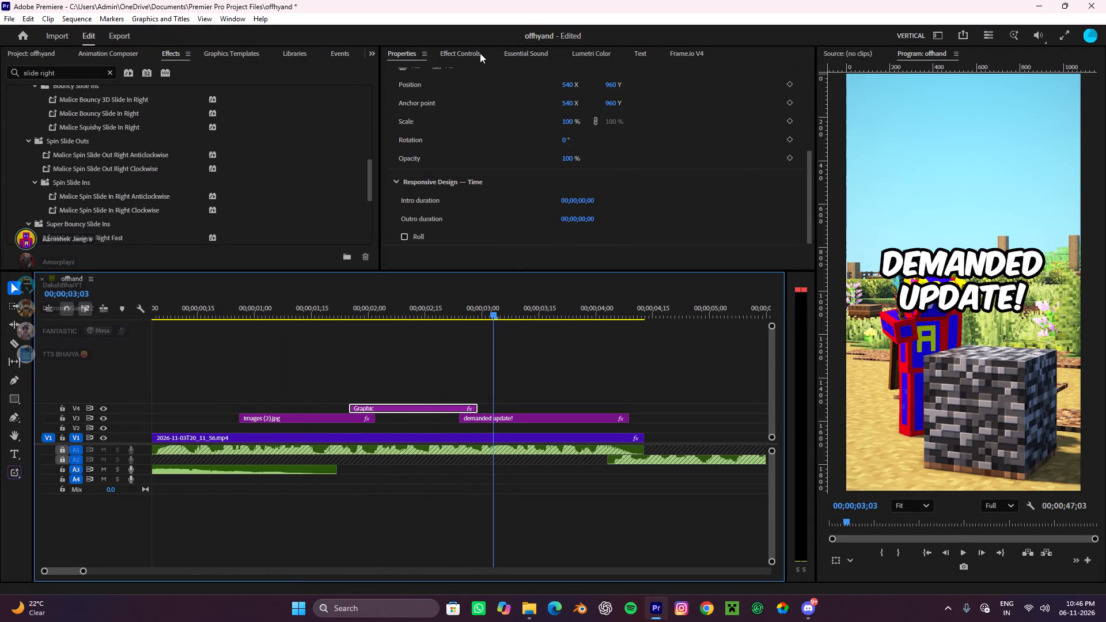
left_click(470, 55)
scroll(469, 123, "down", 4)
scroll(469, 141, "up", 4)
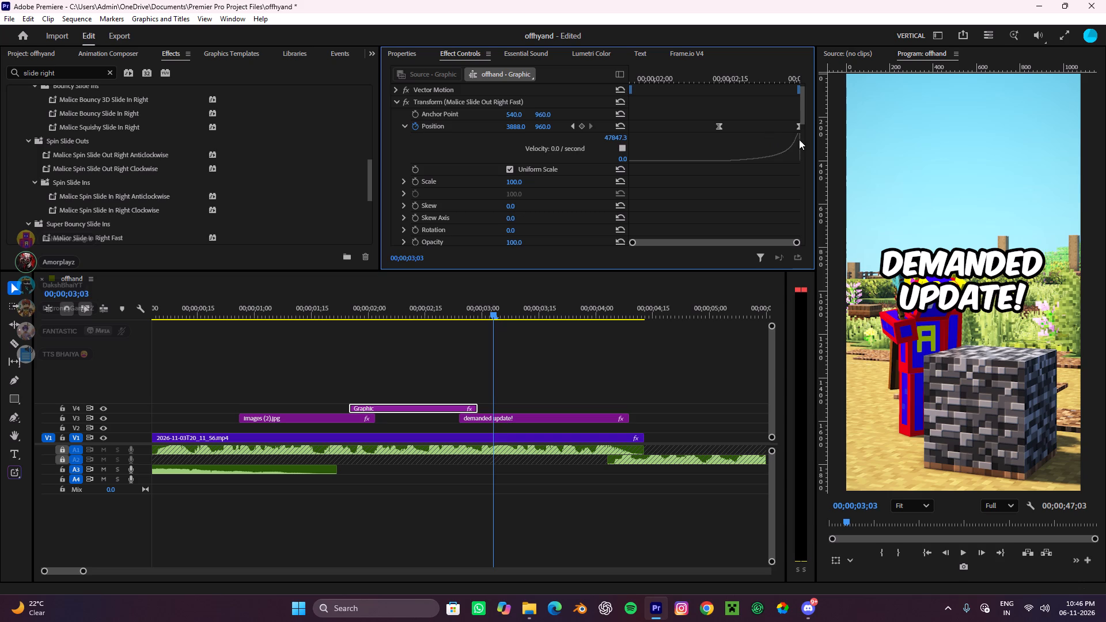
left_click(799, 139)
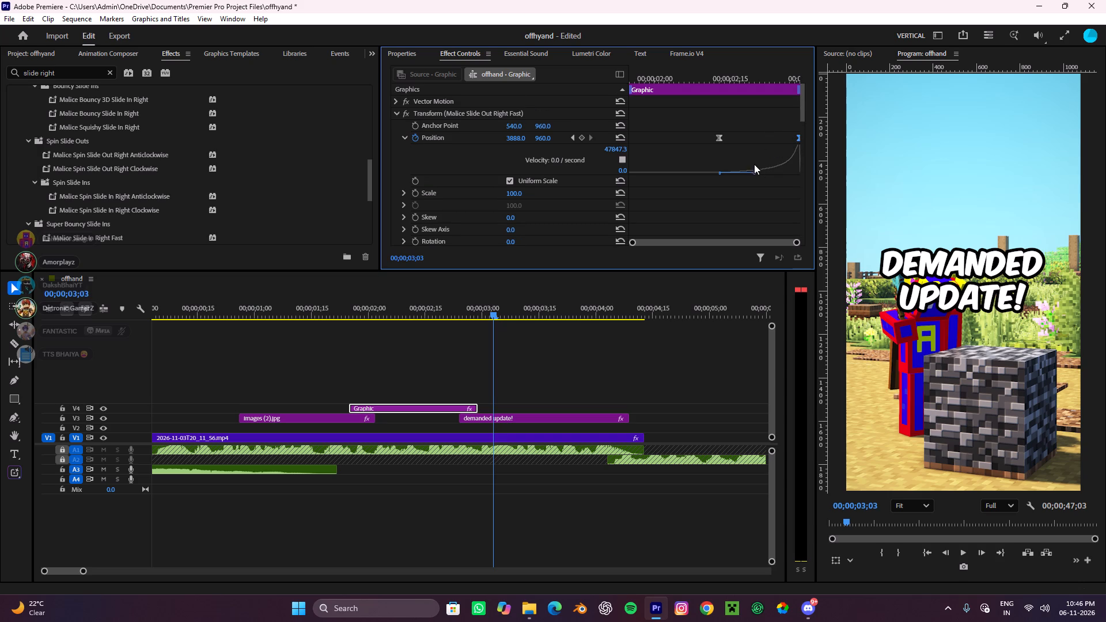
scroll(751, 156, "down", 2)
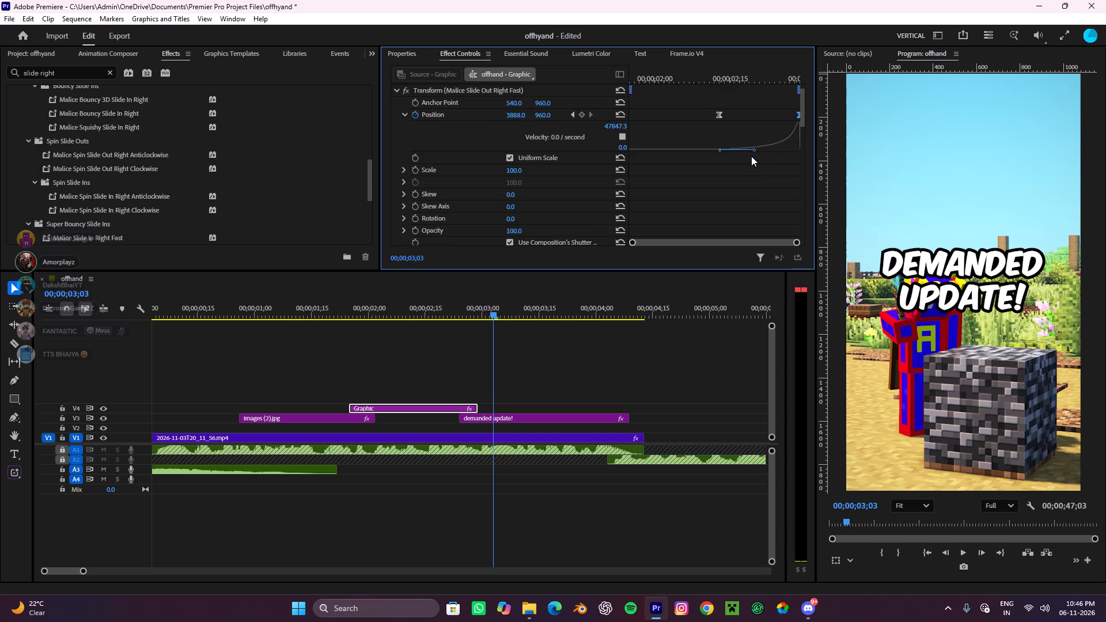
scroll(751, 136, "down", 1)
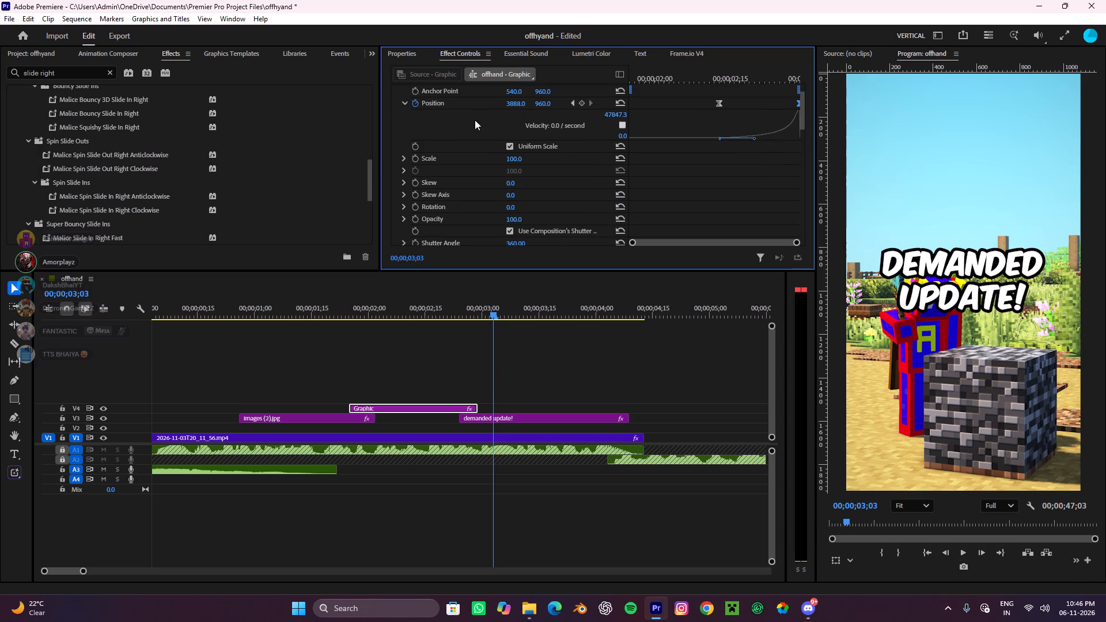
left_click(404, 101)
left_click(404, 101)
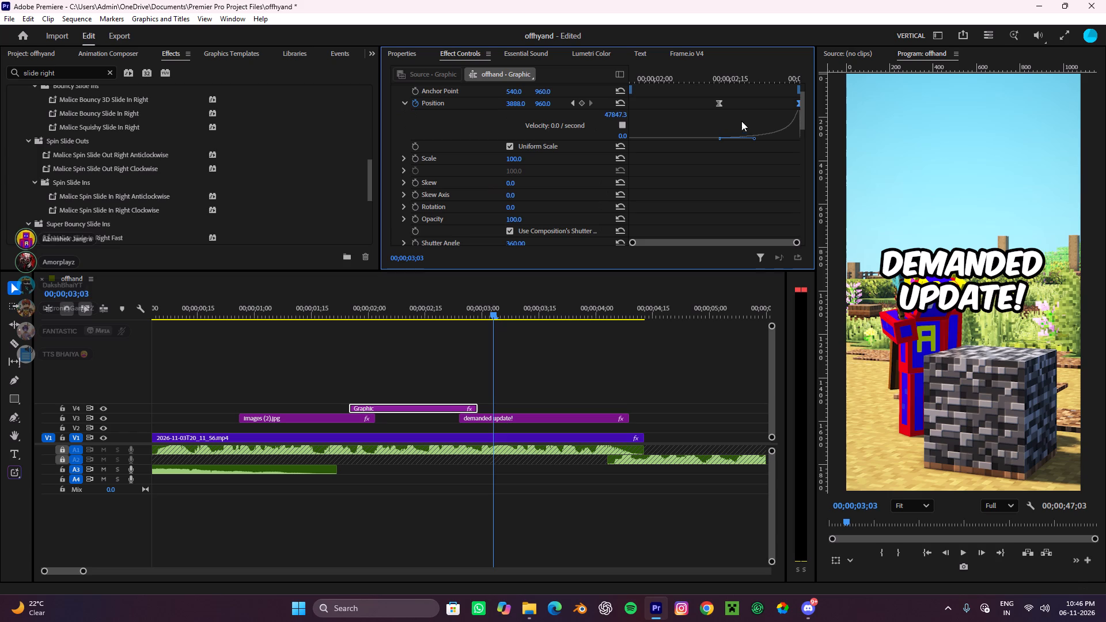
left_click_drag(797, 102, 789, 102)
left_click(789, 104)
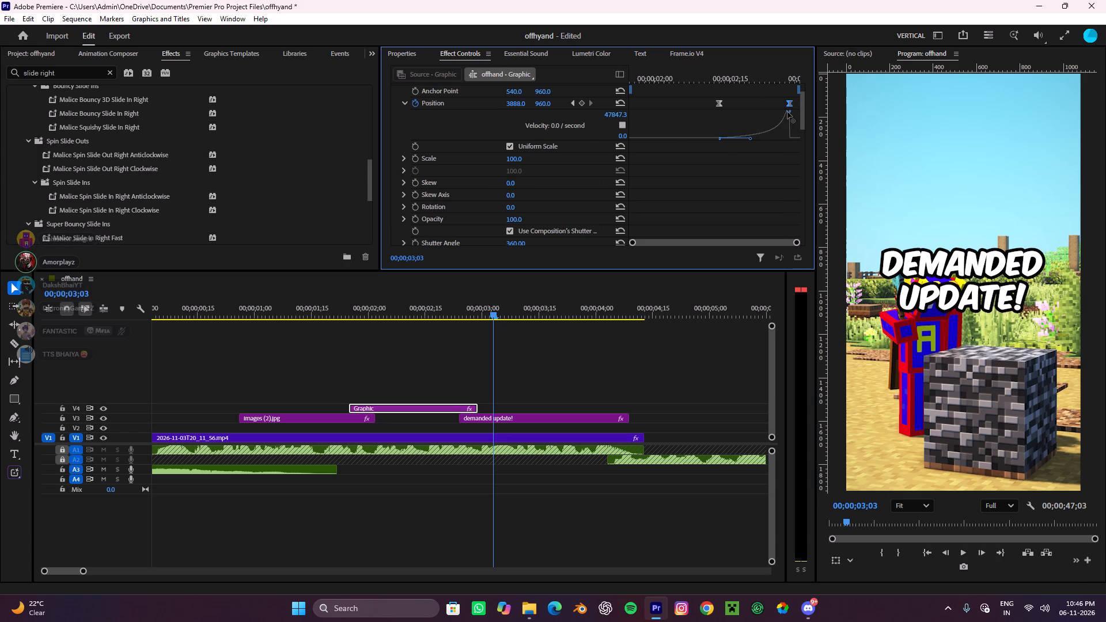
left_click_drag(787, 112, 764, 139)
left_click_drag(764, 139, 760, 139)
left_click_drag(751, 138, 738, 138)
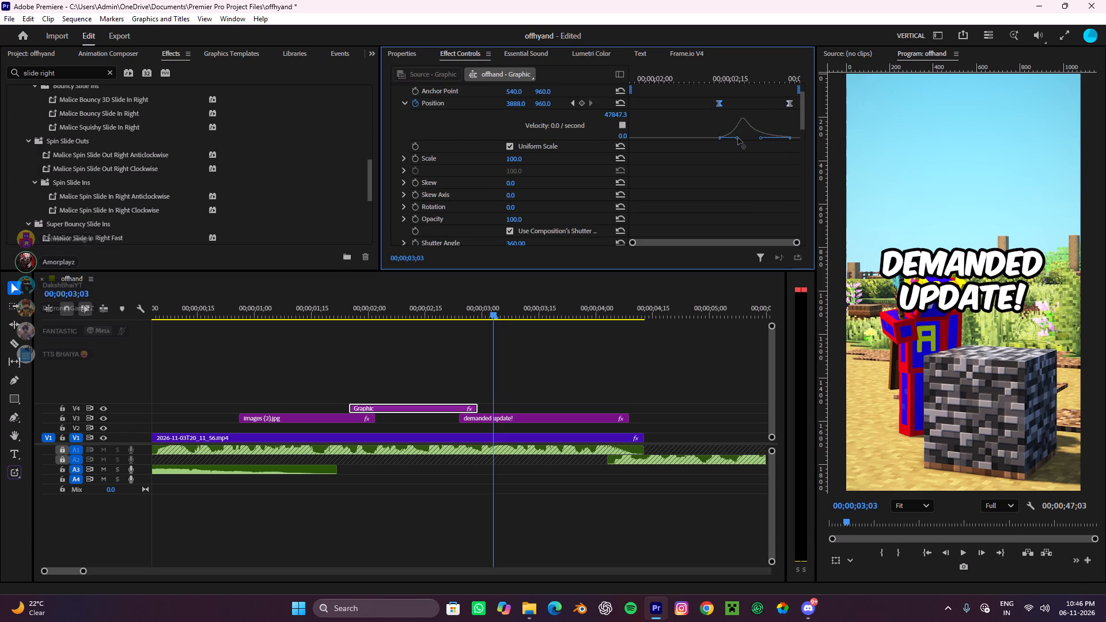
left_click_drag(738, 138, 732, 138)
Replay from about 00;00;01;15 to check the eased "sabse bada!" slide-out.
left_click_drag(498, 315, 434, 339)
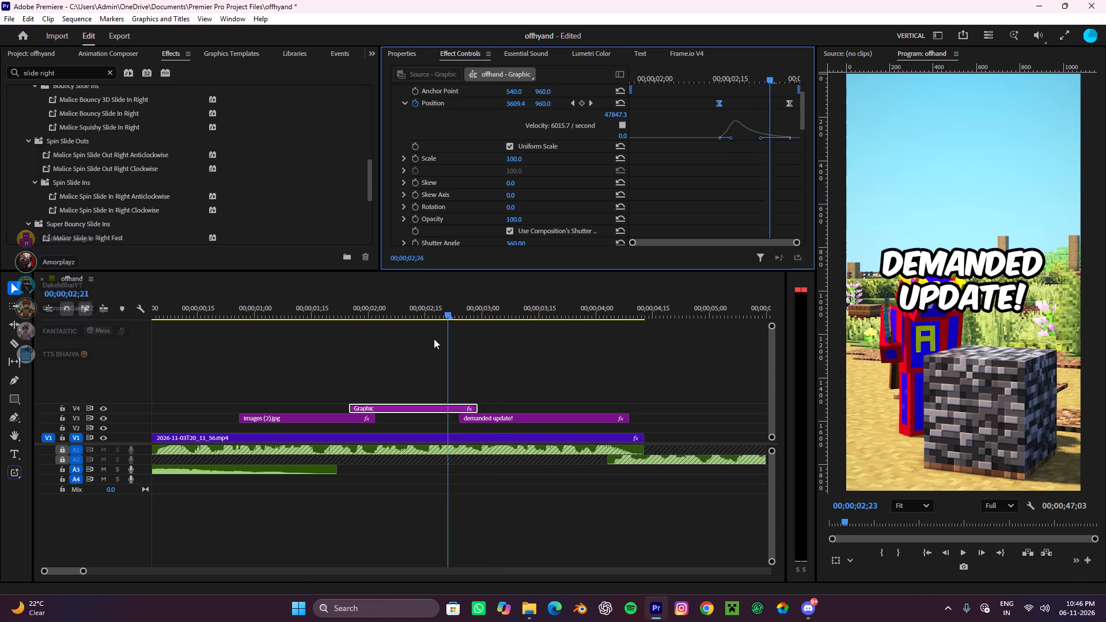
left_click_drag(434, 339, 313, 381)
key("space")
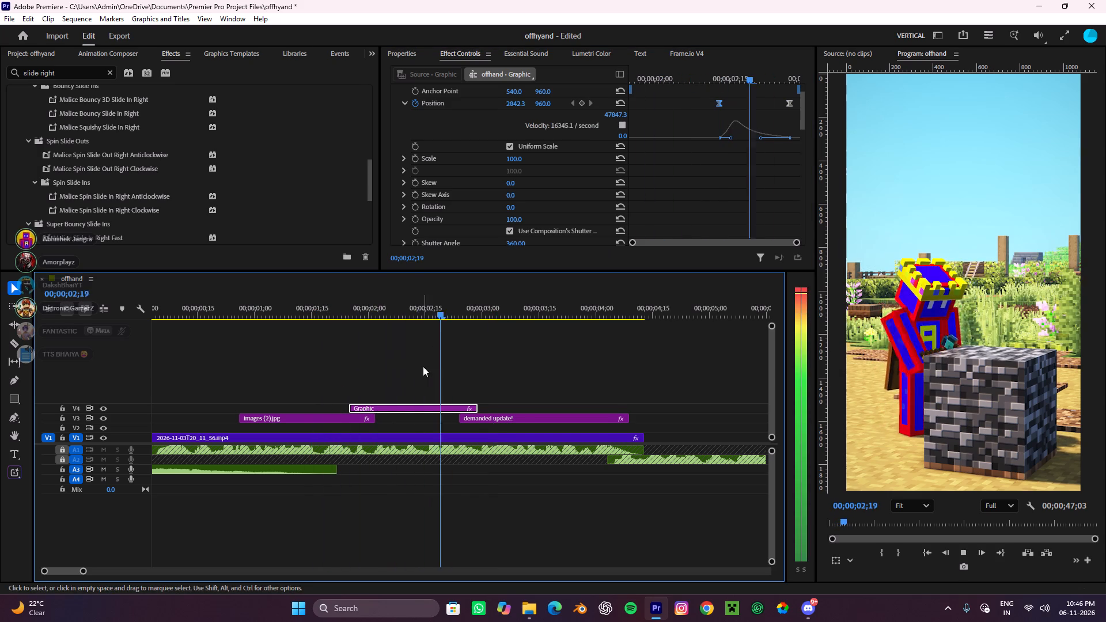
scroll(423, 366, "up", 4)
key("space")
scroll(474, 351, "up", 5)
scroll(529, 328, "up", 4)
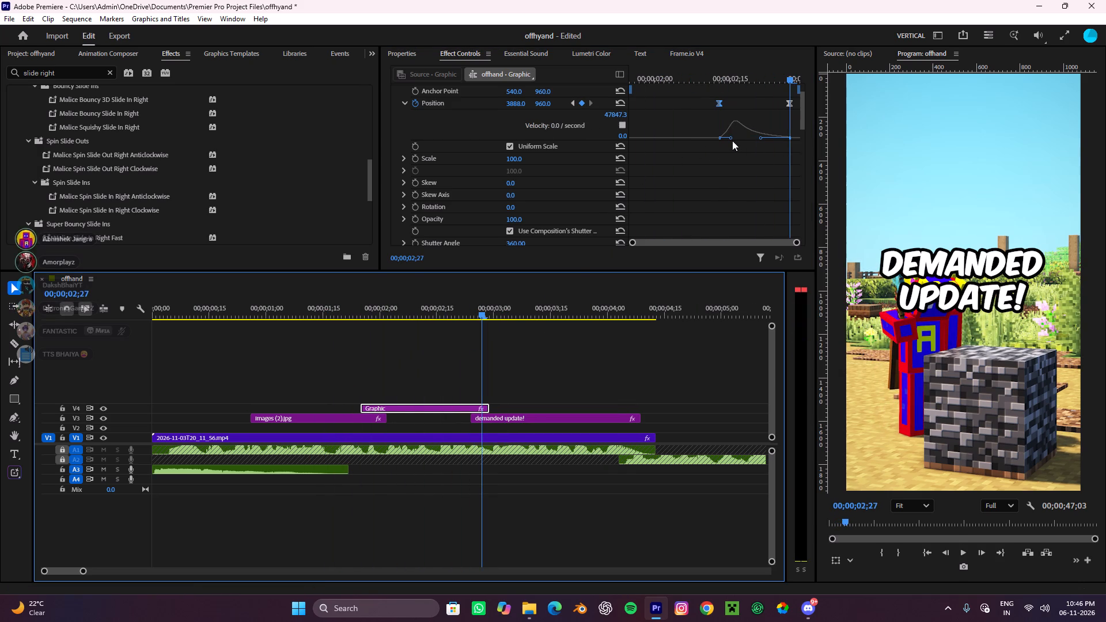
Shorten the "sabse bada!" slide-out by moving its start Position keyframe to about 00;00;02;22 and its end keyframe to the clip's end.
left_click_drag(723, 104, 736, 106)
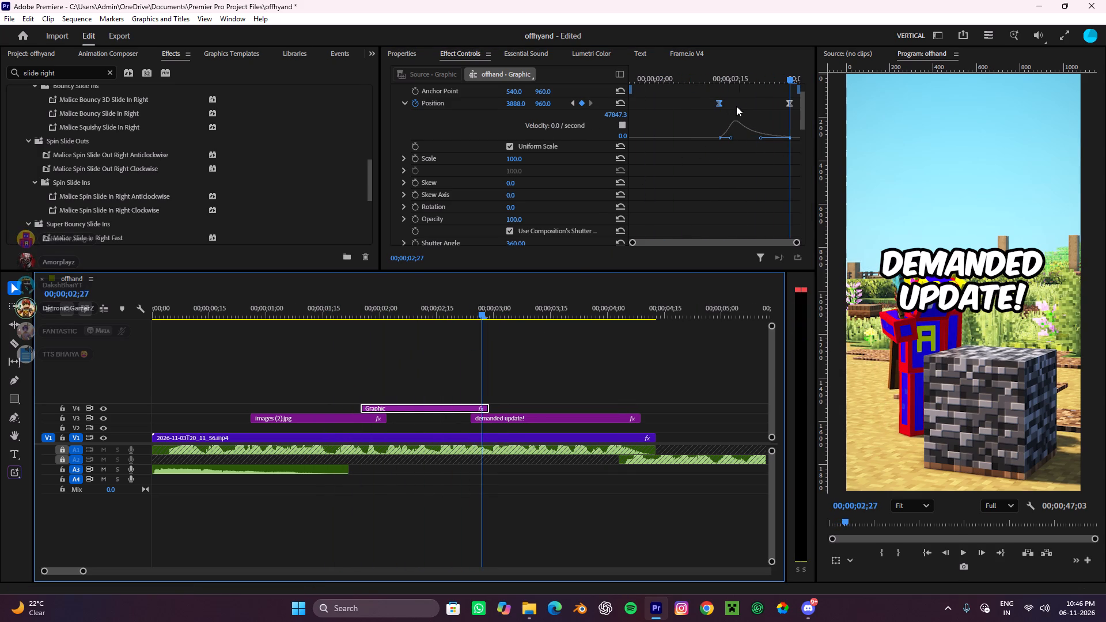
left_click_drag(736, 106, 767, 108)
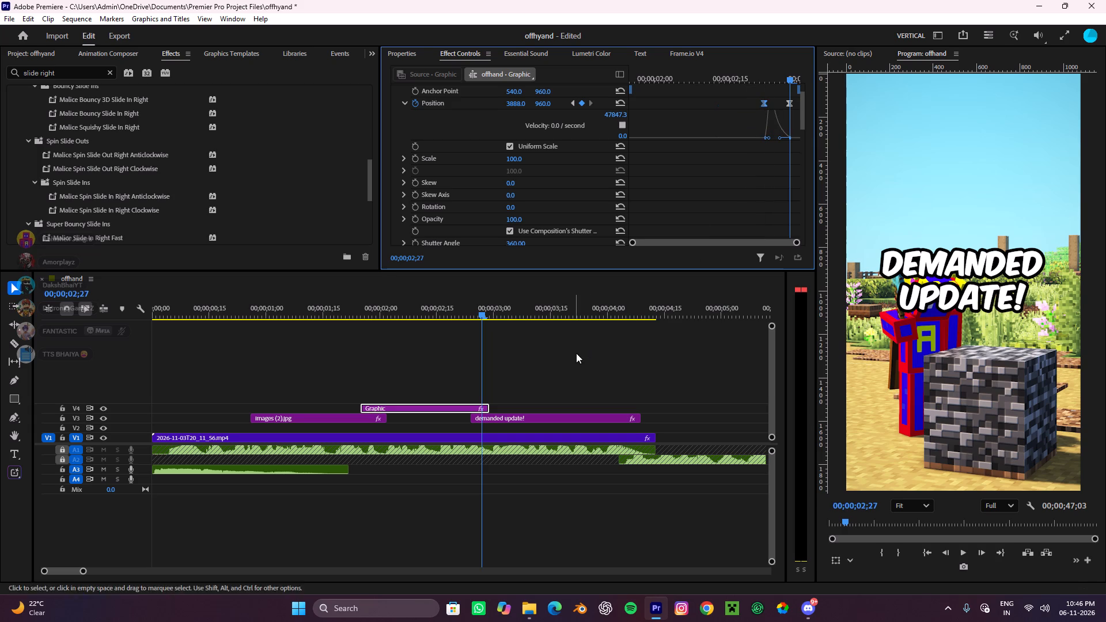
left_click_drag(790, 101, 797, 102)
Replay from about the start of the bedrock image to check the shortened "sabse bada!" slide-out.
scroll(520, 395, "up", 11)
left_click_drag(494, 305, 329, 371)
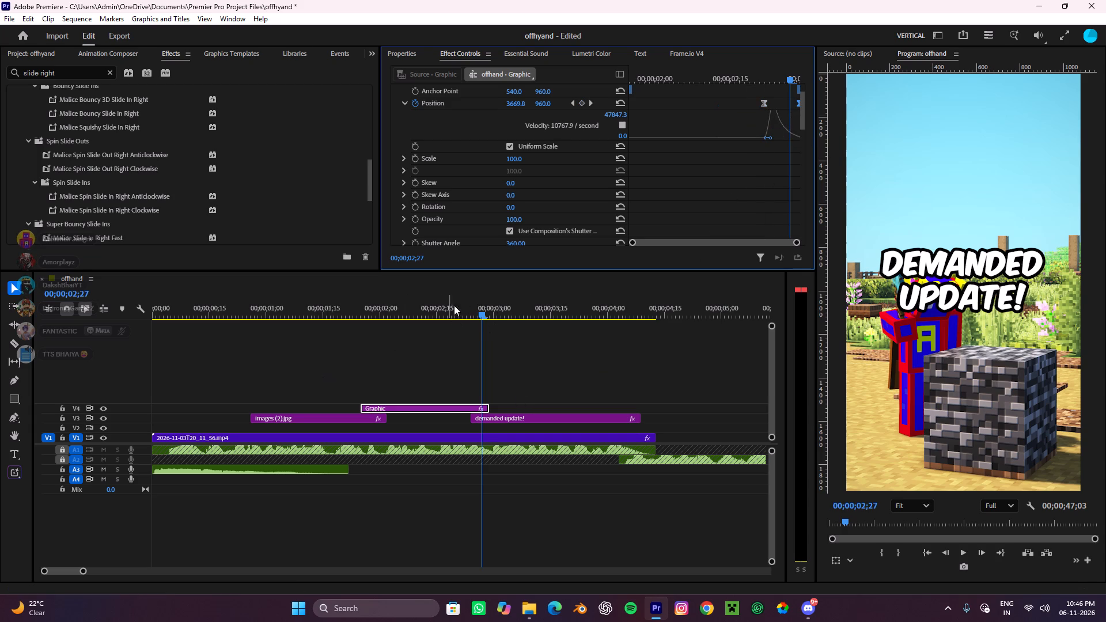
left_click_drag(473, 304, 248, 392)
key("space")
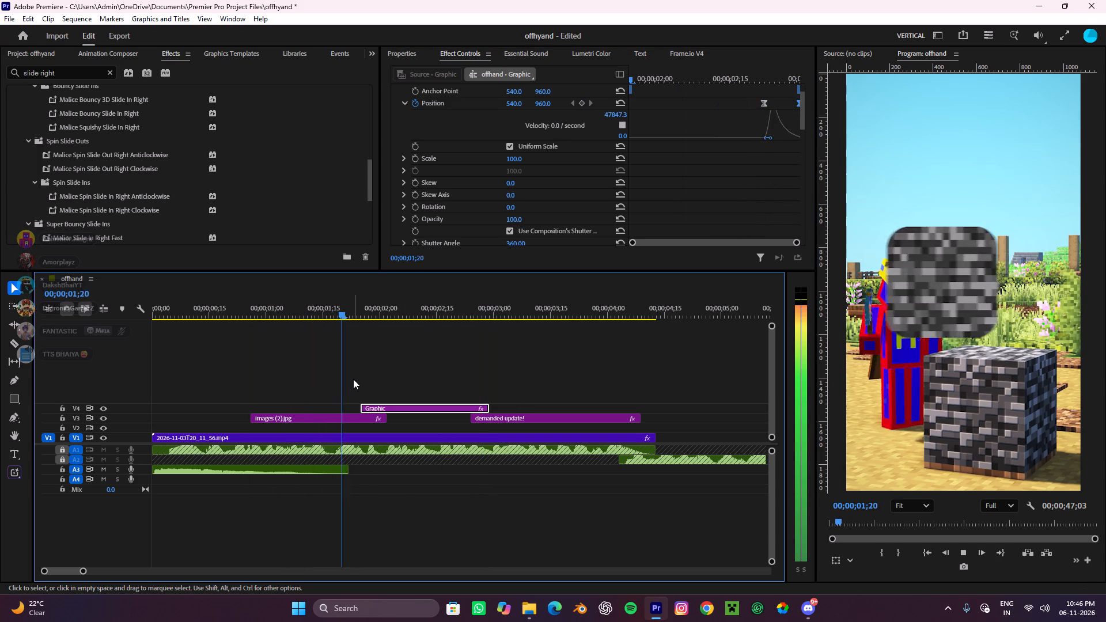
key("space")
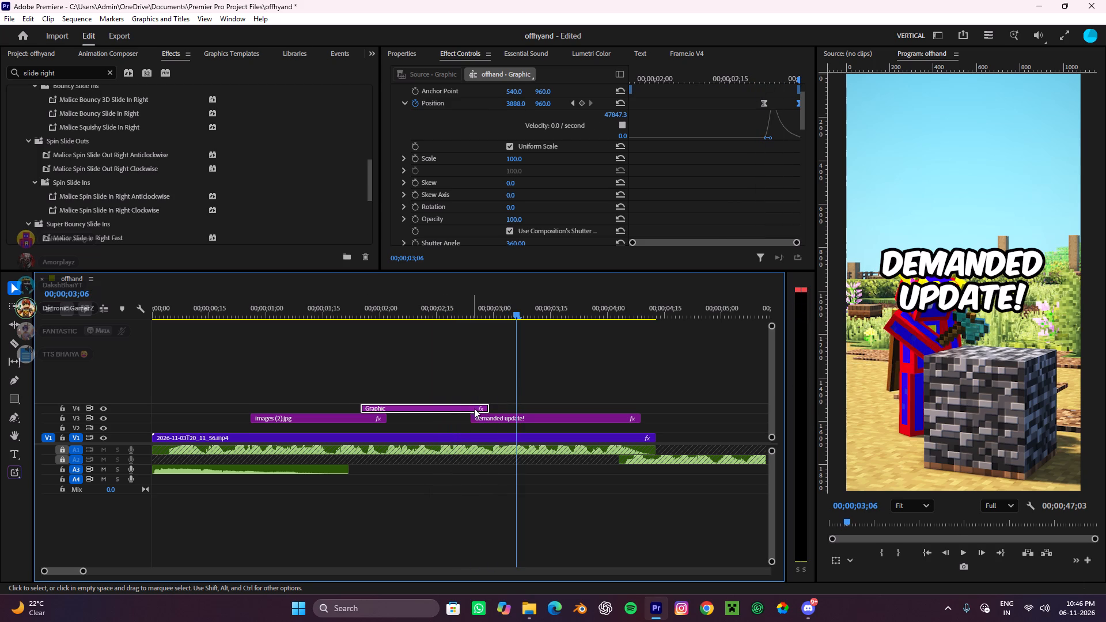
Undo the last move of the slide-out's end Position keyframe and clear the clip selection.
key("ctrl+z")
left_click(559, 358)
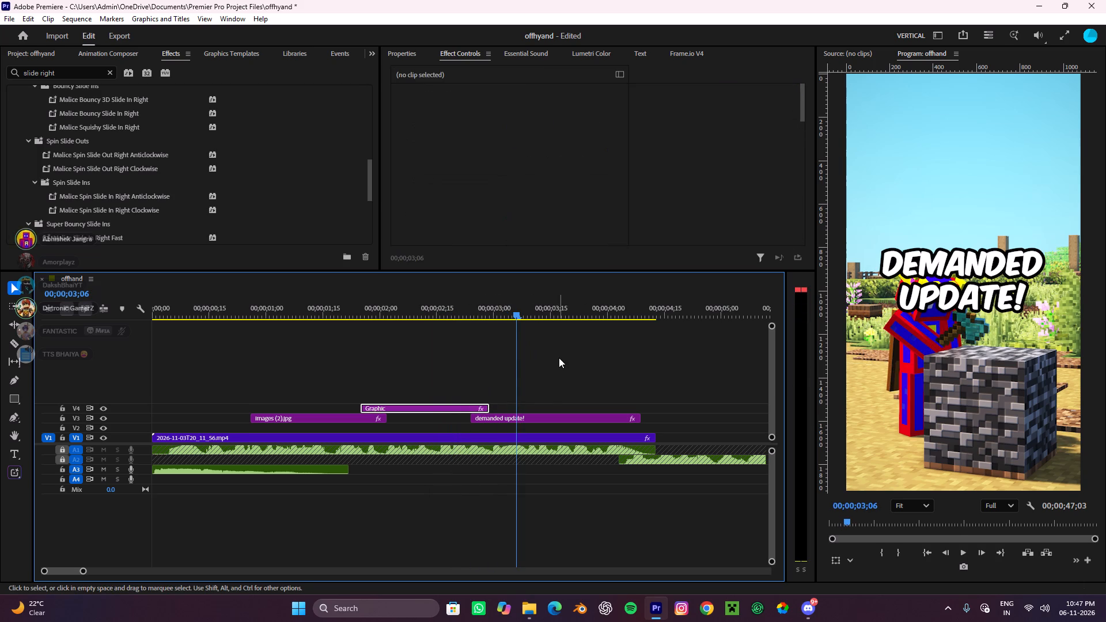
Select the "demanded update!" clip and replay from about the start of the bedrock image to check the change between titles.
left_click(519, 414)
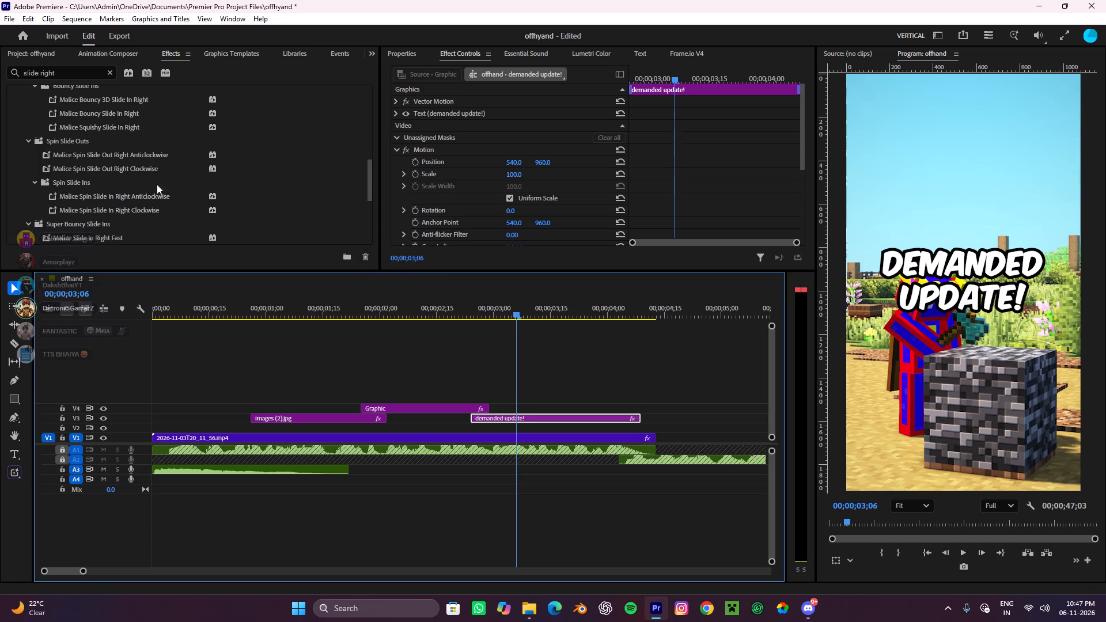
scroll(503, 396, "up", 3)
scroll(503, 396, "down", 1)
scroll(503, 396, "up", 6)
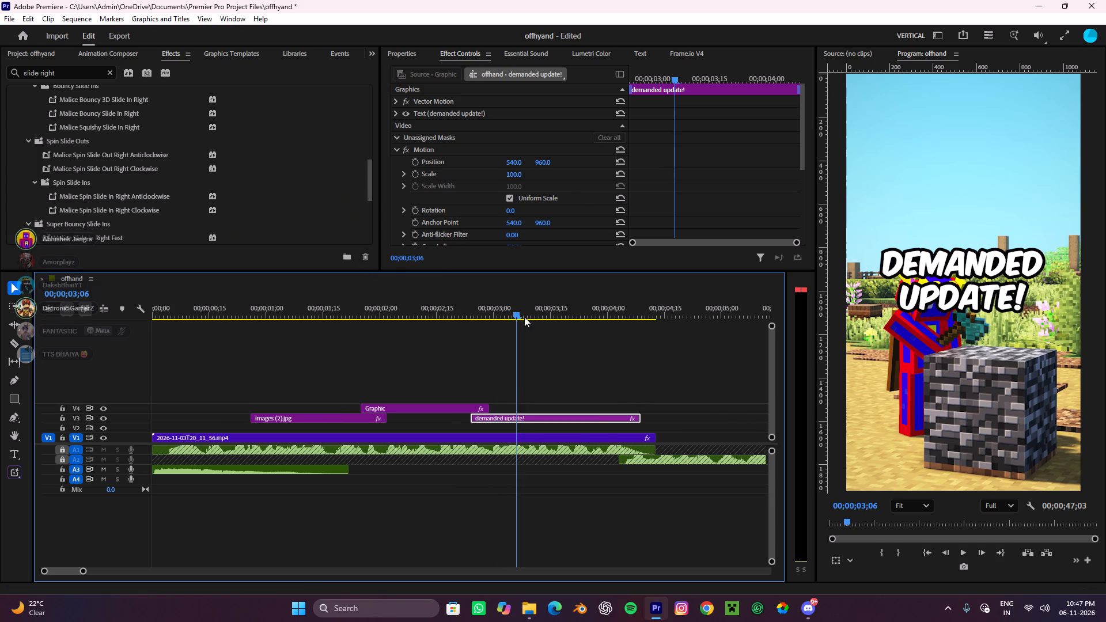
left_click_drag(524, 312, 240, 404)
key("space")
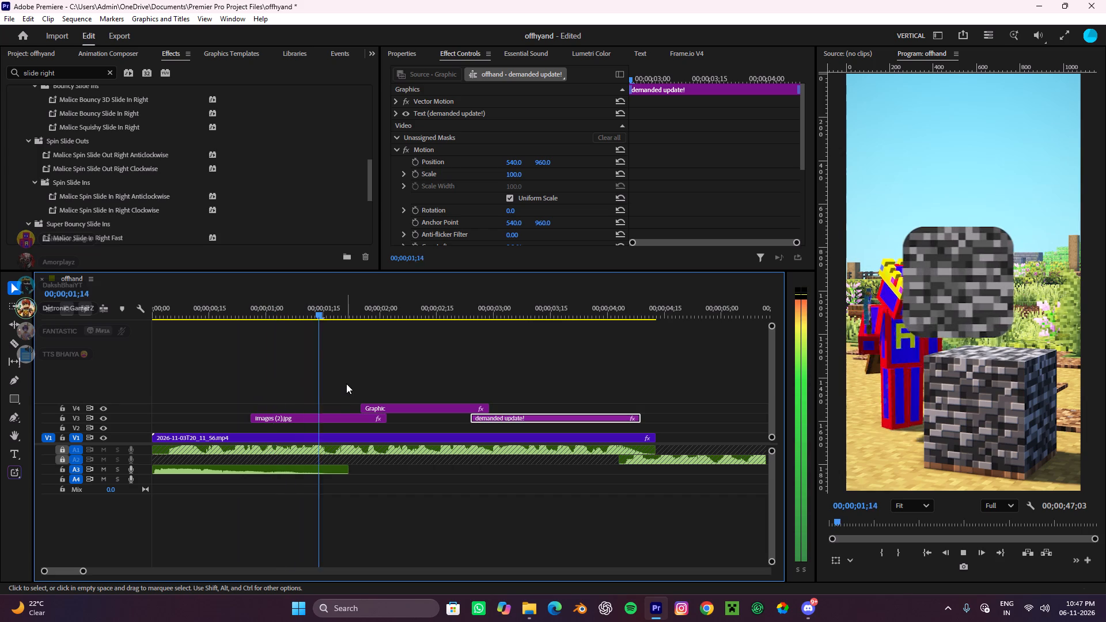
key("space")
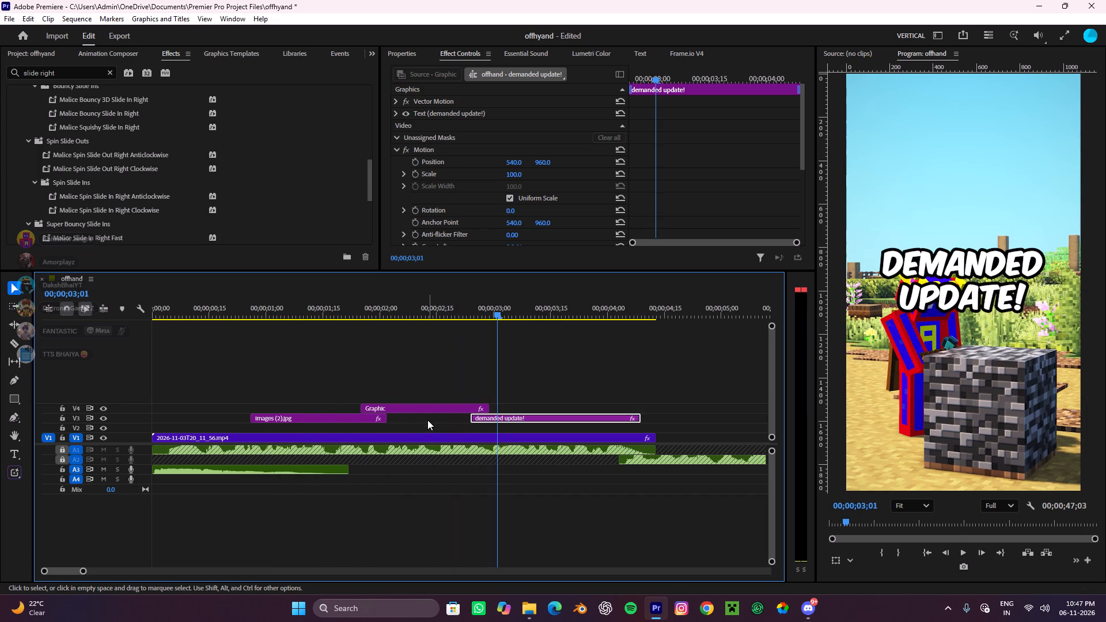
Remove the Transform (Malice Slide Out Right Fast) effect from the "sabse bada!" clip on V4.
left_click(430, 401)
left_click(422, 409)
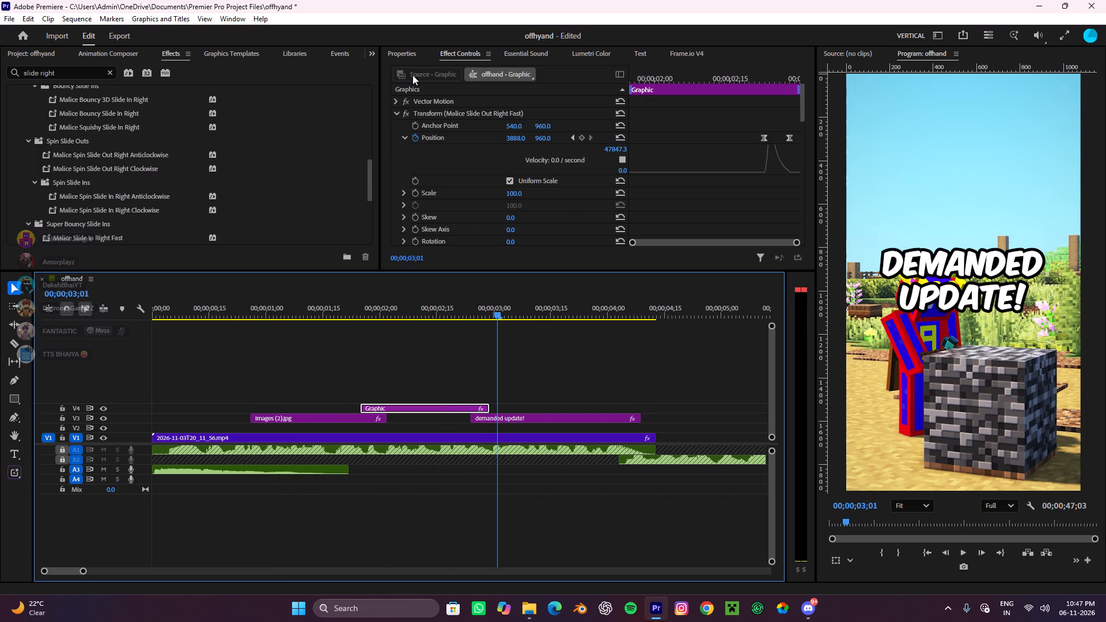
left_click(451, 118)
left_click(451, 118, "ctrl")
left_click(463, 113, "ctrl")
key("ctrl+c")
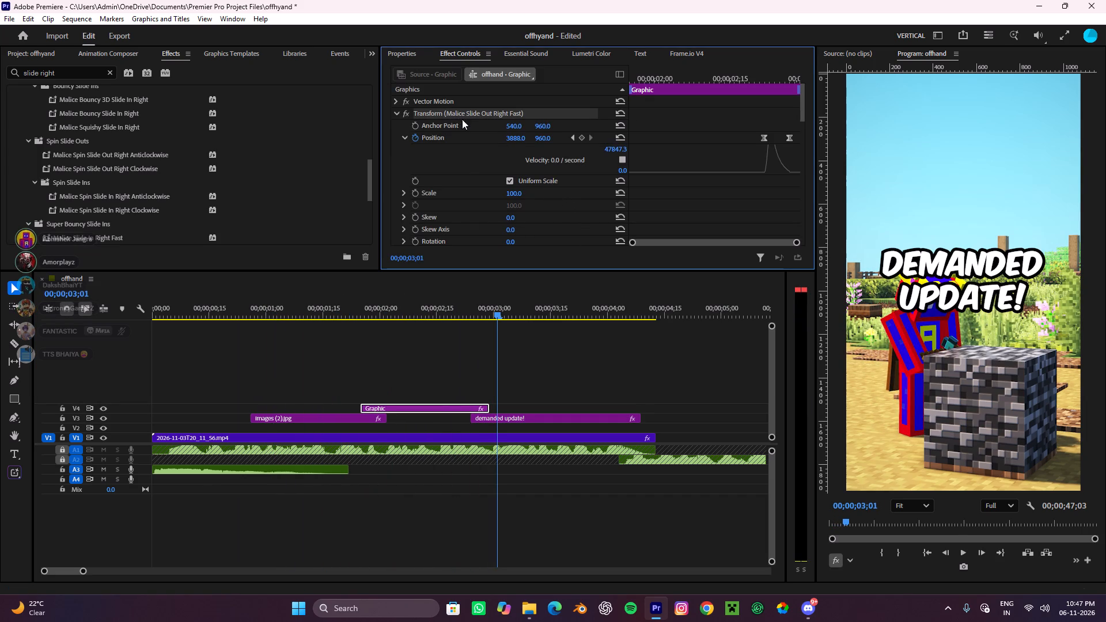
left_click(469, 142)
left_click(455, 112)
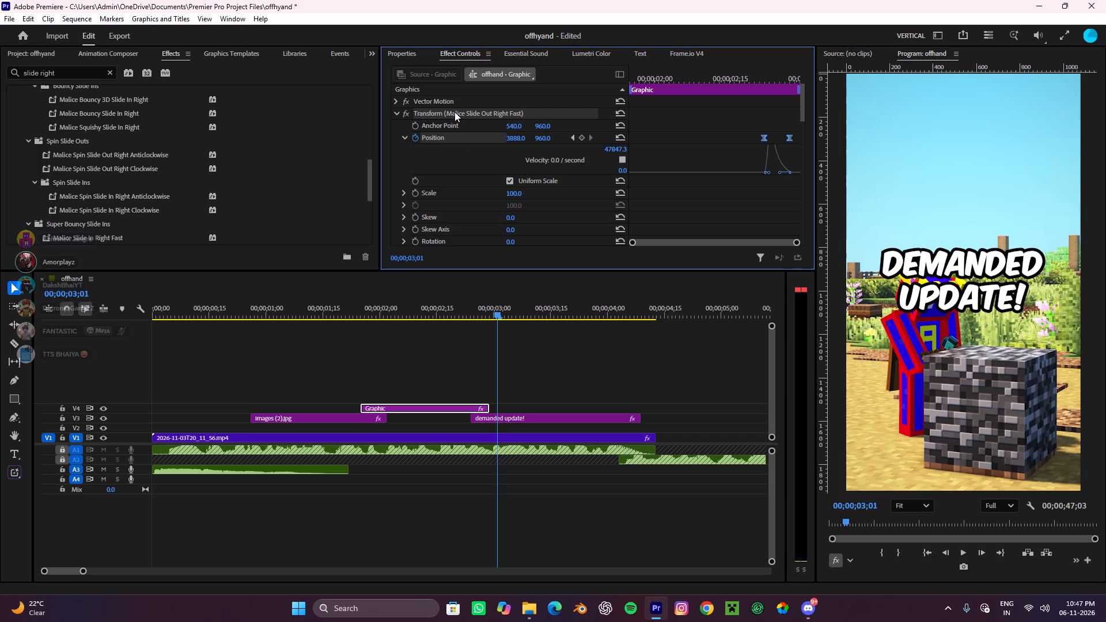
key("ctrl+x")
left_click(454, 112)
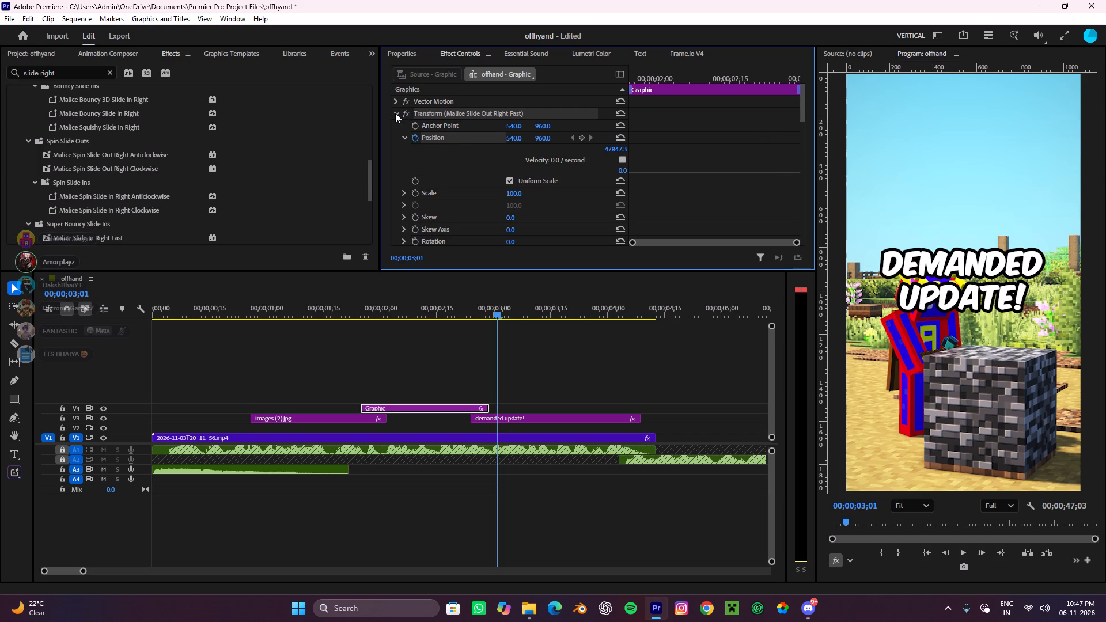
left_click(395, 113)
left_click(457, 116)
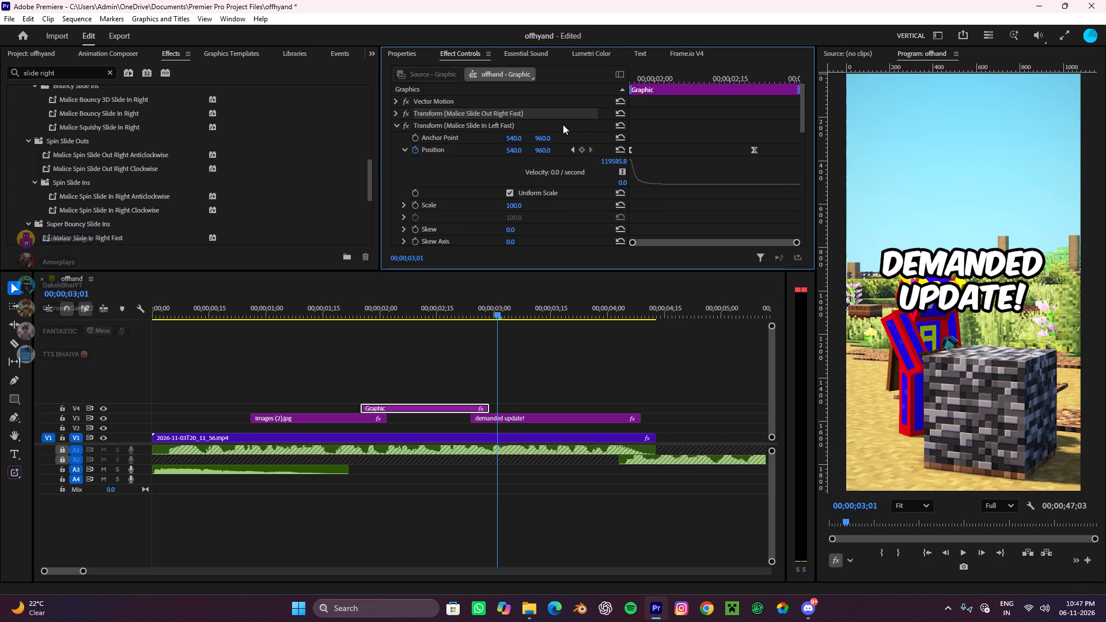
key("ctrl+x")
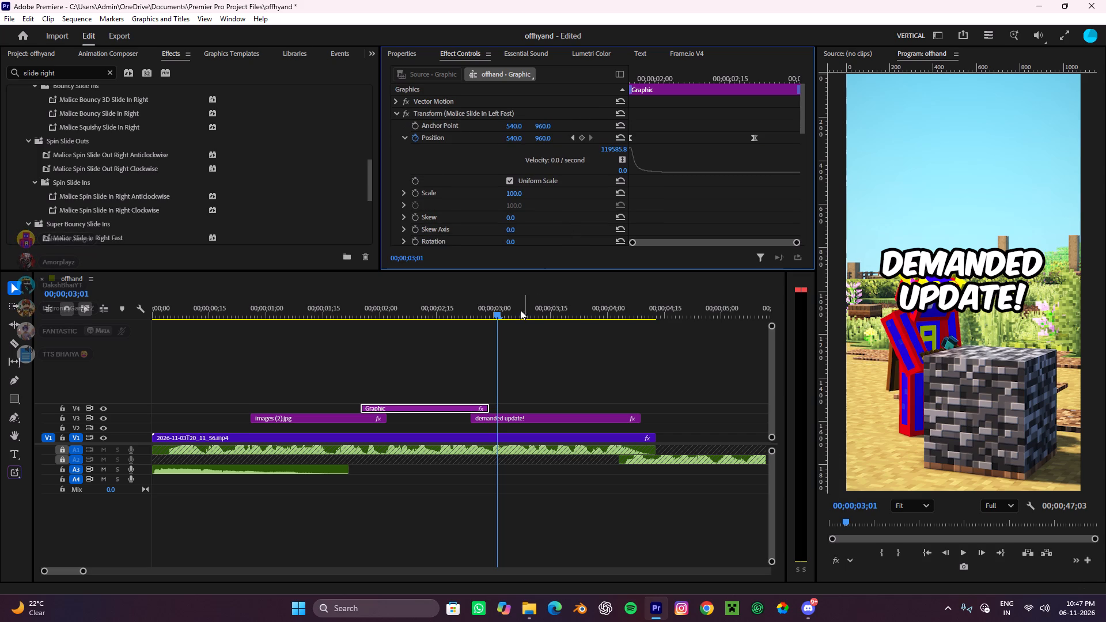
Replay from about 00;00;01;14 to check the "sabse bada!" title without its slide-out.
left_click_drag(486, 313, 322, 386)
key("space")
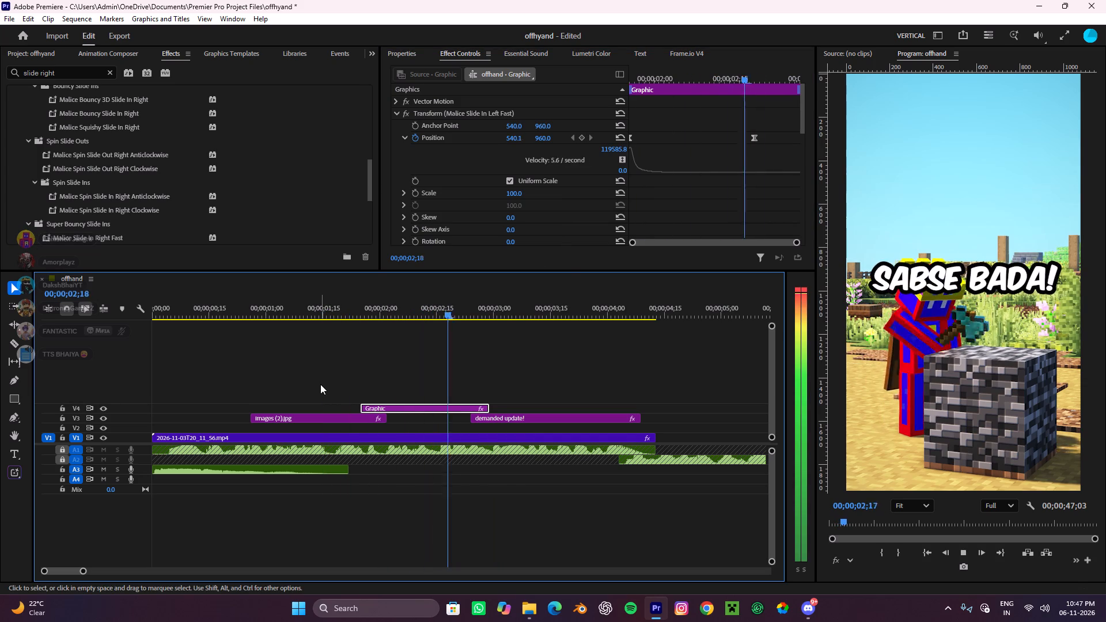
key("space")
Apply a fresh Malice Slide Out Right Fast preset to the "sabse bada!" clip on V4.
scroll(130, 108, "up", 4)
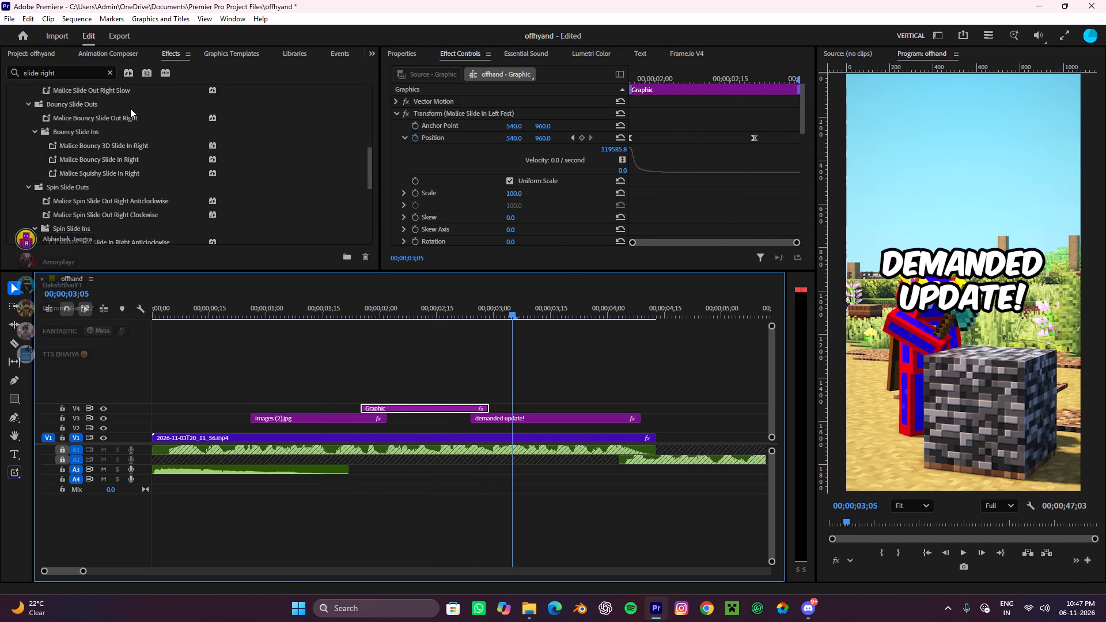
scroll(130, 108, "up", 8)
left_click(85, 185)
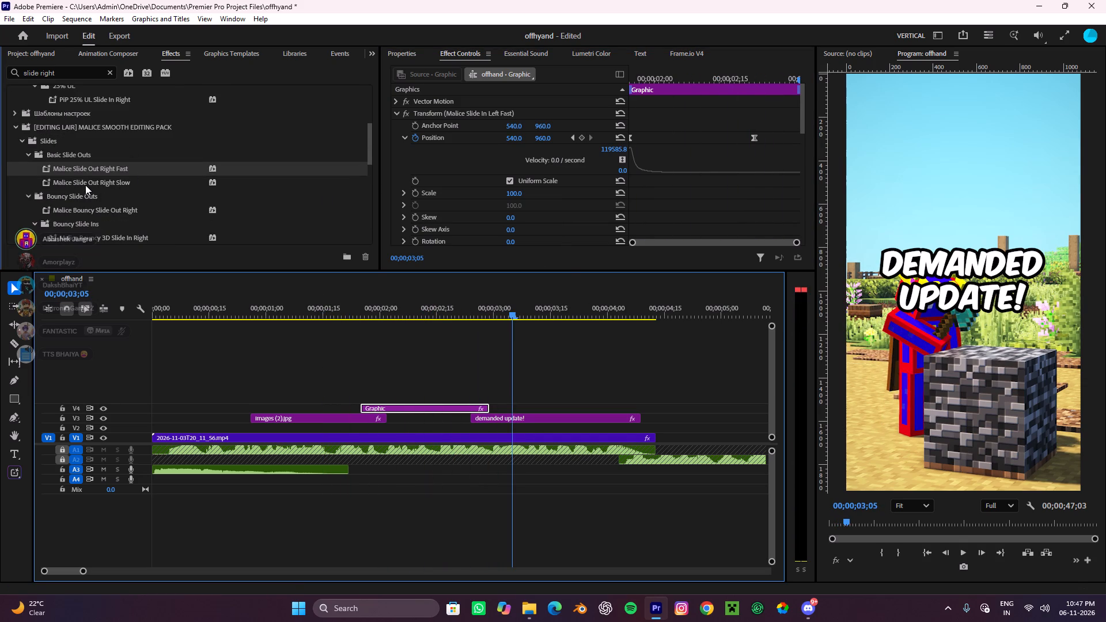
left_click(70, 180)
left_click(118, 171)
left_click_drag(104, 168, 370, 289)
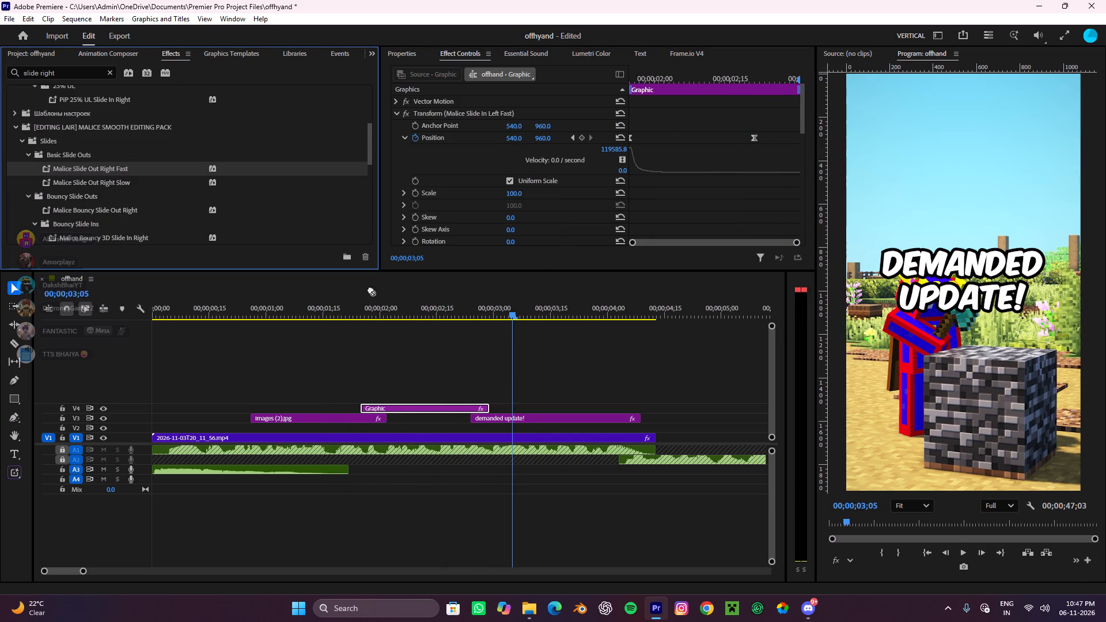
left_click_drag(370, 289, 465, 402)
Replay from about 00;00;01;14 and examine which effects are on the "sabse bada!" clip on V4.
left_click_drag(529, 301, 320, 366)
key("space")
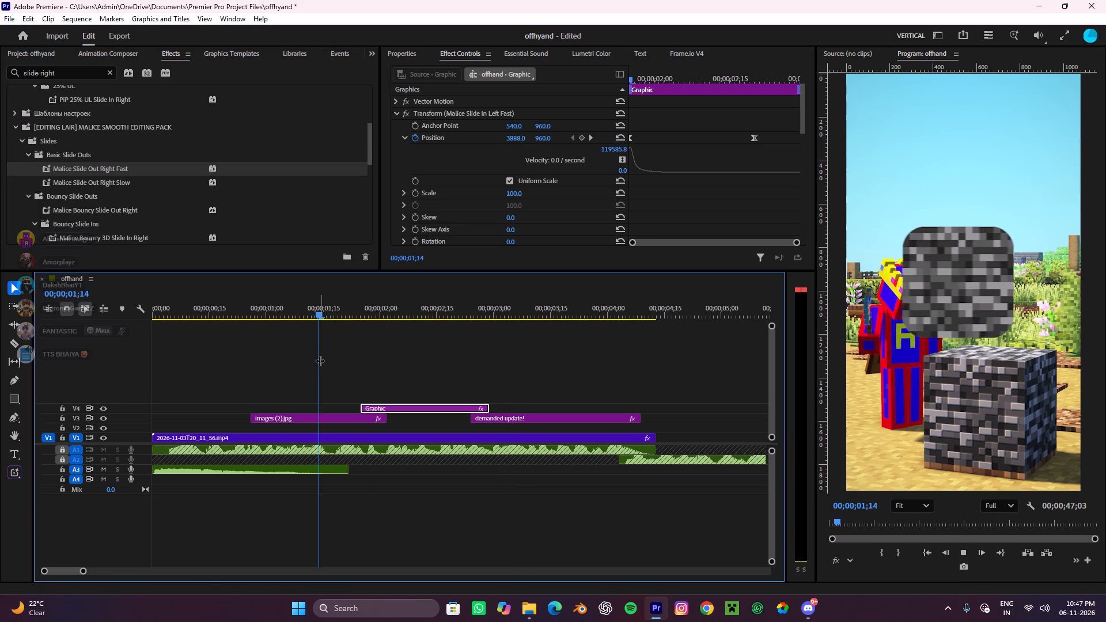
key("space")
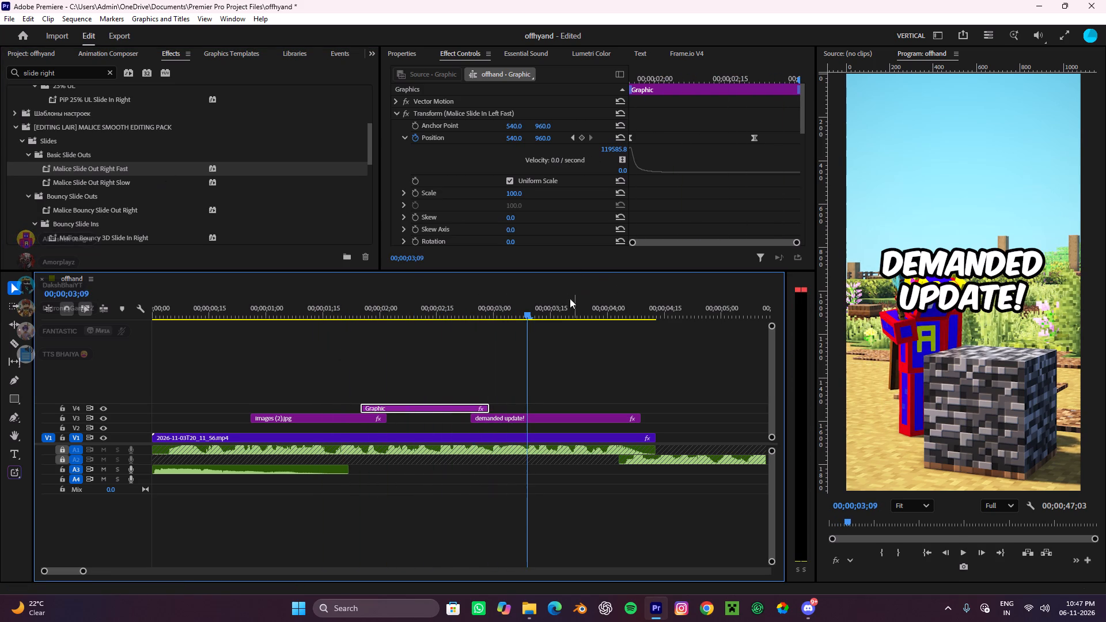
left_click_drag(556, 305, 428, 340)
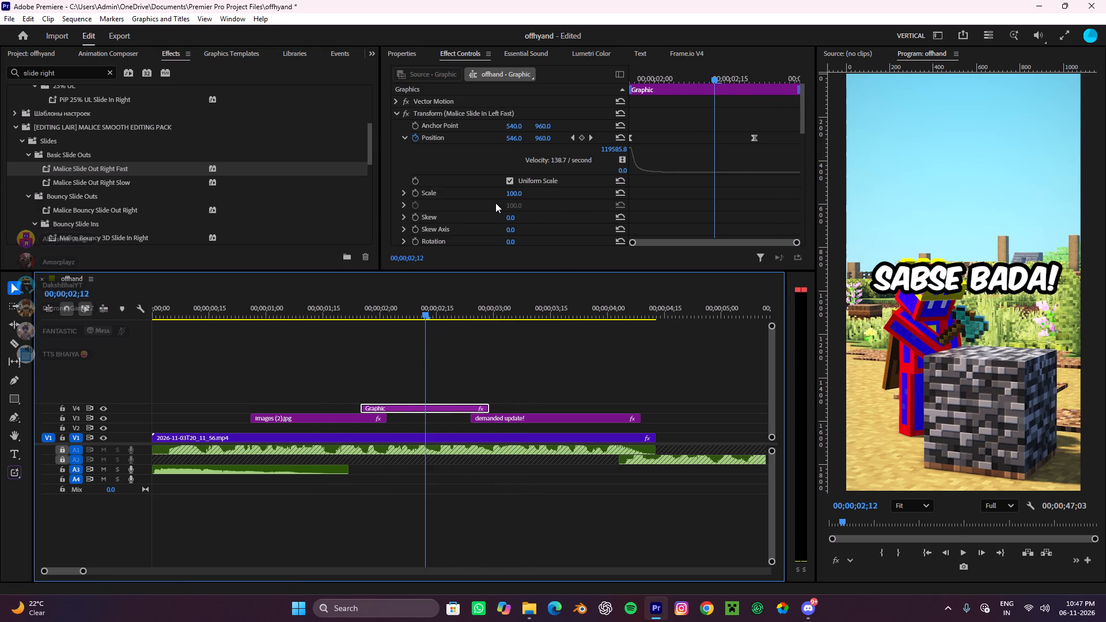
scroll(495, 203, "up", 3)
scroll(495, 203, "down", 9)
scroll(495, 203, "down", 17)
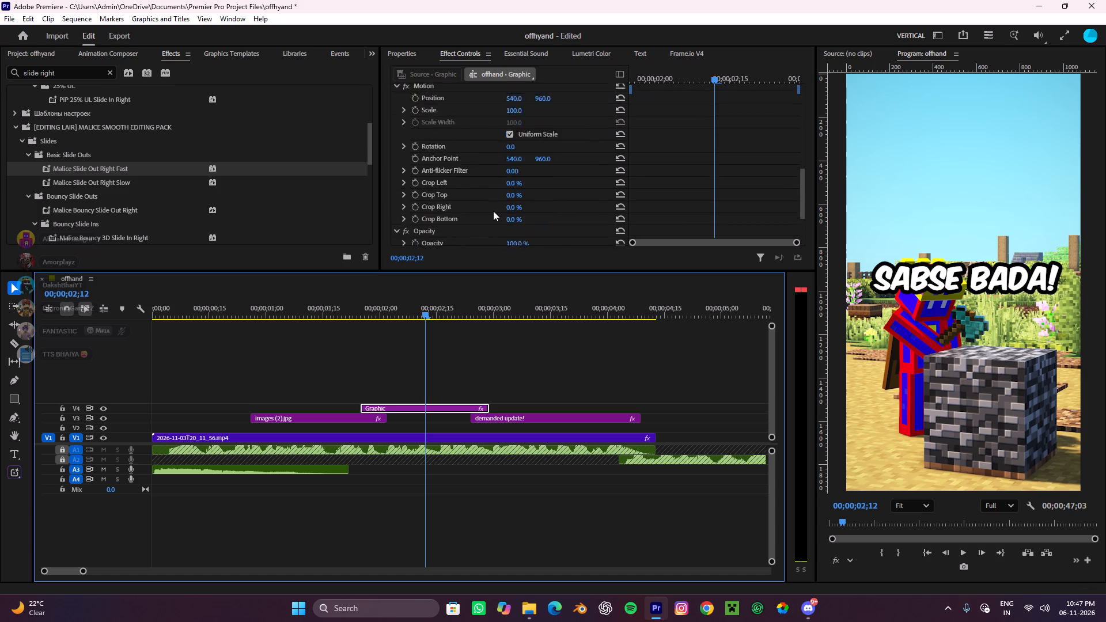
scroll(493, 211, "down", 12)
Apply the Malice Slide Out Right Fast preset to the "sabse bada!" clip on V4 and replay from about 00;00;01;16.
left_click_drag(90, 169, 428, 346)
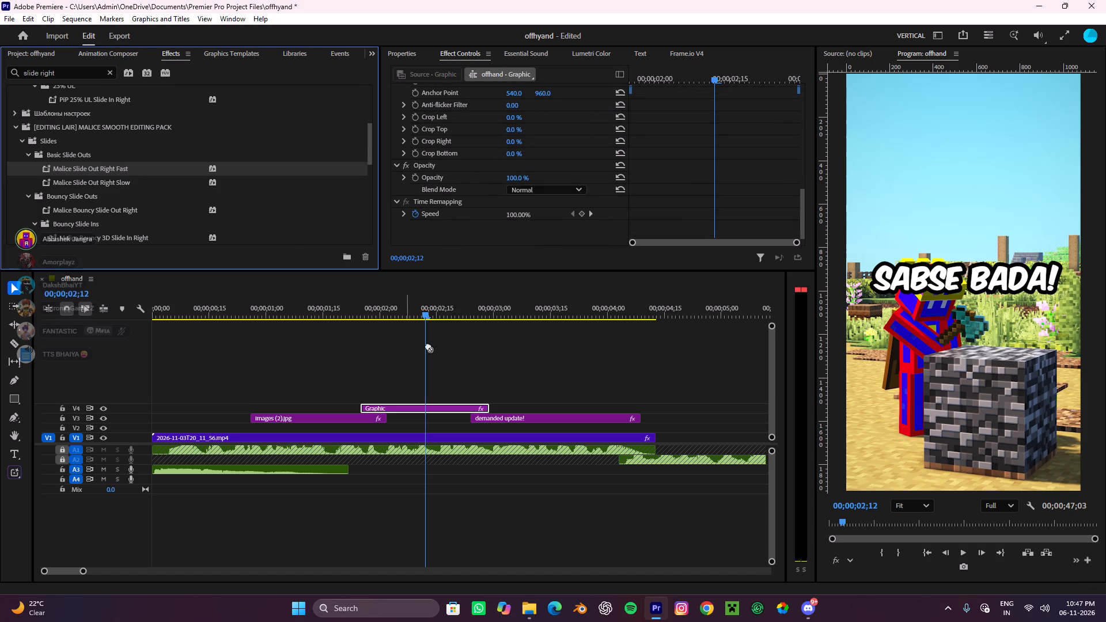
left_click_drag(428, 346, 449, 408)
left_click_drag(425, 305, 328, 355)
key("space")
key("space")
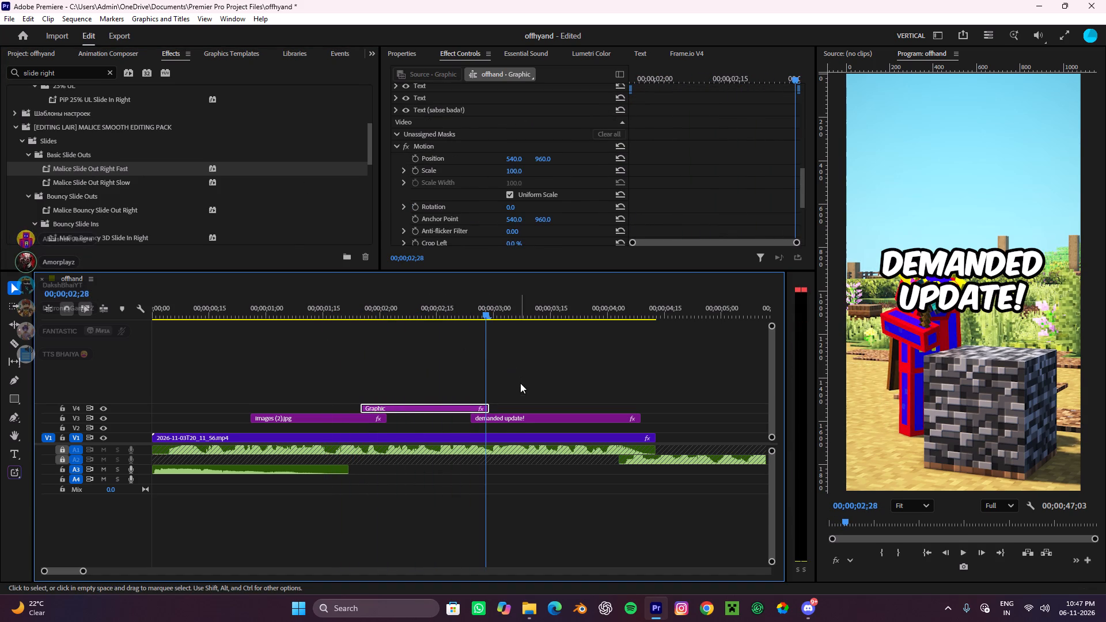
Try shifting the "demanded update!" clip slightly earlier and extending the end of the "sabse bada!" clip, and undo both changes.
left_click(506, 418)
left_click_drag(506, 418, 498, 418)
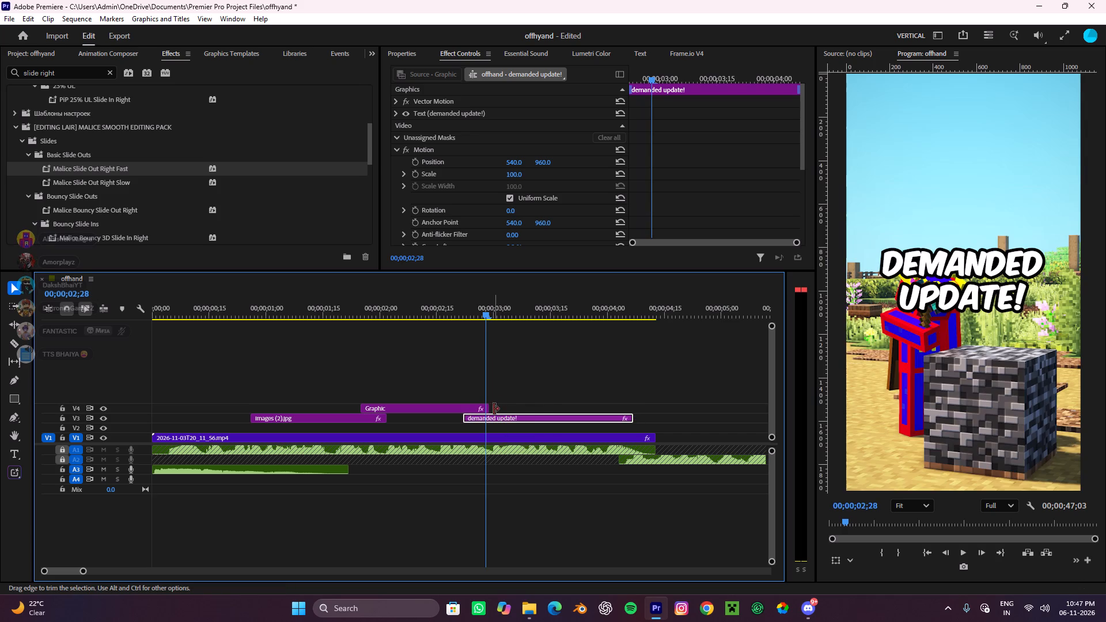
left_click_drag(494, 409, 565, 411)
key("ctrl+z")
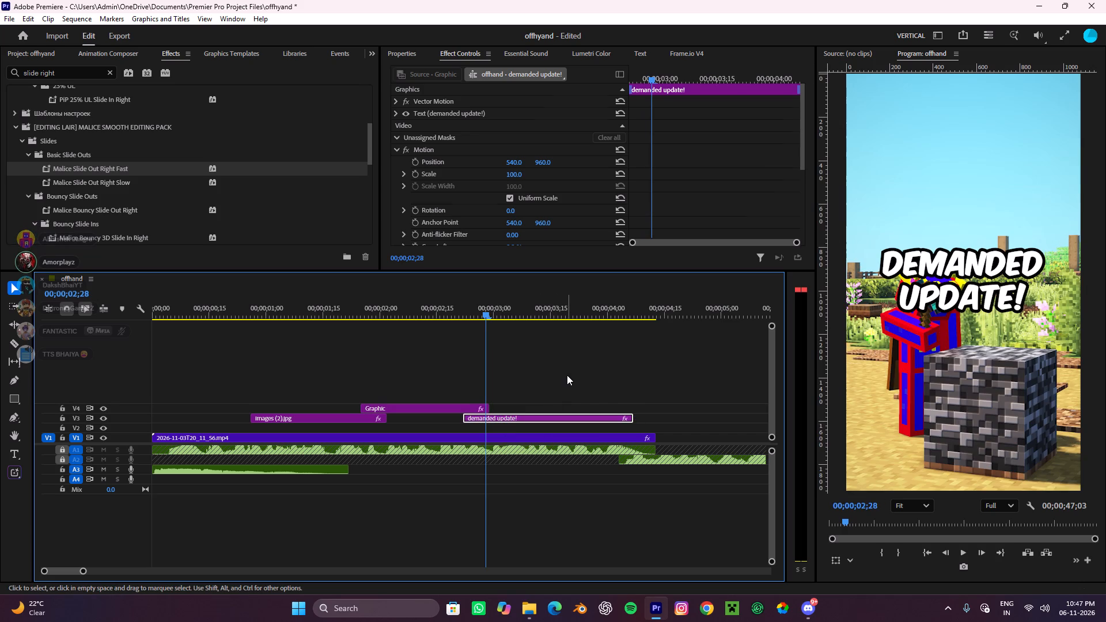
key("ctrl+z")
Replay the transition from "sabse bada!" to "demanded update!" twice, starting from about 00;00;02;15.
left_click_drag(490, 317, 439, 344)
key("space")
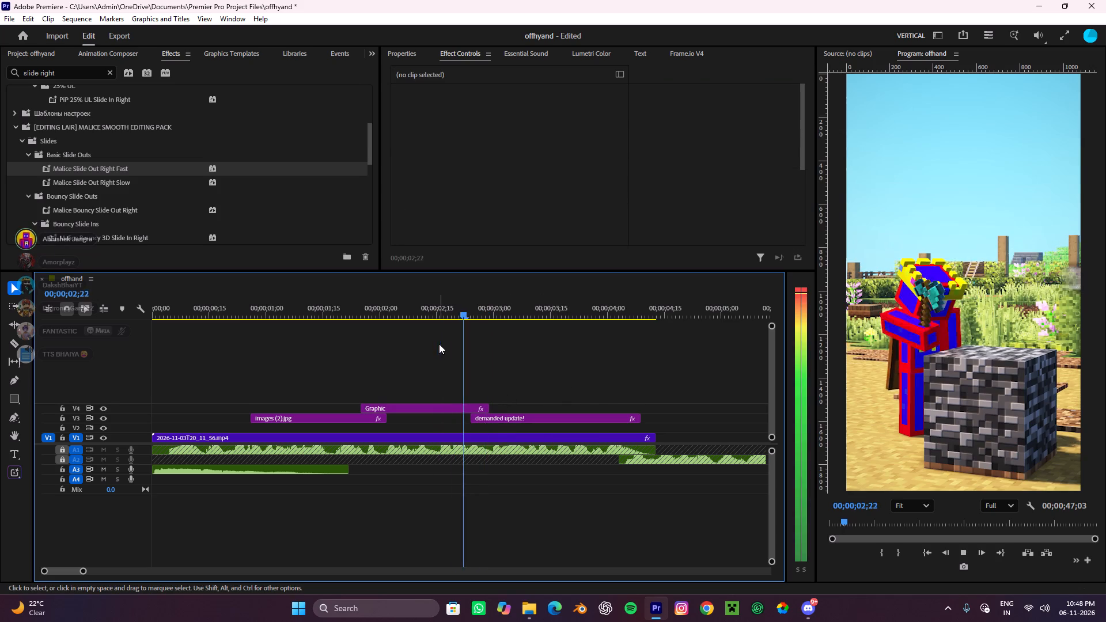
key("space")
left_click_drag(510, 320, 457, 339)
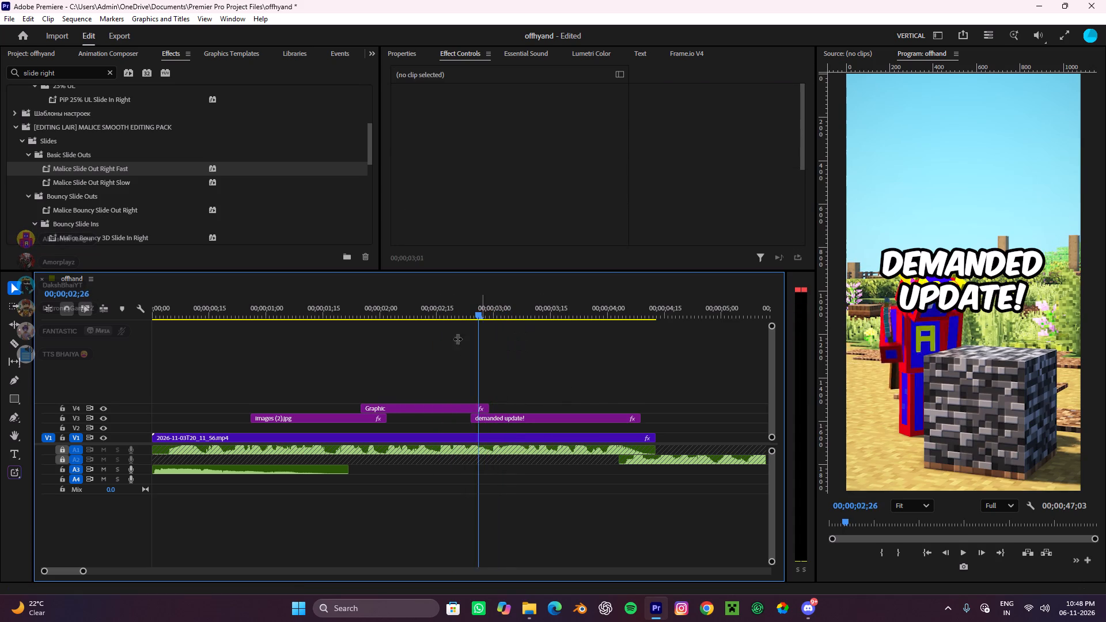
left_click_drag(457, 339, 445, 346)
key("space")
key("space")
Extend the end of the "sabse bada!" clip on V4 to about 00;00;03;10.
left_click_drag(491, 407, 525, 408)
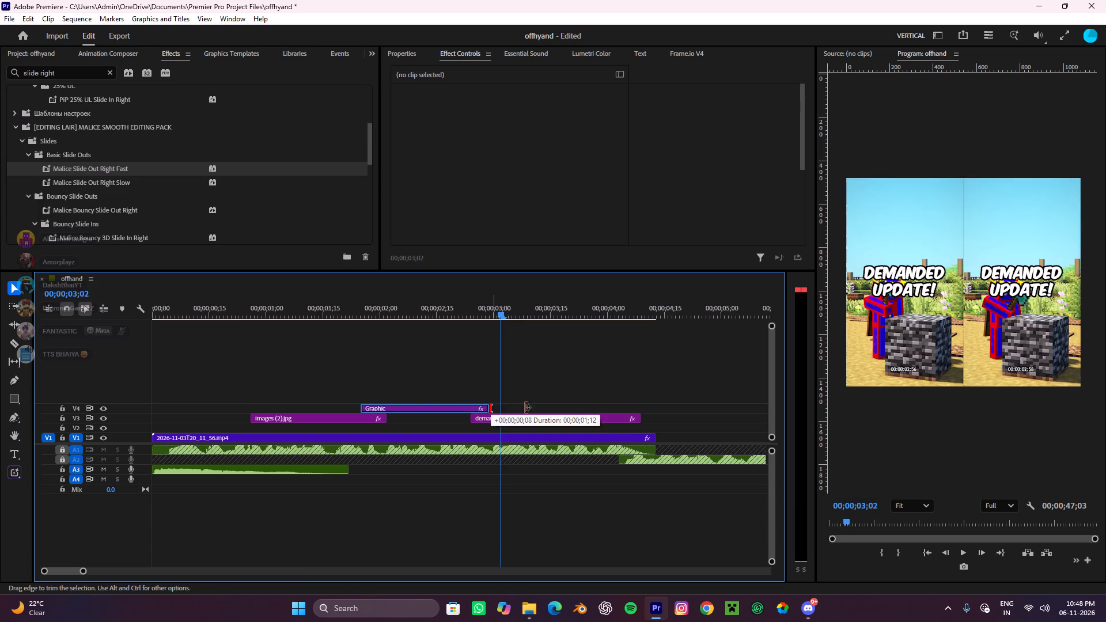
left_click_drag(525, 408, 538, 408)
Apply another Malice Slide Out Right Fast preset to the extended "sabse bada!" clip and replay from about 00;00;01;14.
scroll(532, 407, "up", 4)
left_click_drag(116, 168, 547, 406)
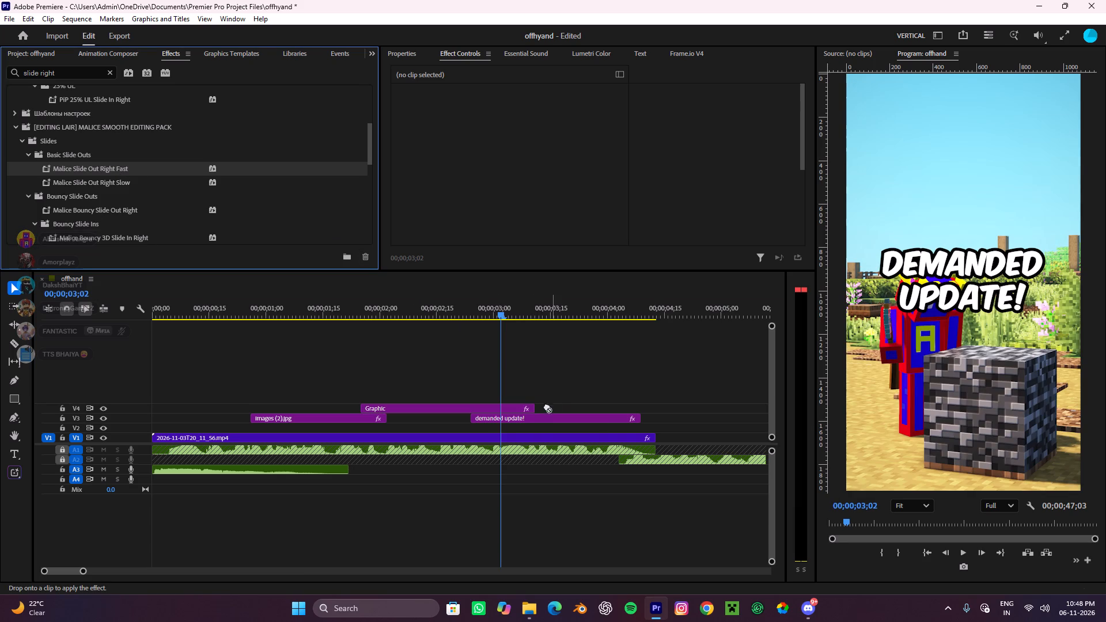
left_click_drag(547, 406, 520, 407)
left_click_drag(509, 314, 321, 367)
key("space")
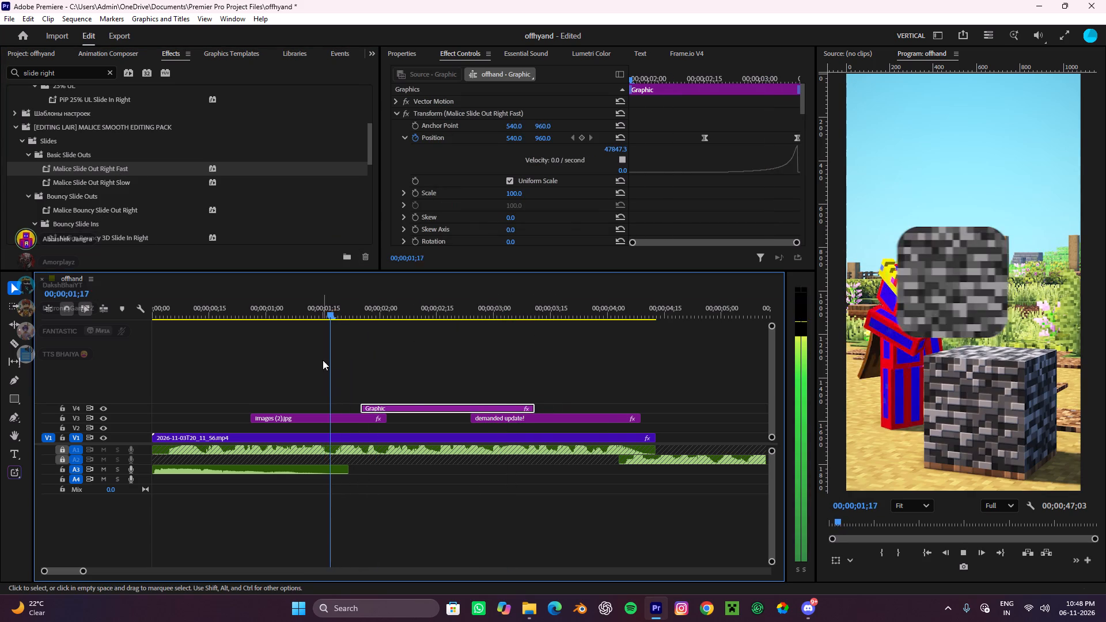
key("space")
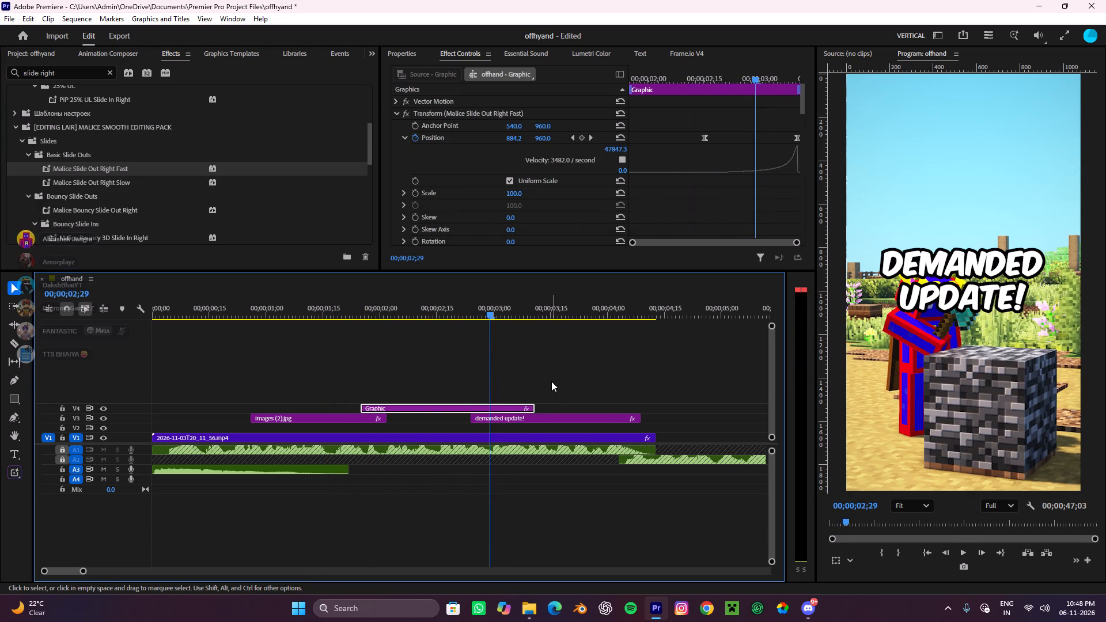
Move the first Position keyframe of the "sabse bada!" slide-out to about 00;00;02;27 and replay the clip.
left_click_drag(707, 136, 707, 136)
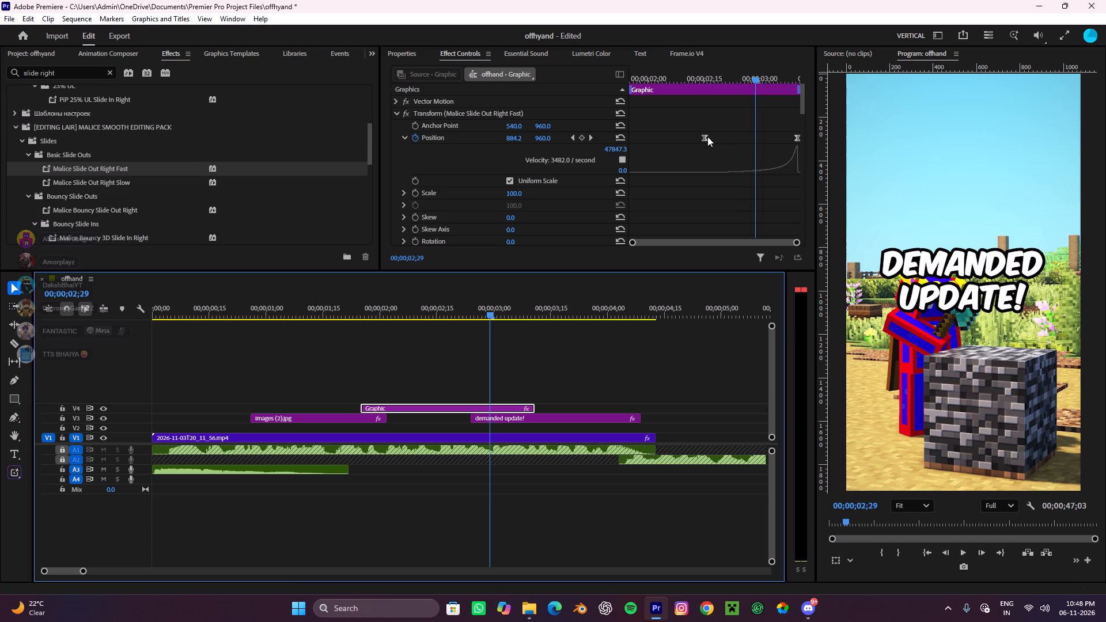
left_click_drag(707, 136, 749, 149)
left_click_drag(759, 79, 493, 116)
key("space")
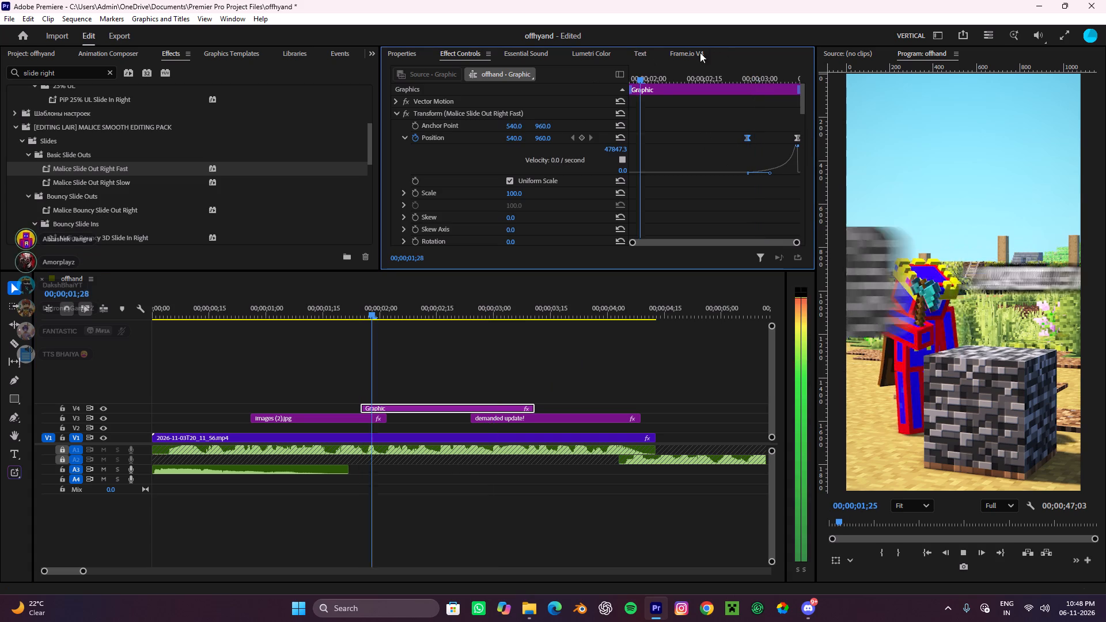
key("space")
Undo the keyframe move, clip extension and newly applied presets, back to restoring the removed slide-out effect on the "sabse bada!" clip.
key("ctrl+z")
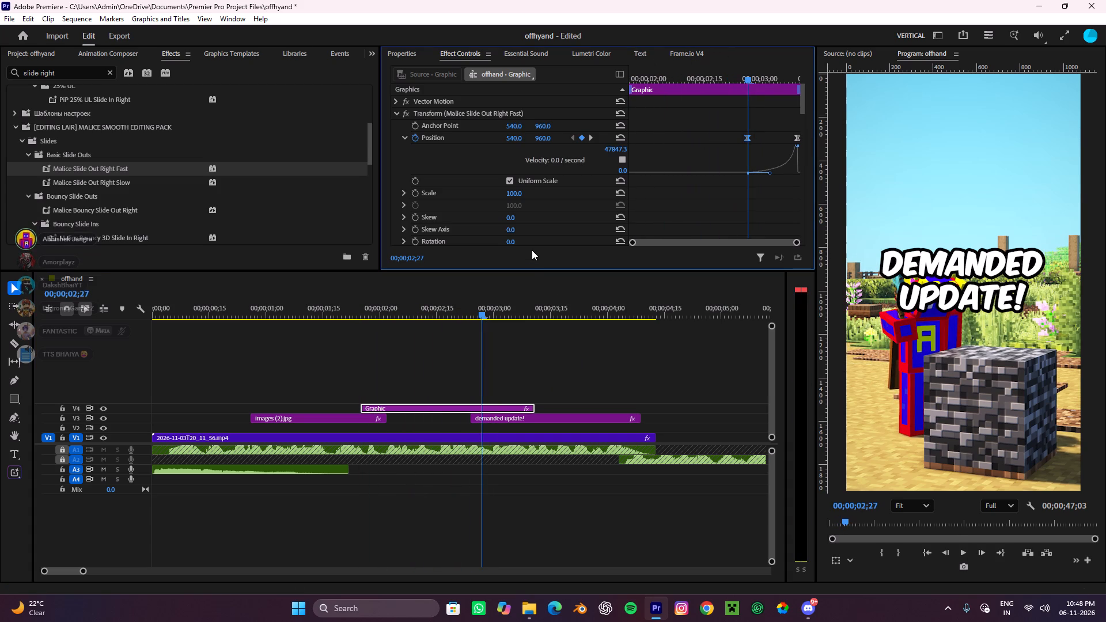
key("ctrl+z")
key("ctrl+z")
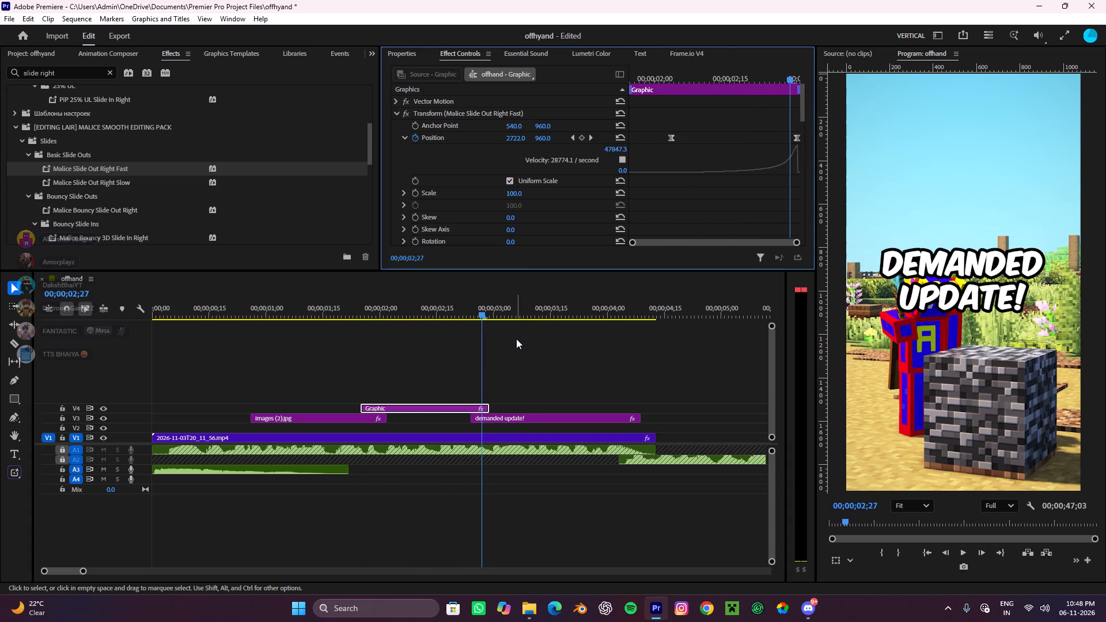
key("ctrl+z")
key("ctrl+z")
Replay the opening from about 00;00;00;16 through the "demanded update!" title to check the restored animation.
left_click_drag(479, 299, 397, 336)
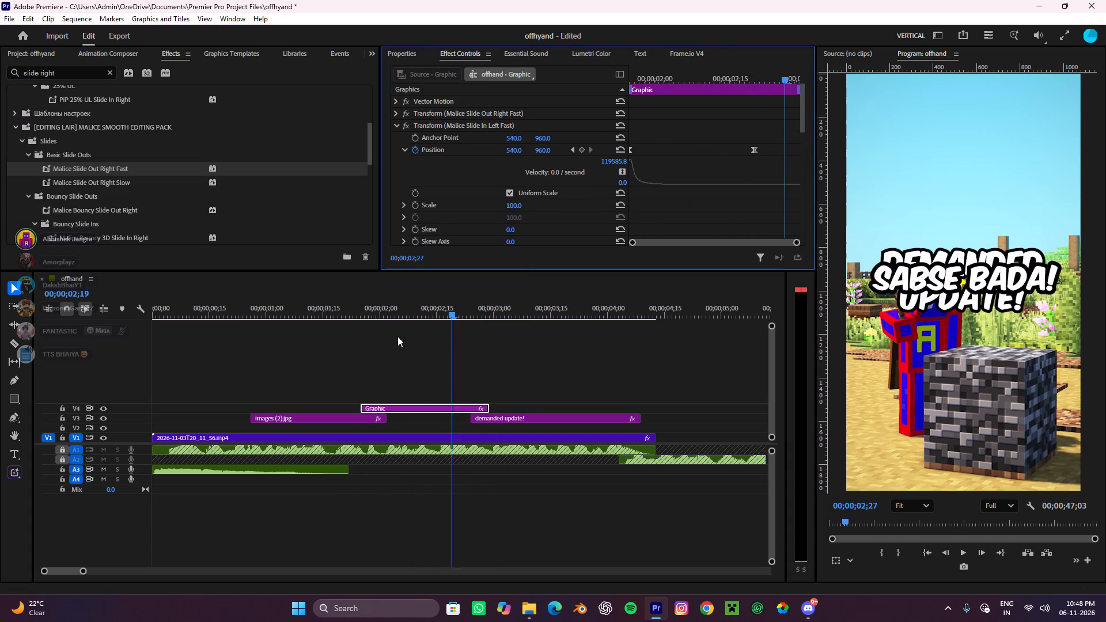
left_click_drag(397, 336, 214, 388)
key("space")
scroll(319, 380, "down", 4, "alt")
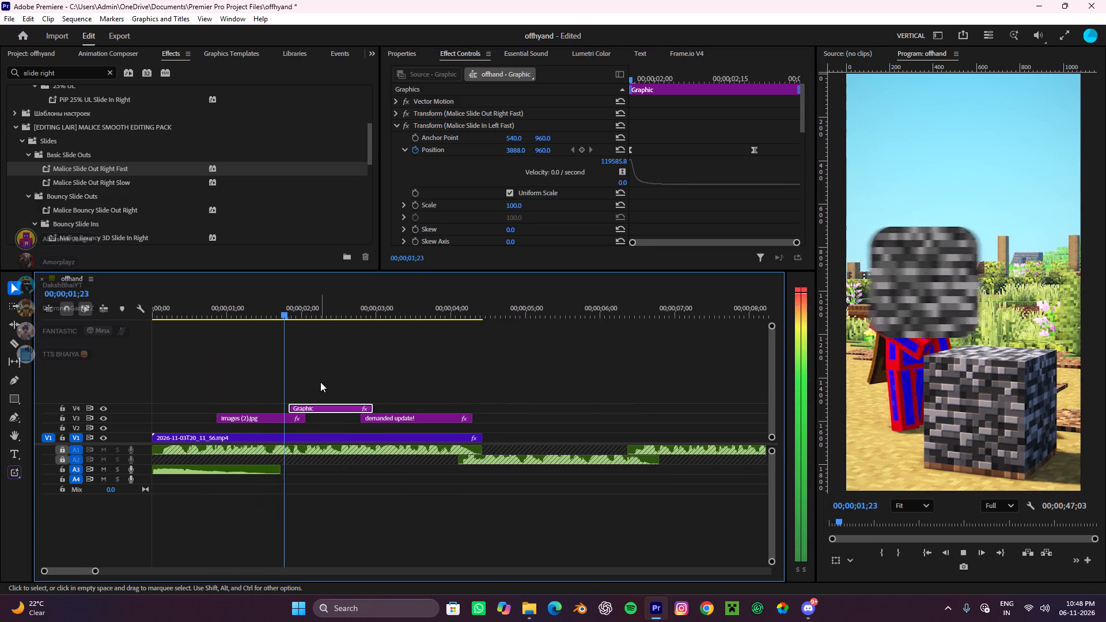
key("space")
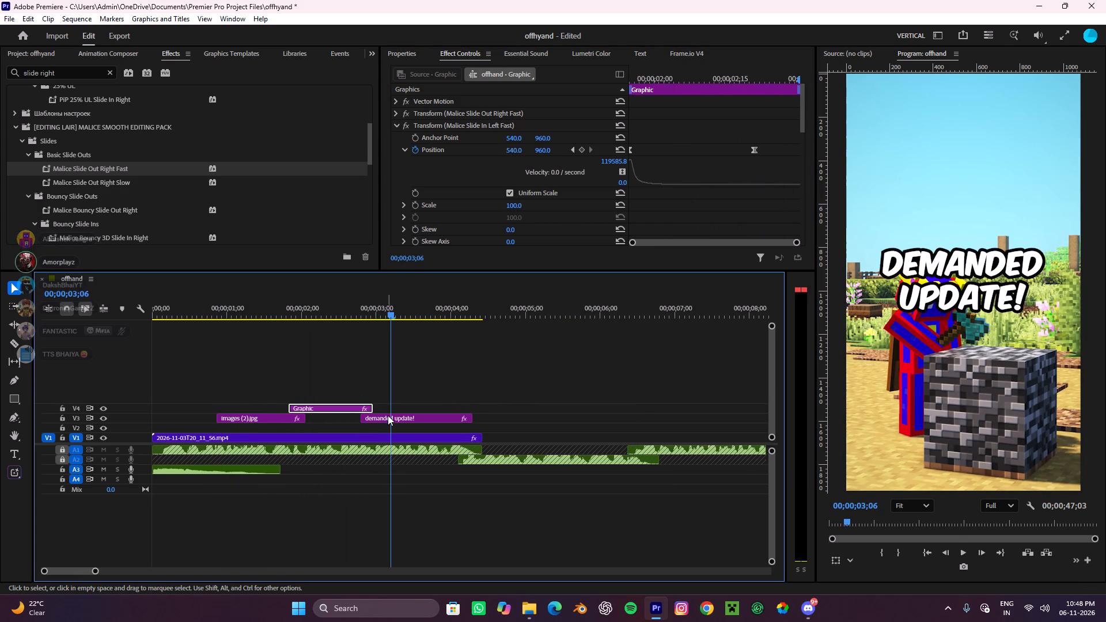
Move the "demanded update!" clip from V3 up to V5, keeping its timing.
scroll(385, 412, "up", 8, "alt")
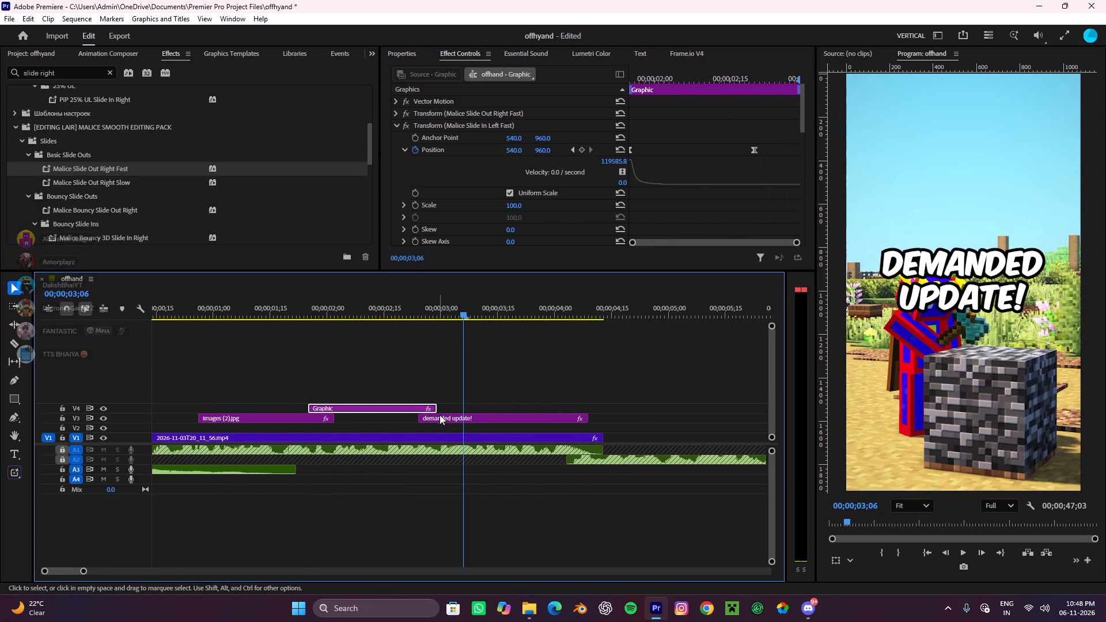
left_click_drag(444, 416, 442, 402)
left_click(771, 319)
left_click_drag(773, 327, 774, 321)
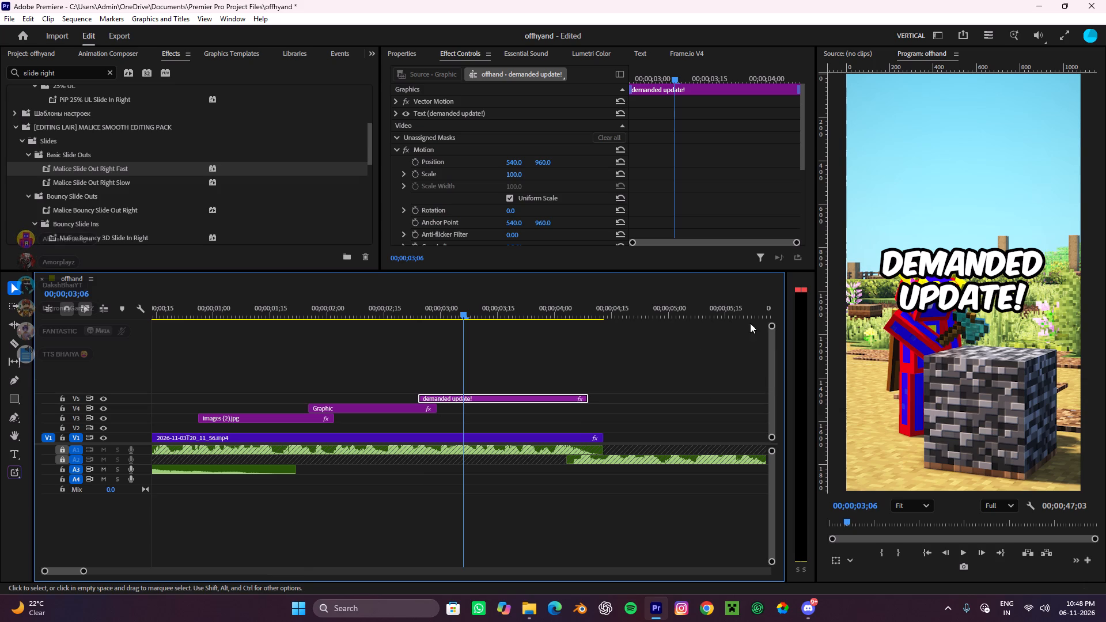
Transform the "demanded update!" title with scale 117%, rotation -23° and a slight horizontal shift to the right.
left_click(397, 54)
left_click_drag(569, 132, 592, 128)
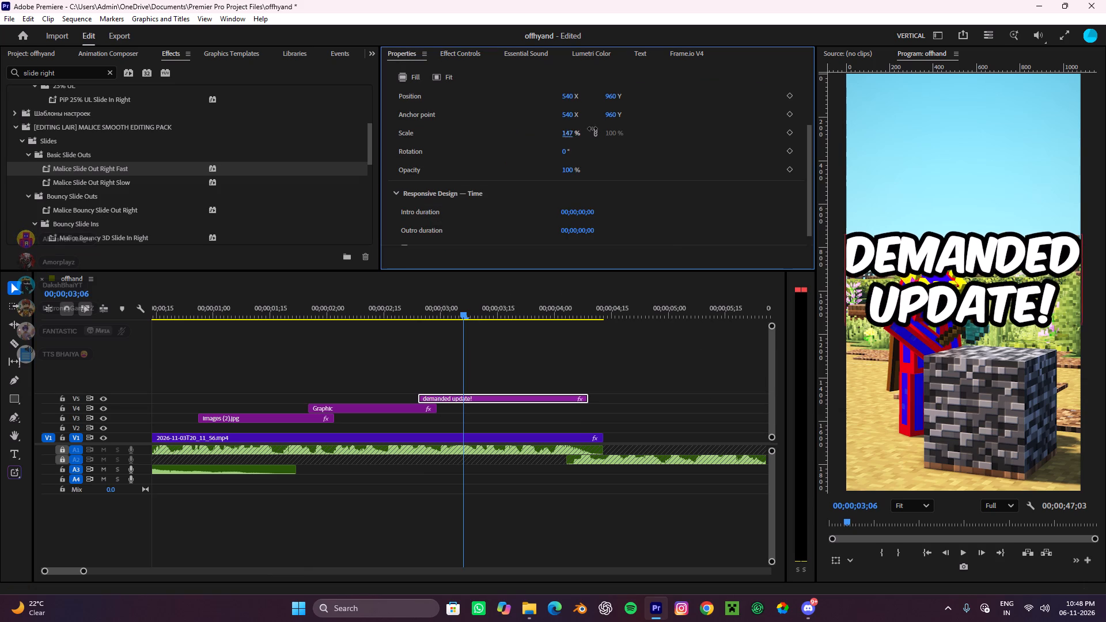
left_click_drag(592, 128, 577, 131)
left_click_drag(566, 150, 521, 156)
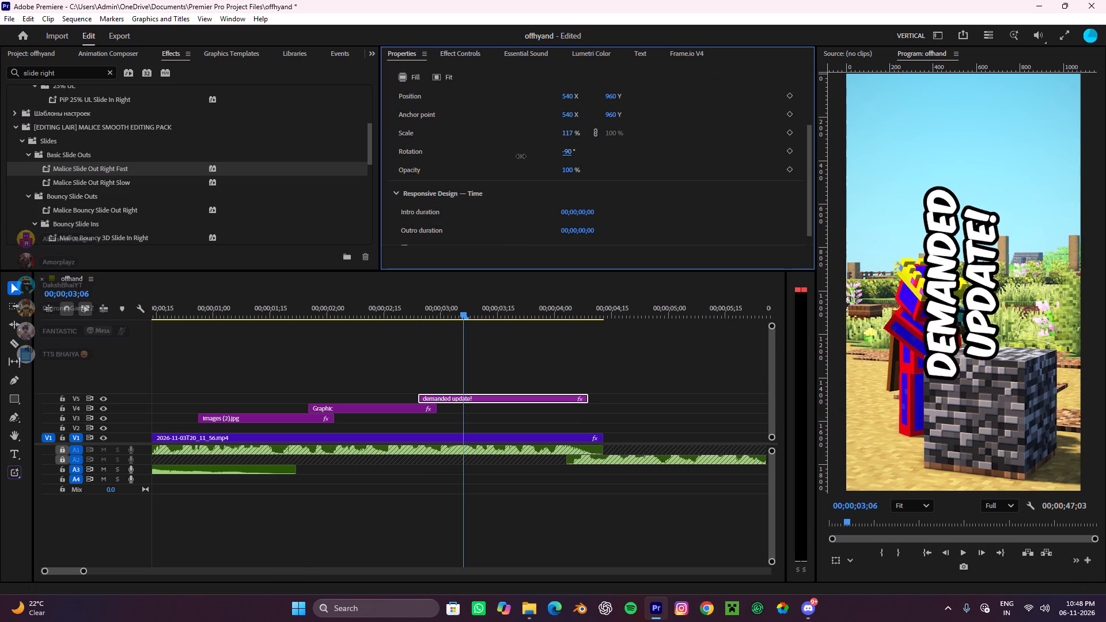
left_click_drag(521, 156, 555, 151)
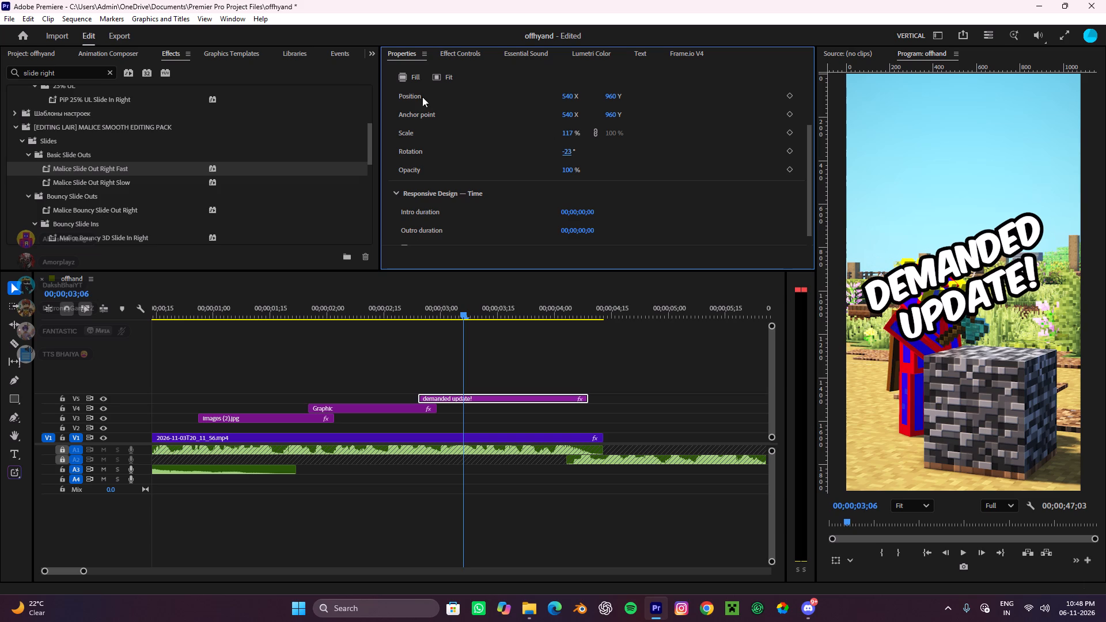
left_click_drag(566, 96, 550, 101)
left_click_drag(550, 101, 603, 121)
left_click(641, 365)
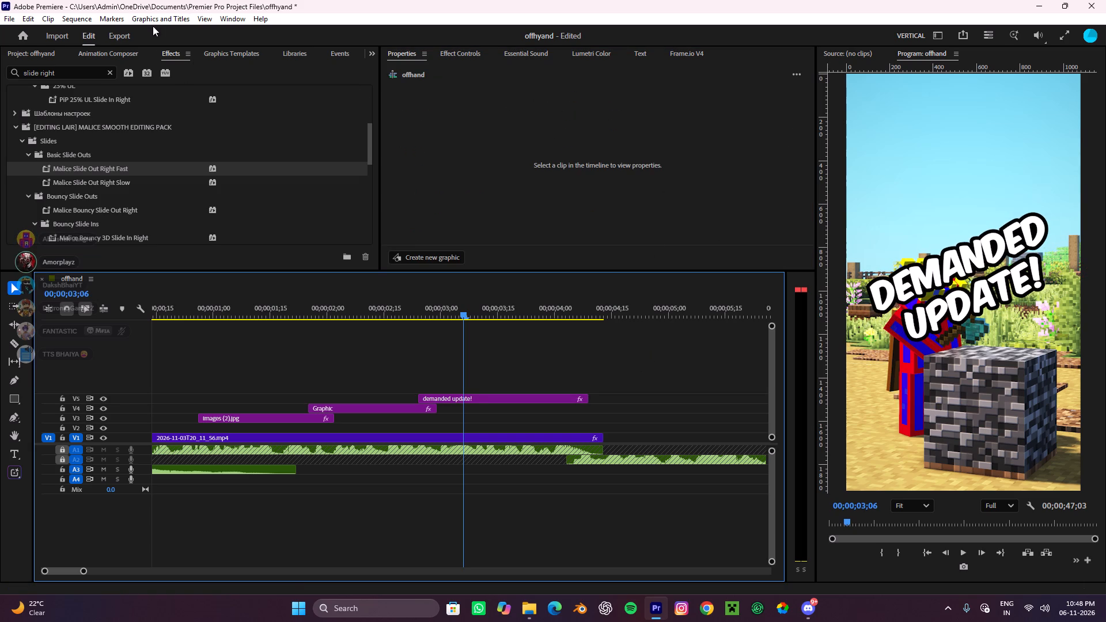
Open the Film Impact Dashboard extension and dock it alongside the Project and Effects panels.
left_click(45, 56)
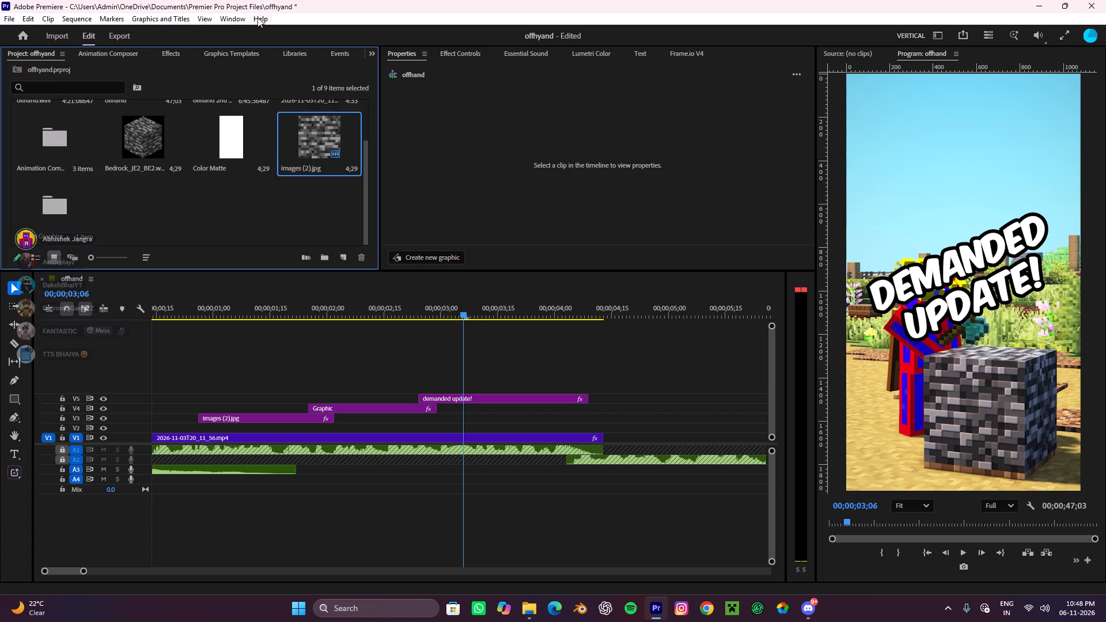
left_click(235, 21)
left_click(283, 60)
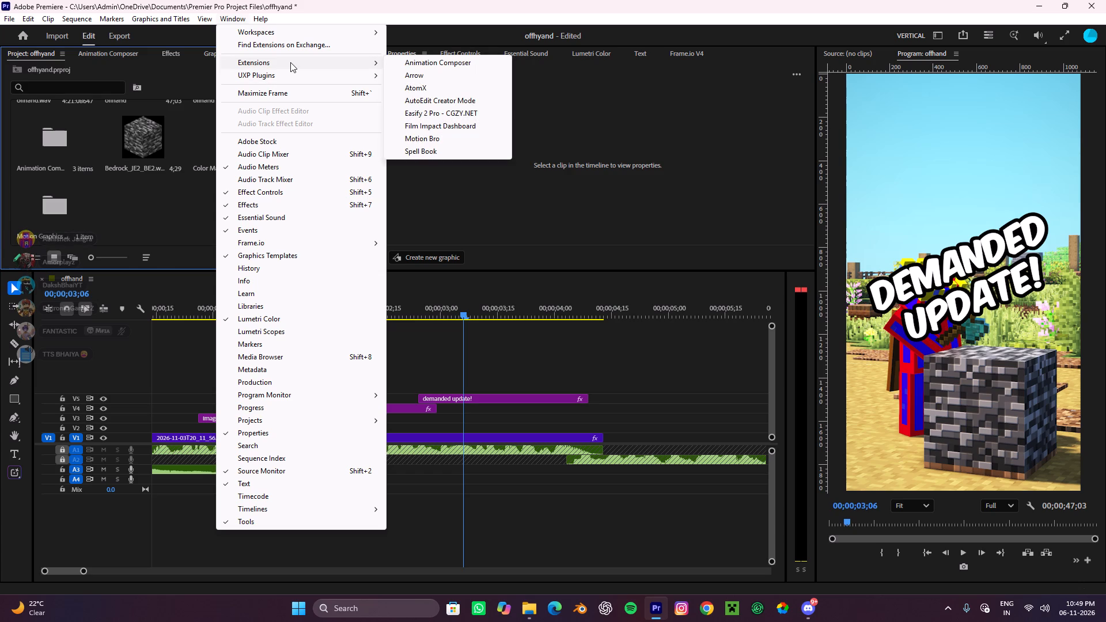
left_click(425, 127)
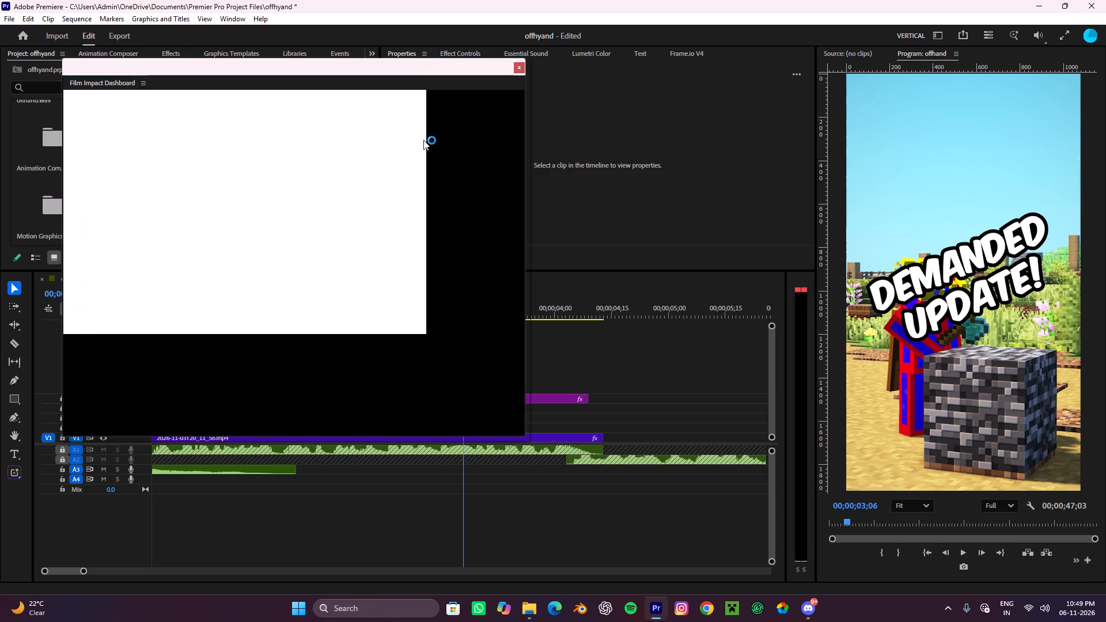
left_click_drag(112, 84, 174, 54)
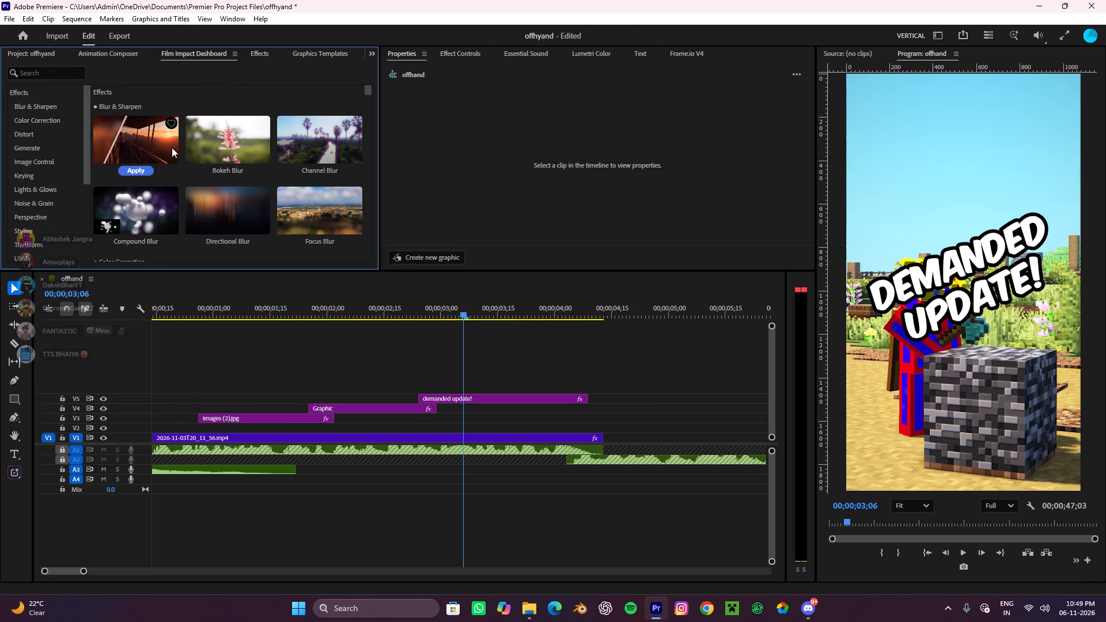
Browse the Film Impact effect categories from Blur & Sharpen through Lights & Glows, plus the Animation transitions, for a suitable title animation.
left_click(43, 109)
left_click(39, 115)
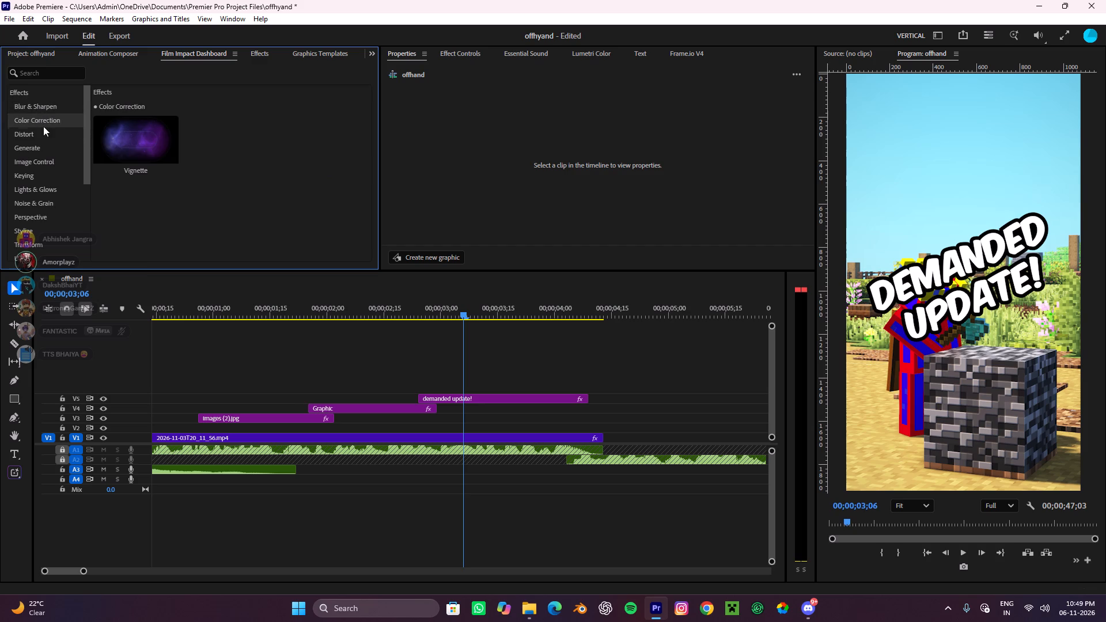
left_click(49, 132)
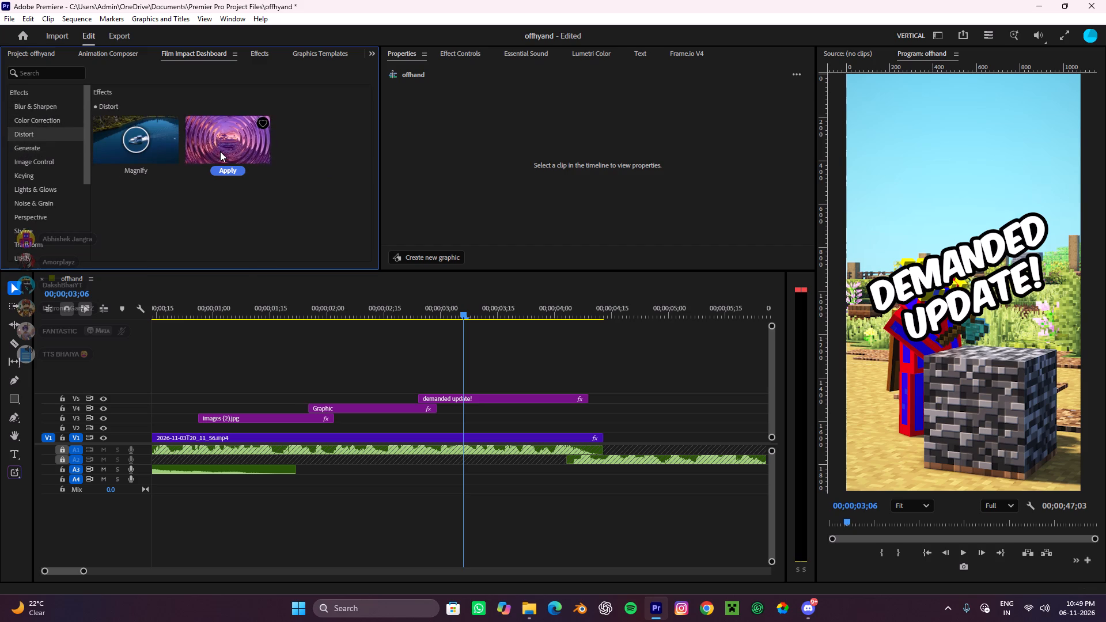
left_click(33, 141)
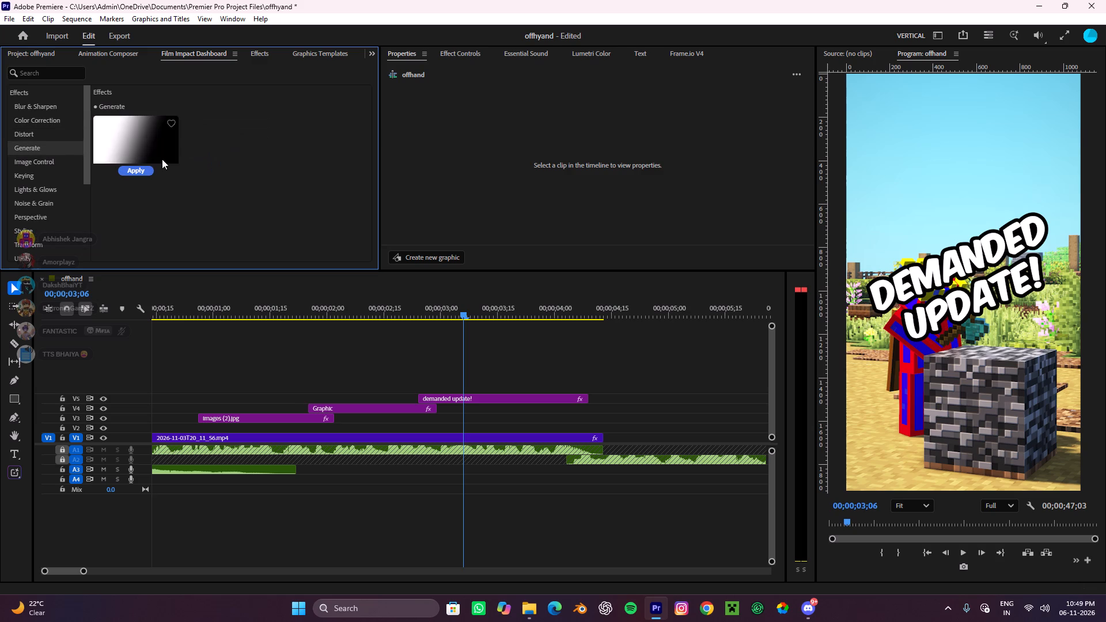
left_click(39, 166)
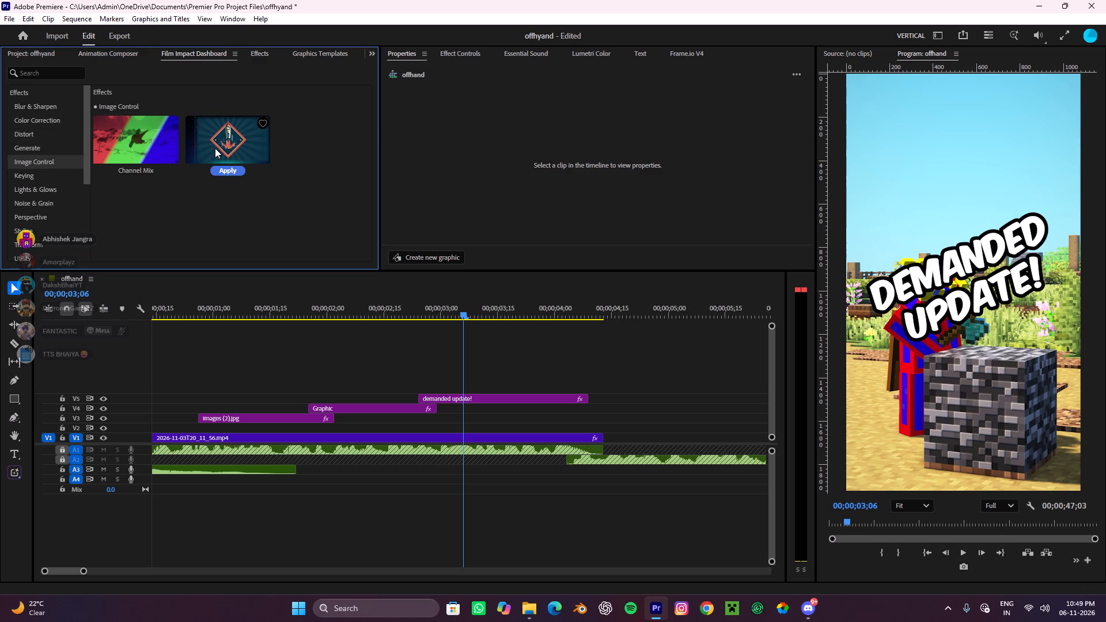
left_click(11, 177)
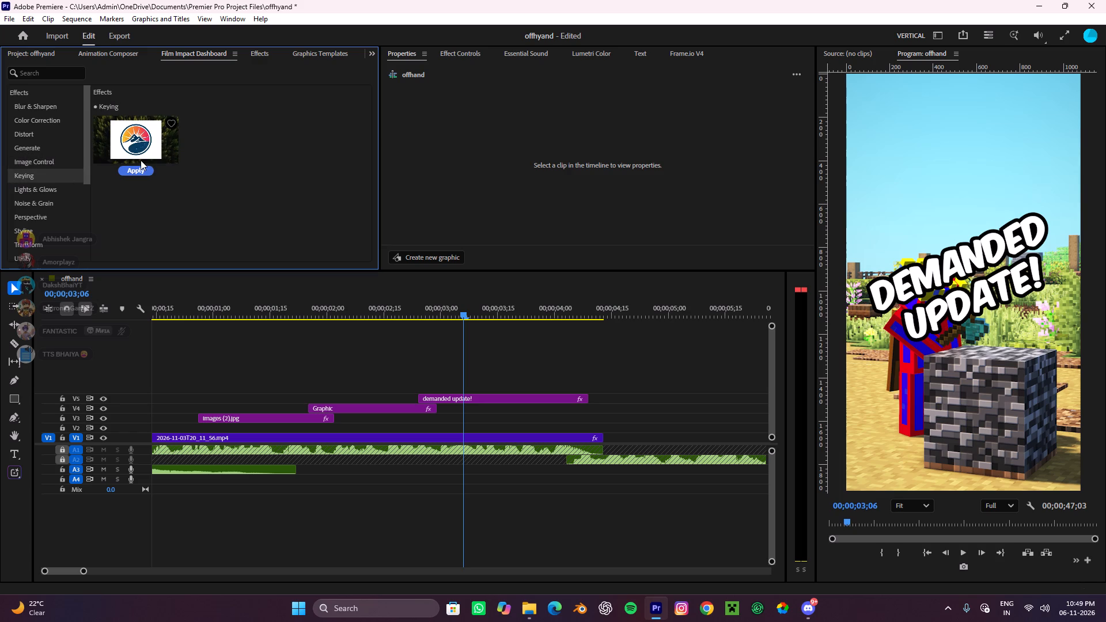
scroll(33, 187, "down", 1)
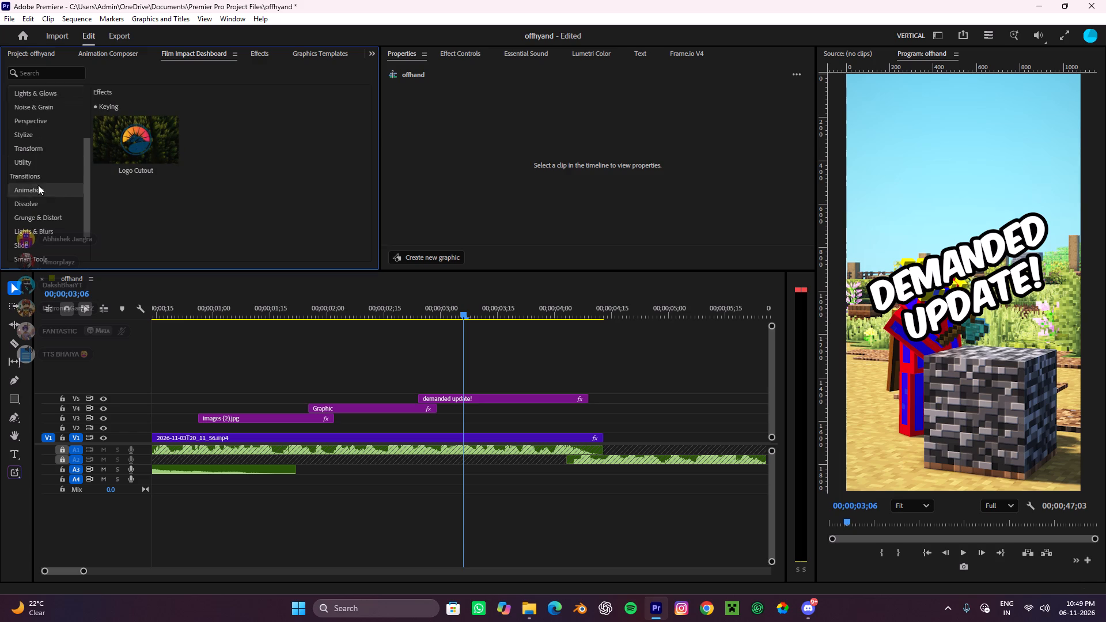
left_click(43, 90)
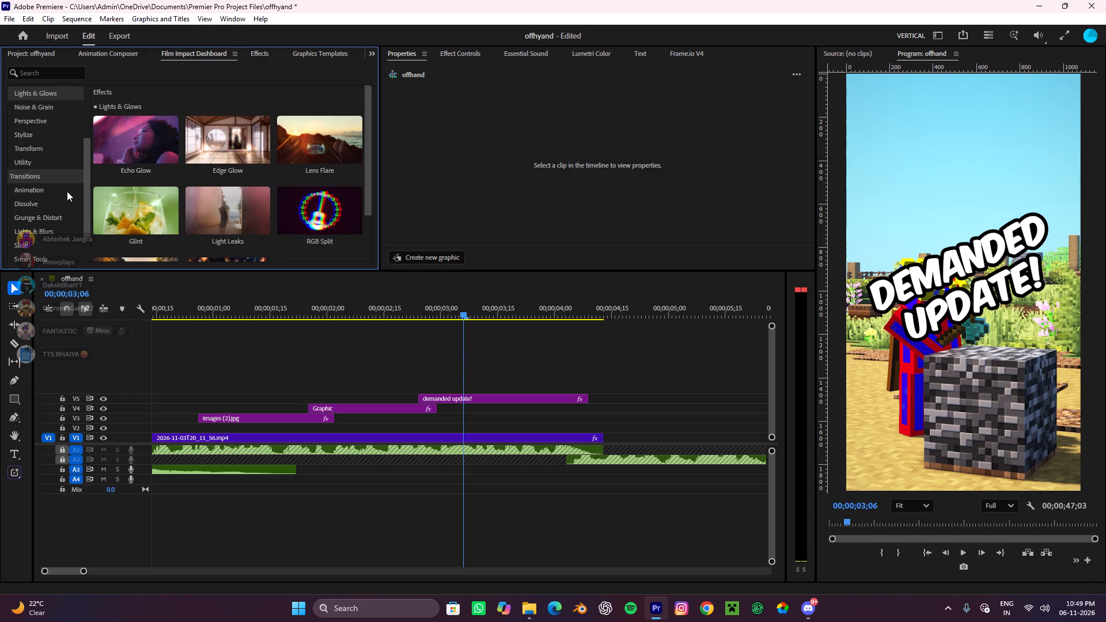
scroll(67, 191, "down", 2)
left_click(41, 143)
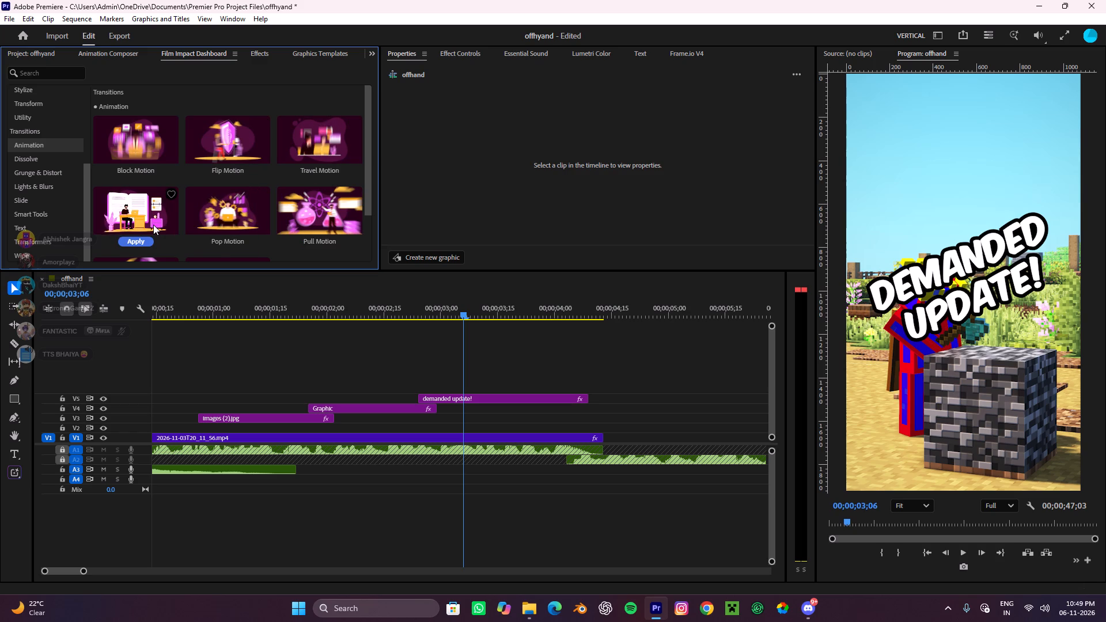
scroll(153, 225, "down", 2)
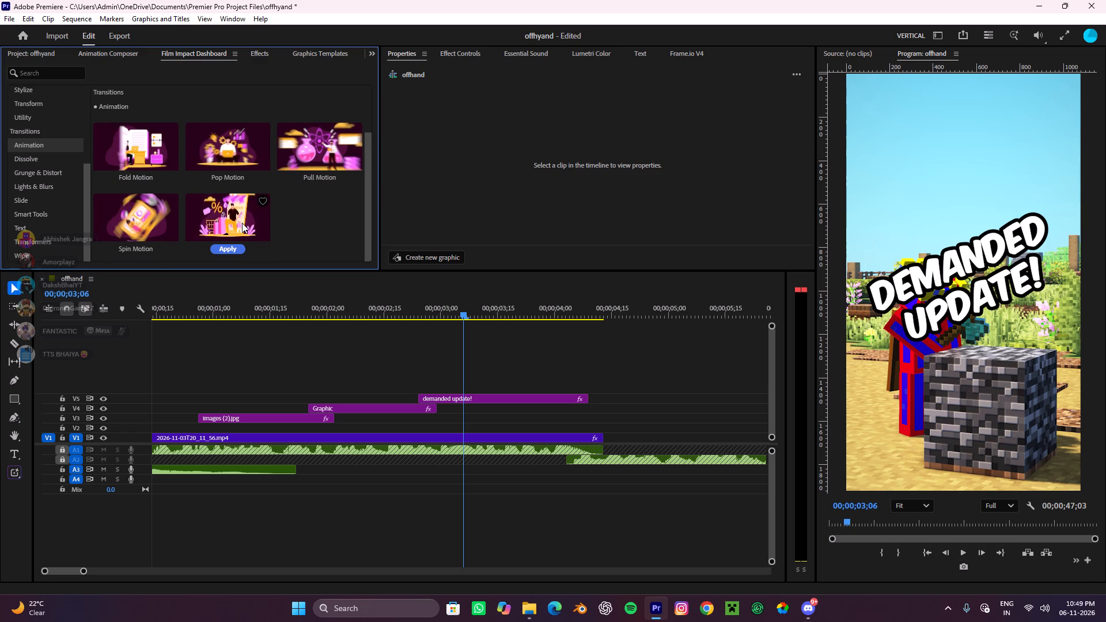
scroll(234, 225, "up", 2)
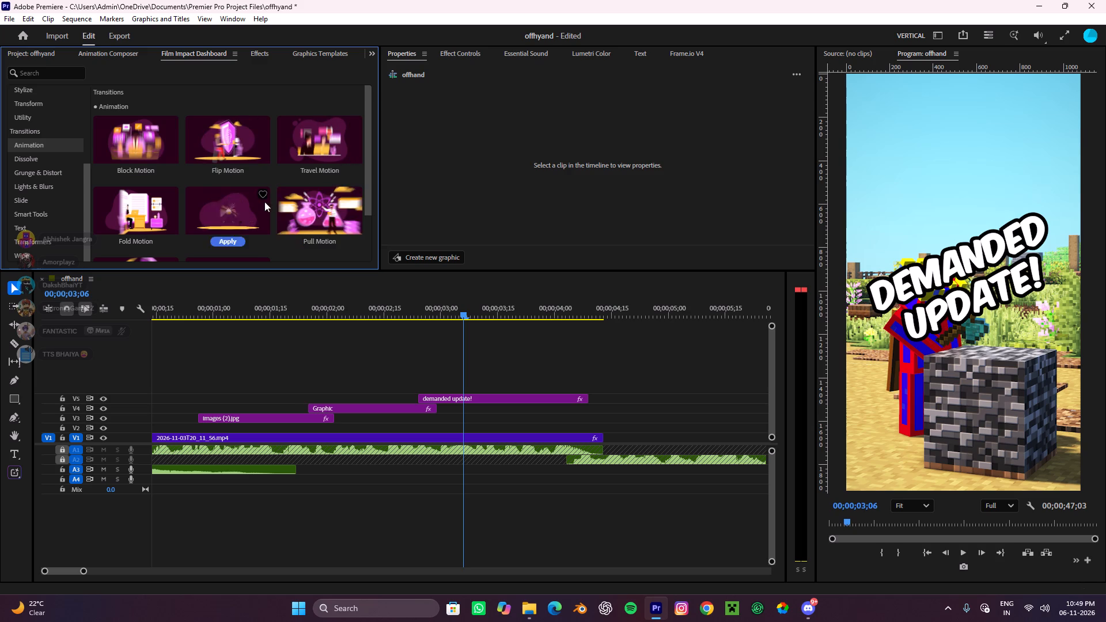
Apply the Film Impact Pull Motion transition to both ends of the "demanded update!" title clip on V5.
left_click(325, 238)
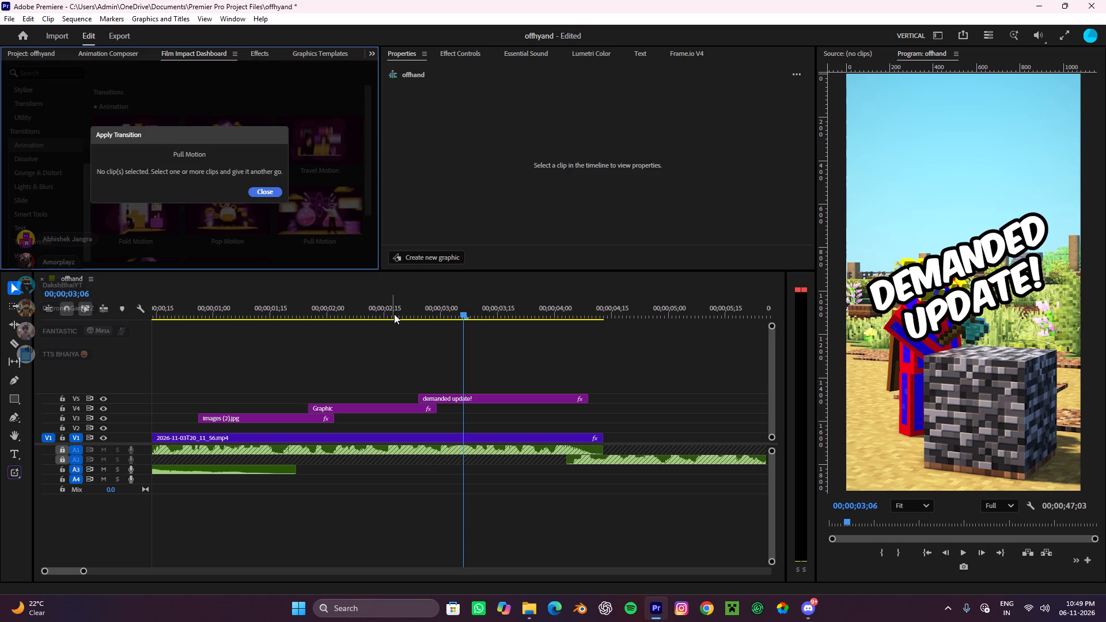
left_click(260, 190)
left_click(461, 401)
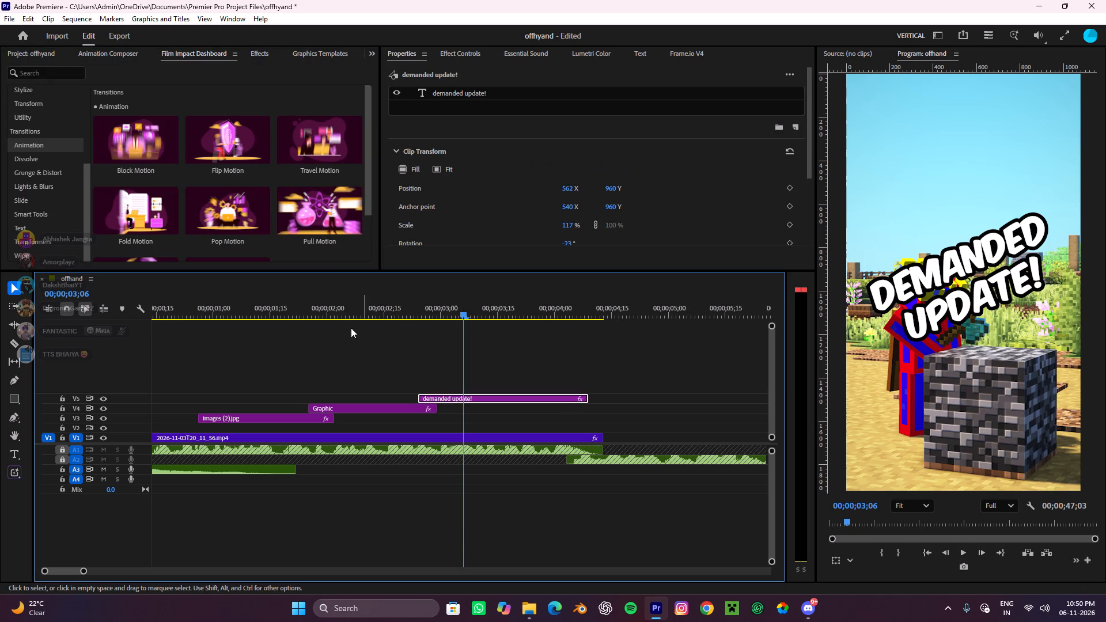
left_click(313, 241)
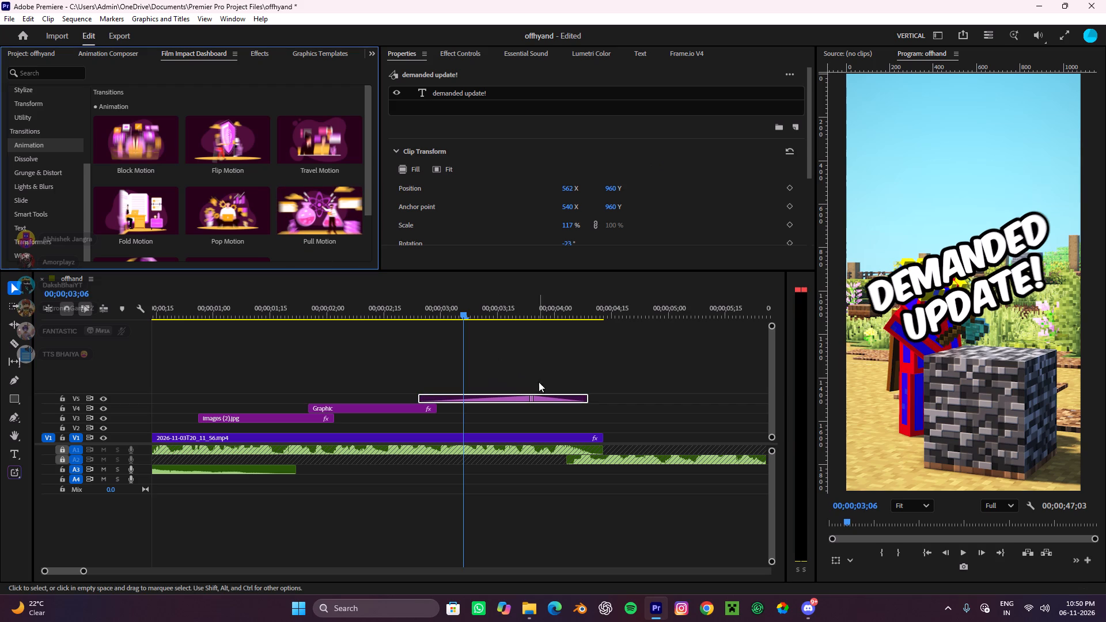
left_click(532, 370)
left_click(566, 401)
right_click(566, 401)
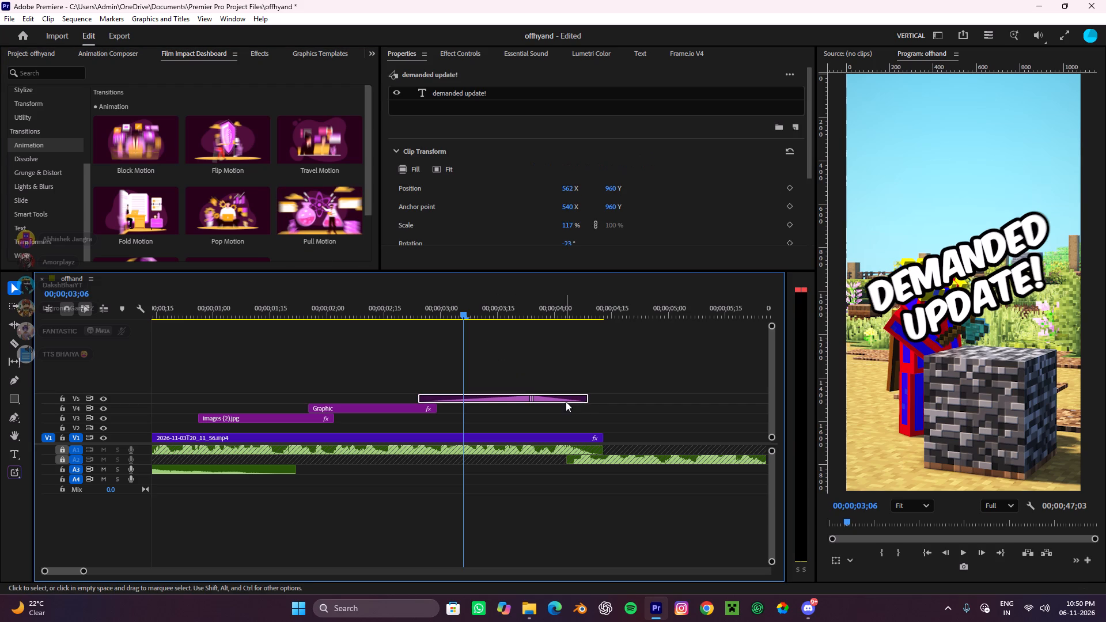
left_click(543, 363)
Play back the "demanded update!" title twice to check its Pull Motion animation.
left_click_drag(470, 295, 393, 330)
key("space")
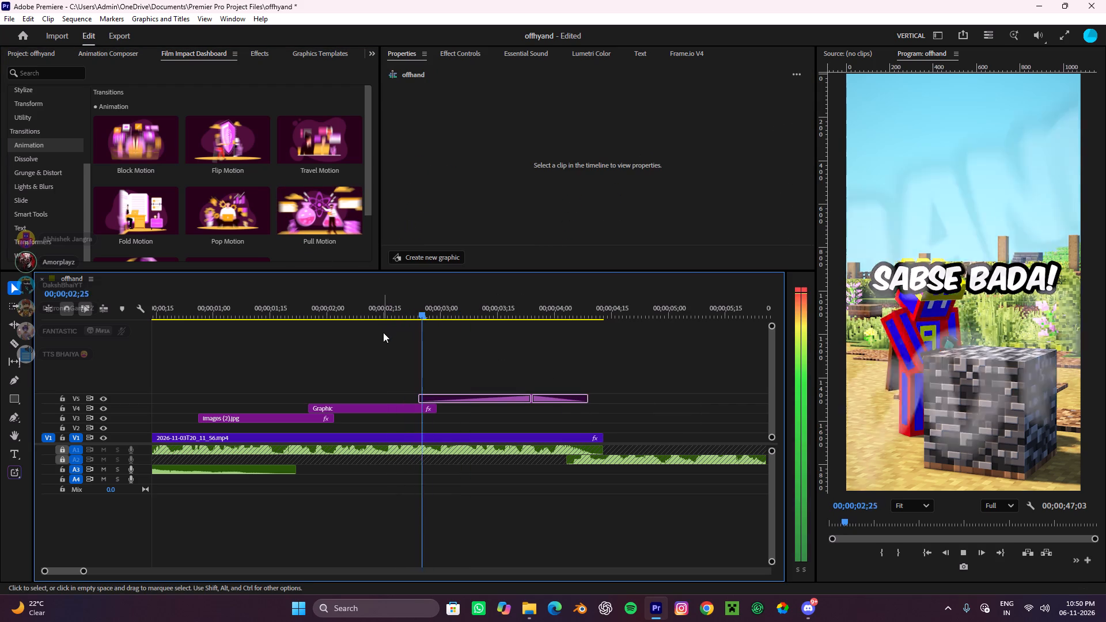
key("space")
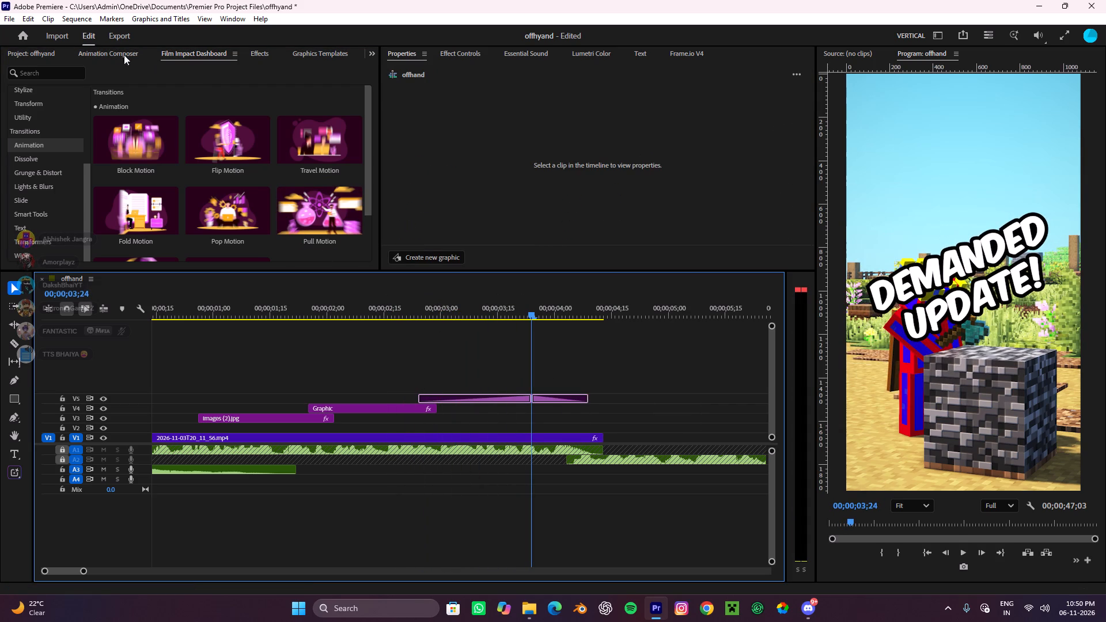
left_click(62, 51)
left_click_drag(509, 308, 396, 356)
key("space")
key("space")
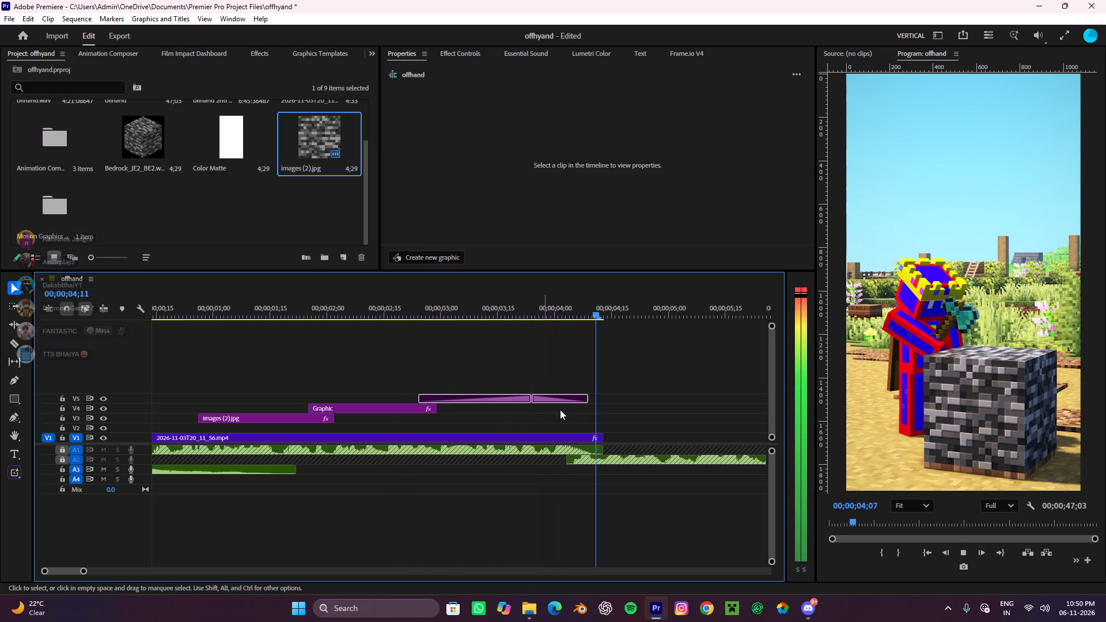
left_click(646, 406)
Remove the Pull Motion transition at the end of the "demanded update!" clip and replay the title.
left_click(547, 396)
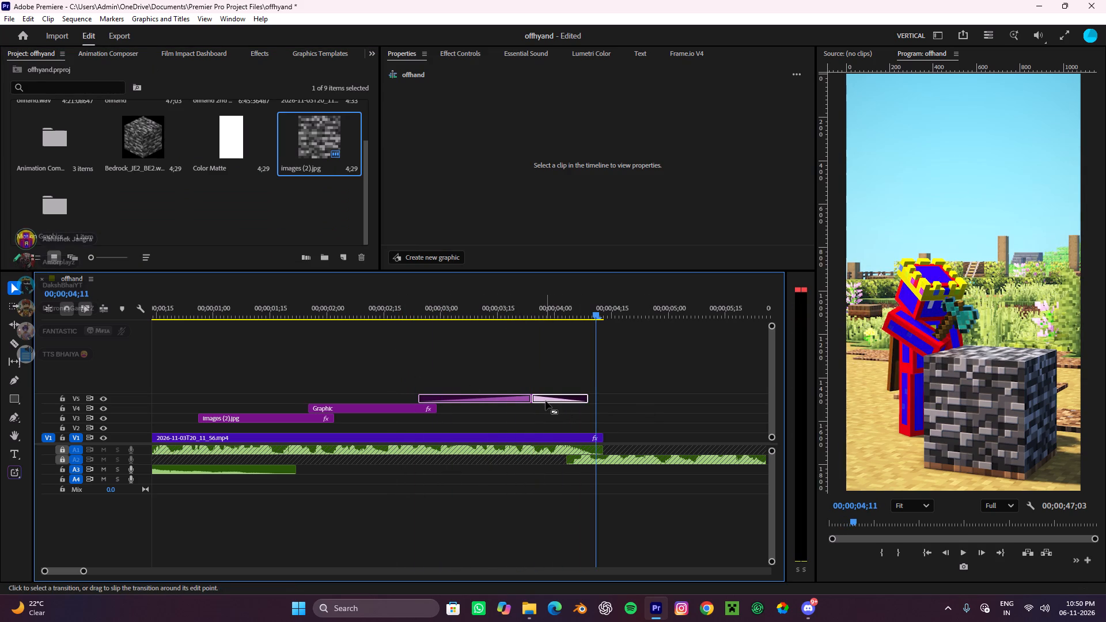
key("ctrl+x")
left_click_drag(573, 312, 403, 367)
key("space")
scroll(506, 370, "down", 3, "alt")
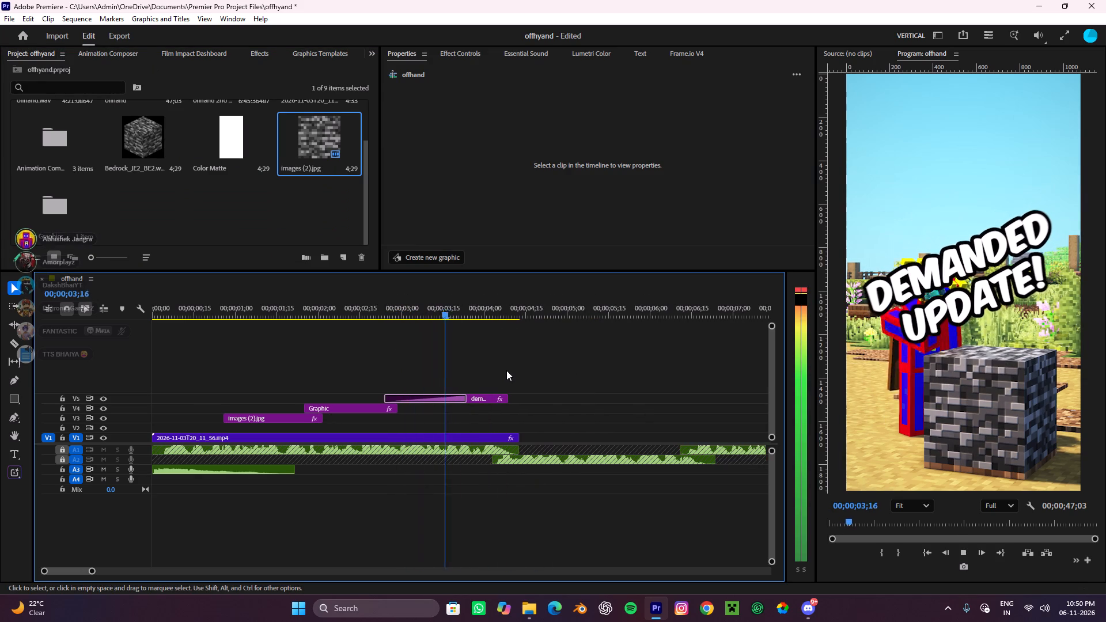
key("space")
Shorten the Pull Motion transition at the start of the "demanded update!" clip by a few frames.
left_click(438, 400)
left_click_drag(460, 399, 454, 404)
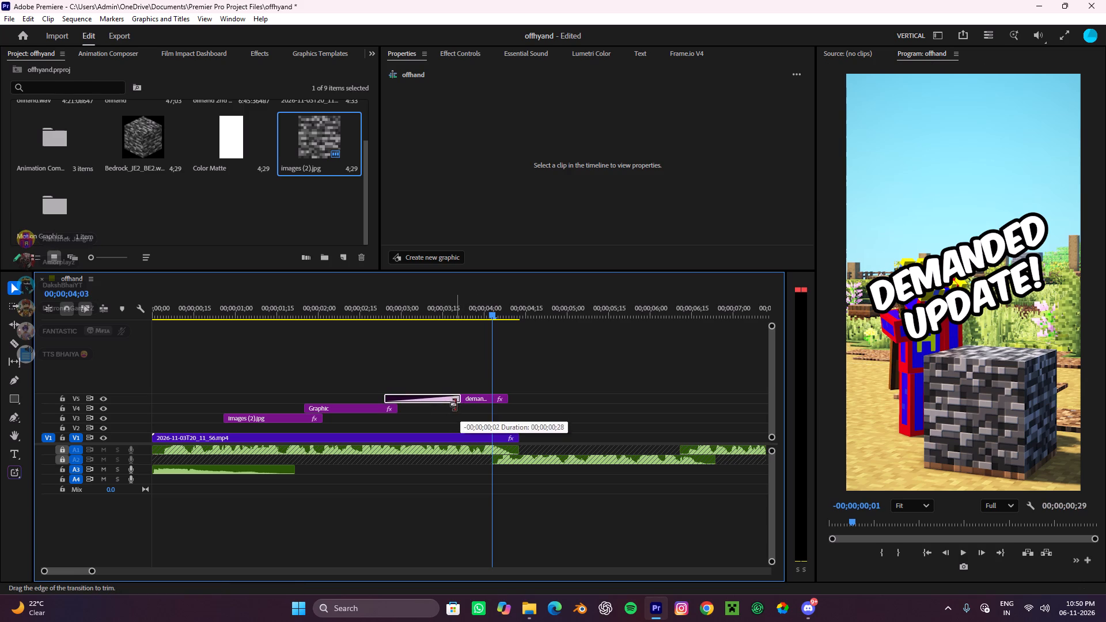
left_click_drag(454, 404, 451, 407)
Replay the opening from the sequence start through the "demanded update!" title to check the shortened transition.
left_click_drag(487, 306, 349, 344)
key("space")
scroll(465, 380, "down", 4, "alt")
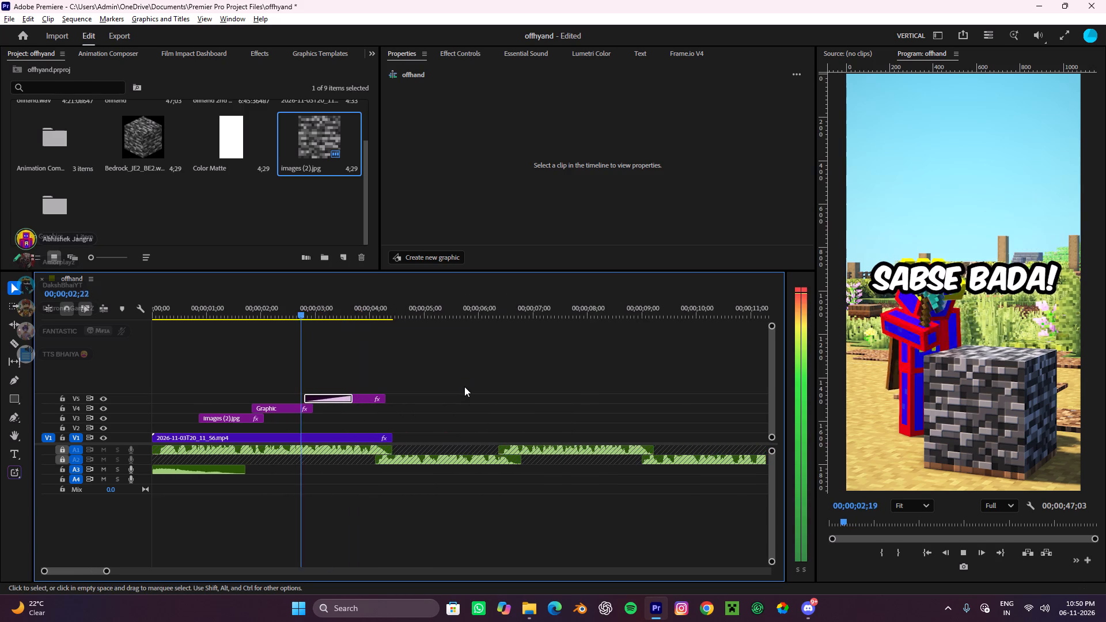
key("space")
scroll(363, 403, "up", 3)
left_click_drag(363, 306, 0, 322)
key("space")
left_click(378, 365)
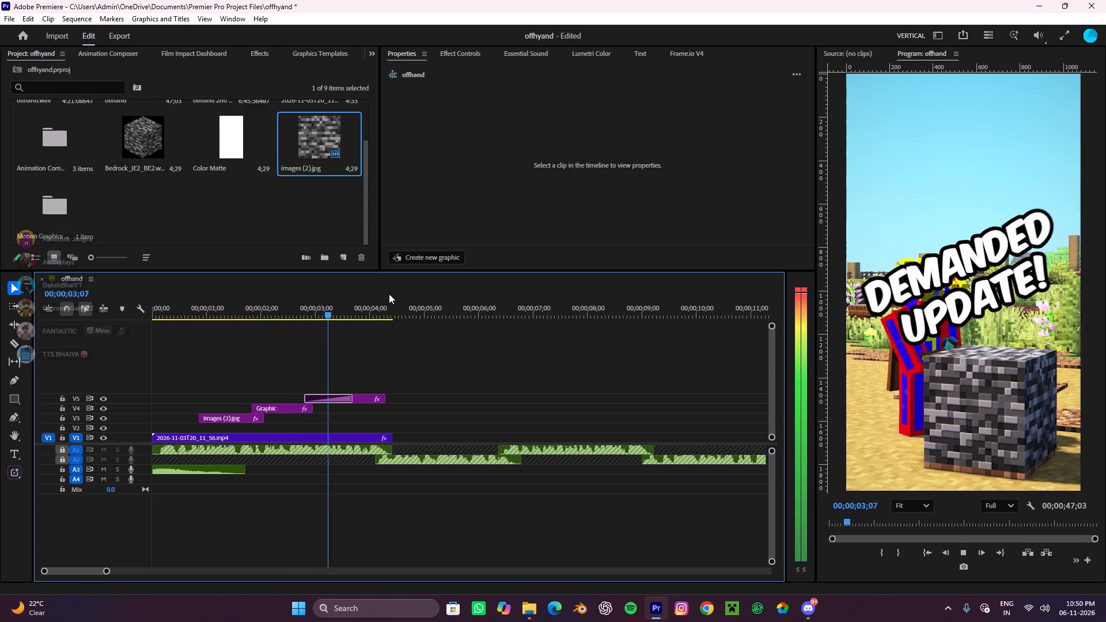
key("space")
Park the playhead at 00;00;03;21 and select all the text inside the "demanded update!" title for editing.
left_click(366, 400)
left_click_drag(342, 302, 352, 316)
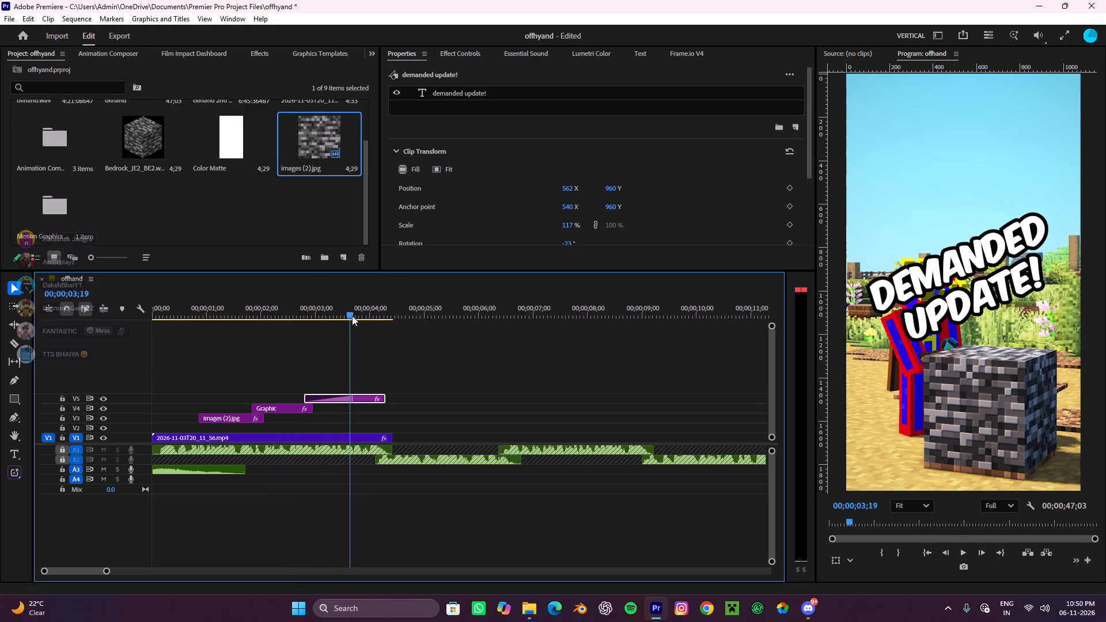
left_click_drag(352, 316, 354, 324)
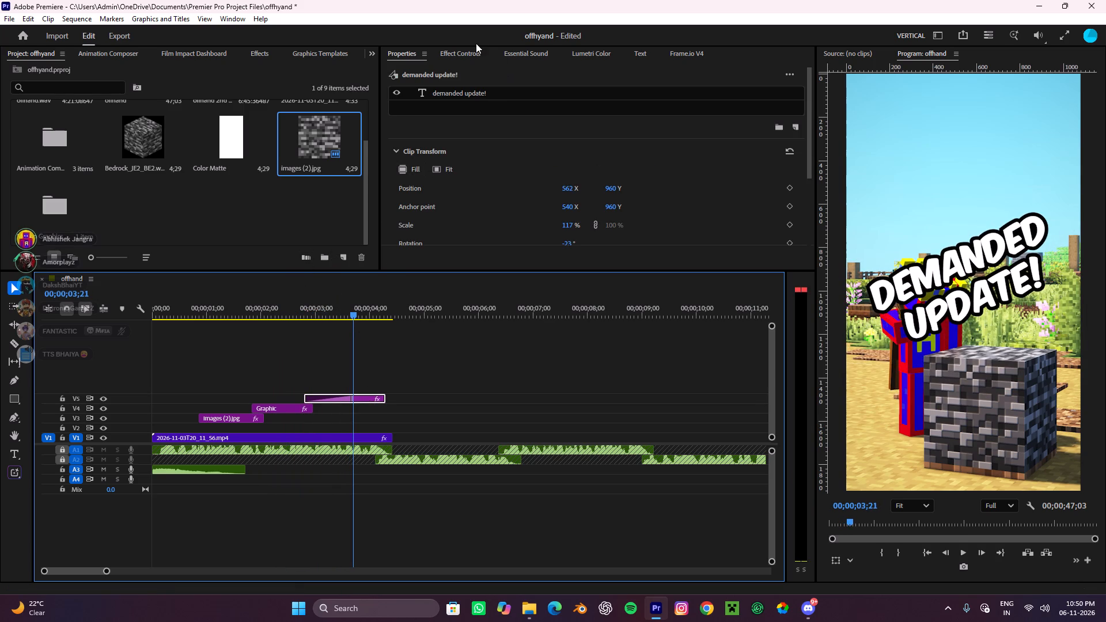
scroll(516, 207, "down", 14)
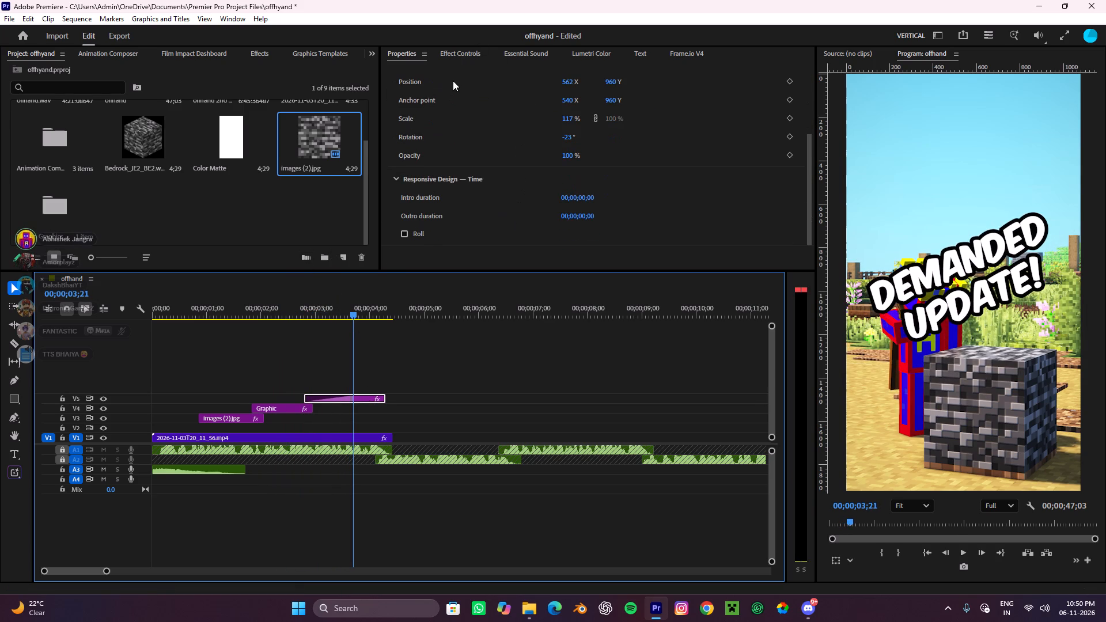
scroll(475, 145, "down", 8)
scroll(476, 157, "up", 4)
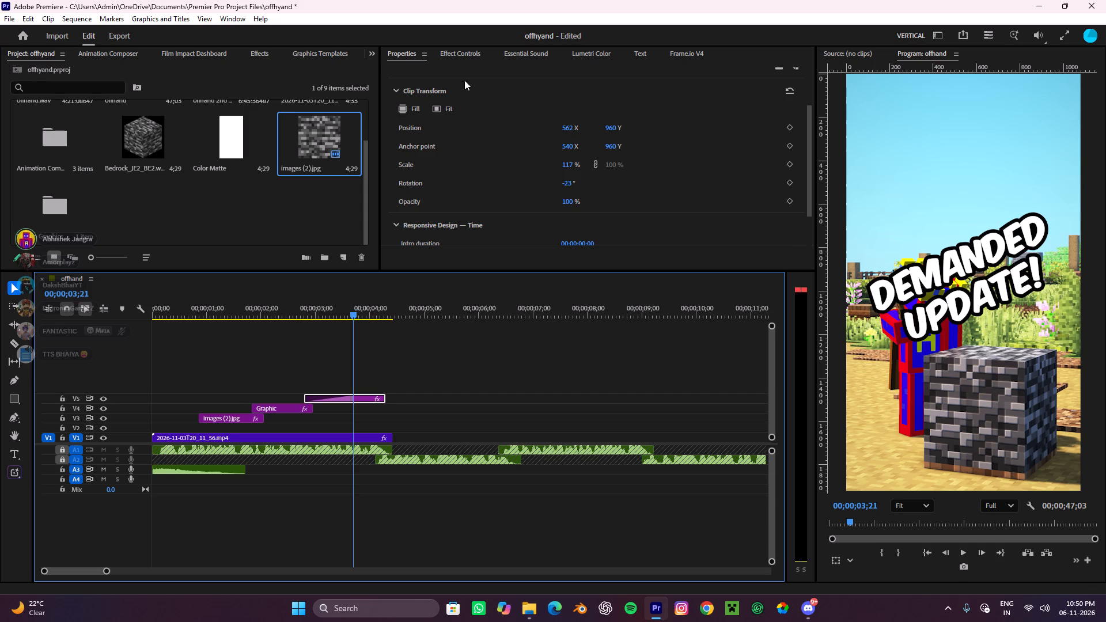
scroll(508, 138, "up", 8)
left_click(493, 97)
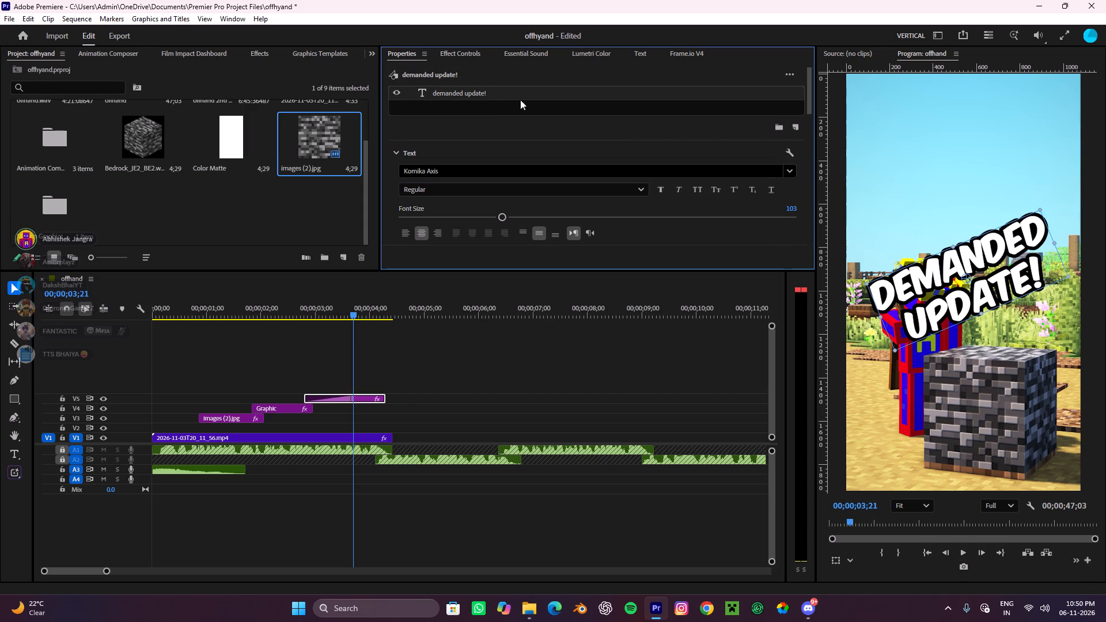
triple_click(1029, 270)
double_click(1029, 270)
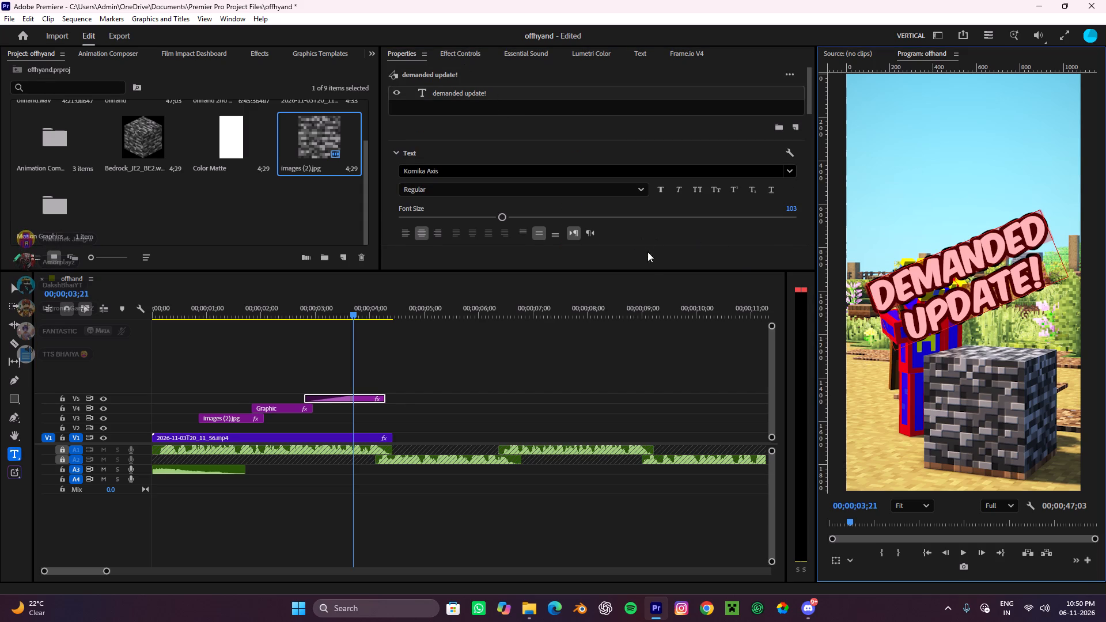
Look through the title's text, appearance, and align and transform properties for a setting to restyle.
scroll(647, 261, "down", 19)
scroll(647, 261, "down", 9)
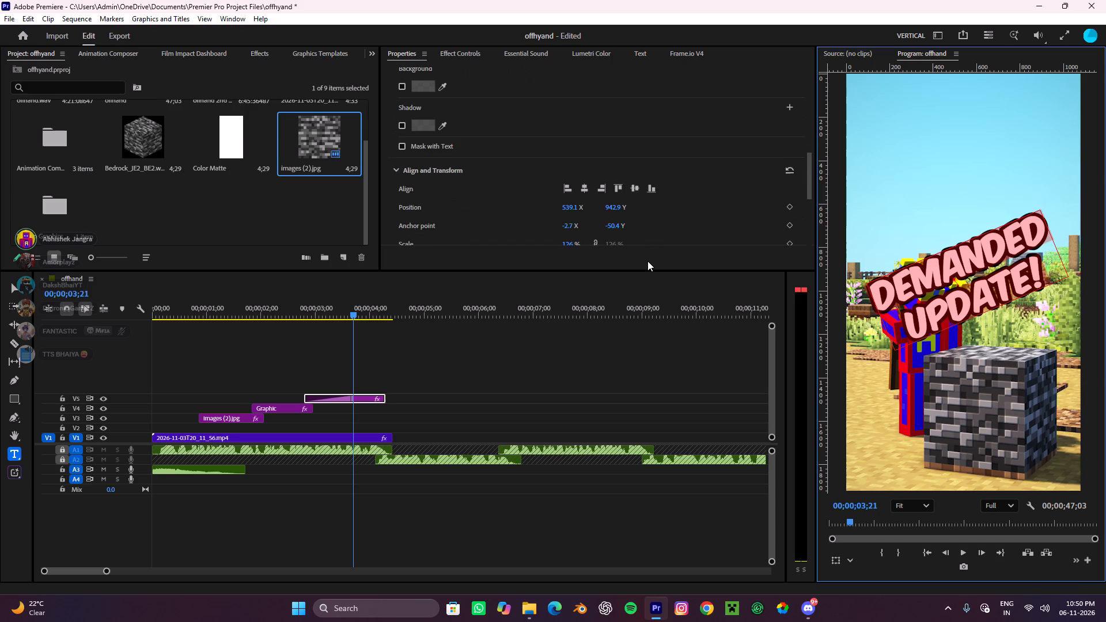
scroll(531, 212, "up", 10)
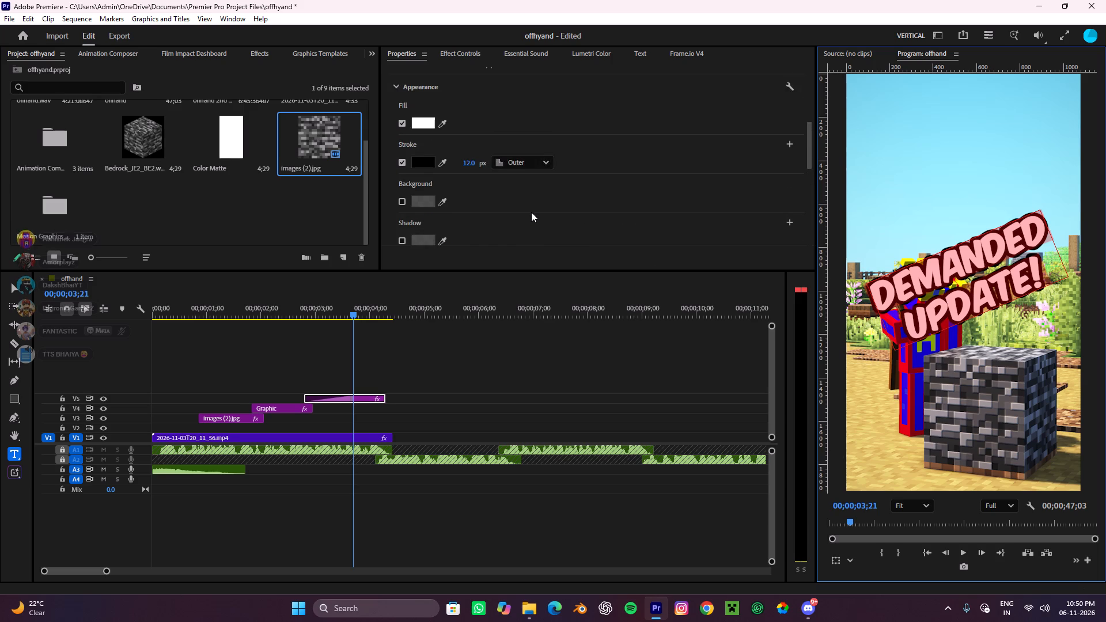
scroll(531, 212, "up", 5)
scroll(547, 114, "up", 4)
scroll(633, 183, "up", 5)
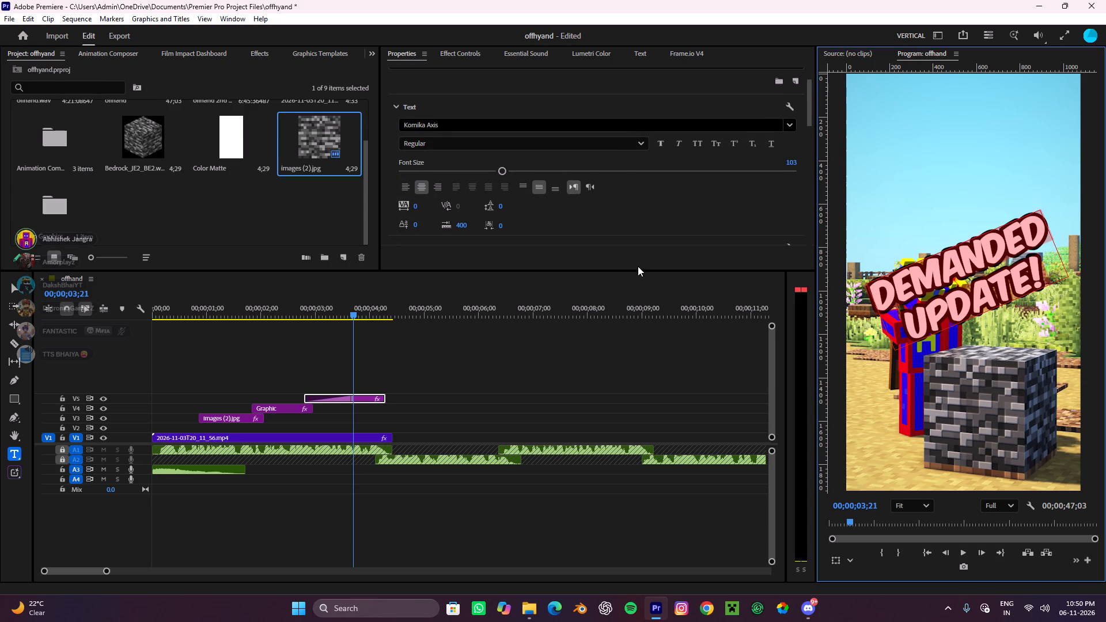
scroll(638, 238, "up", 4)
scroll(609, 138, "up", 5)
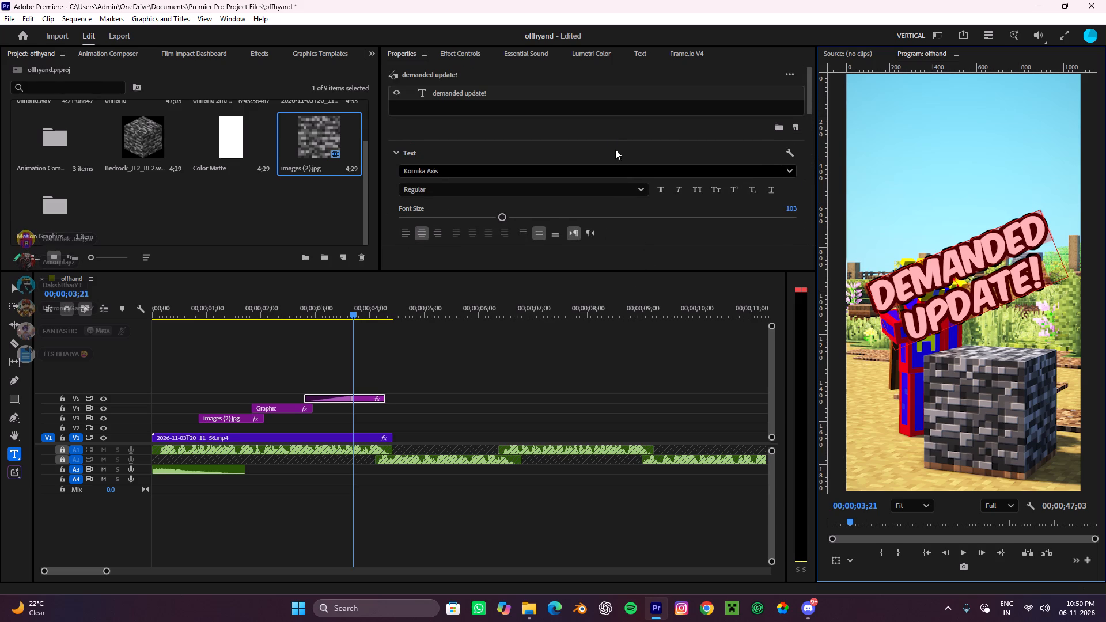
scroll(692, 250, "down", 12)
scroll(582, 259, "down", 8)
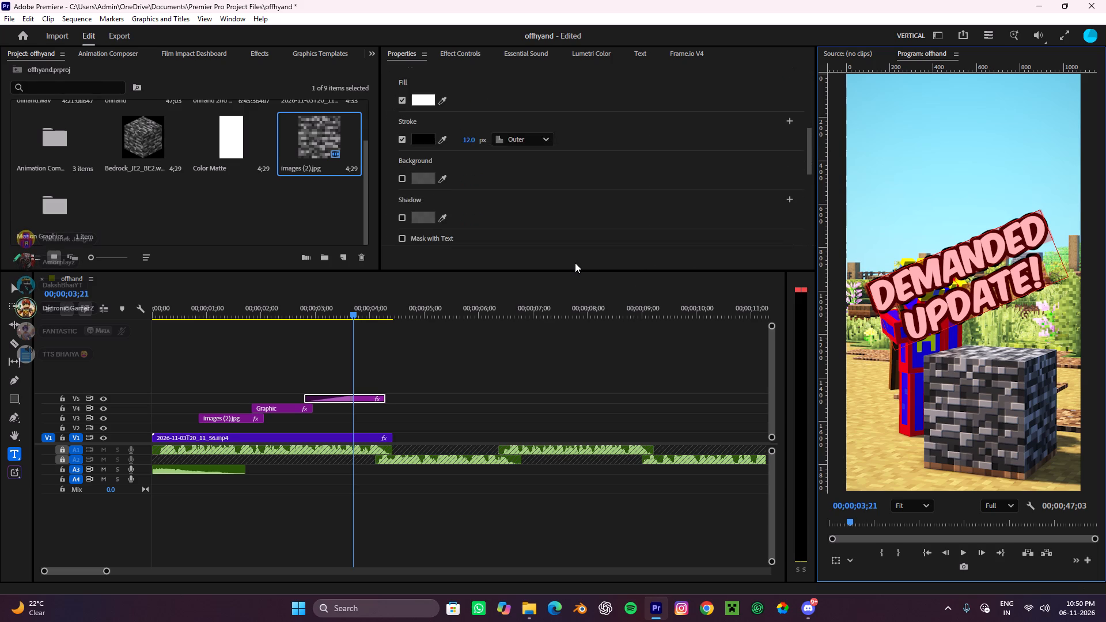
scroll(575, 263, "down", 4)
scroll(550, 193, "down", 8)
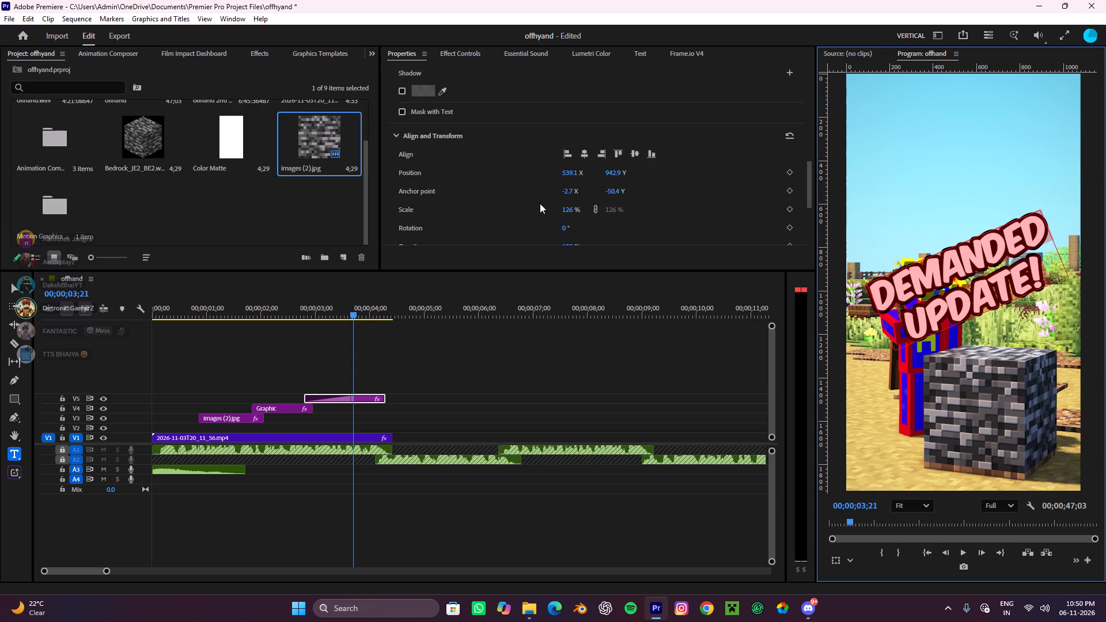
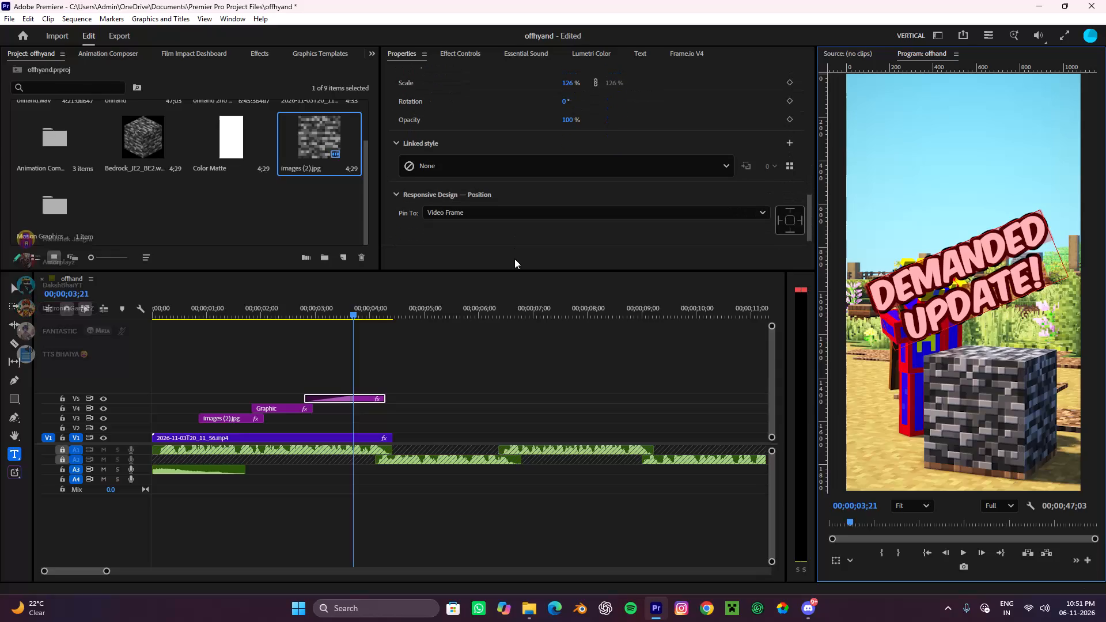
Look through the "demanded update!" title's motion, opacity, and linked style settings for a way to restyle it.
scroll(514, 259, "down", 4)
left_click(468, 44)
left_click(446, 50)
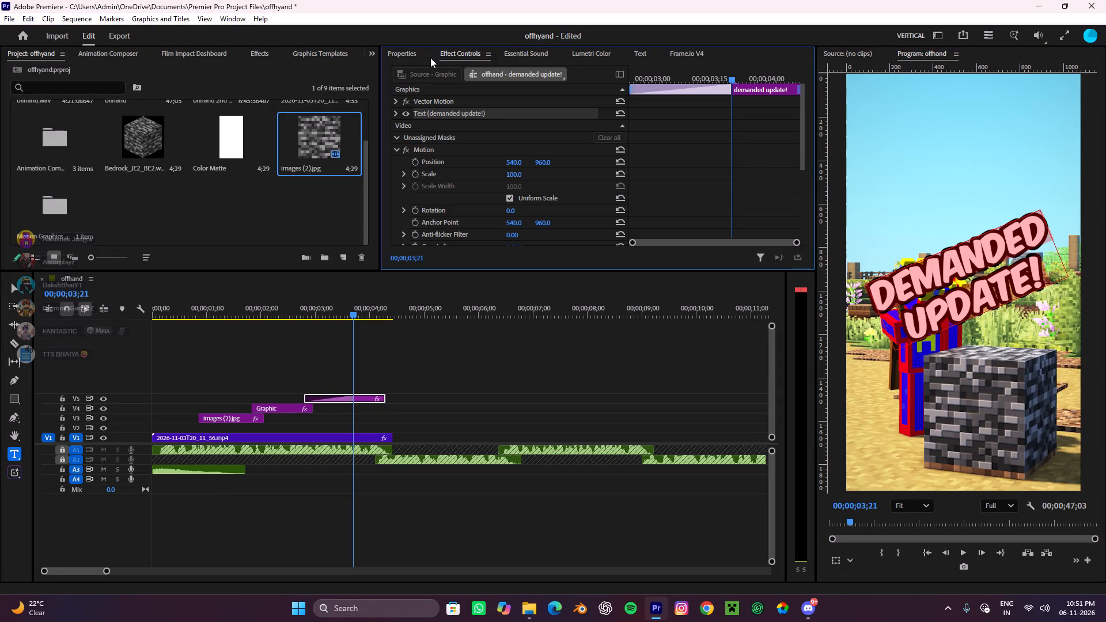
scroll(455, 249, "down", 19)
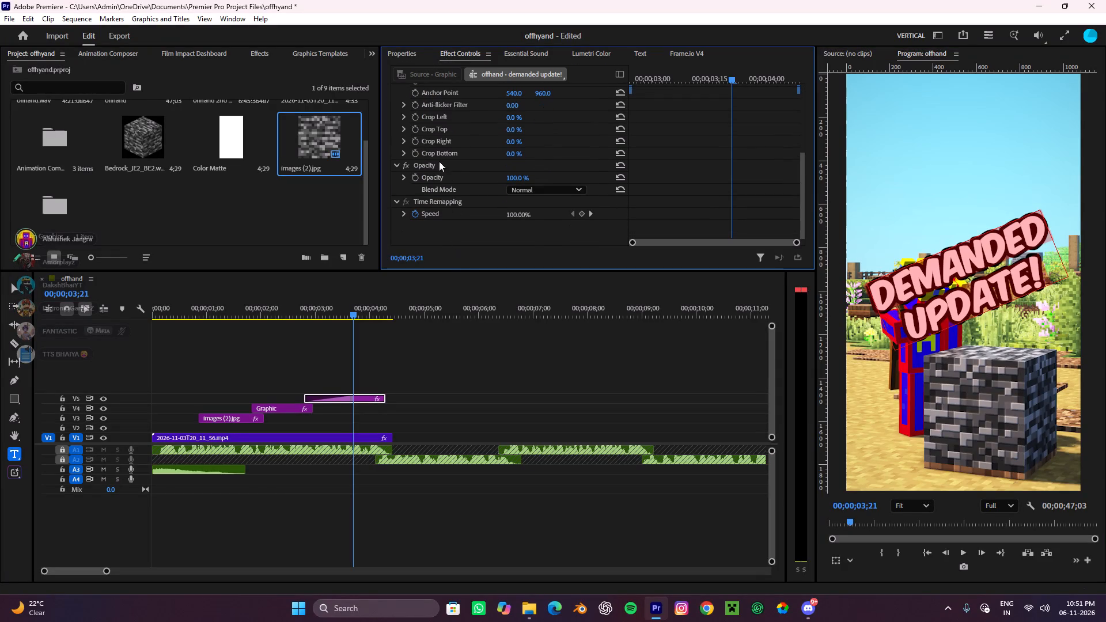
left_click(403, 55)
scroll(492, 264, "down", 12)
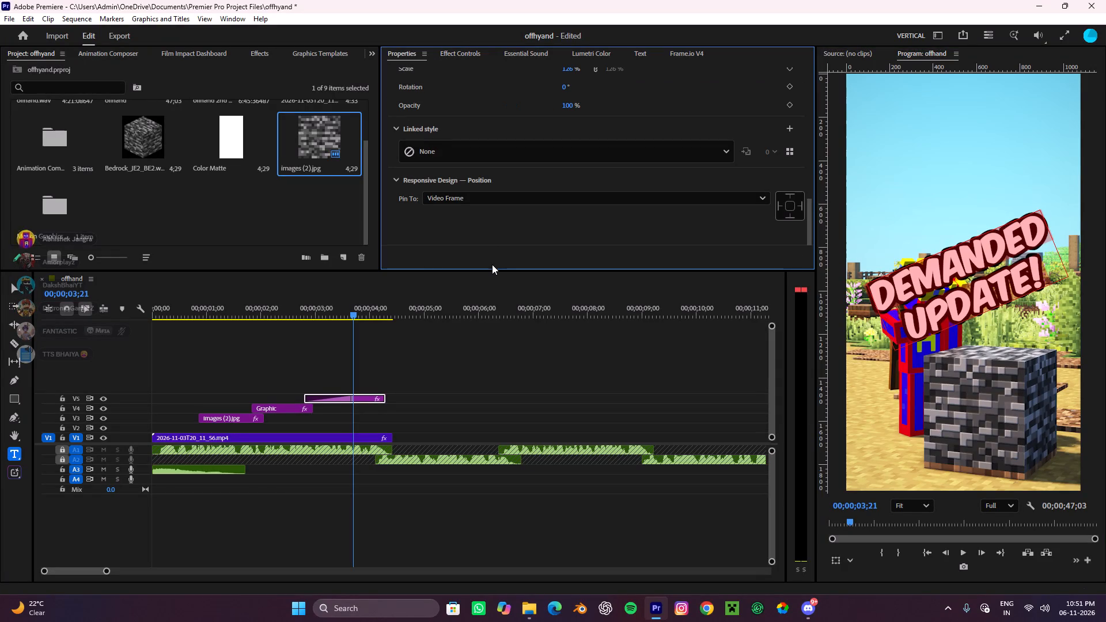
scroll(503, 208, "up", 4)
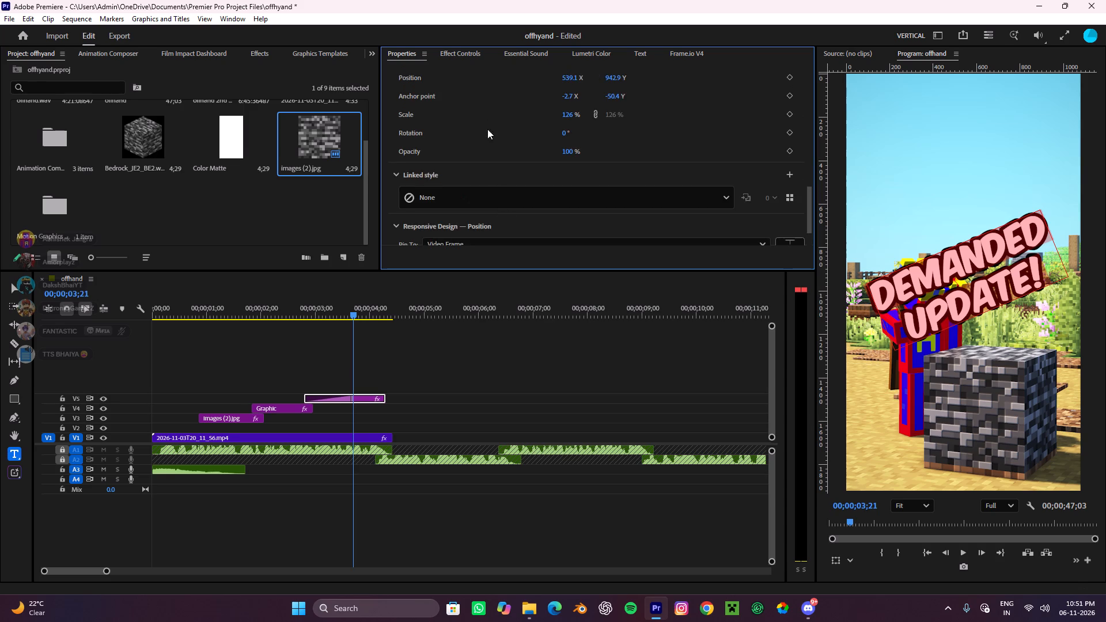
Change the fill colour of the selected "demanded update!" title text to pure red.
scroll(486, 120, "up", 15)
scroll(438, 119, "up", 4)
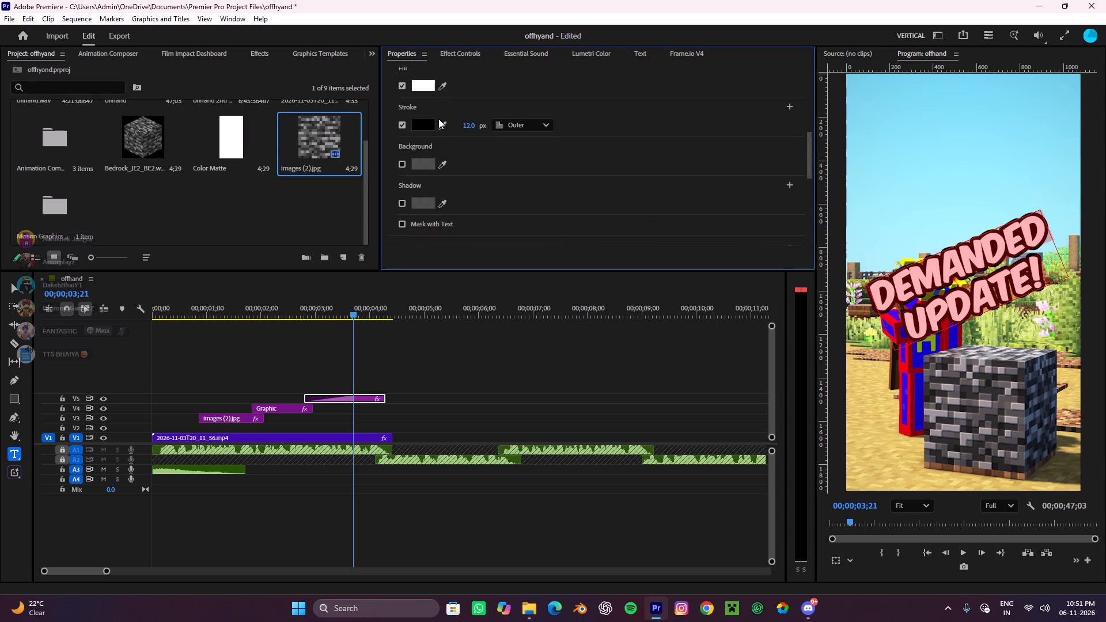
scroll(392, 177, "up", 4)
left_click(420, 142)
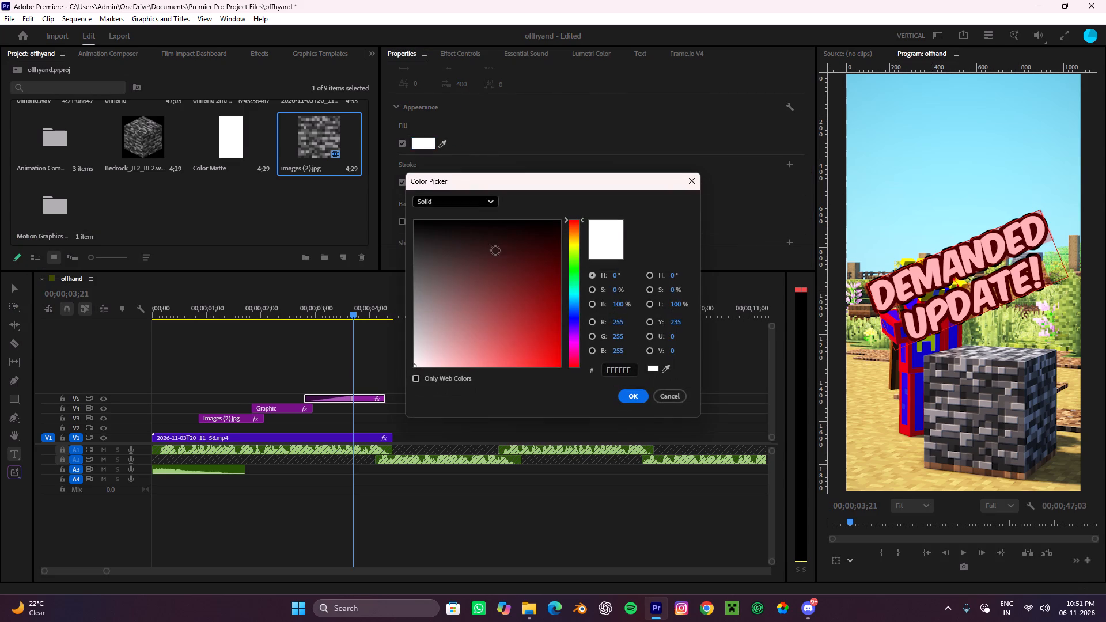
left_click_drag(502, 257, 638, 457)
left_click(646, 398)
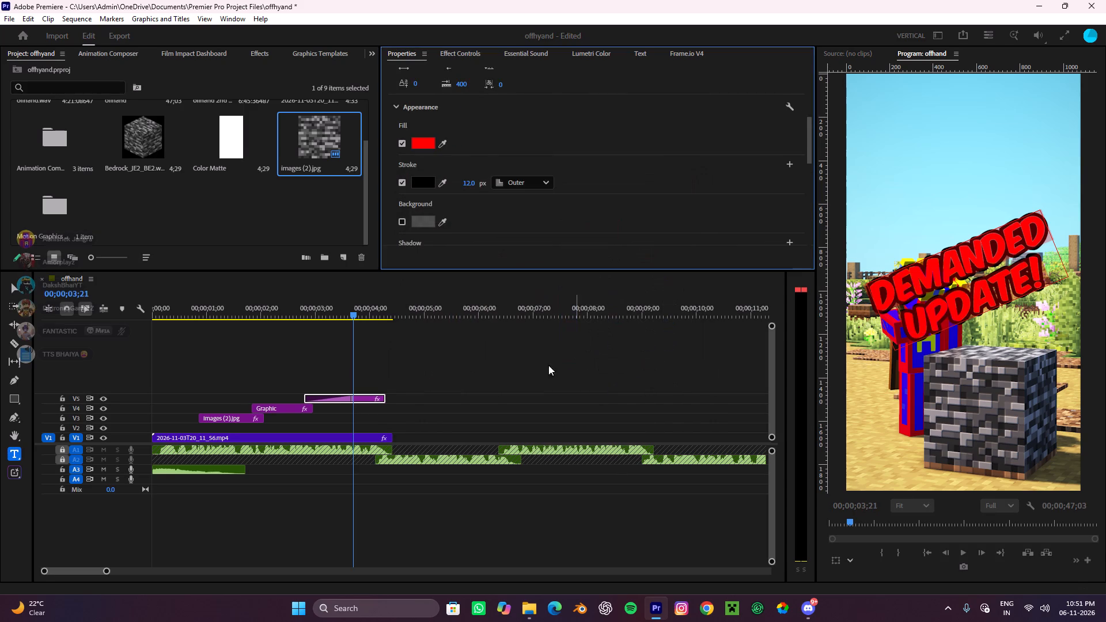
left_click(524, 380)
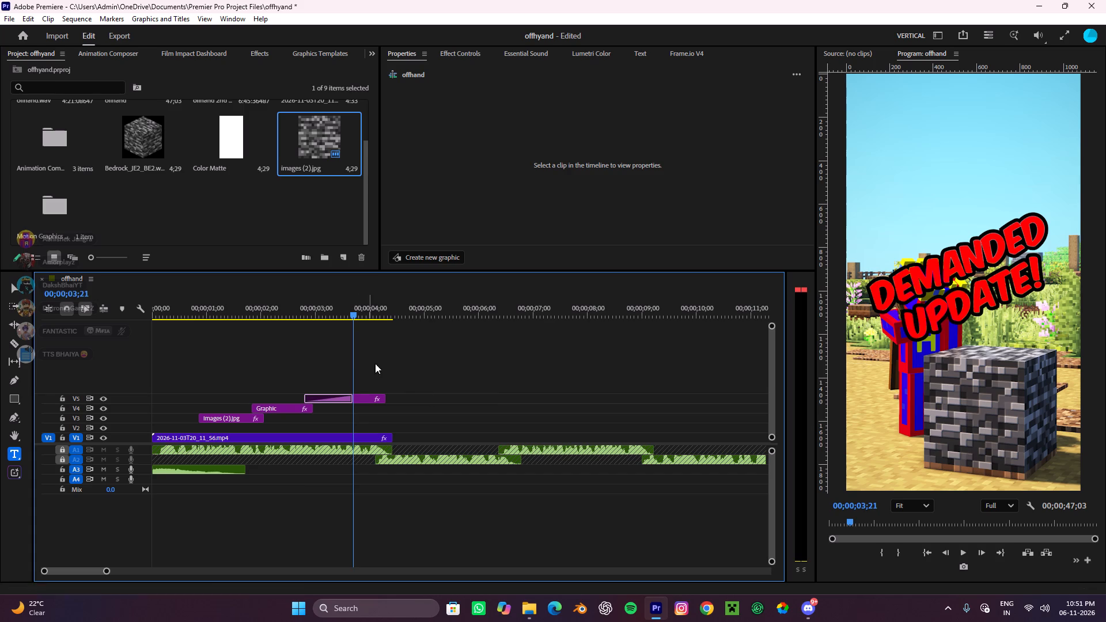
Park the playhead at 00;00;03;22, select all of the "demanded update!" text, and set its outer stroke width to 8 px.
left_click_drag(350, 307, 358, 320)
left_click(364, 396)
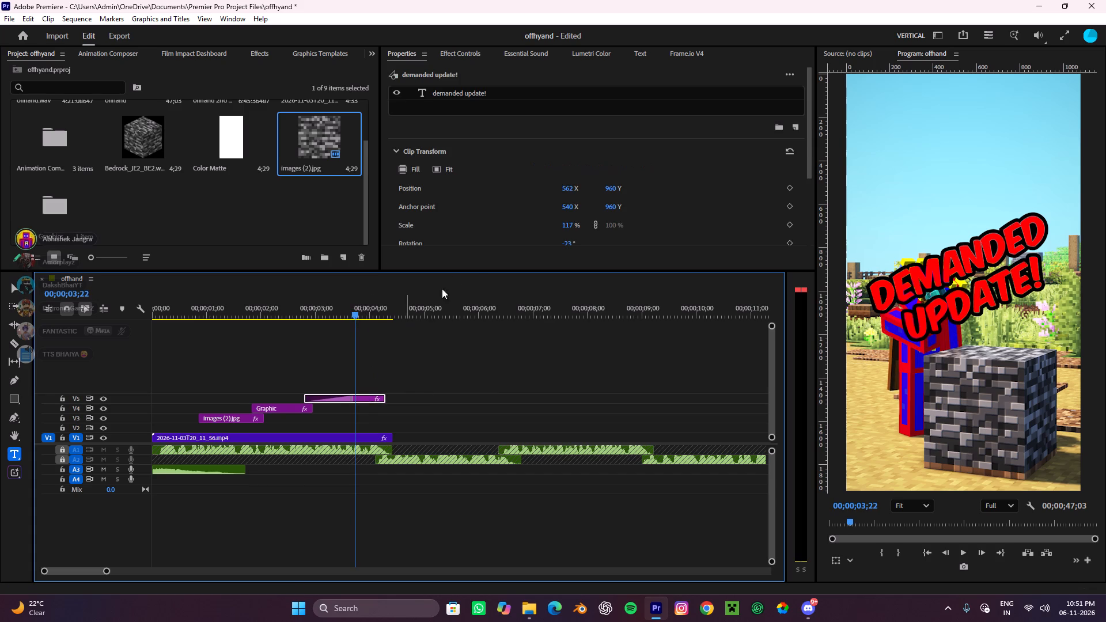
scroll(472, 268, "down", 7)
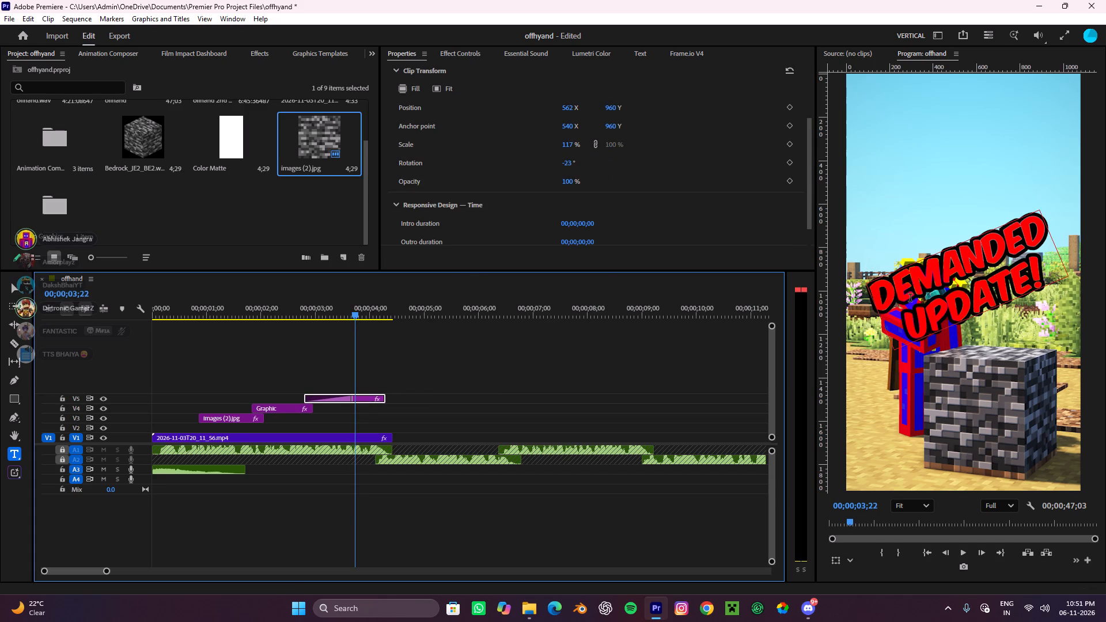
triple_click(934, 308)
left_click(934, 308)
triple_click(935, 286)
triple_click(936, 286)
left_click(936, 286)
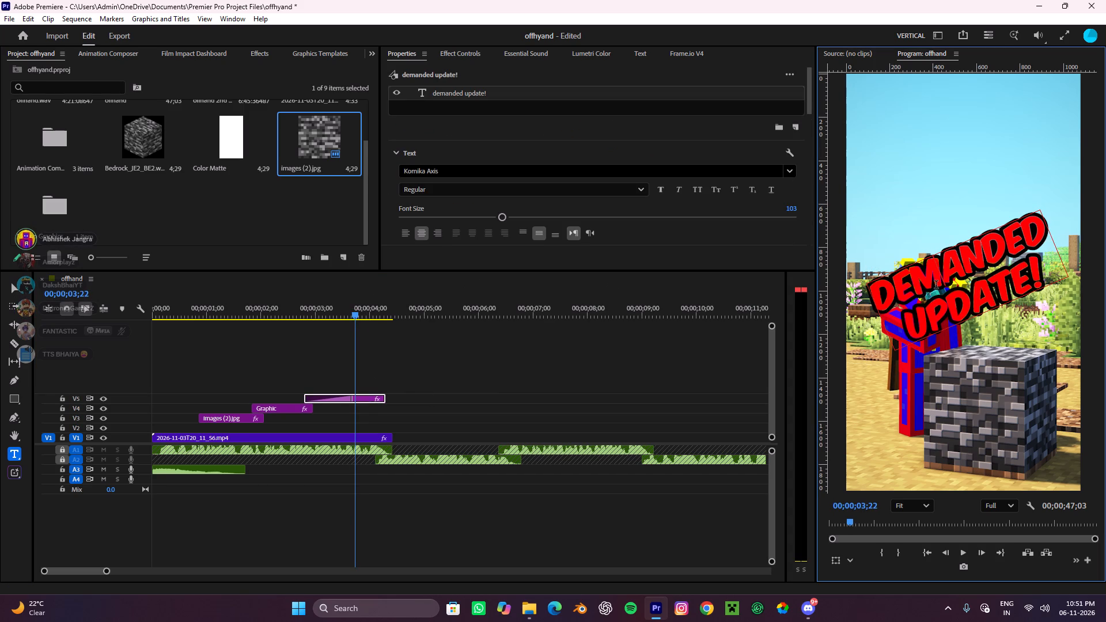
triple_click(936, 286)
left_click(936, 285)
key("ctrl+a")
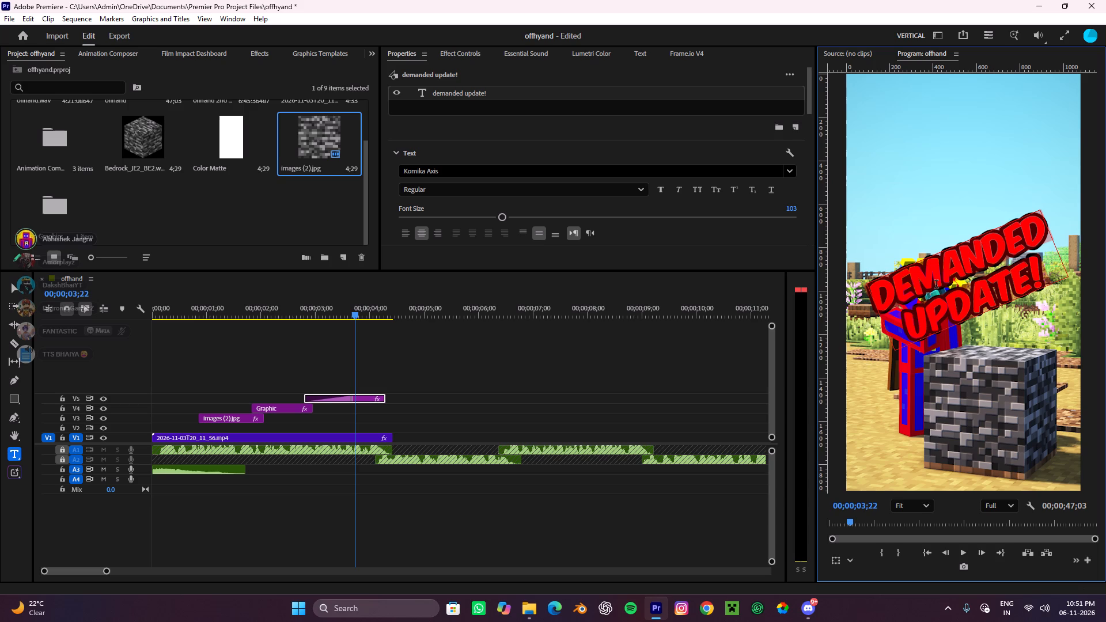
scroll(552, 261, "down", 12)
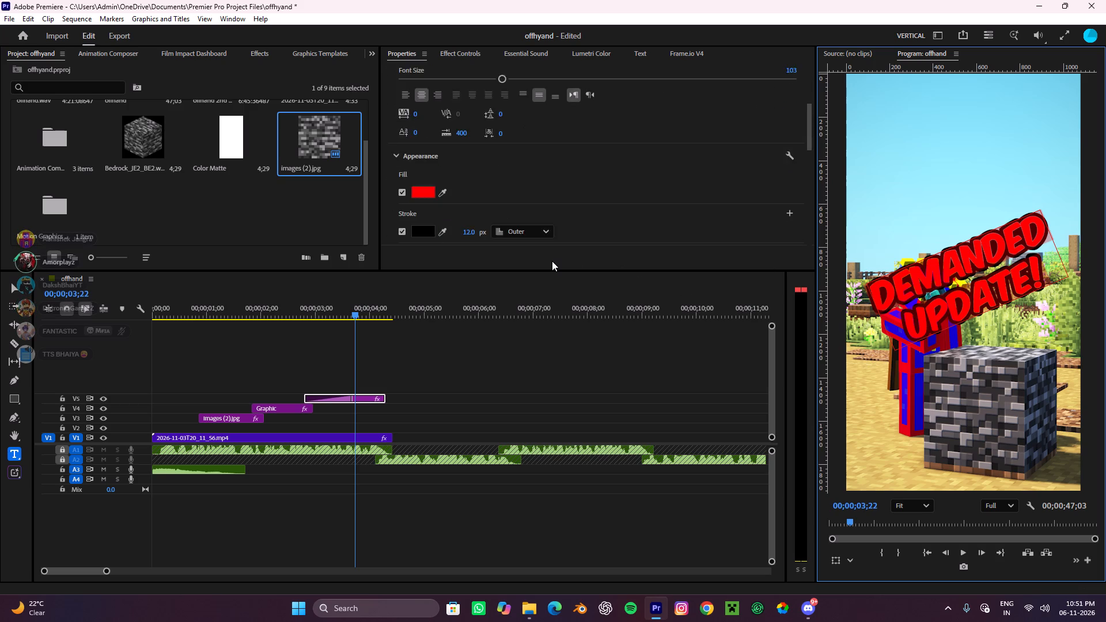
scroll(552, 261, "down", 4)
left_click(471, 191)
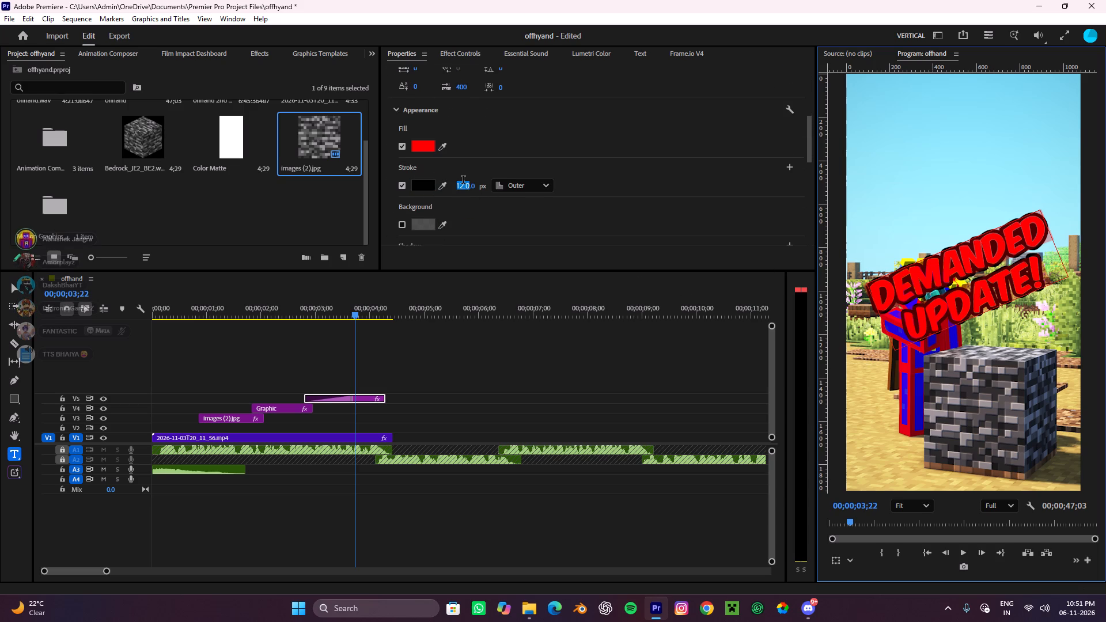
key("8")
left_click(592, 206)
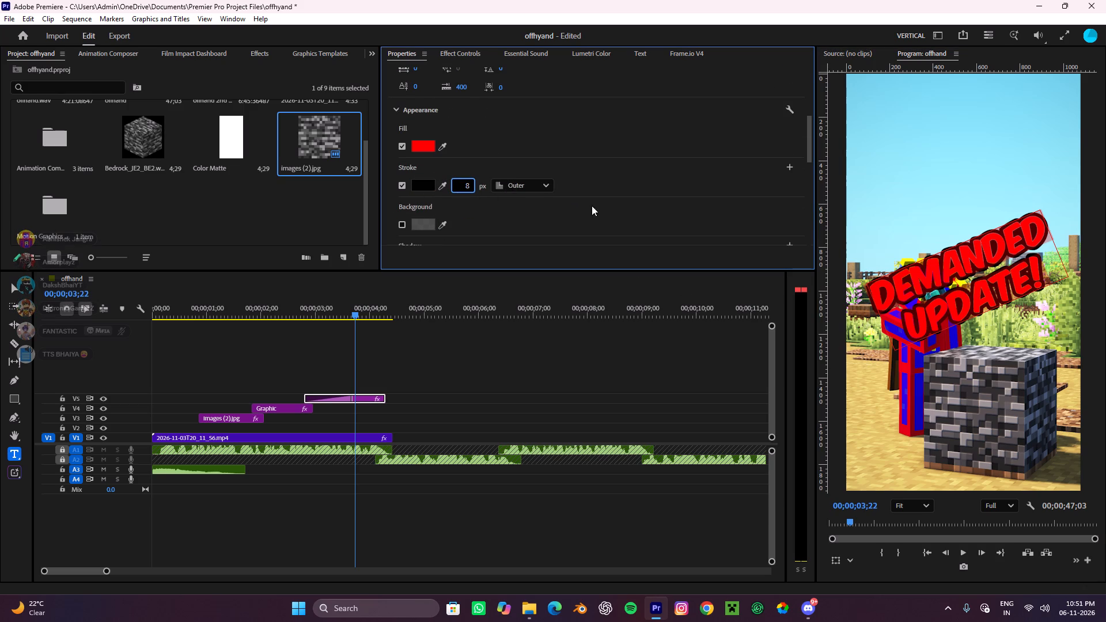
scroll(573, 230, "down", 5)
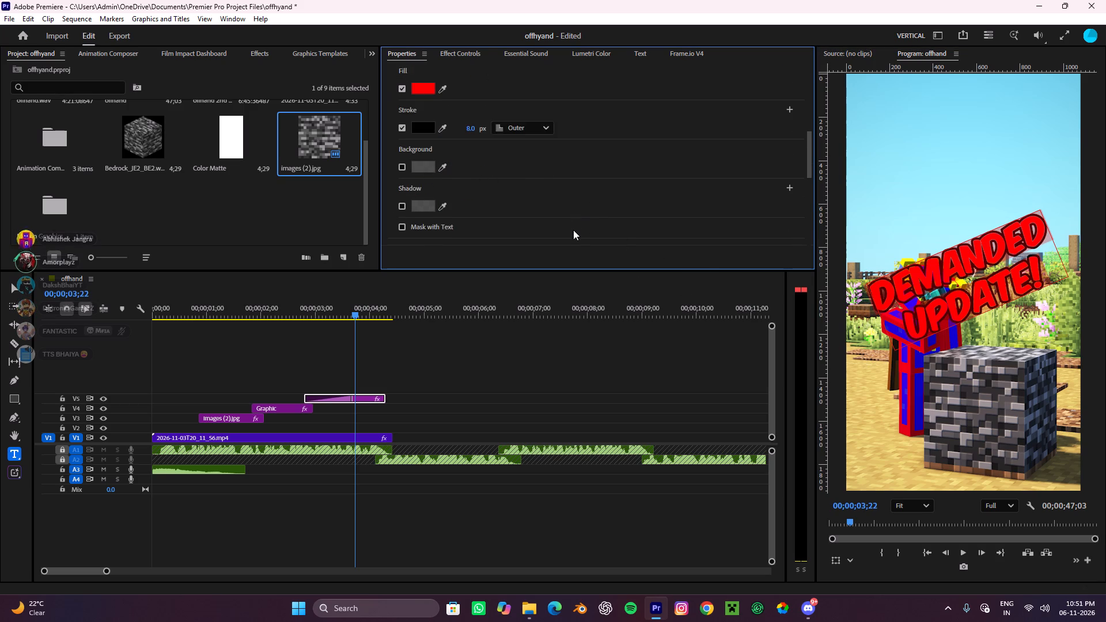
scroll(573, 230, "down", 4)
left_click(483, 395)
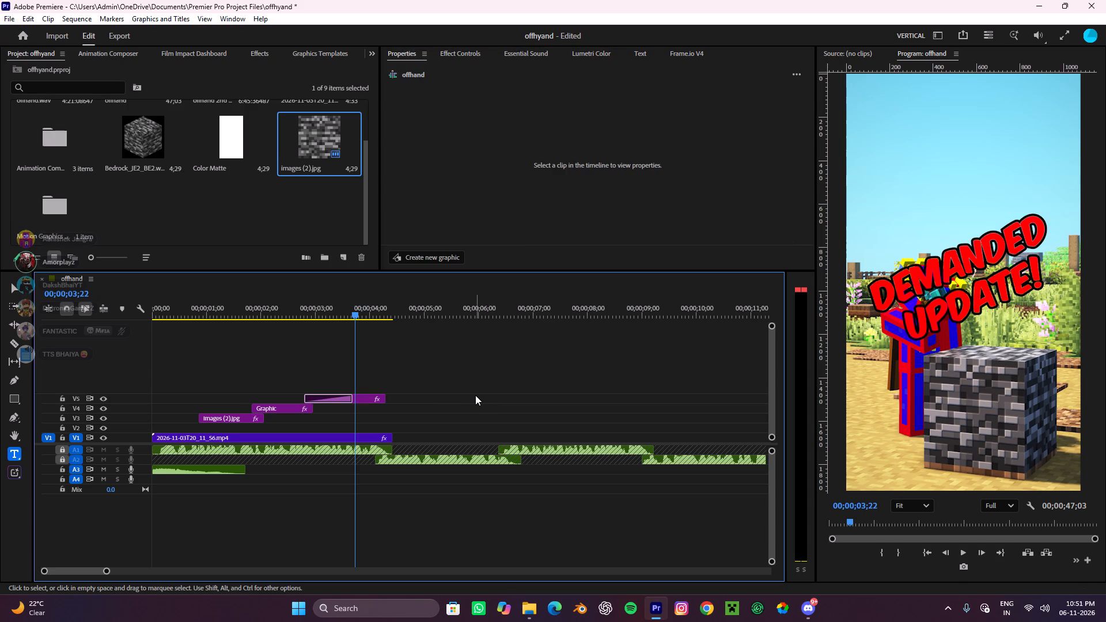
Search the effects for "yoo" and apply the YOOOOOO preset to the "demanded update!" clip on V5.
left_click(368, 402)
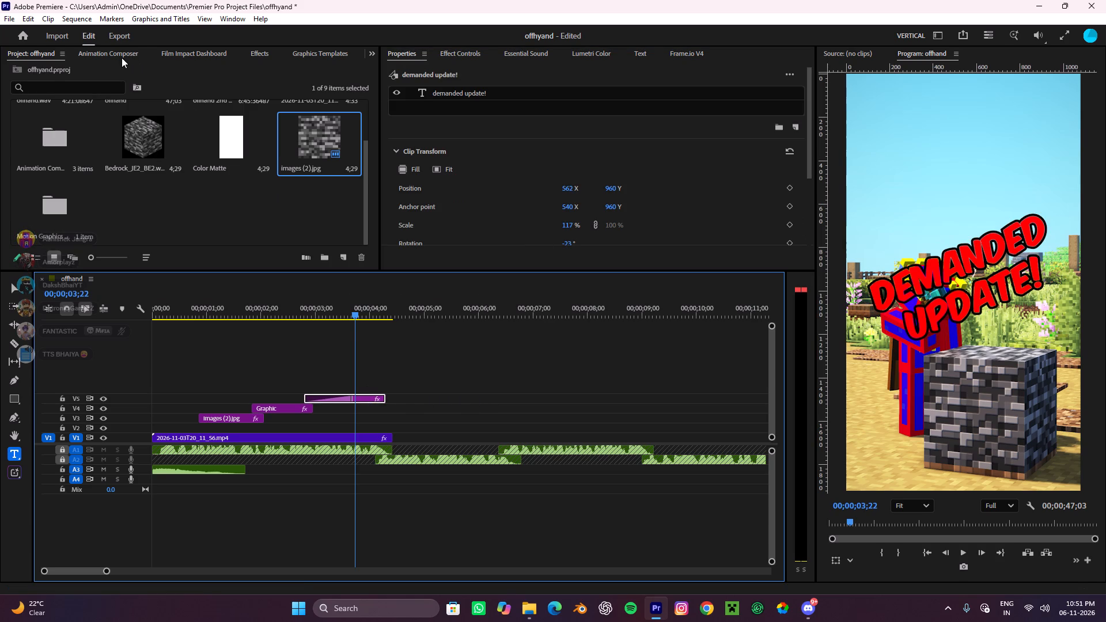
left_click(122, 58)
left_click(57, 92)
left_click(259, 54)
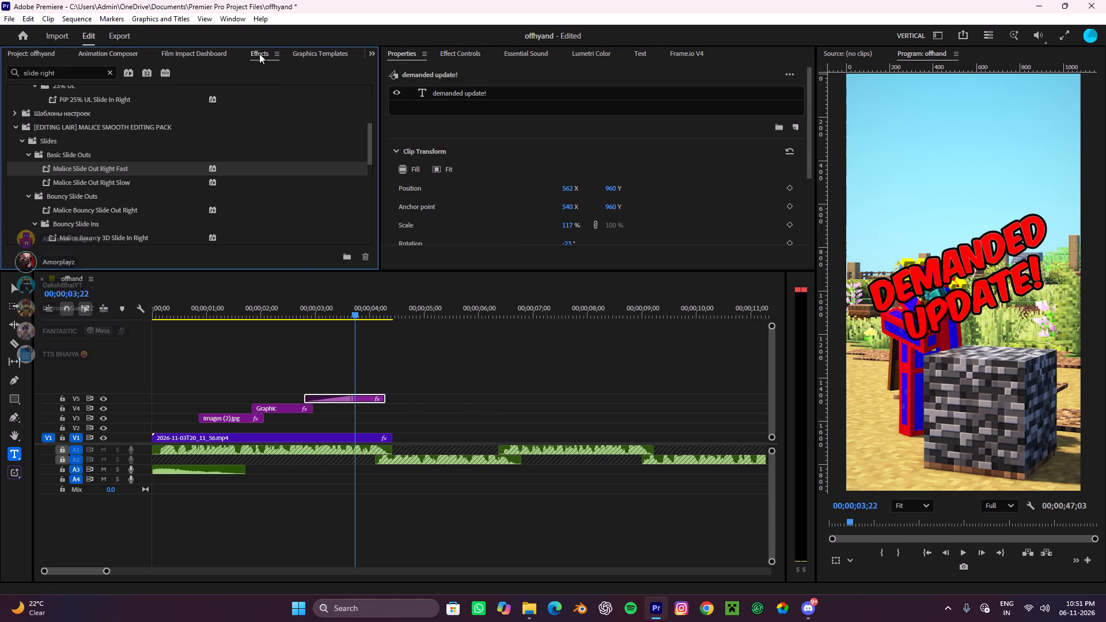
left_click_drag(94, 73, 0, 54)
key("y")
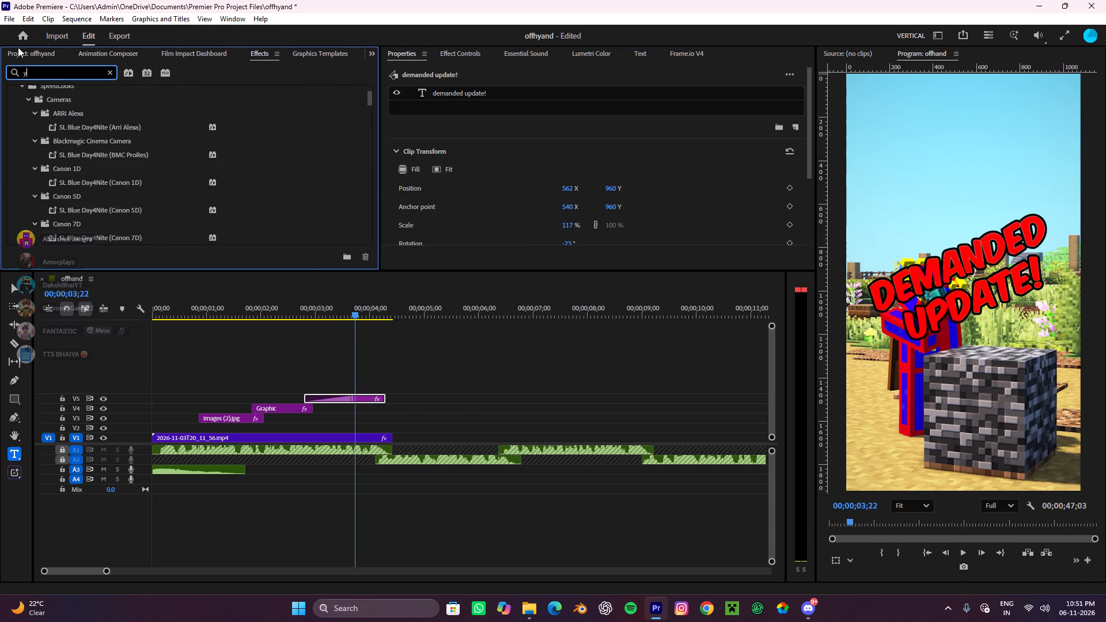
key("o")
key("o")
left_click_drag(51, 127, 372, 382)
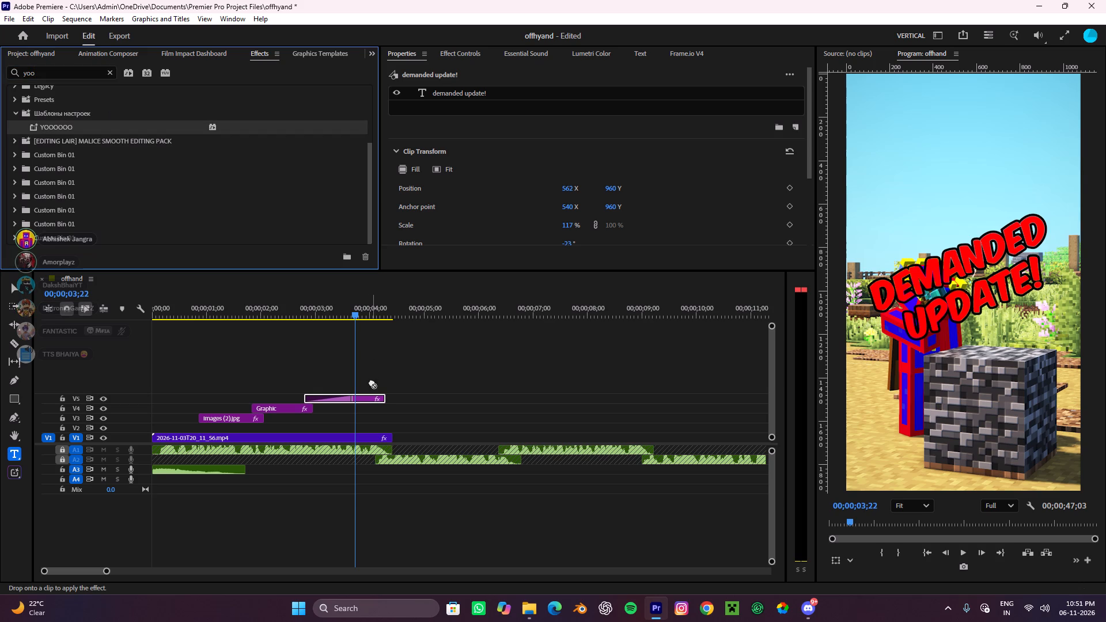
left_click_drag(372, 382, 368, 397)
scroll(369, 381, "up", 8)
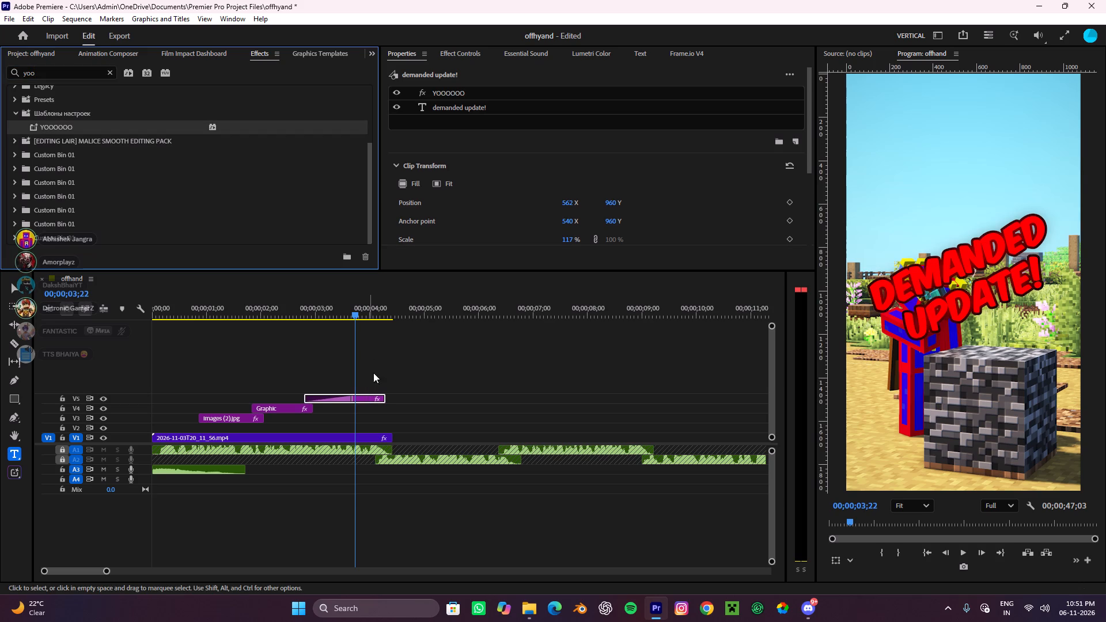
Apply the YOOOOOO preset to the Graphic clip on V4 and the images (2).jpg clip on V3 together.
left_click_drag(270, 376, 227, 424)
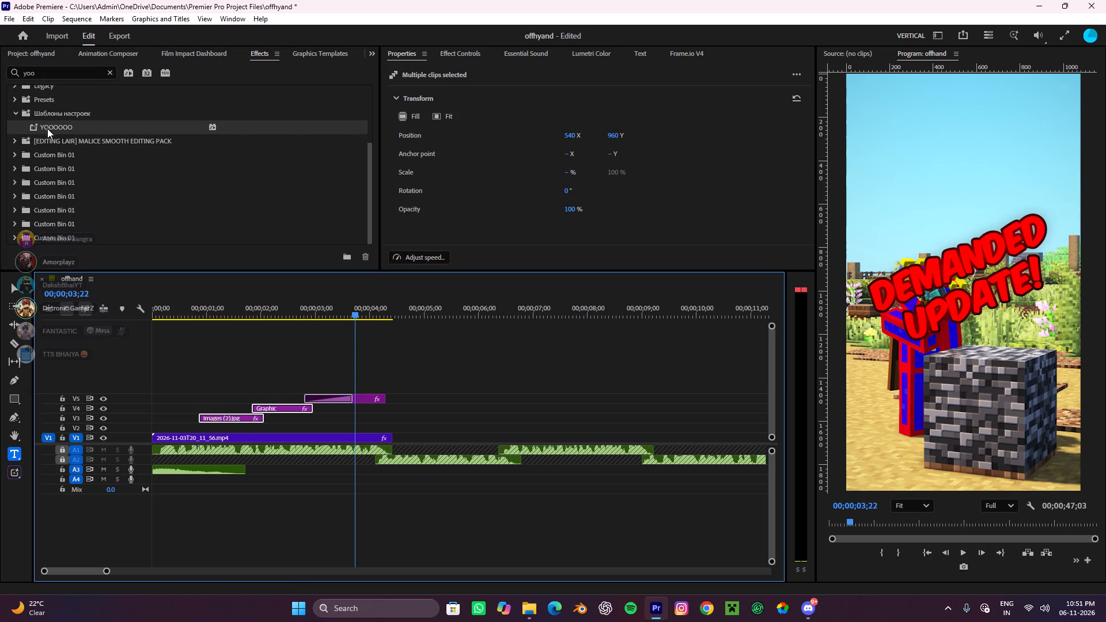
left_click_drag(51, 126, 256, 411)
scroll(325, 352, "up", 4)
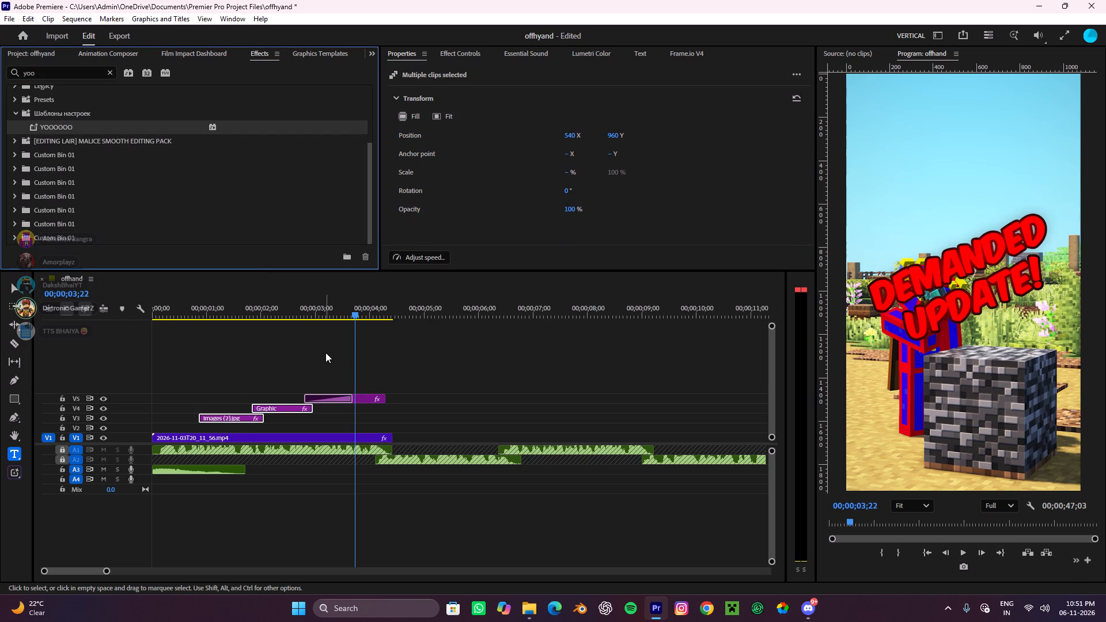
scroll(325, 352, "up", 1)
Play the opening from the sequence start through the "demanded update!" title to check the YOOOOOO preset.
left_click_drag(374, 309, 49, 369)
left_click(379, 371)
key("space")
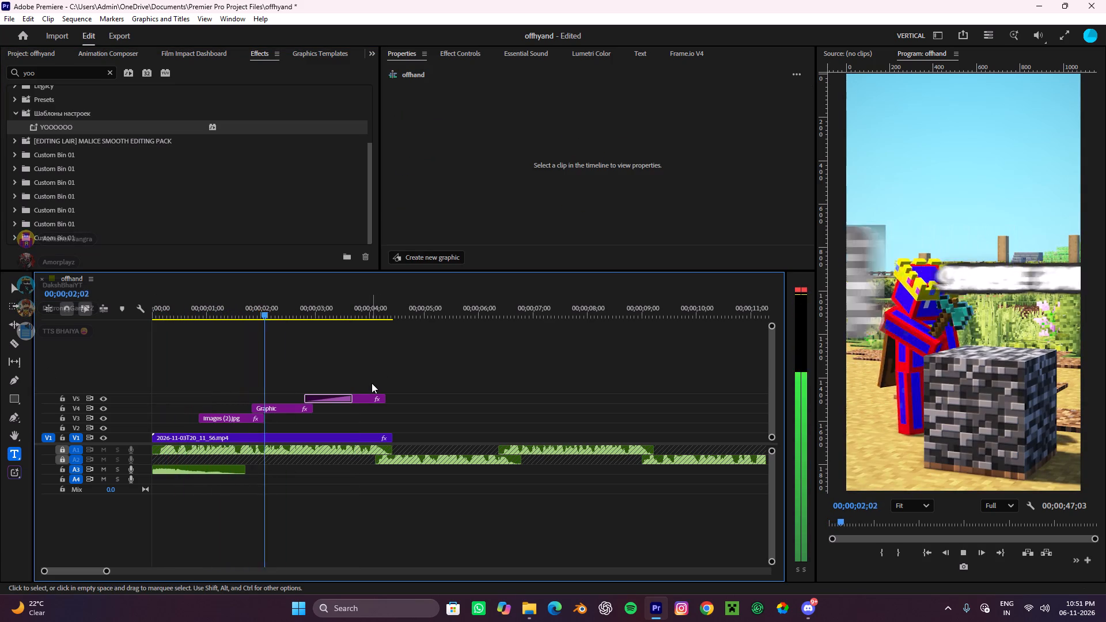
key("space")
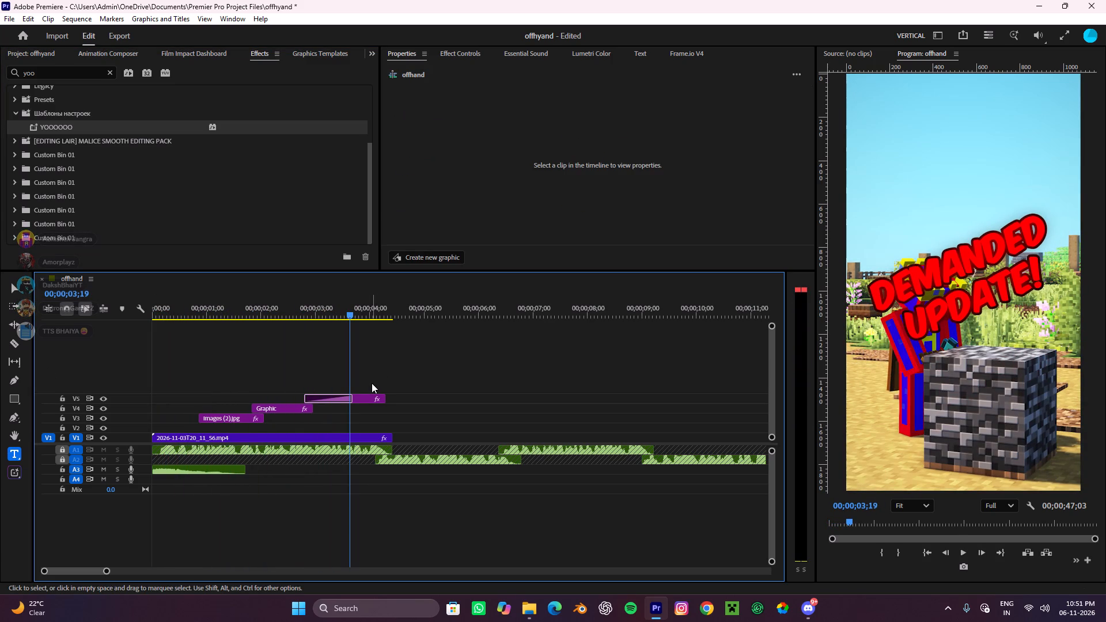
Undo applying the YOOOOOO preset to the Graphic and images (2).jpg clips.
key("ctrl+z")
Move the playhead to 00;00;02;16 and apply the YOOOOOO preset to only the "sabse bada!" Graphic clip on V4.
left_click_drag(351, 304, 291, 345)
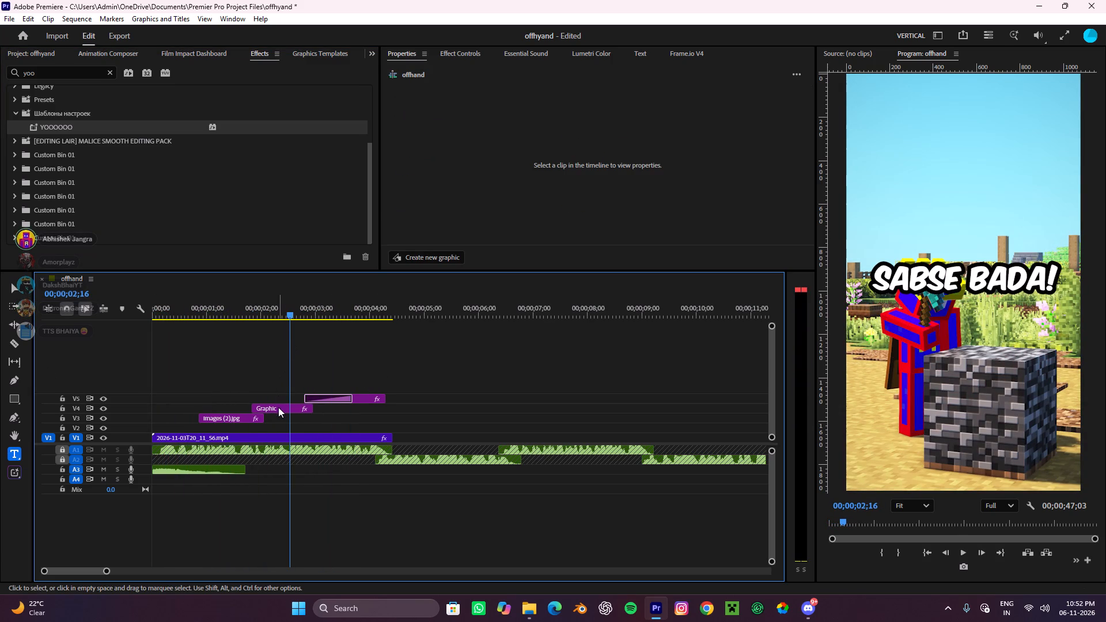
left_click(278, 407)
left_click_drag(63, 128, 268, 413)
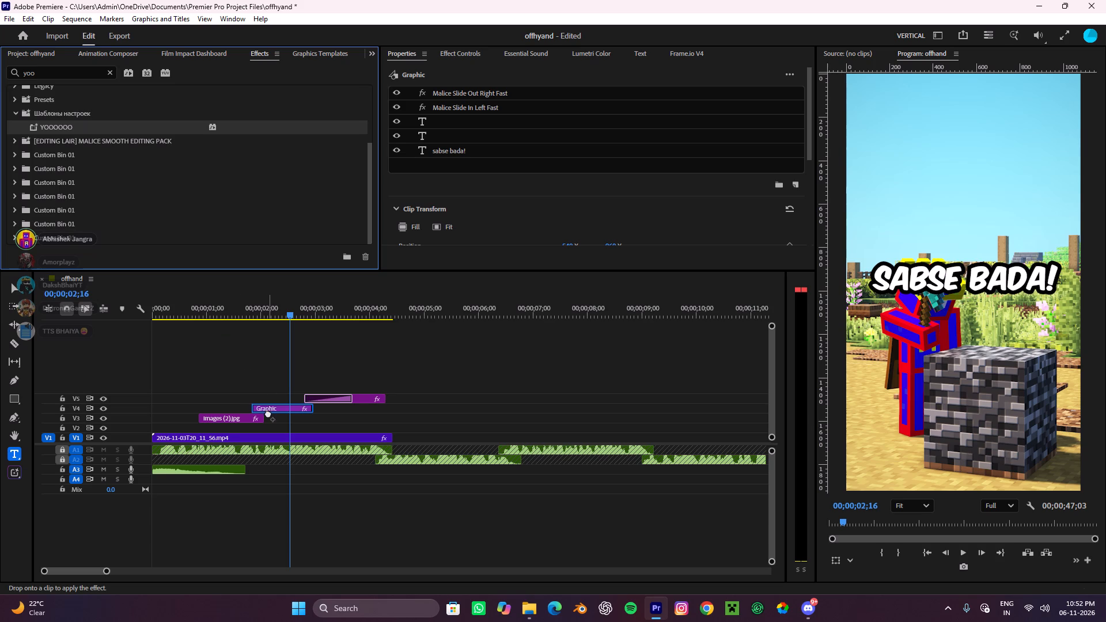
left_click_drag(268, 413, 269, 409)
Replay the opening from the sequence start into the "demanded update!" title to check both text effects.
left_click_drag(309, 306, 0, 368)
key("space")
left_click(424, 413)
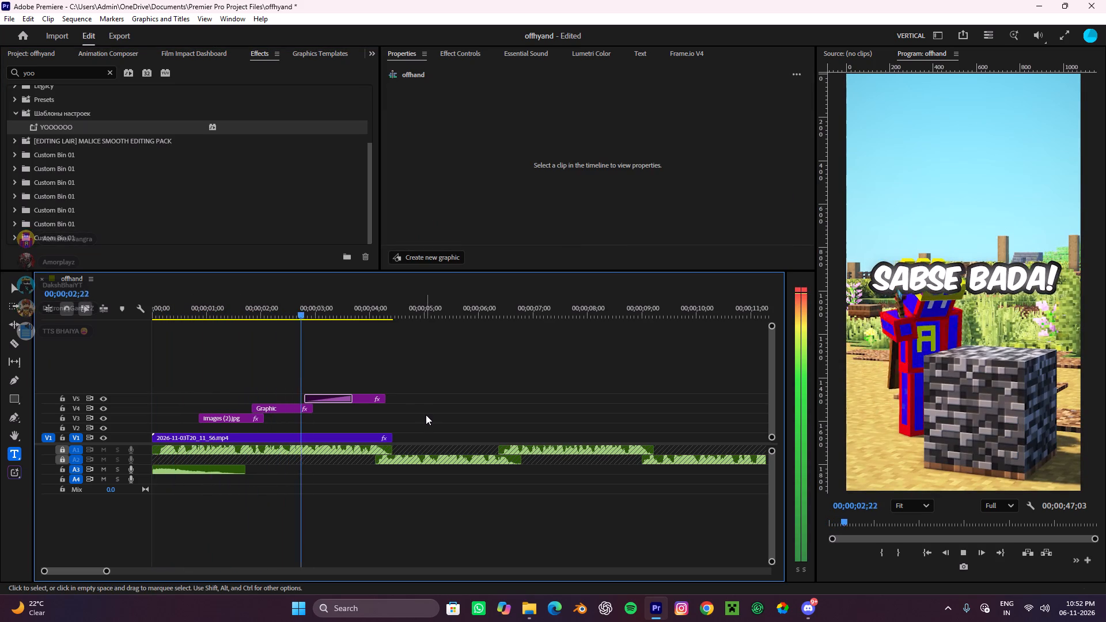
key("space")
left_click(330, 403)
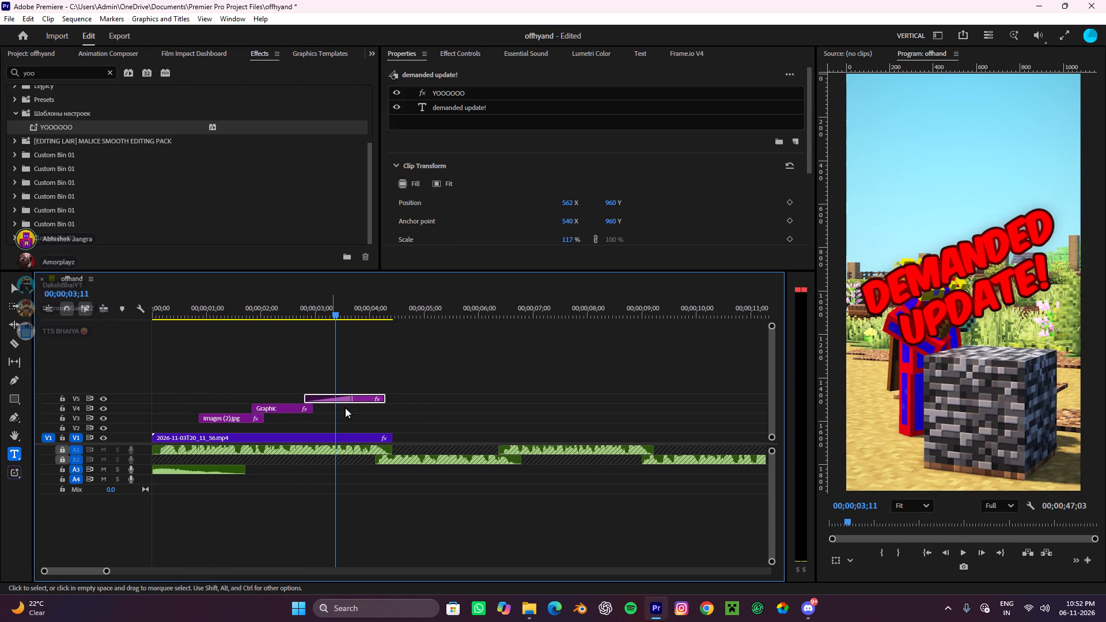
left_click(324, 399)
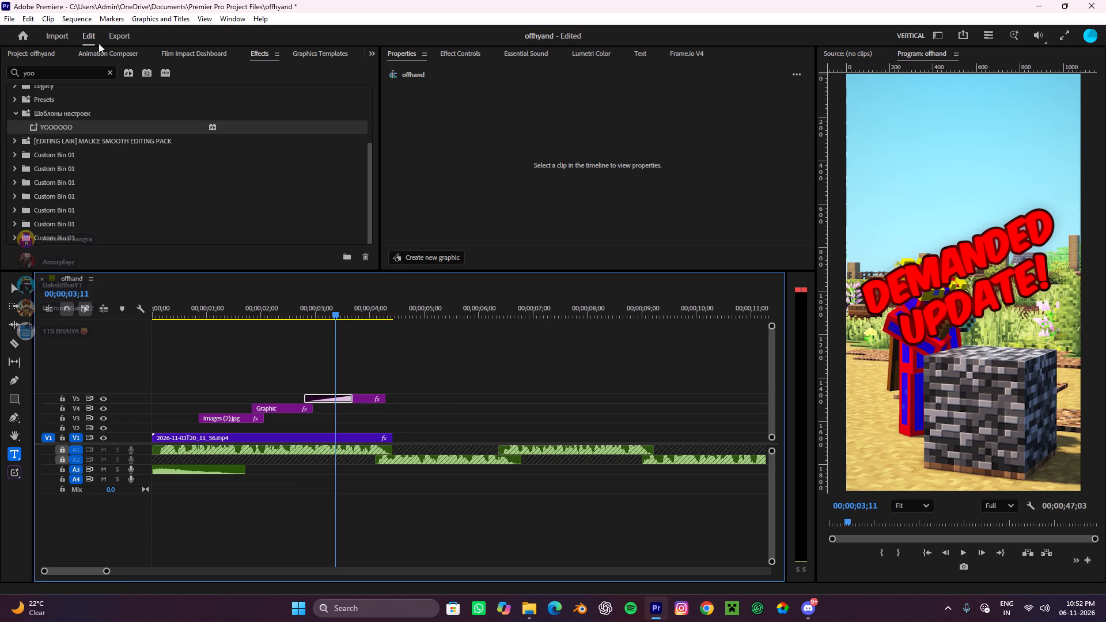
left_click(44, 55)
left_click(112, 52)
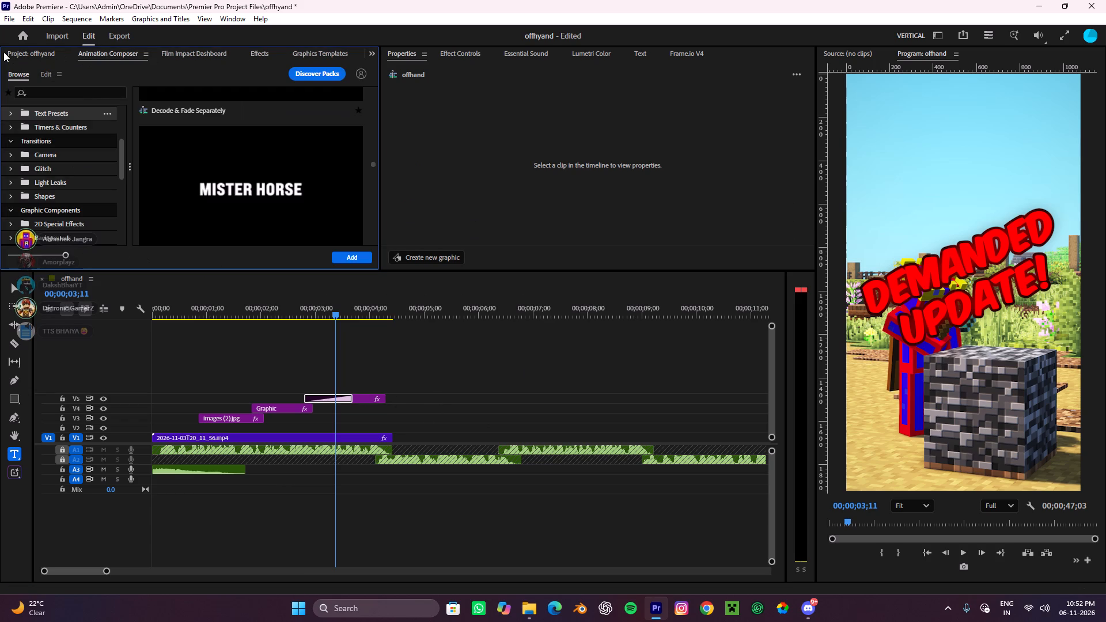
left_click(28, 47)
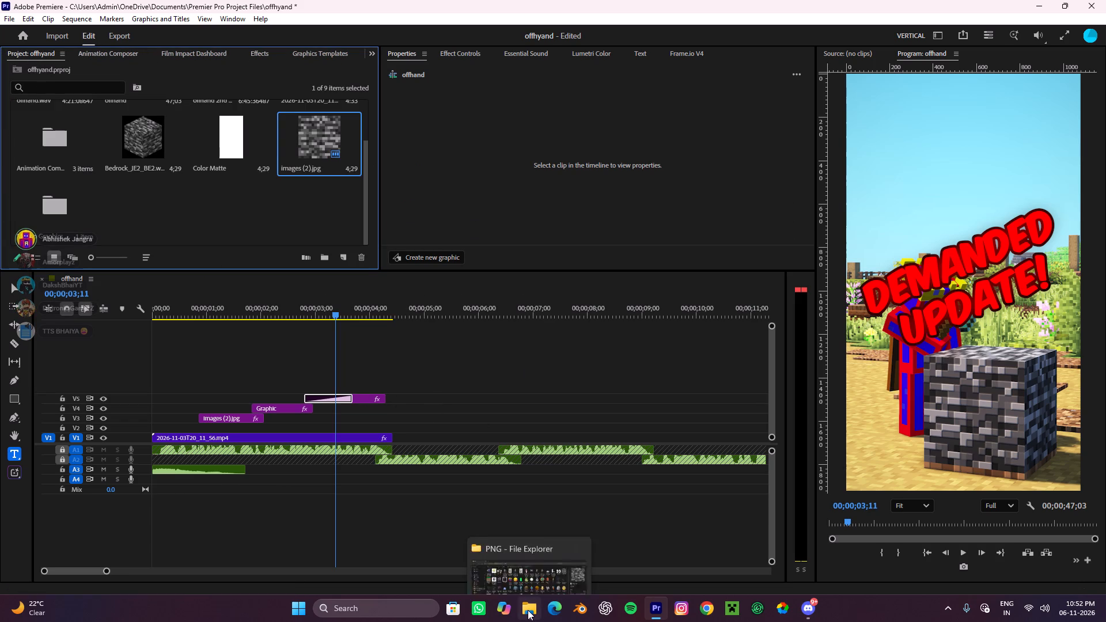
Switch to File Explorer and search Home for "slap".
left_click(528, 610)
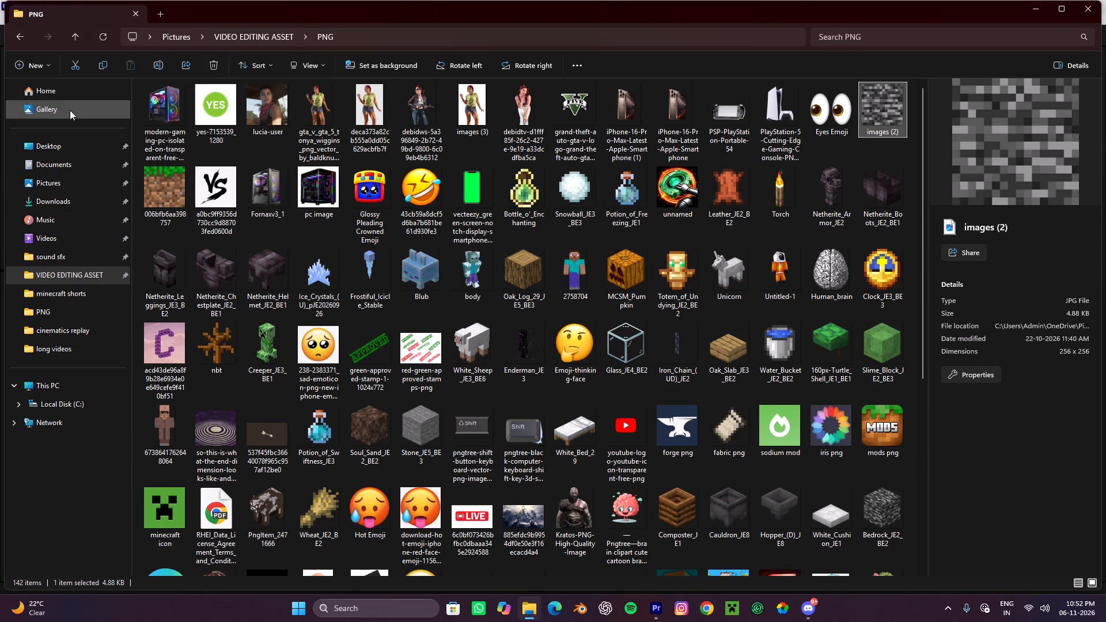
left_click(63, 90)
left_click(853, 33)
key("s")
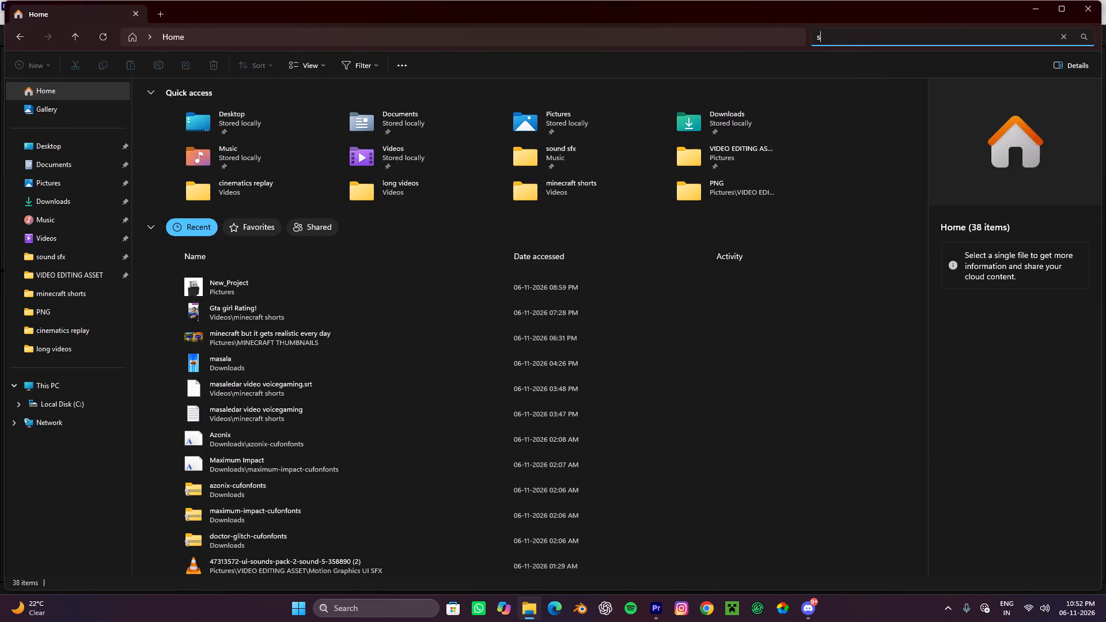
type("la")
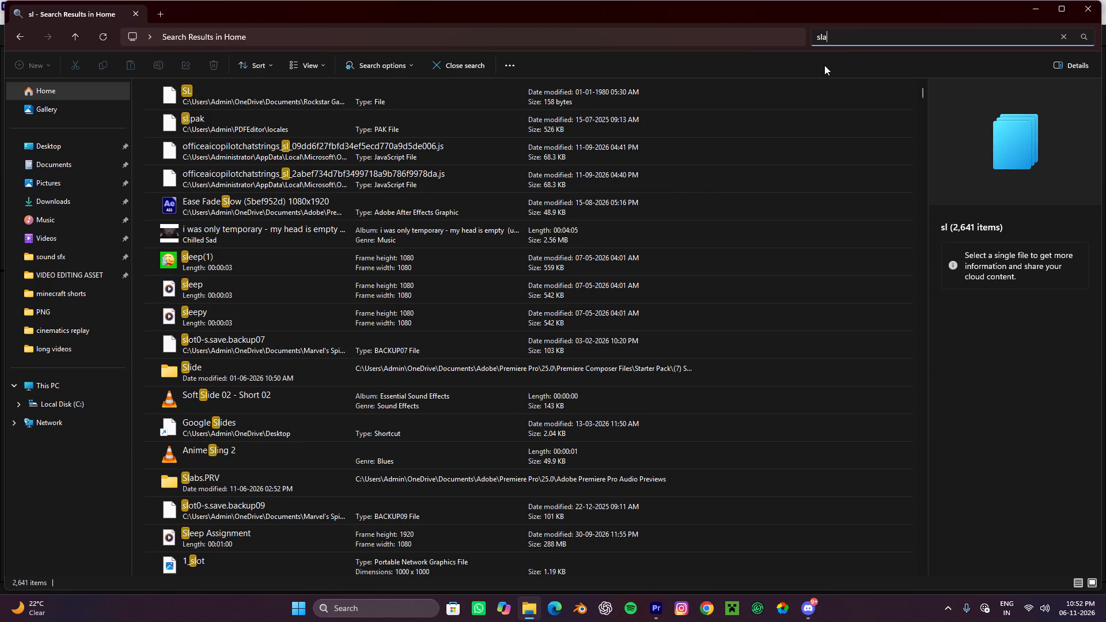
key("p")
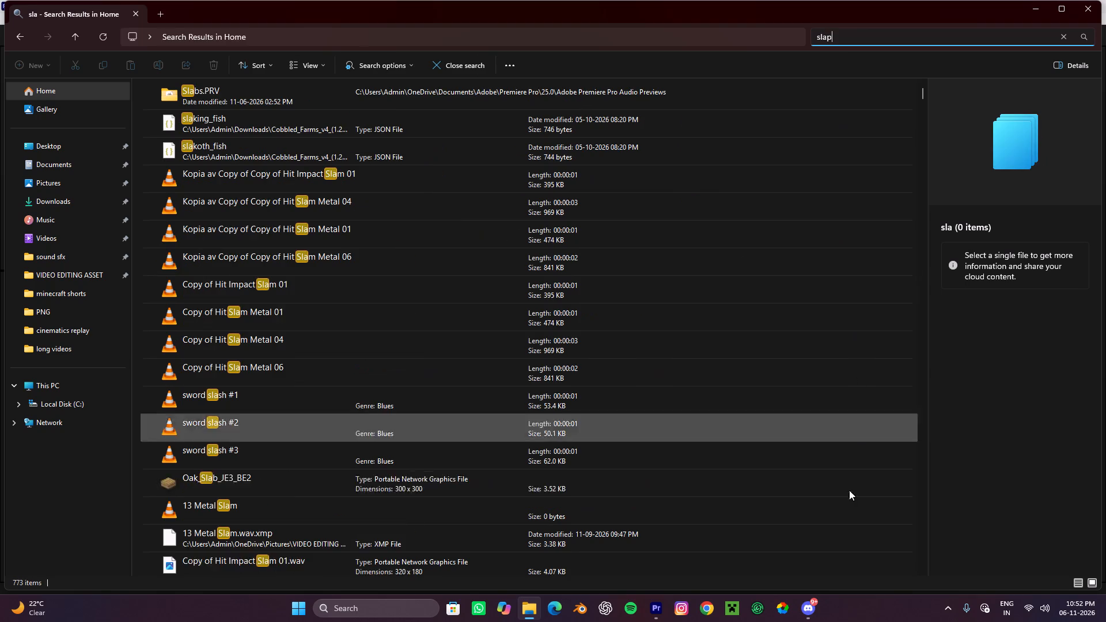
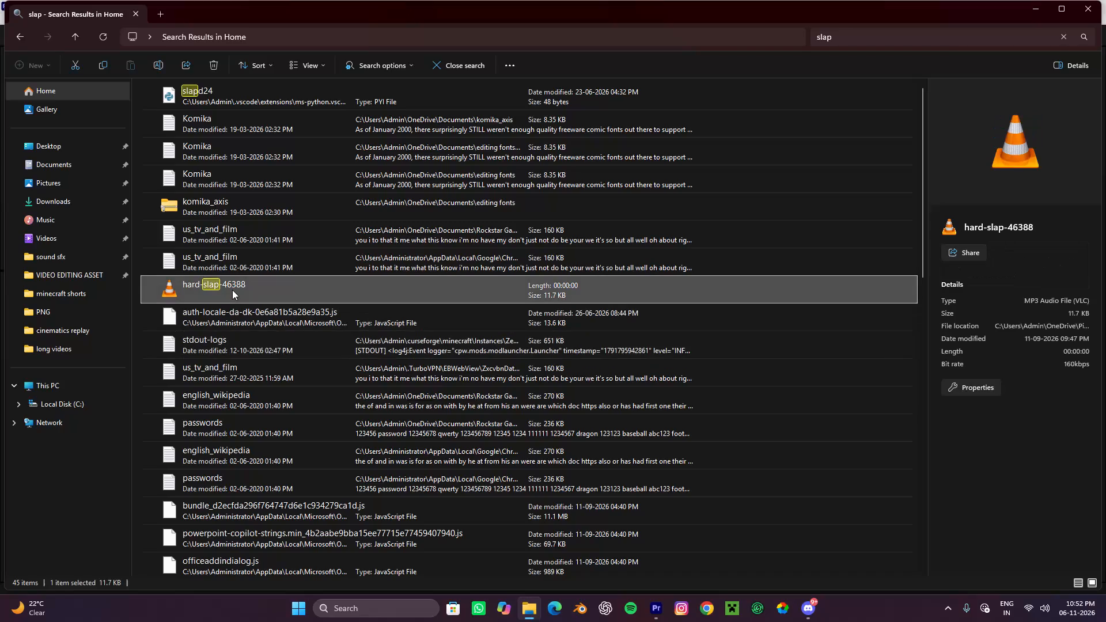
Preview the hard-slap-46388 audio file in VLC and close the player.
triple_click(232, 290)
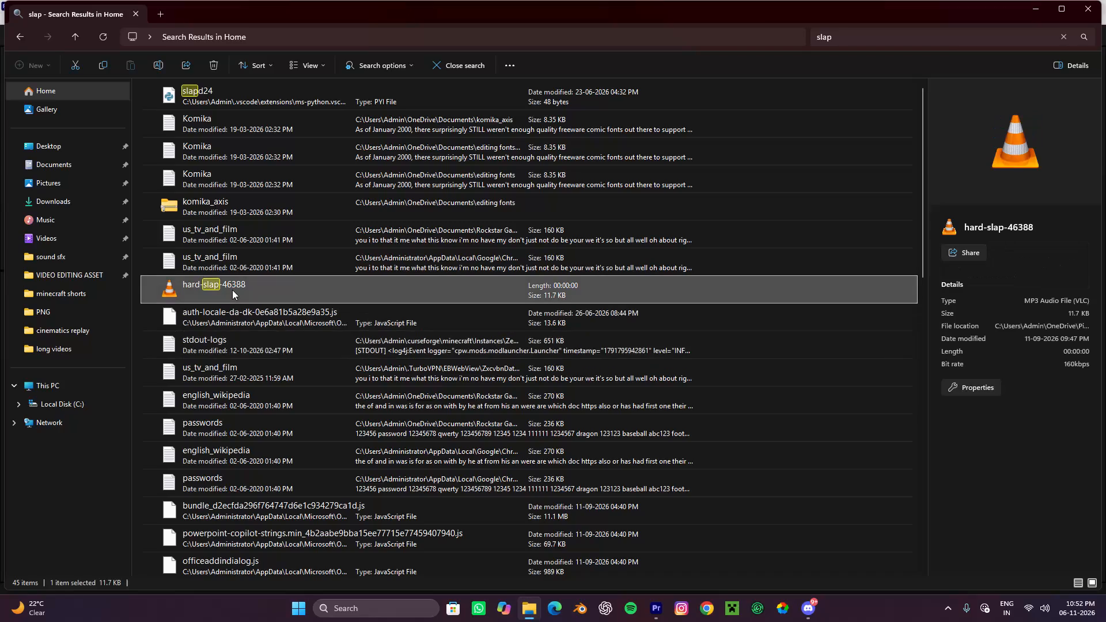
left_click(232, 290)
left_click(310, 296)
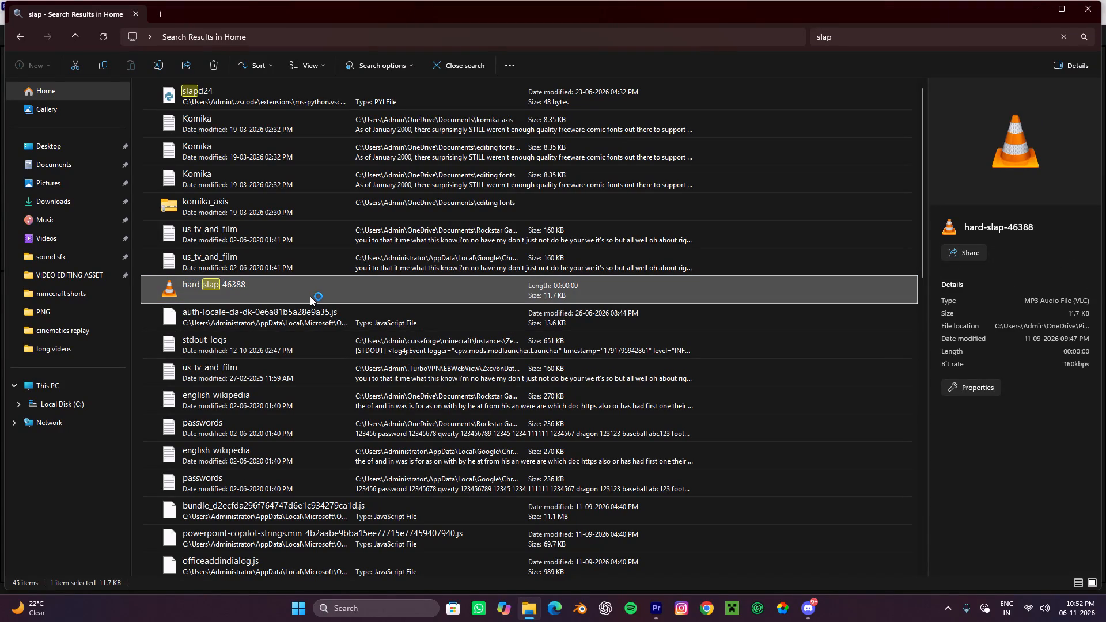
double_click(304, 294)
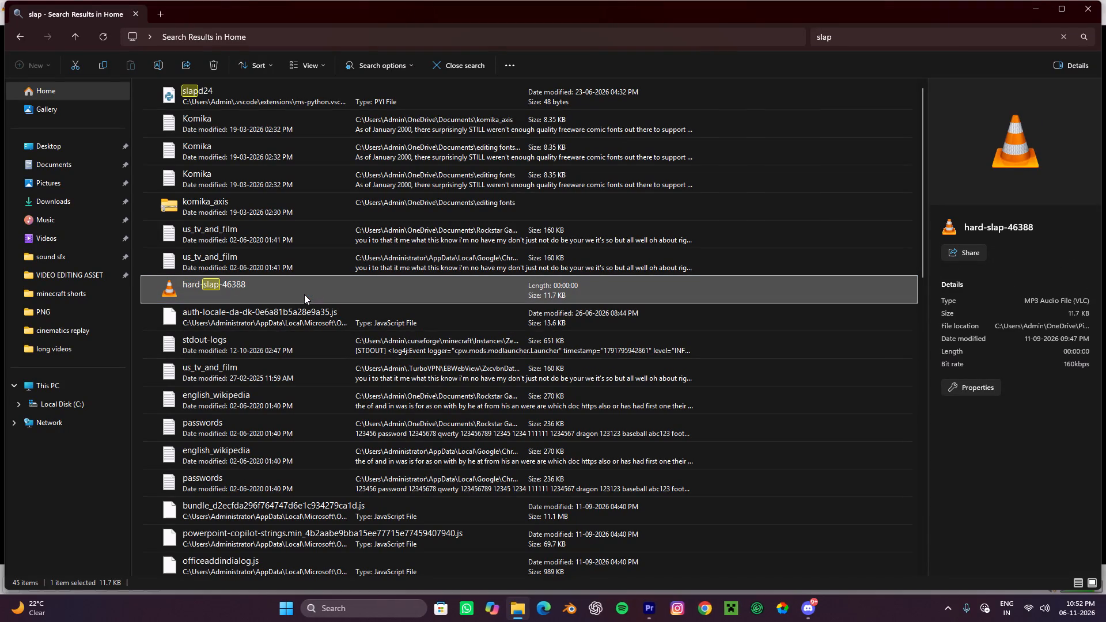
left_click(825, 615)
left_click(1105, 0)
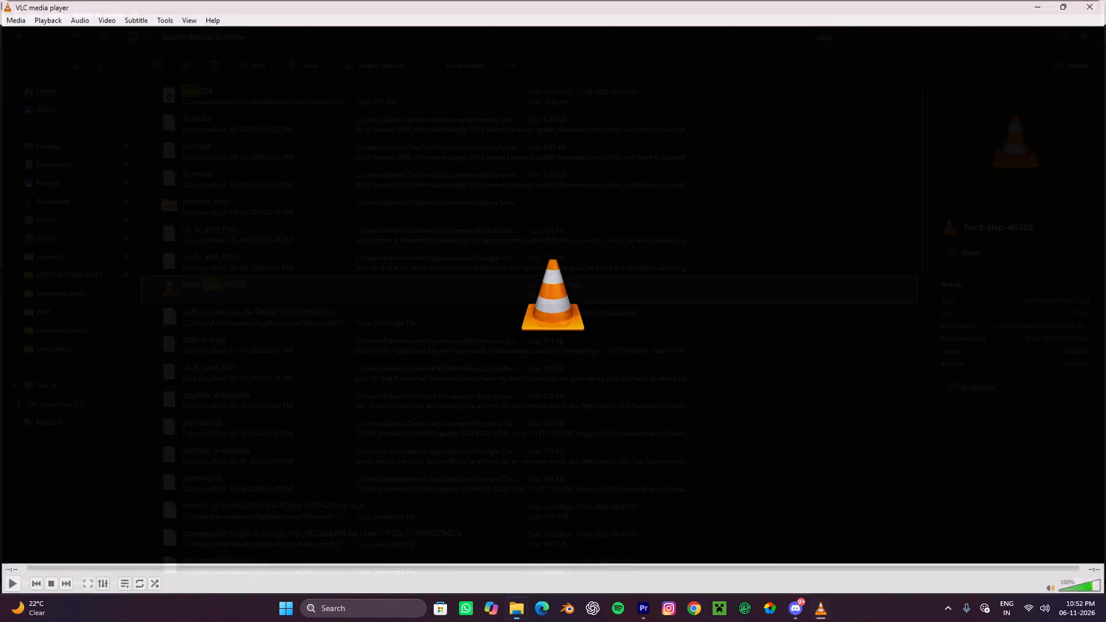
Place hard-slap-46388 from File Explorer onto track A4 in Premiere, starting at the beginning of the "demanded update!" title.
left_click_drag(209, 293, 658, 588)
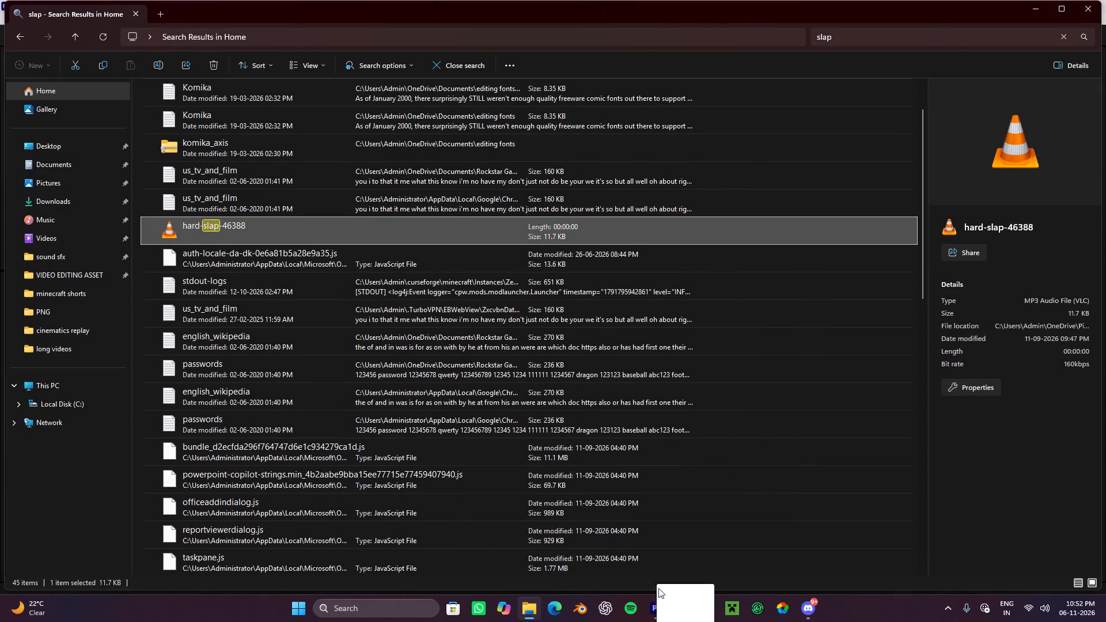
left_click_drag(658, 588, 306, 478)
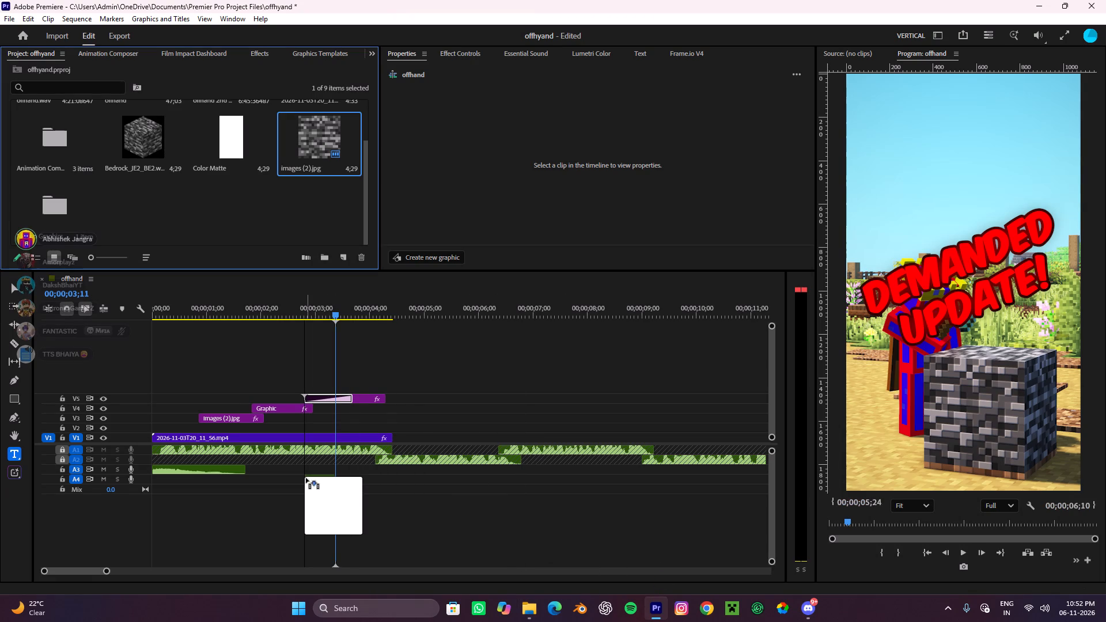
Split the hard-slap clip on A4 just before its waveform rises and remove the silent lead-in.
scroll(306, 478, "up", 8, "alt")
scroll(306, 478, "down", 2, "alt")
scroll(306, 478, "up", 9, "alt")
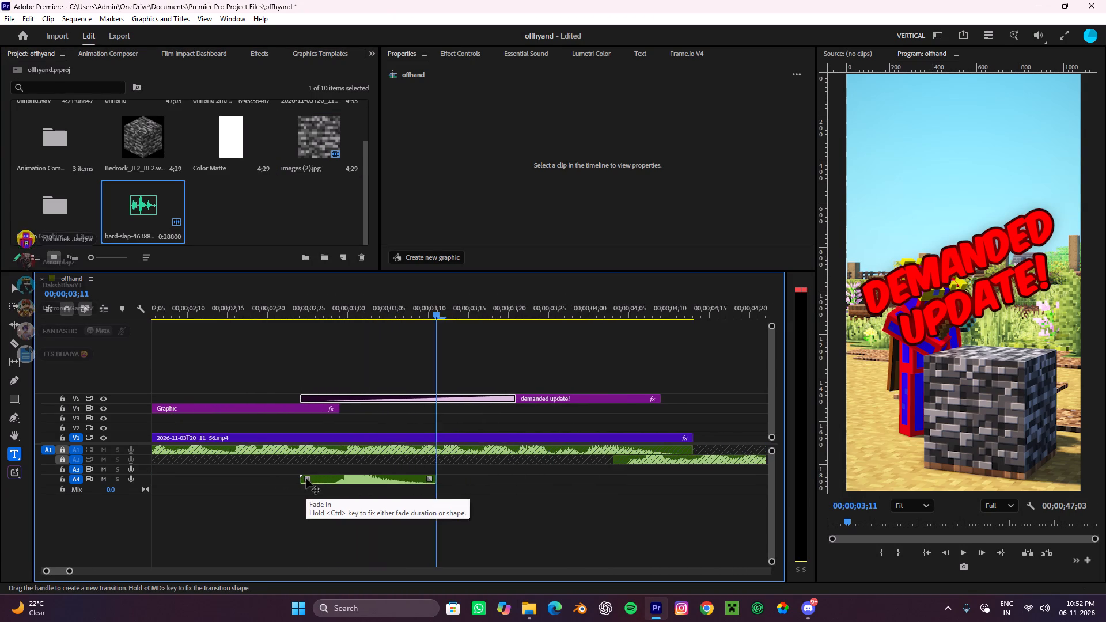
scroll(306, 478, "up", 3, "alt")
scroll(306, 478, "up", 4)
key("c")
left_click(413, 480)
key("v")
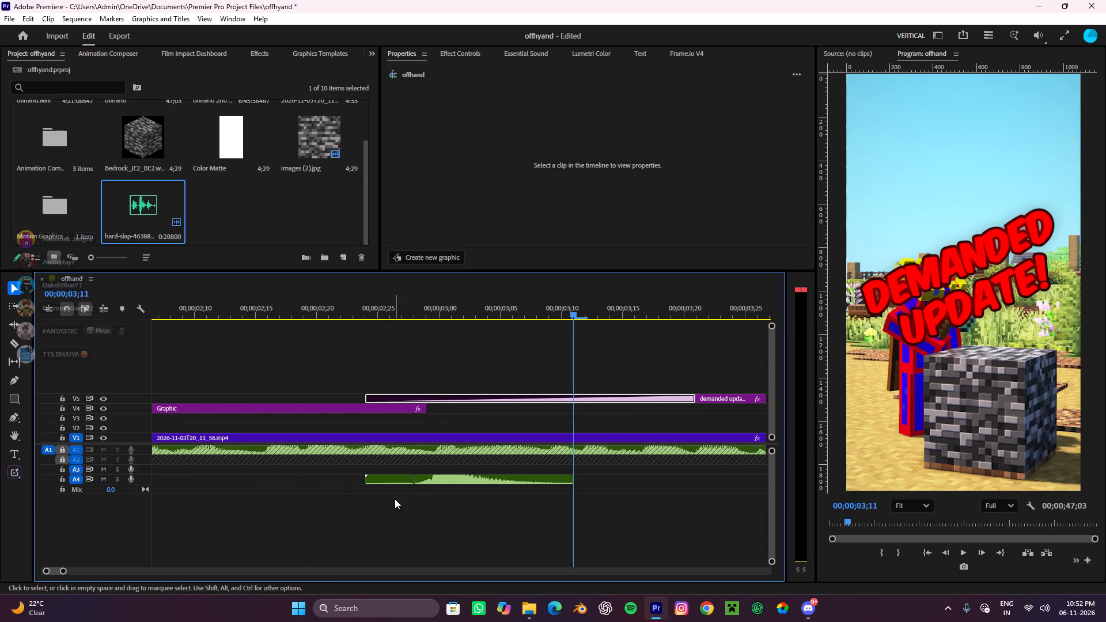
left_click_drag(395, 503, 385, 481)
key("ctrl+x")
Move the remaining hard-slap clip earlier on A4 so it starts with the "demanded update!" title.
left_click_drag(435, 479, 400, 480)
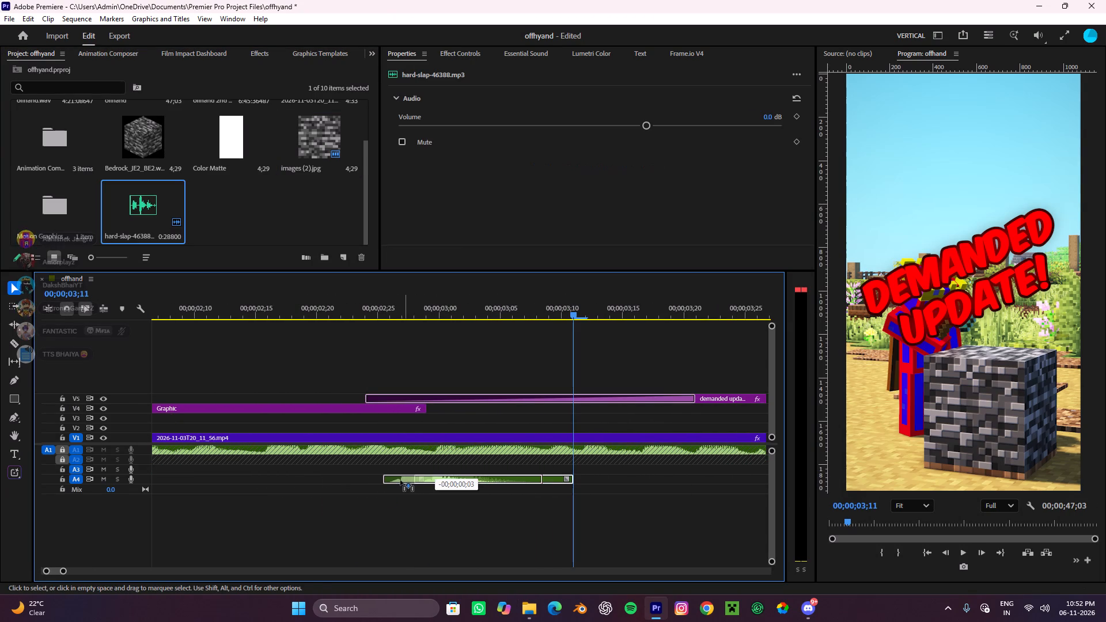
left_click_drag(400, 480, 387, 484)
Move the playhead to 00;00;02;23, just before the slap, and lower the hard-slap clip's volume on A4.
scroll(392, 471, "down", 4, "alt")
scroll(392, 471, "down", 3)
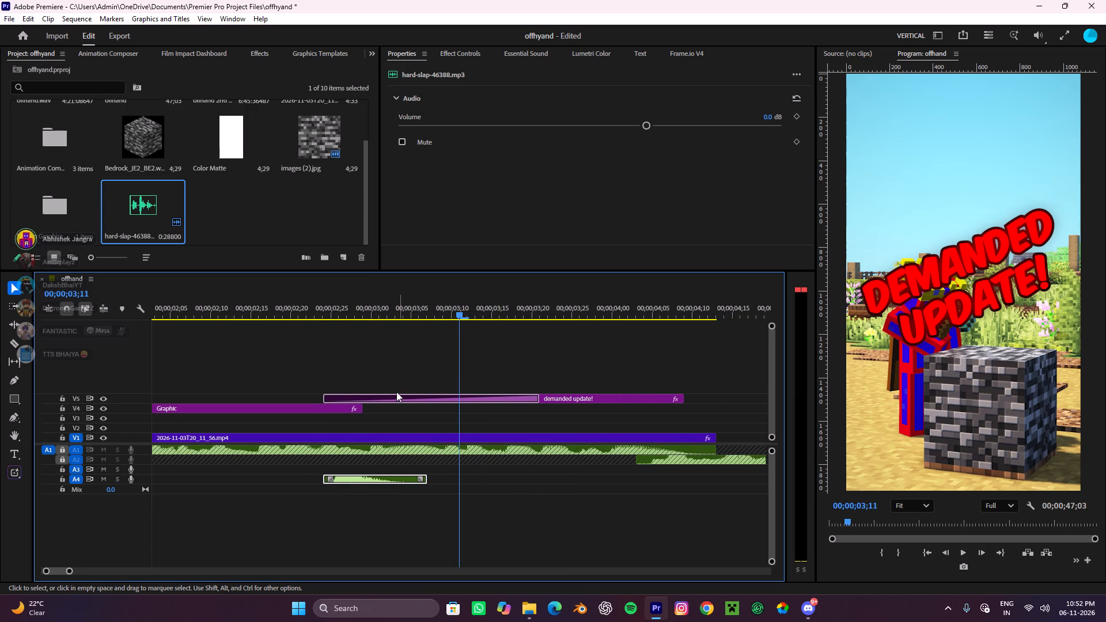
scroll(396, 392, "up", 4)
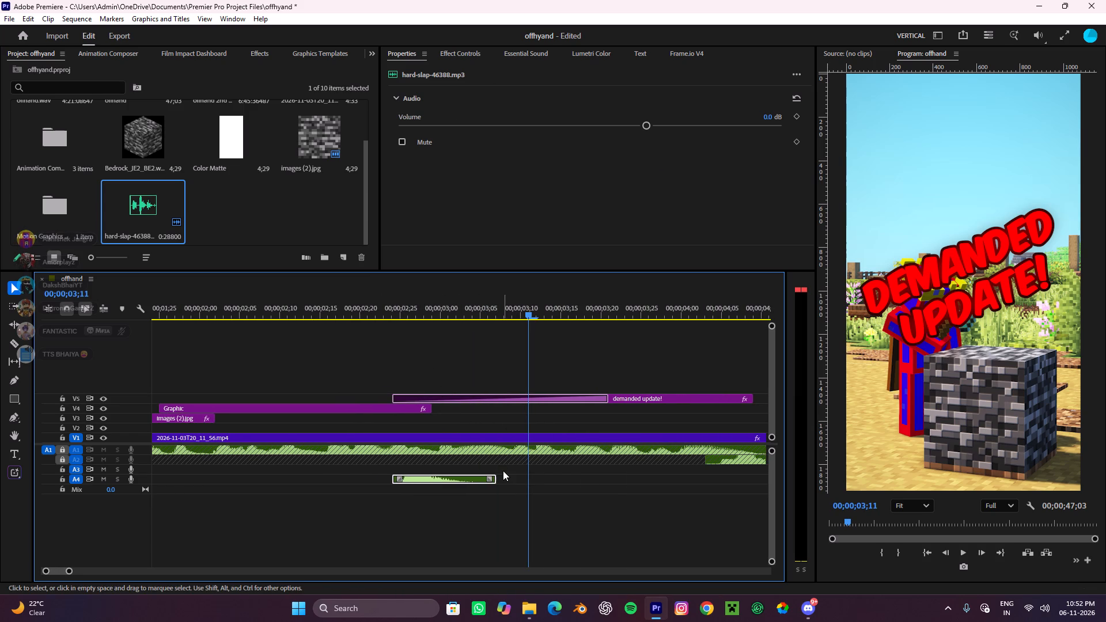
left_click_drag(529, 308, 385, 341)
left_click(459, 347)
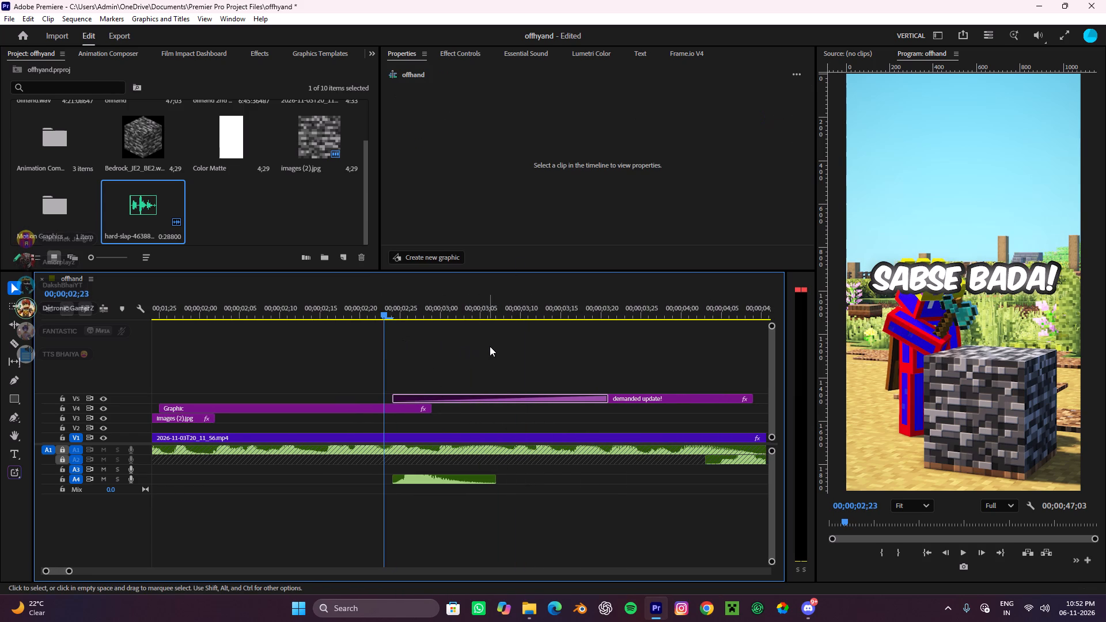
left_click(483, 478)
left_click_drag(645, 126, 591, 157)
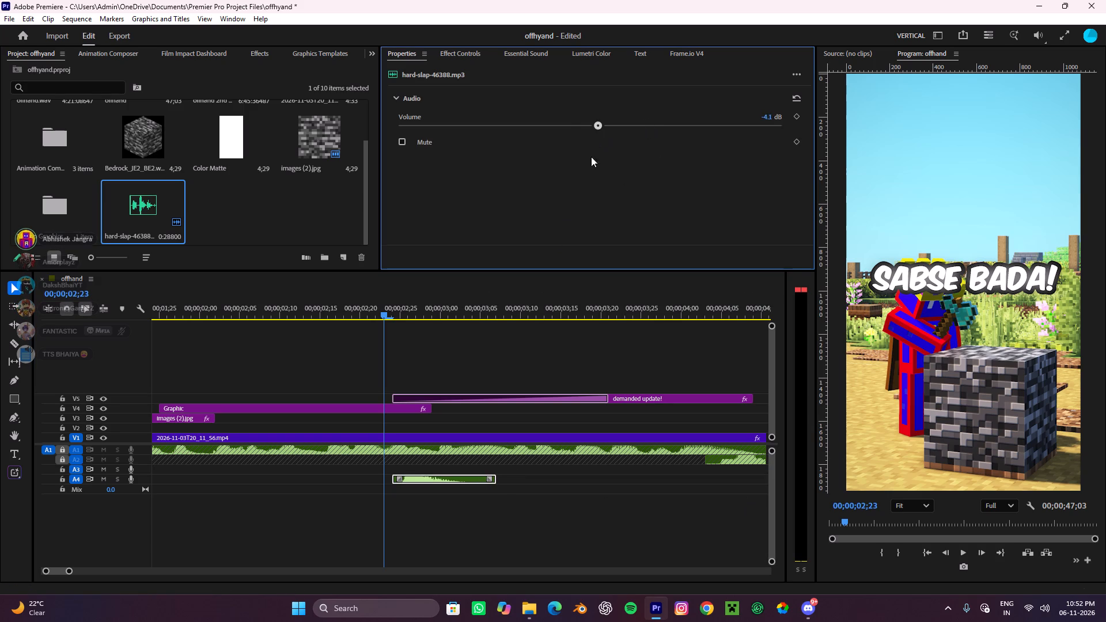
left_click_drag(591, 157, 573, 185)
left_click(569, 350)
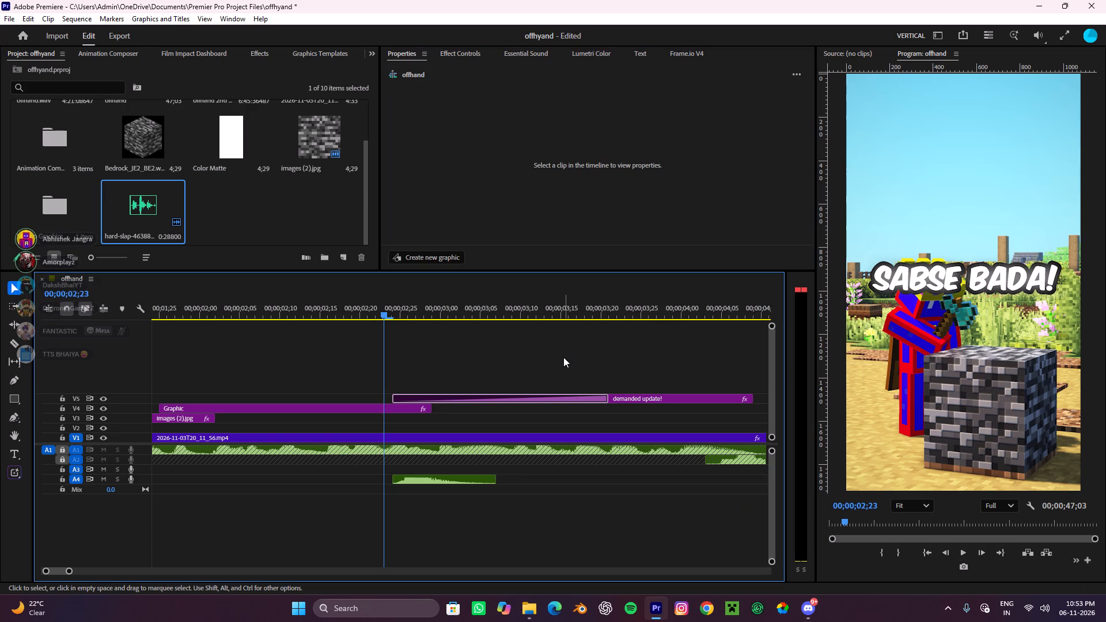
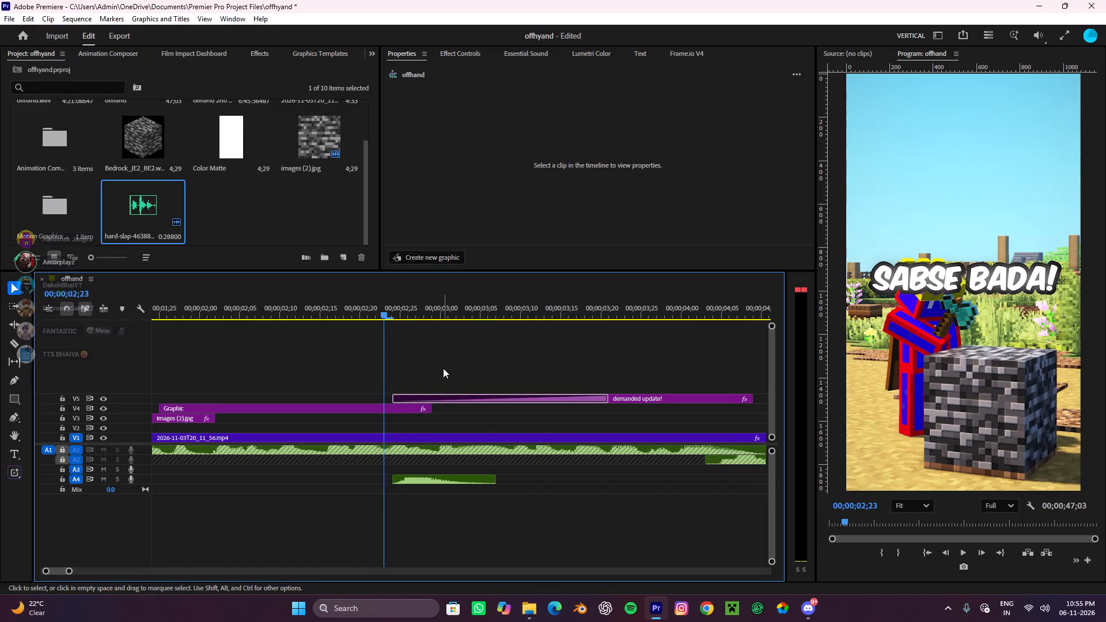
Preview the slap and shift the hard-slap clip on A4 about two frames after the start of the "demanded update!" title.
key("space")
key("space")
scroll(418, 454, "up", 4, "alt")
left_click(433, 476)
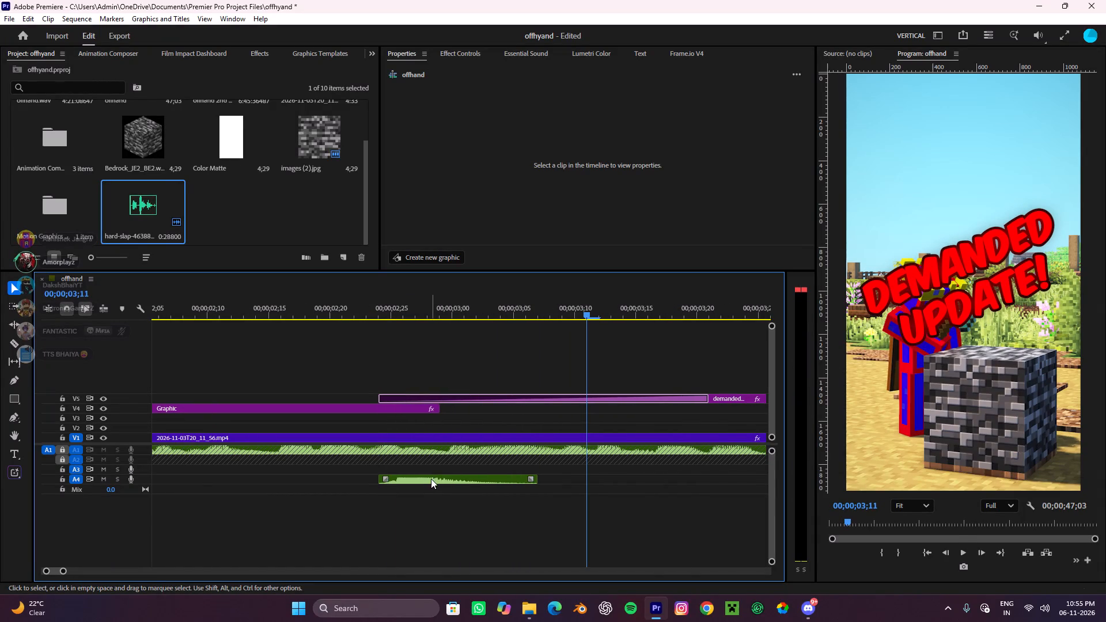
left_click_drag(431, 479, 457, 483)
Play the section from about 00;00;02;19 to check the slap's timing against the "demanded update!" title.
left_click_drag(587, 312, 313, 430)
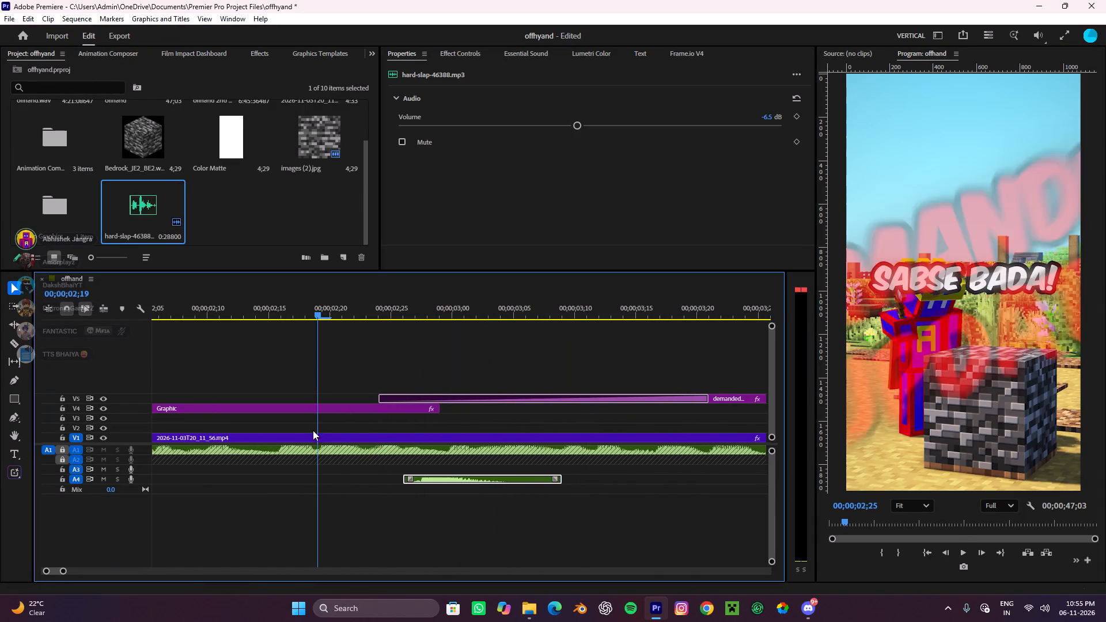
left_click_drag(313, 430, 312, 430)
key("space")
scroll(404, 441, "down", 4, "alt")
key("space")
scroll(510, 461, "down", 9, "alt")
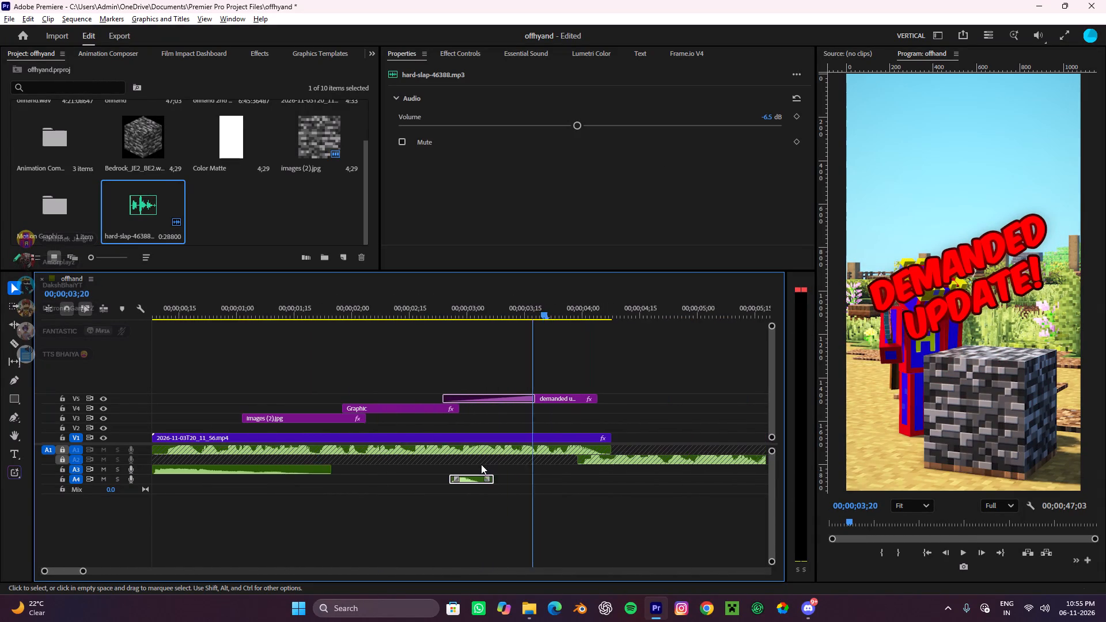
key("space")
key("space")
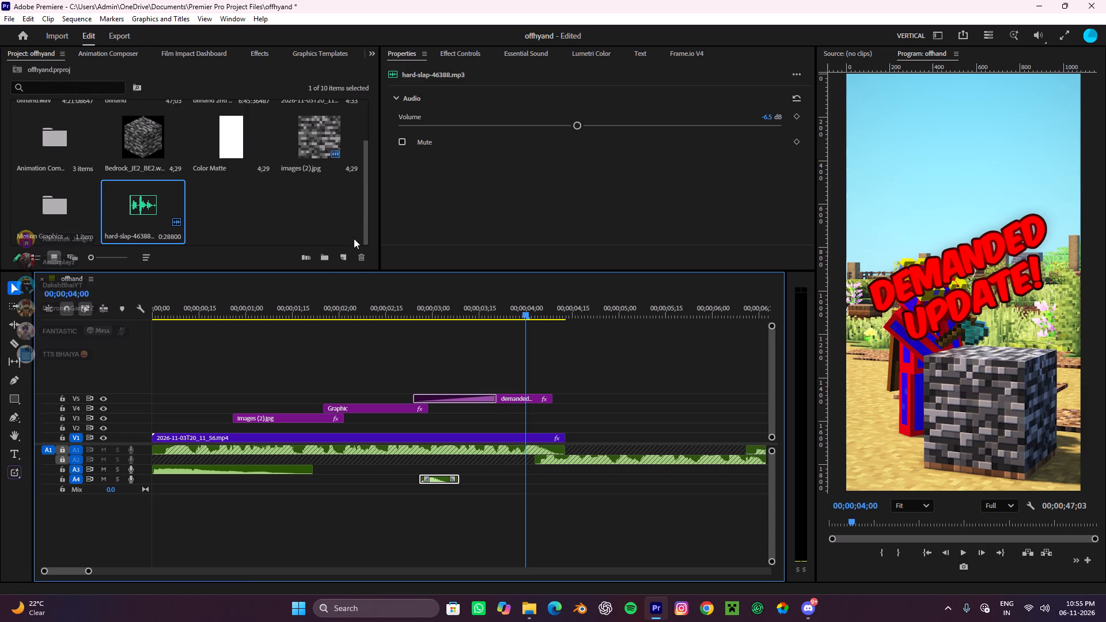
Create an empty bin in the project, leaving its default name.
left_click(325, 253)
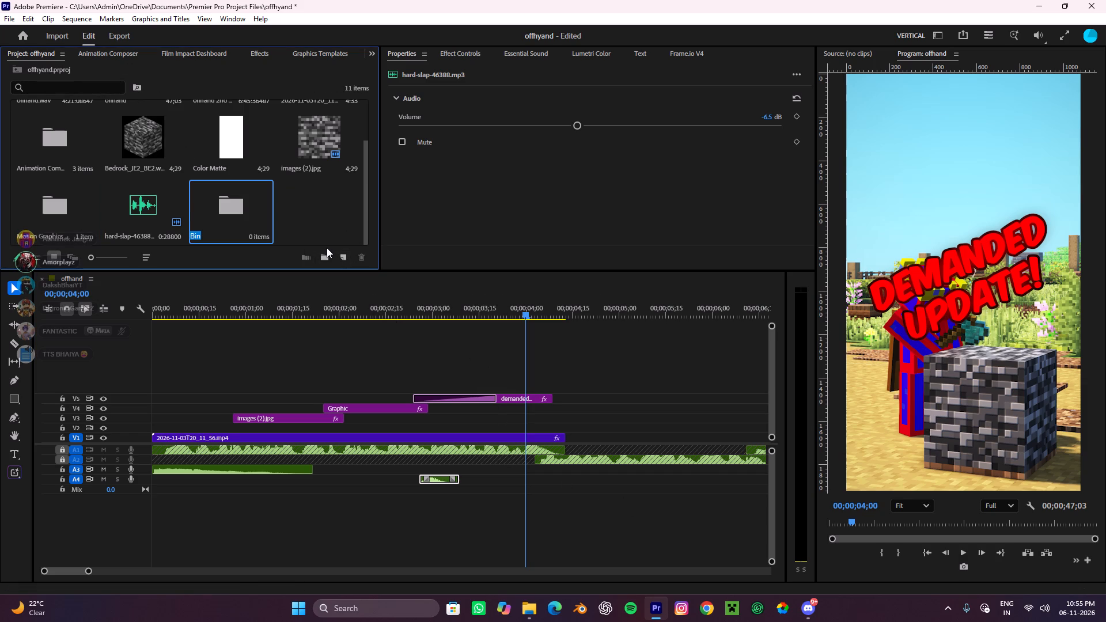
key("ctrl+z")
key("ctrl+shift+z")
key("ctrl+shift+z")
key("ctrl+shift+z")
key("ctrl+shift+z")
key("ctrl+shift+z")
key("ctrl+shift+z")
key("ctrl+shift+z")
key("ctrl+shift+z")
key("ctrl+shift+z")
key("ctrl+shift+z")
left_click(383, 343)
left_click(327, 194)
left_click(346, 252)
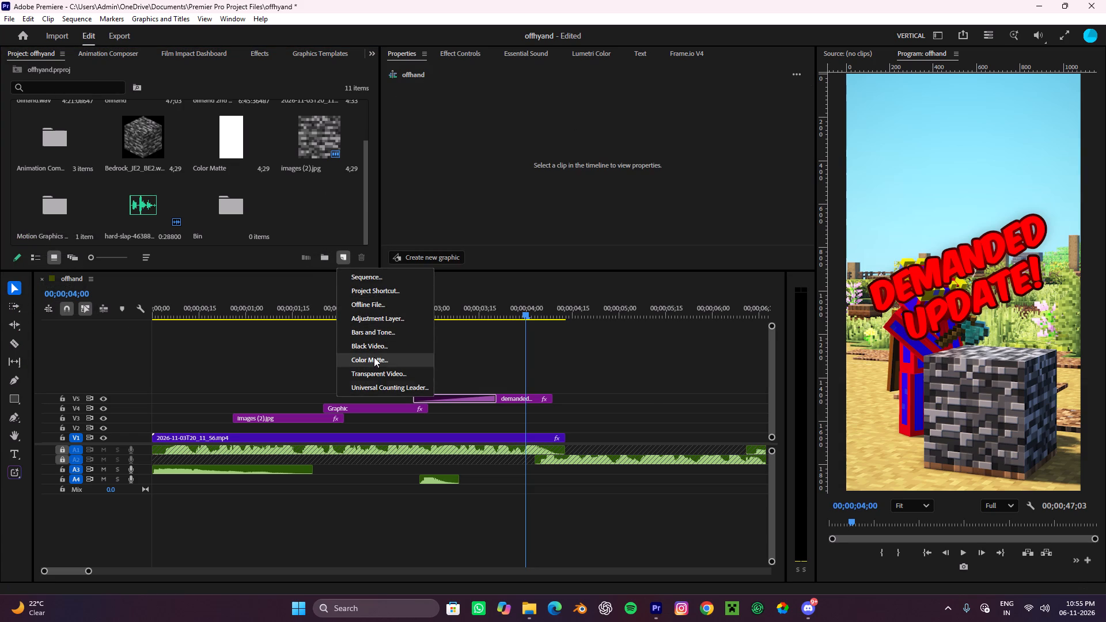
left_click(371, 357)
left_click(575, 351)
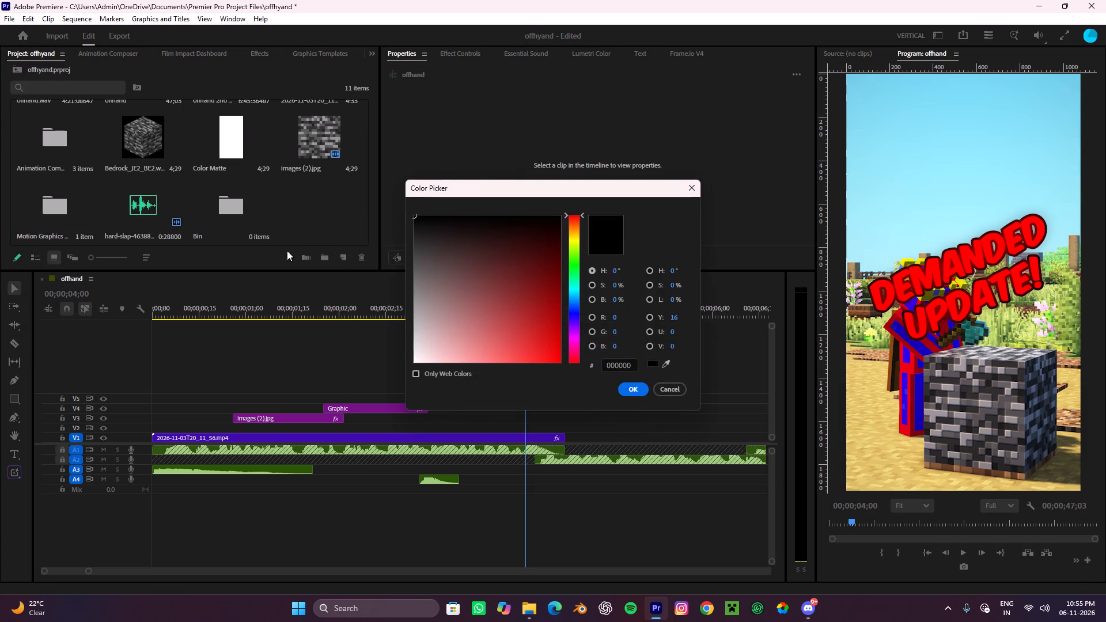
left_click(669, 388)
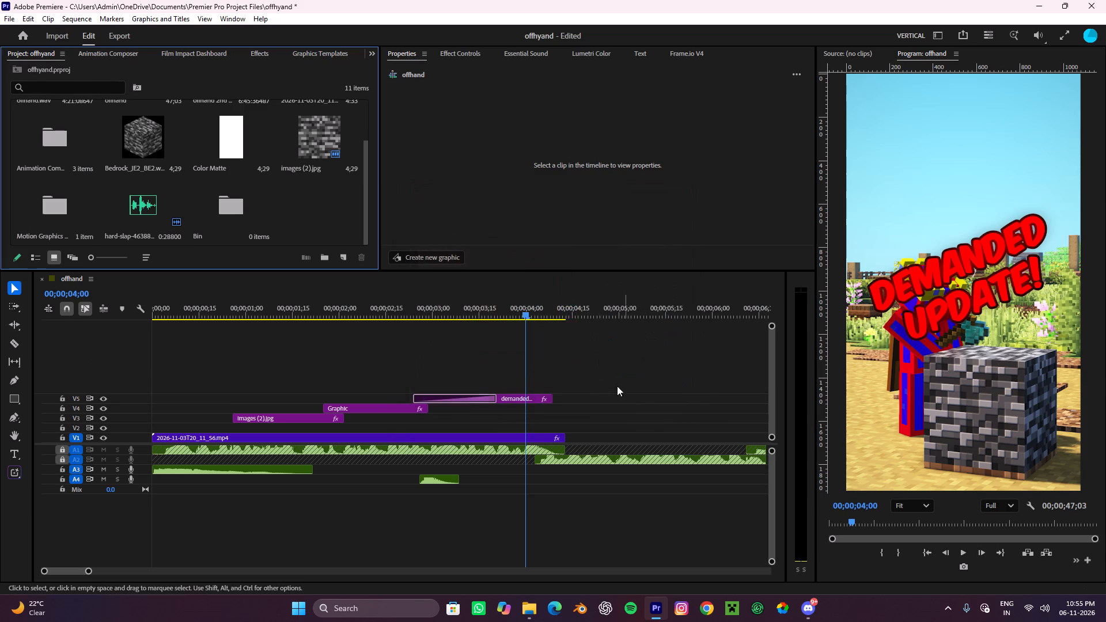
Create an adjustment layer with the default settings and place it on V6, starting where the "demanded update!" title's opening transition ends.
left_click(346, 257)
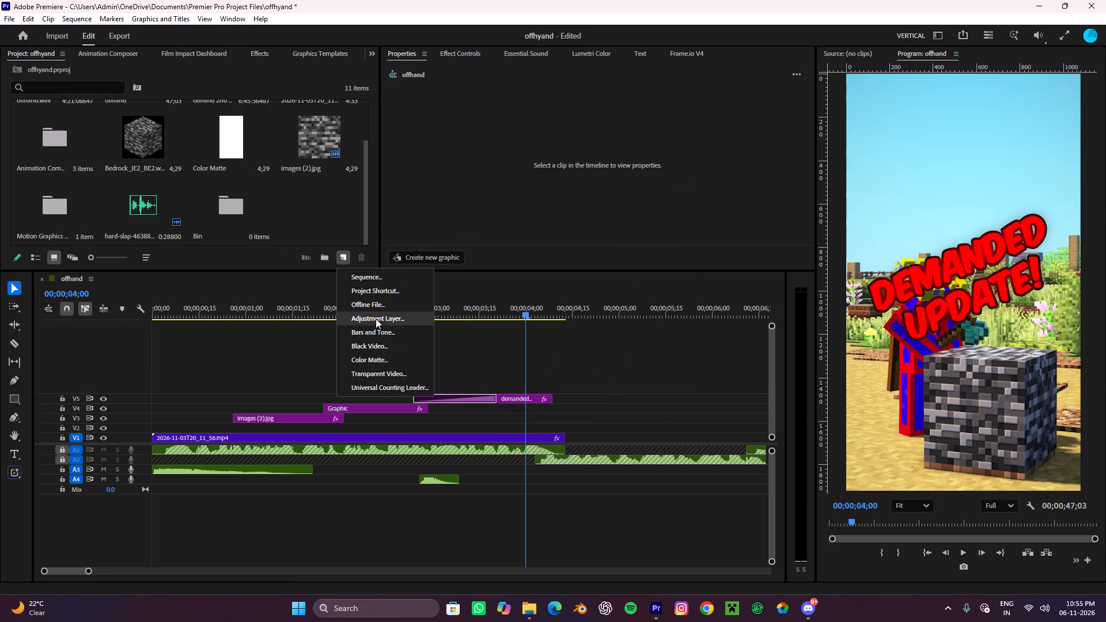
left_click(376, 318)
left_click(588, 349)
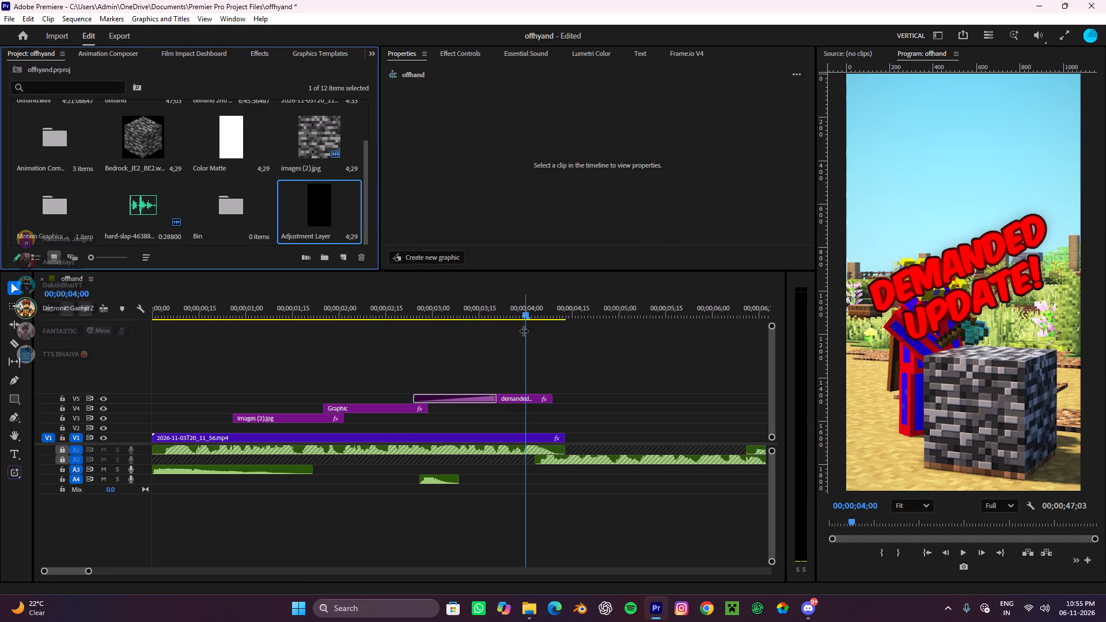
left_click_drag(312, 219, 500, 378)
left_click_drag(775, 328, 754, 273)
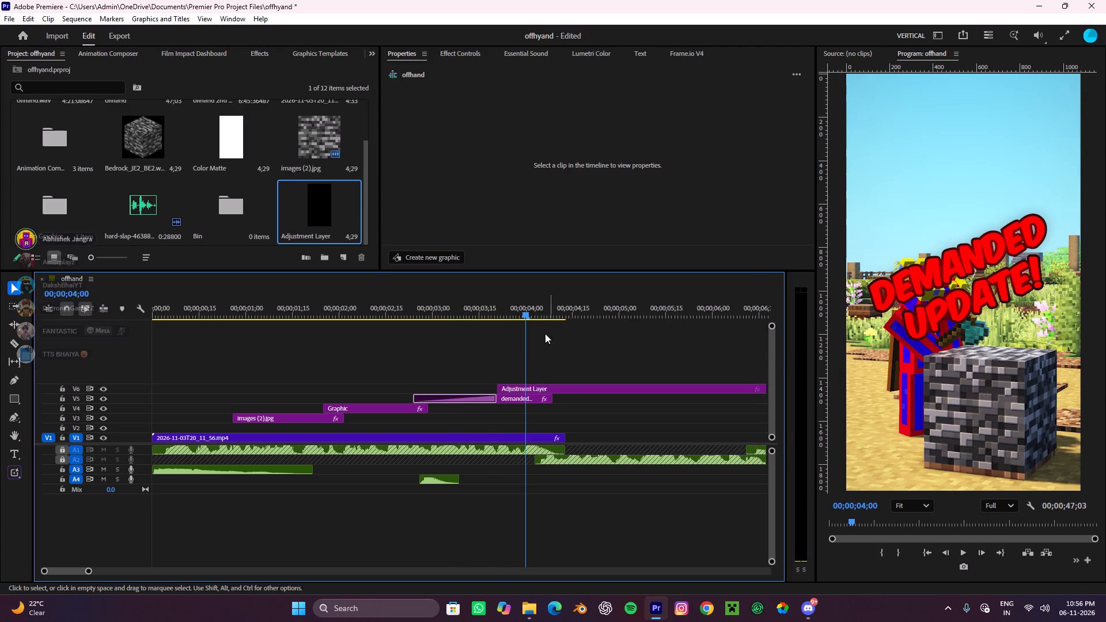
Split the adjustment layer on V6 at the end of the "demanded update!" title and remove the excess part.
scroll(493, 366, "up", 8, "alt")
key("c")
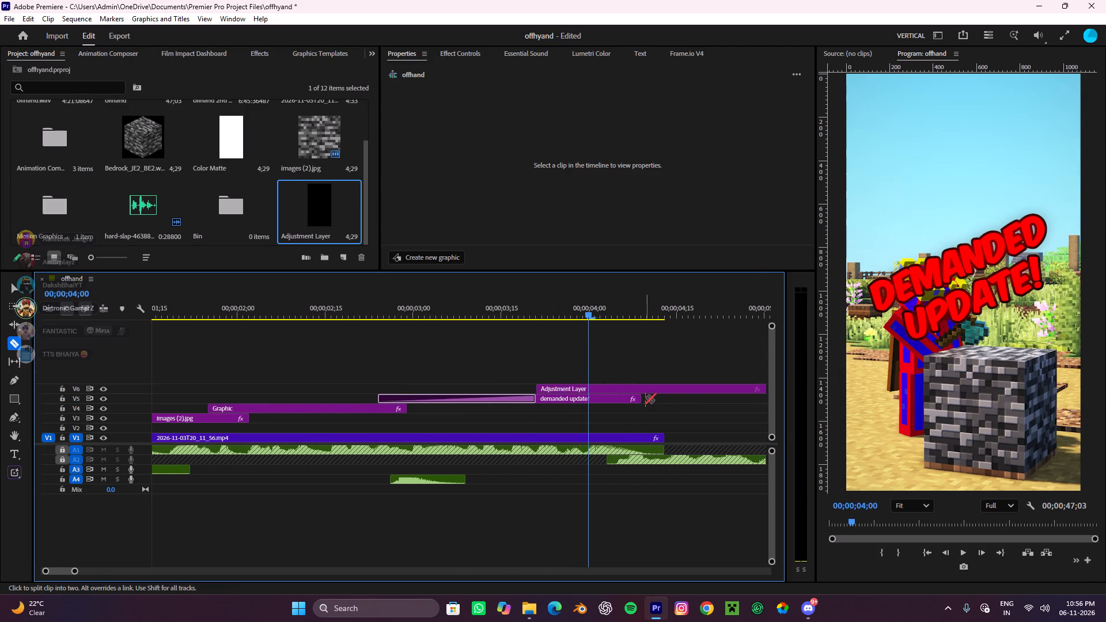
left_click(642, 386)
key("v")
left_click(656, 390)
key("ctrl+x")
Select the adjustment layer on V6 and search the effects for "impact".
left_click(609, 390)
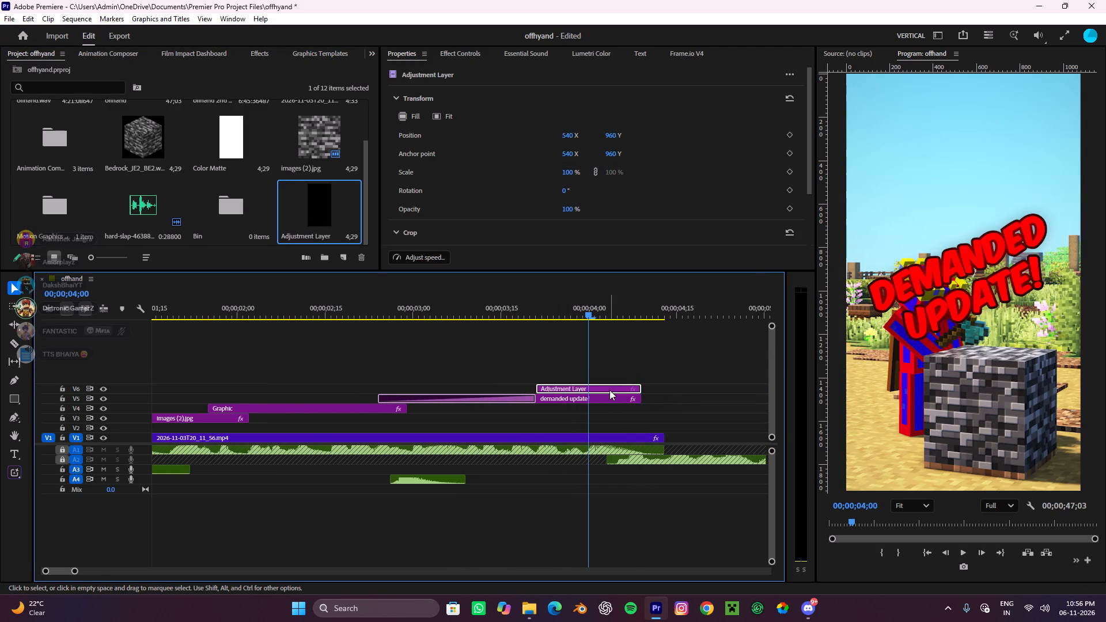
left_click(260, 56)
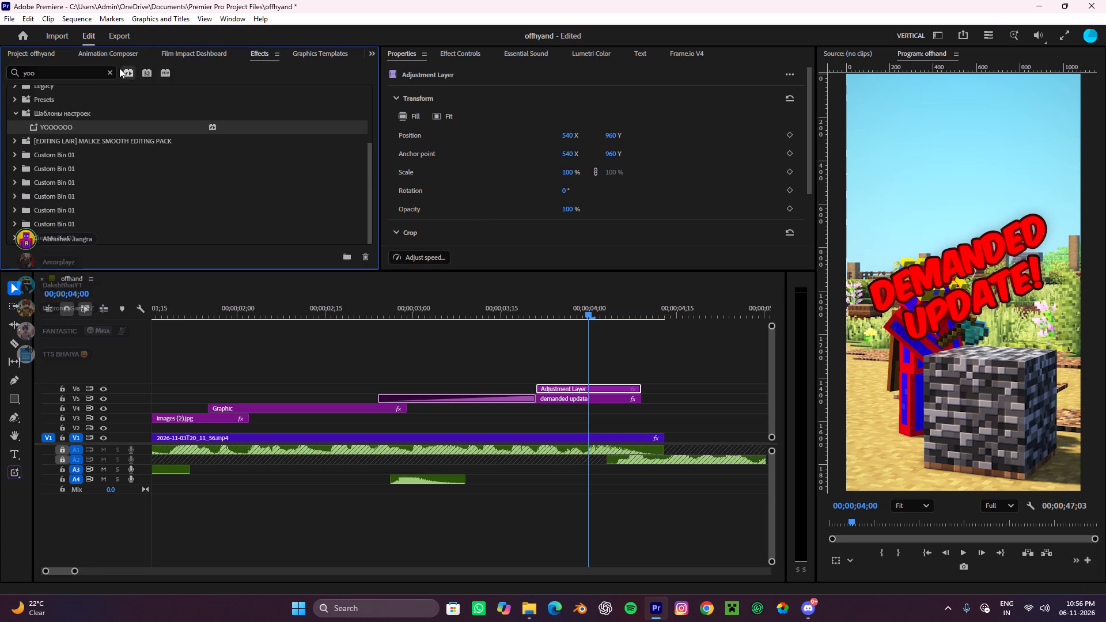
left_click_drag(90, 72, 0, 73)
type("imp")
type("act")
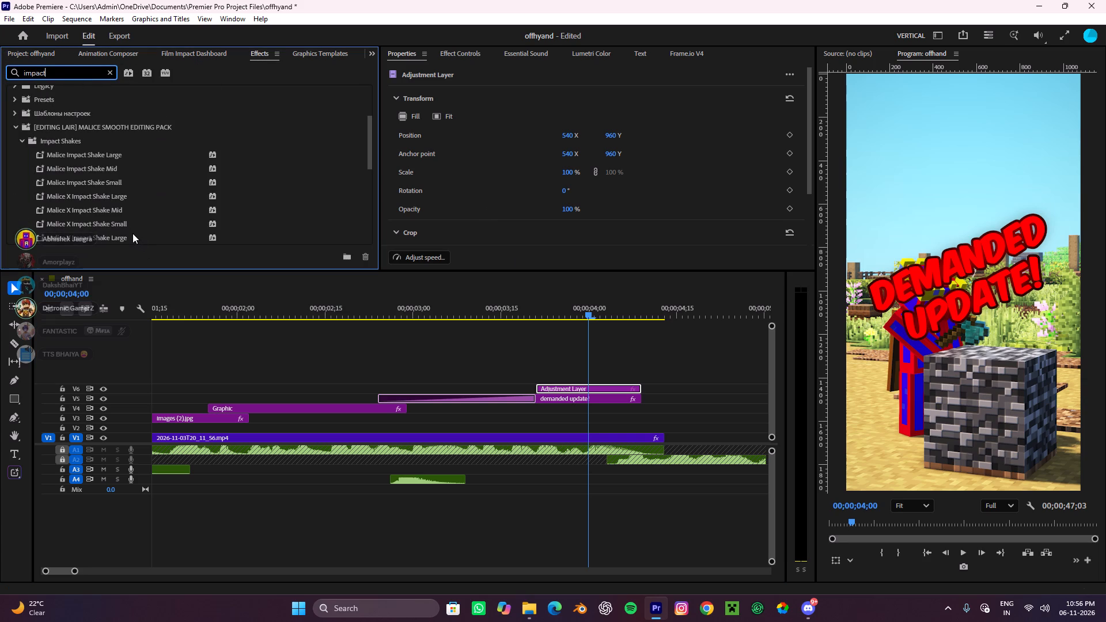
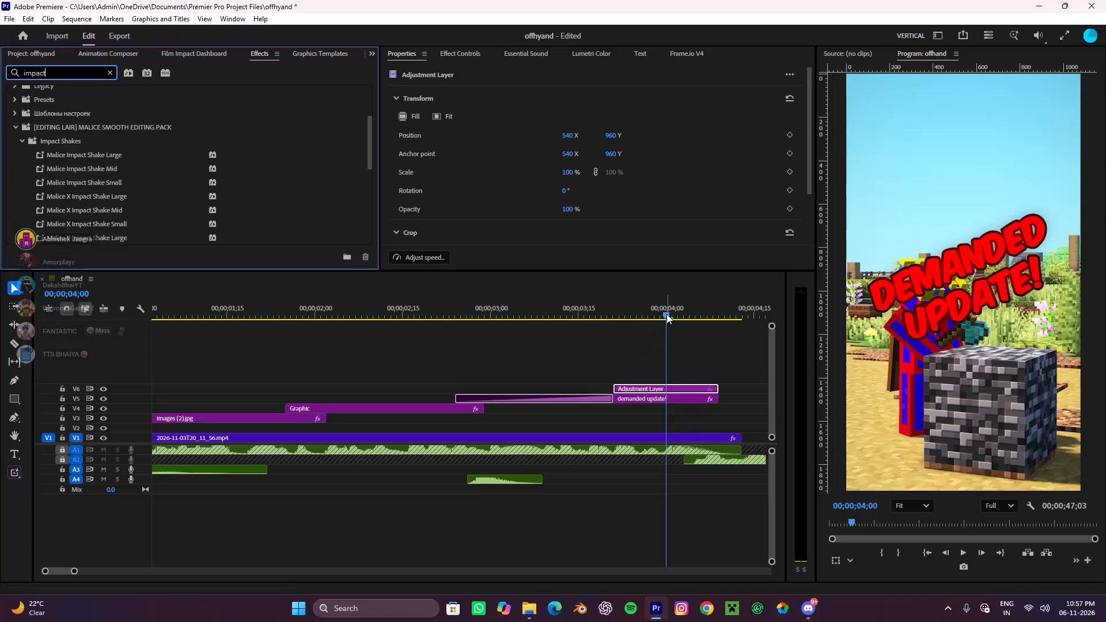
Apply the Malice X Impact Shake Mid preset to the adjustment layer on V6 and play back the title's impact.
left_click_drag(666, 314, 595, 370)
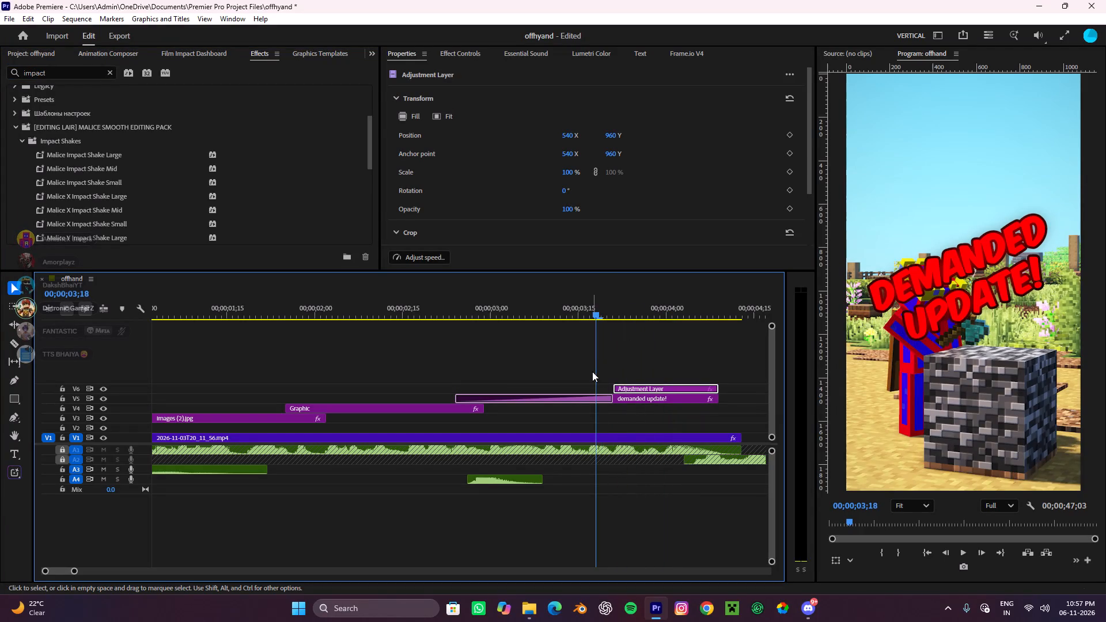
key("space")
key("space")
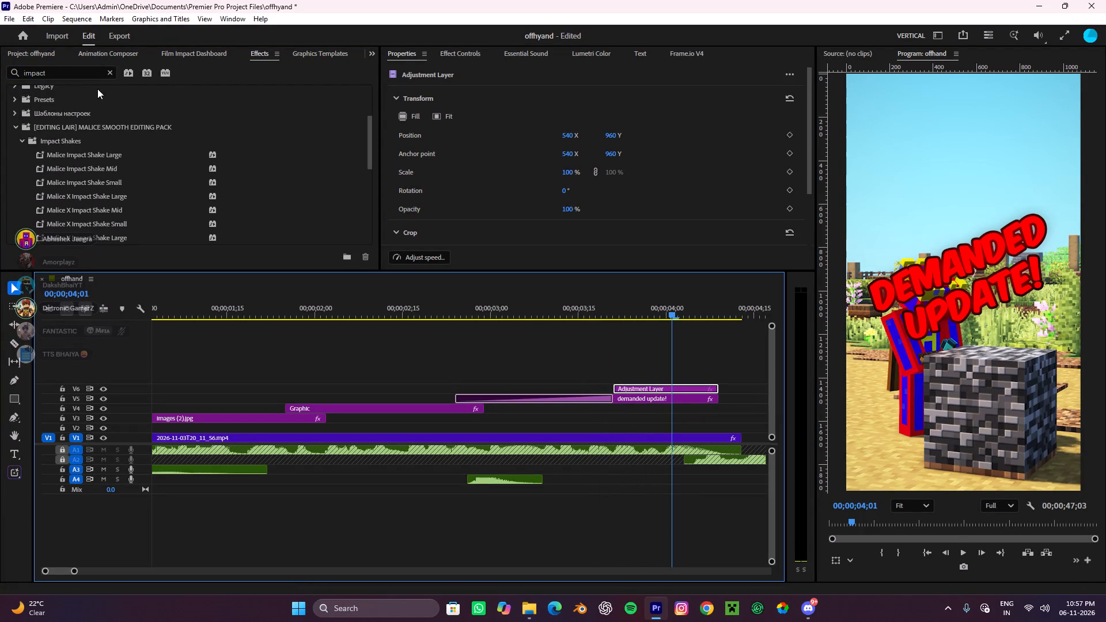
scroll(124, 221, "down", 3)
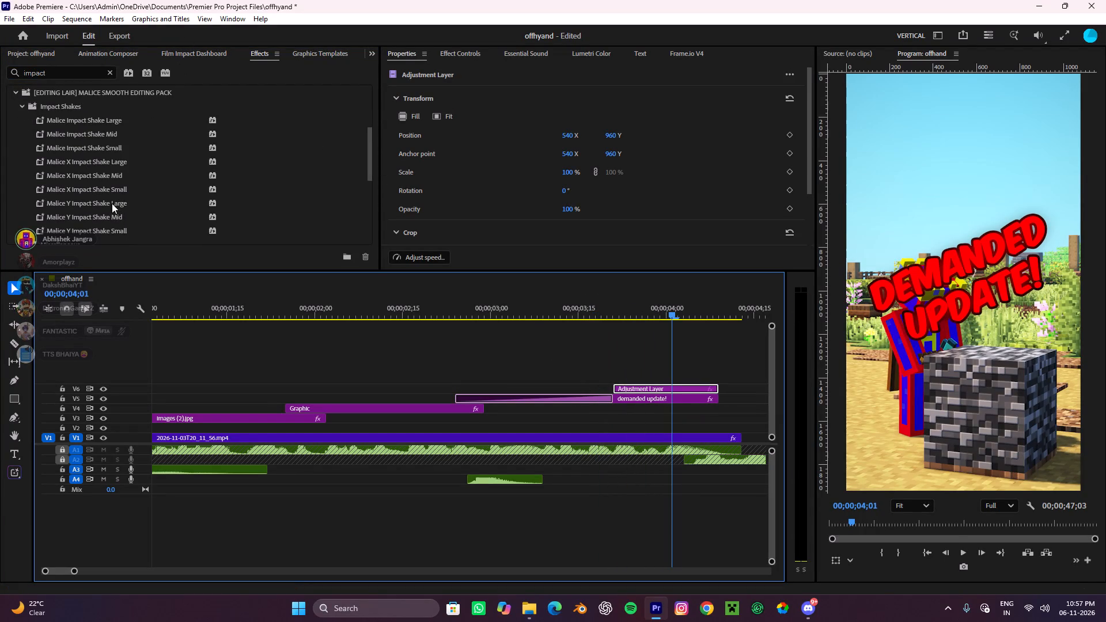
left_click_drag(58, 175, 657, 390)
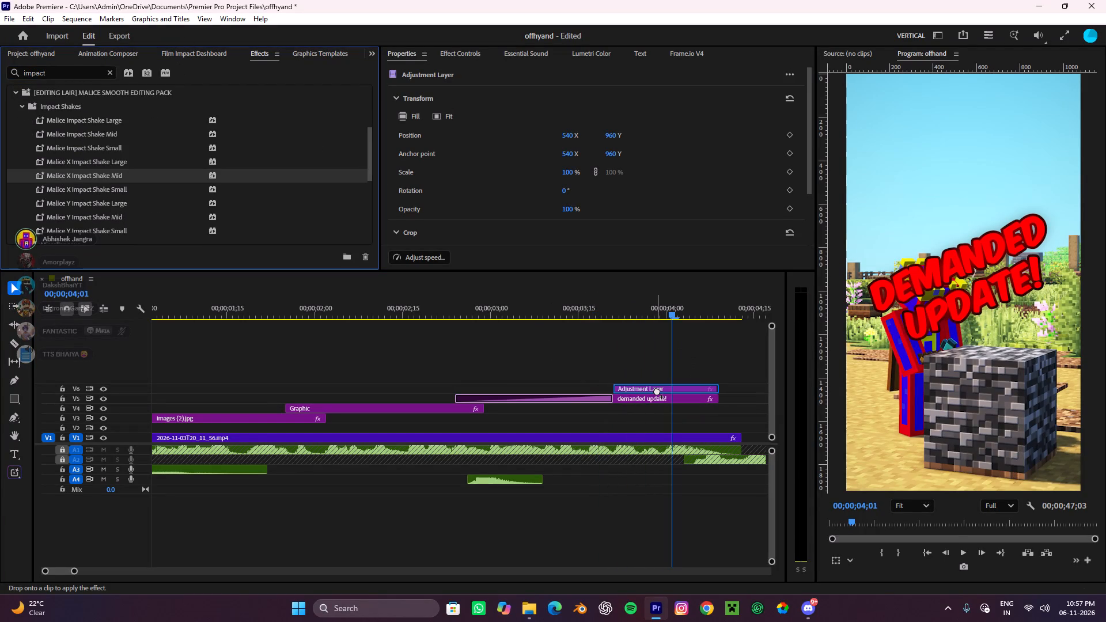
left_click_drag(657, 390, 657, 390)
left_click_drag(670, 314, 581, 366)
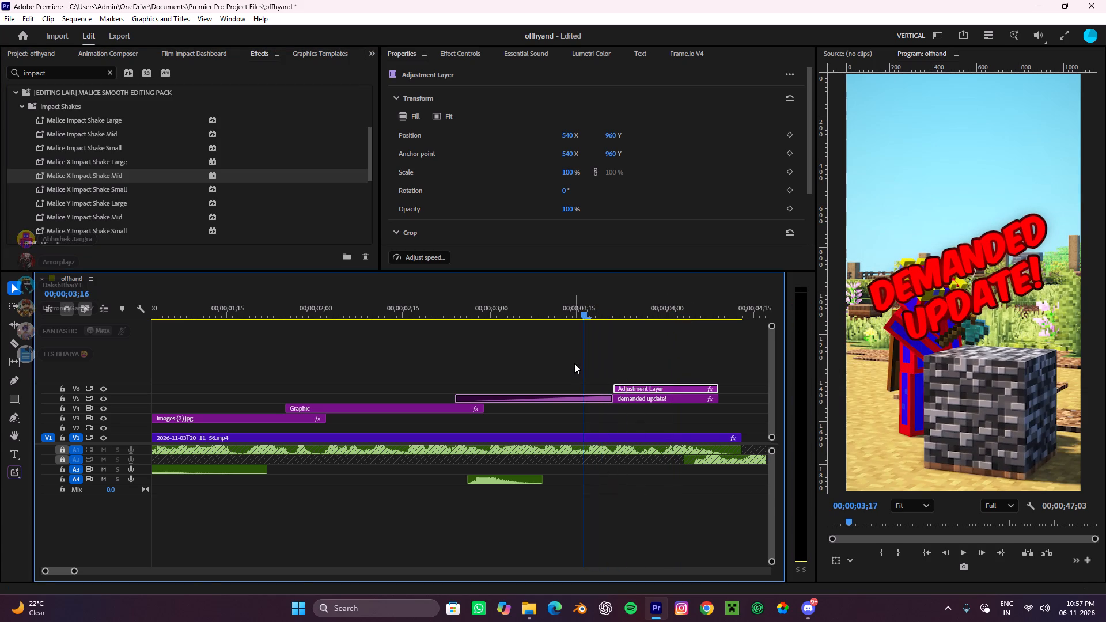
key("space")
key("space")
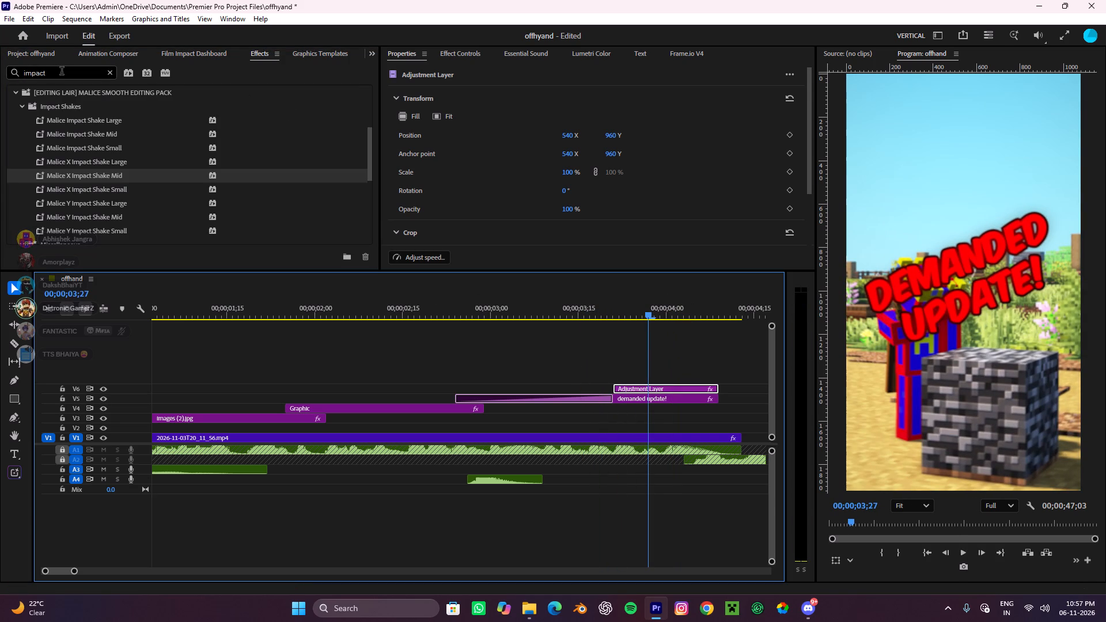
Search the effects for "red flash", apply Malice Red Flash Large to the V6 adjustment layer and preview it.
left_click_drag(62, 72, 0, 63)
key("r")
type("ed")
key("space")
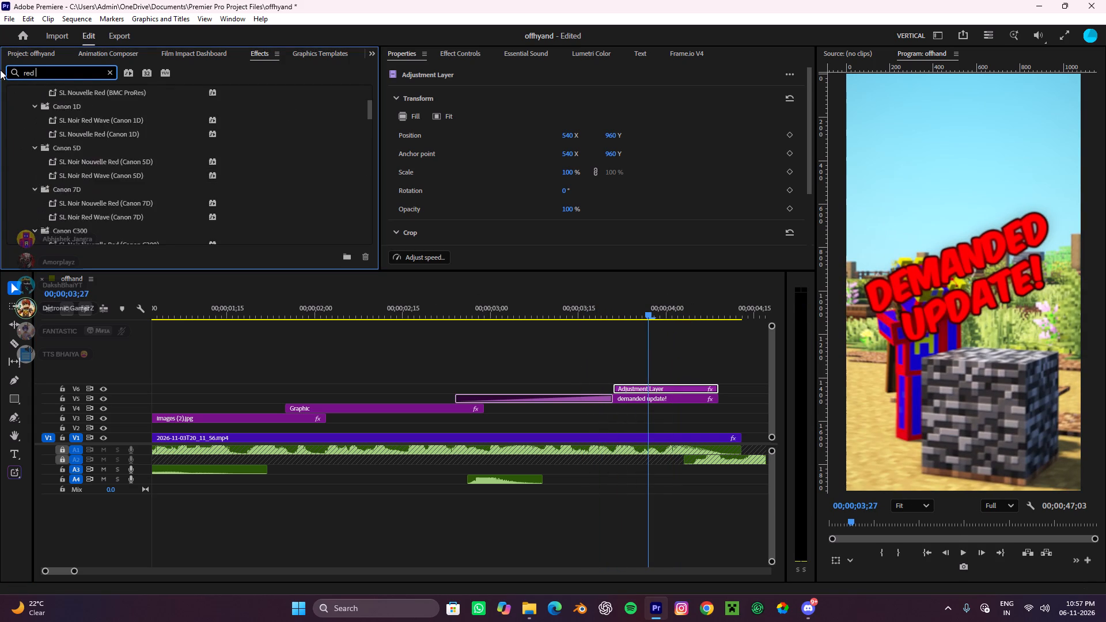
type("fl")
type("ash")
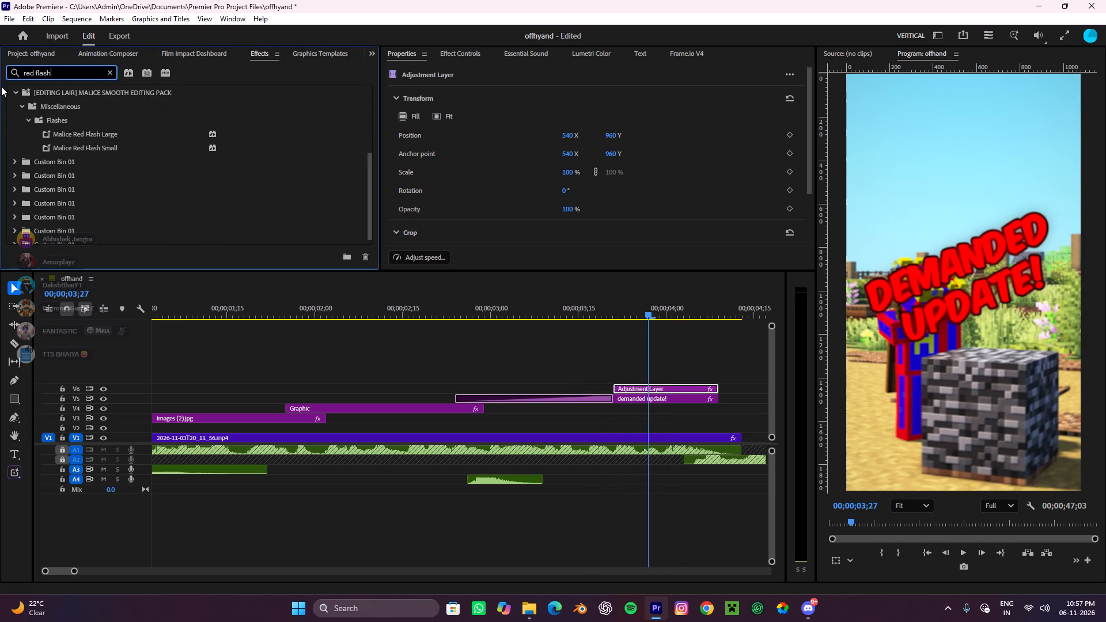
left_click_drag(86, 135, 653, 384)
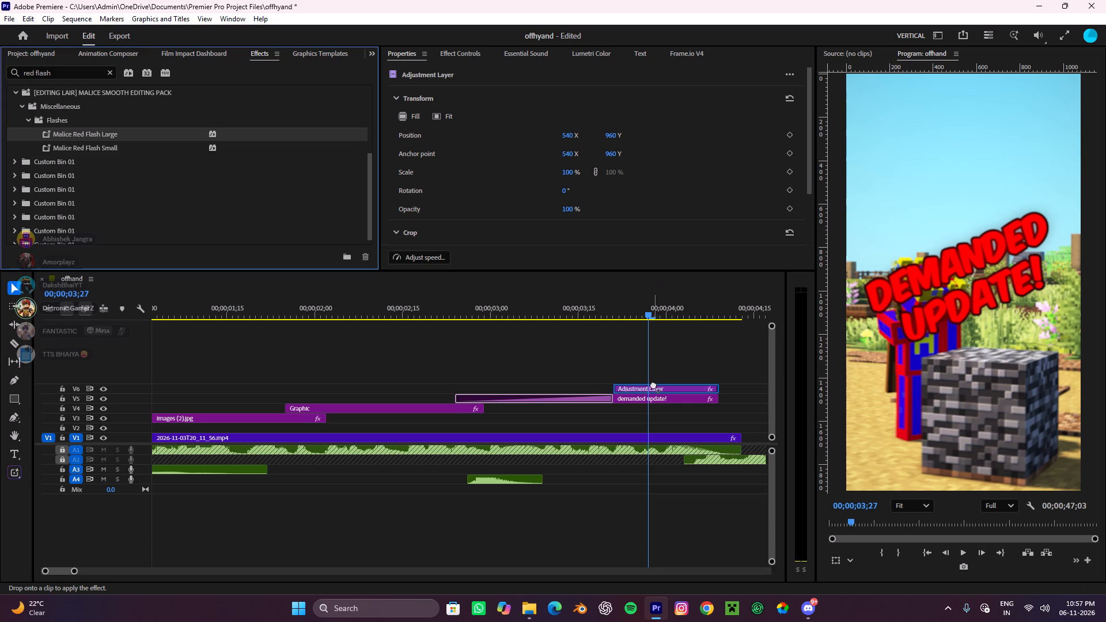
left_click_drag(653, 384, 644, 388)
left_click_drag(661, 313, 586, 359)
key("space")
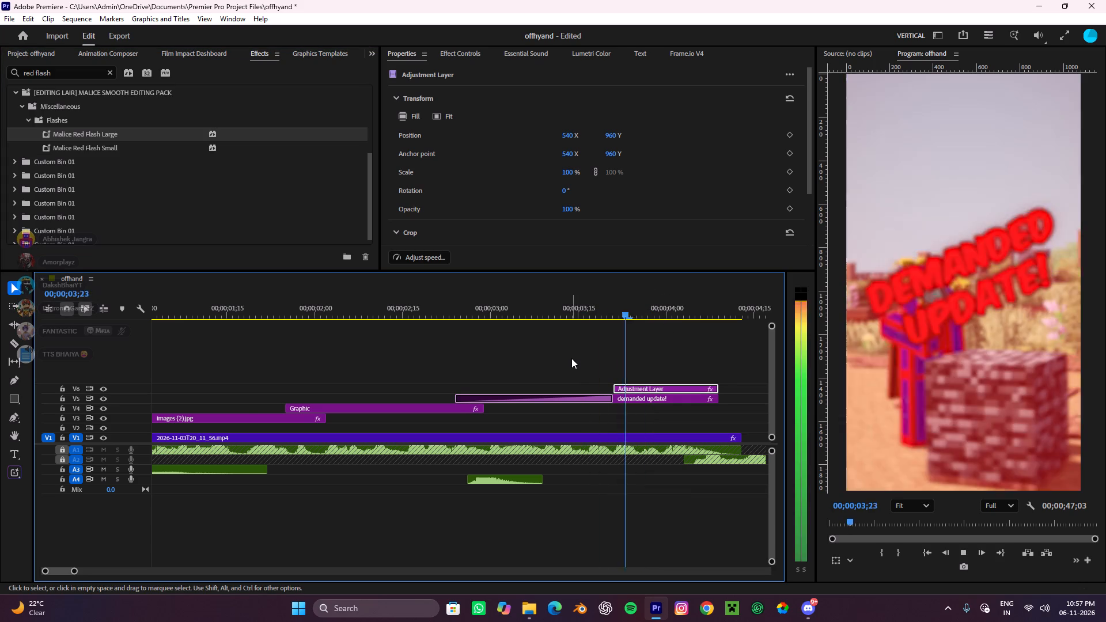
scroll(572, 358, "down", 3, "alt")
key("space")
Switch to Chrome, search Google for "minecraft tool brake" and open the Myinstants "Minecraft tool break" sound page.
left_click(129, 58)
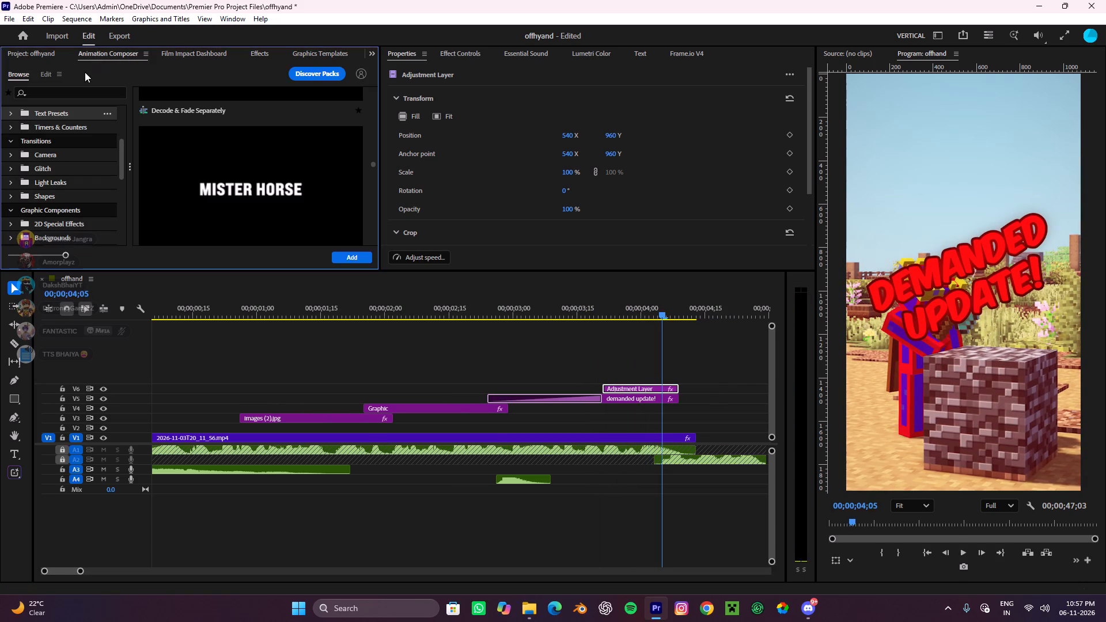
left_click(710, 617)
left_click(424, 241)
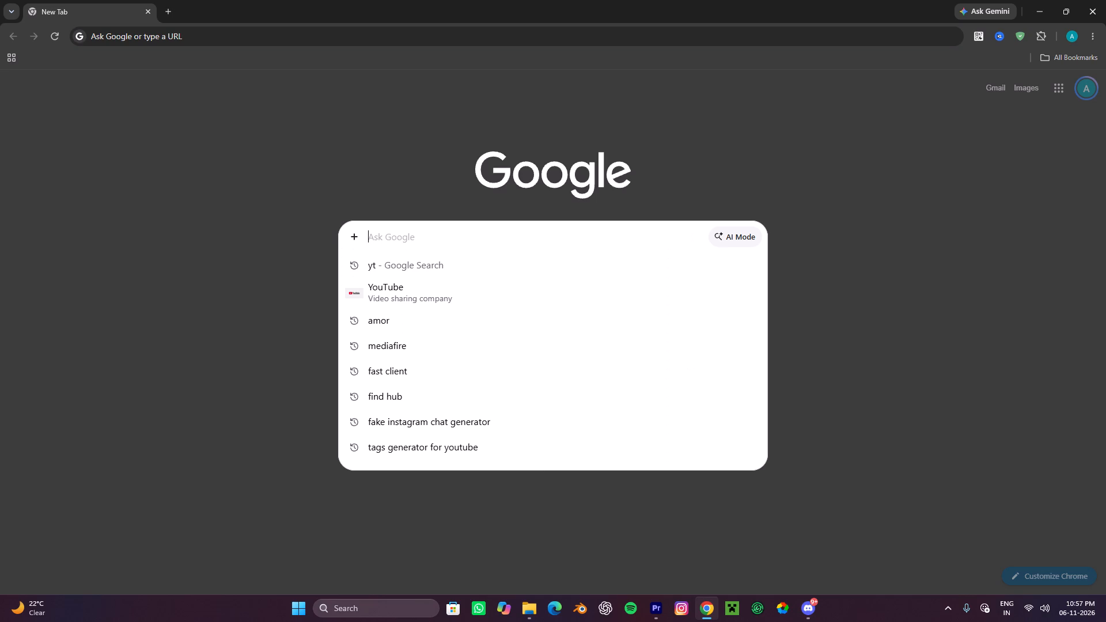
left_click(377, 233)
type("mi")
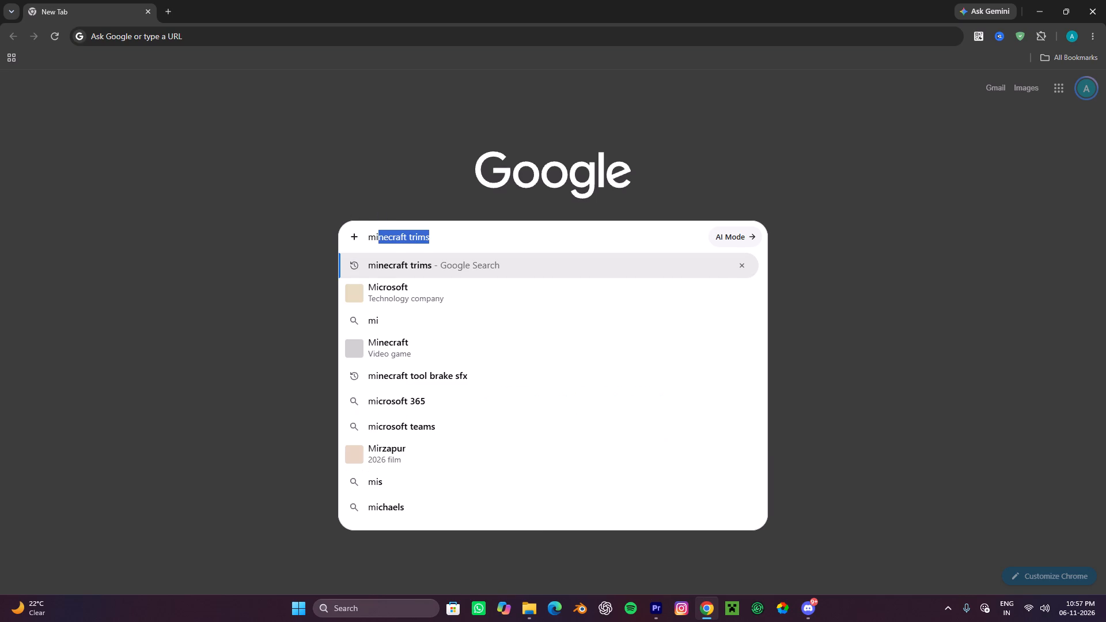
key("Tab")
key("BackSpace")
key("BackSpace")
key("BackSpace")
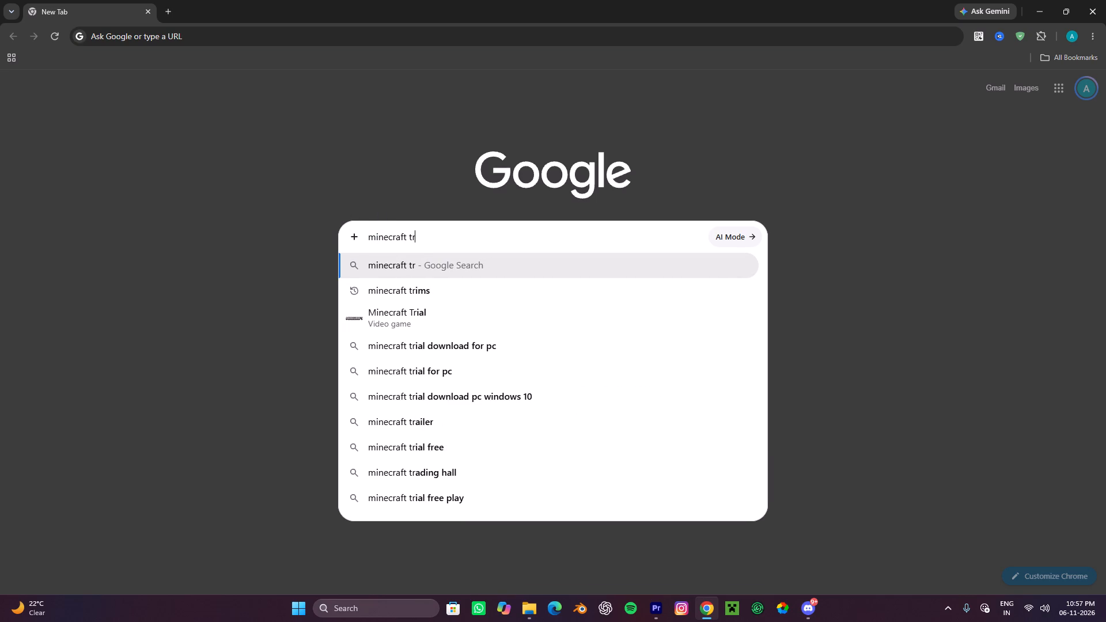
key("BackSpace")
type("ool bra")
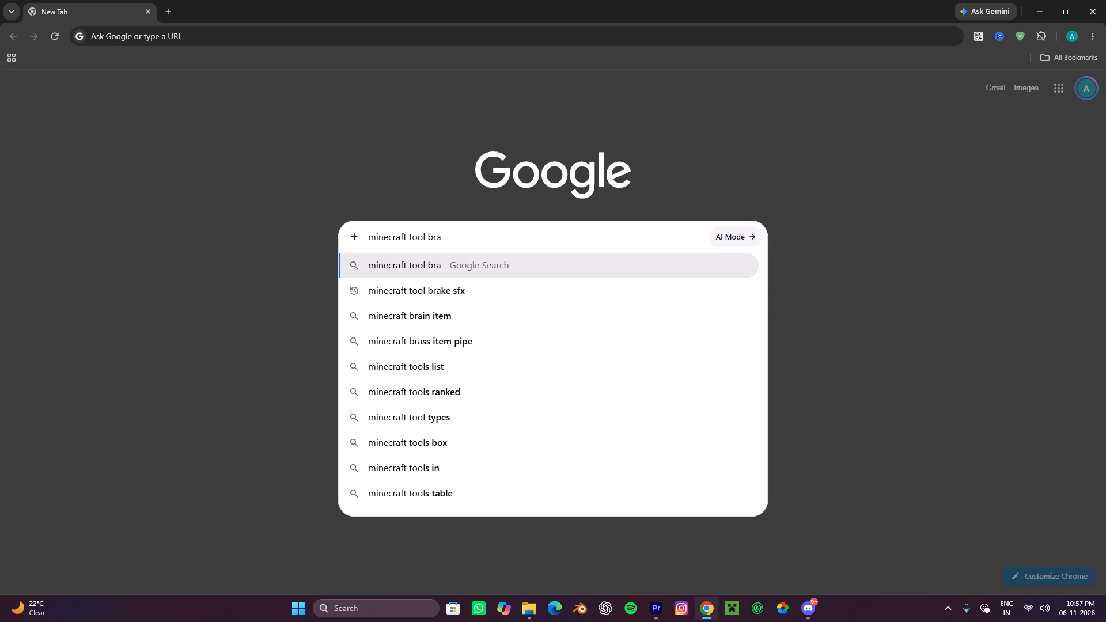
type("ke")
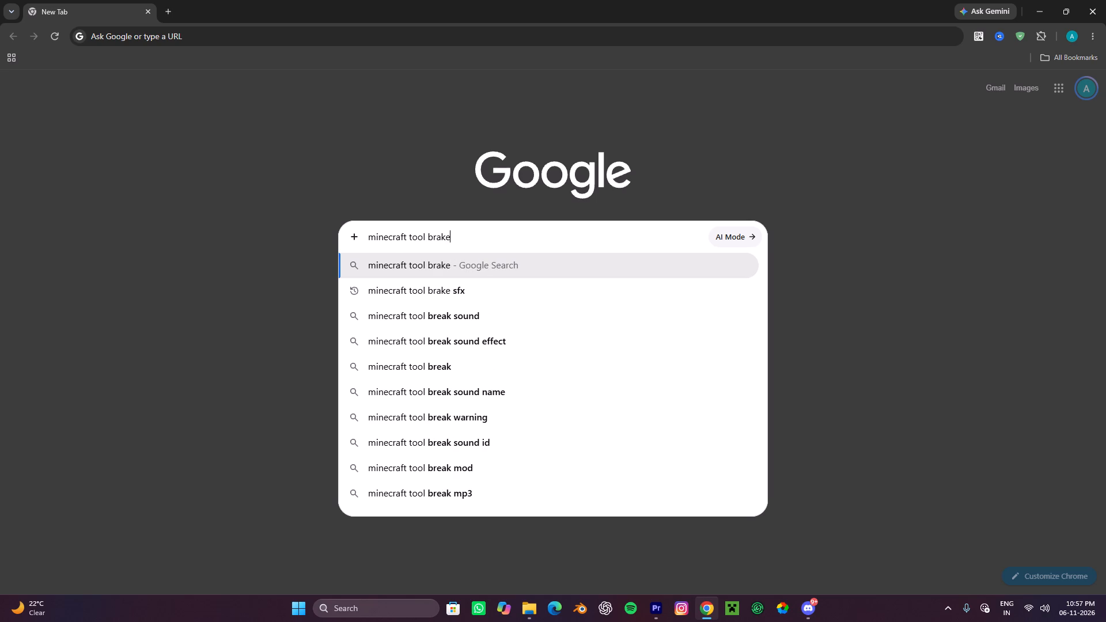
key("Return")
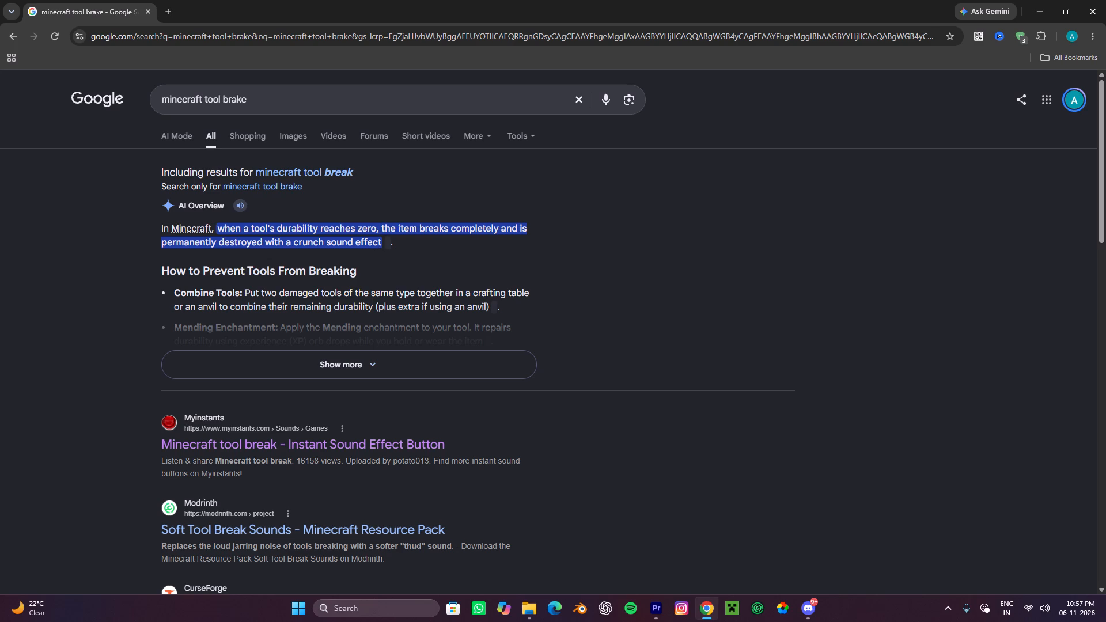
left_click(286, 445)
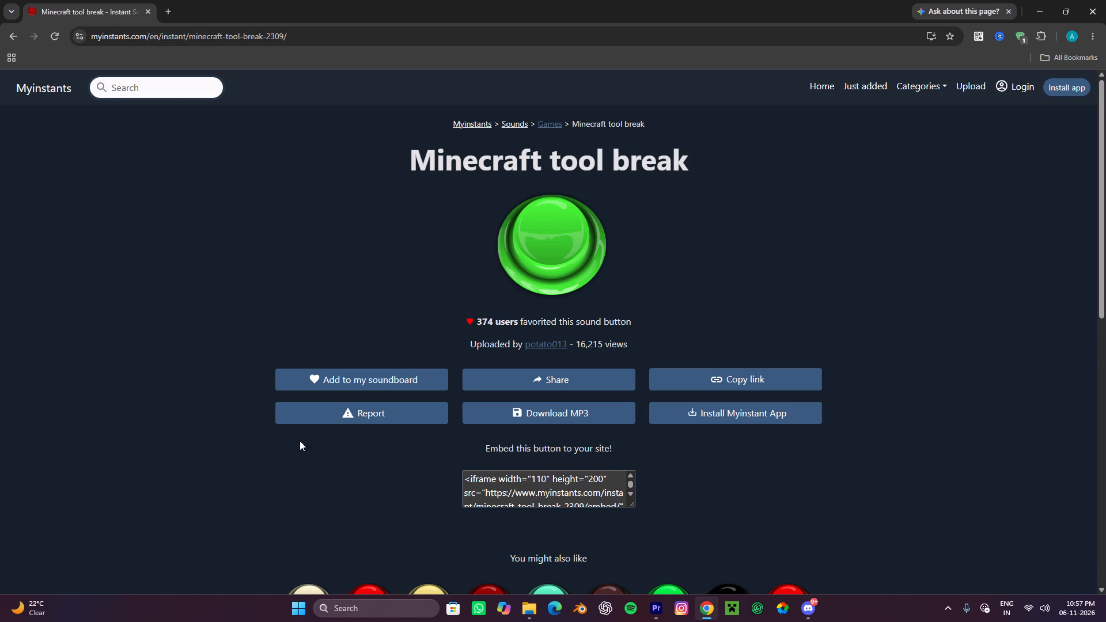
Listen to the Minecraft tool break sound and download it as an MP3.
left_click(571, 288)
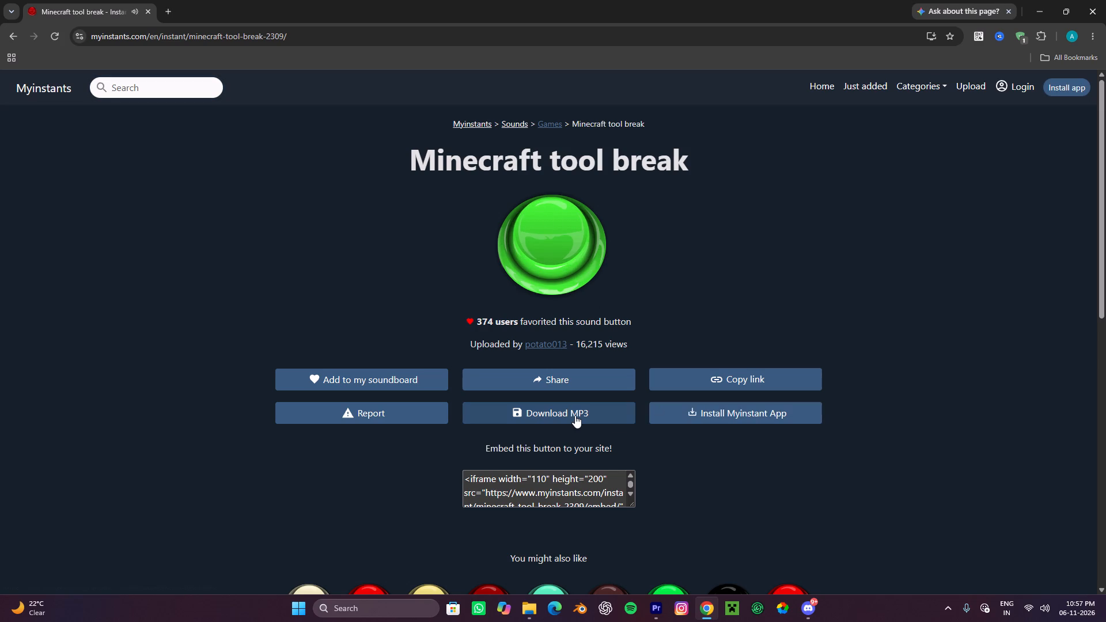
left_click(575, 415)
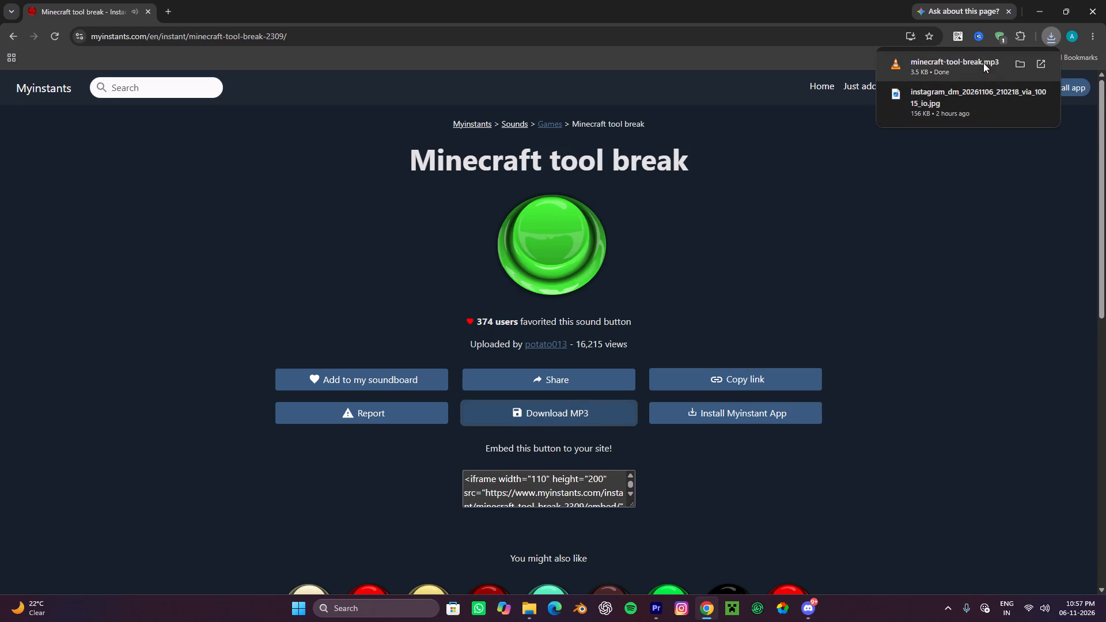
Bring the downloaded minecraft-tool-break.mp3 into the Premiere timeline on A3, starting at the beginning of the V6 adjustment layer.
left_click_drag(983, 63, 649, 601)
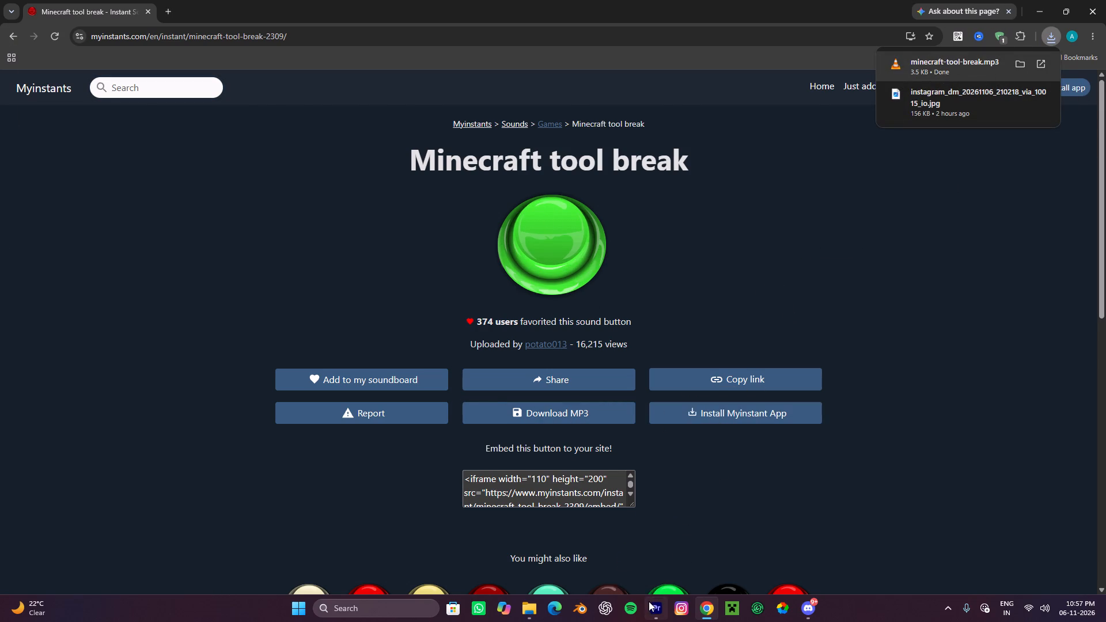
left_click_drag(649, 601, 611, 471)
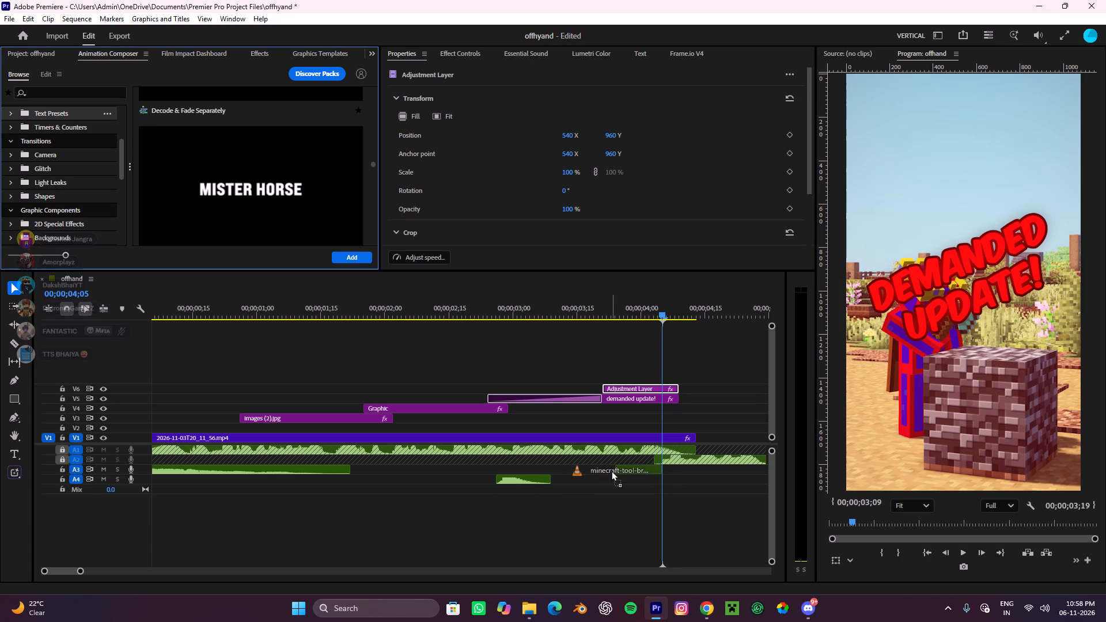
left_click_drag(611, 471, 602, 468)
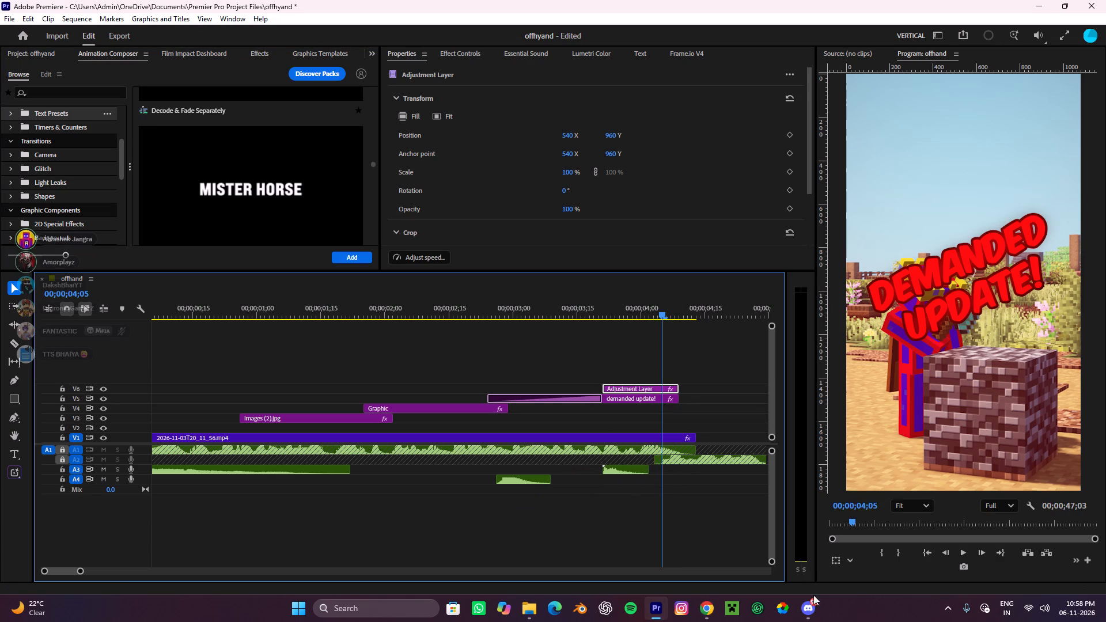
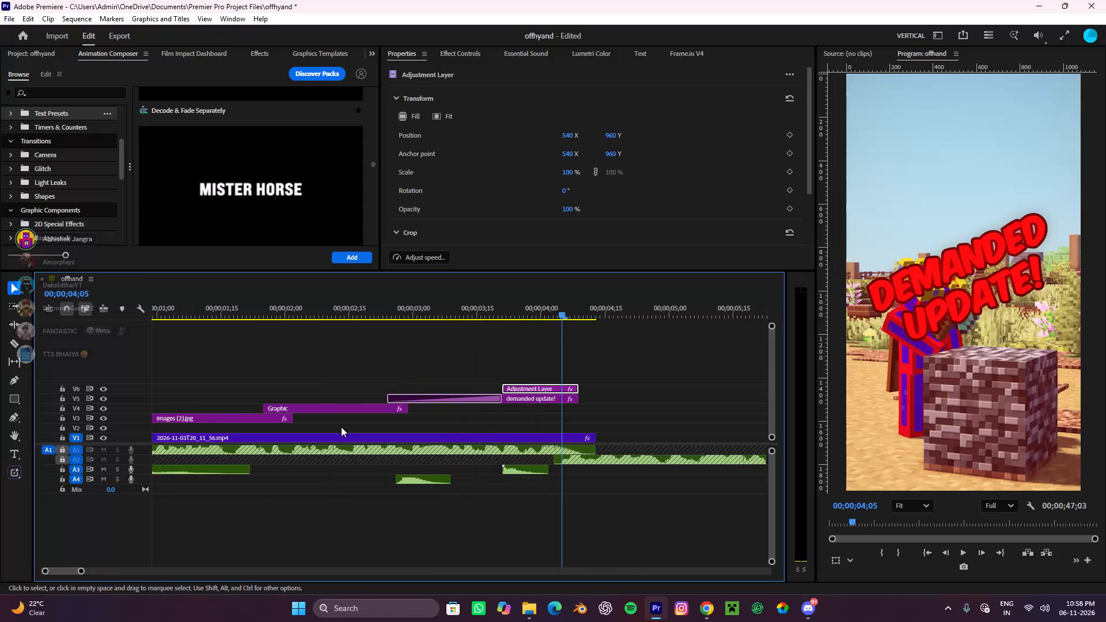
Play back the sequence from about 00;00;02;10 to review the transition from the "SABSE BADA!" title into the "DEMANDED UPDATE!" title.
left_click(592, 385)
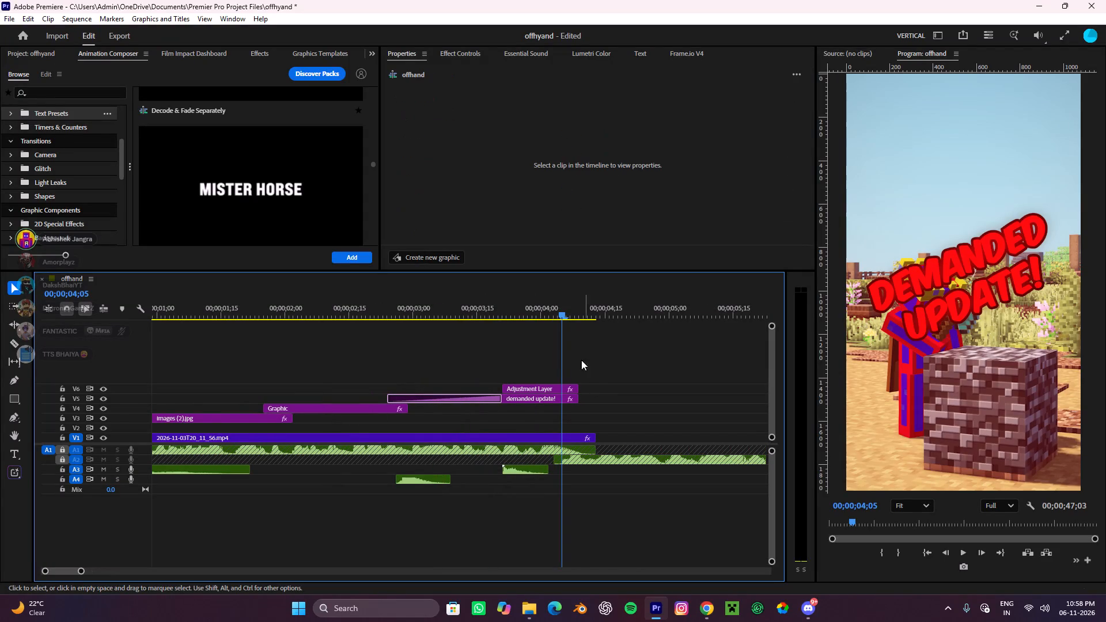
left_click_drag(578, 319, 366, 333)
left_click_drag(573, 312, 329, 391)
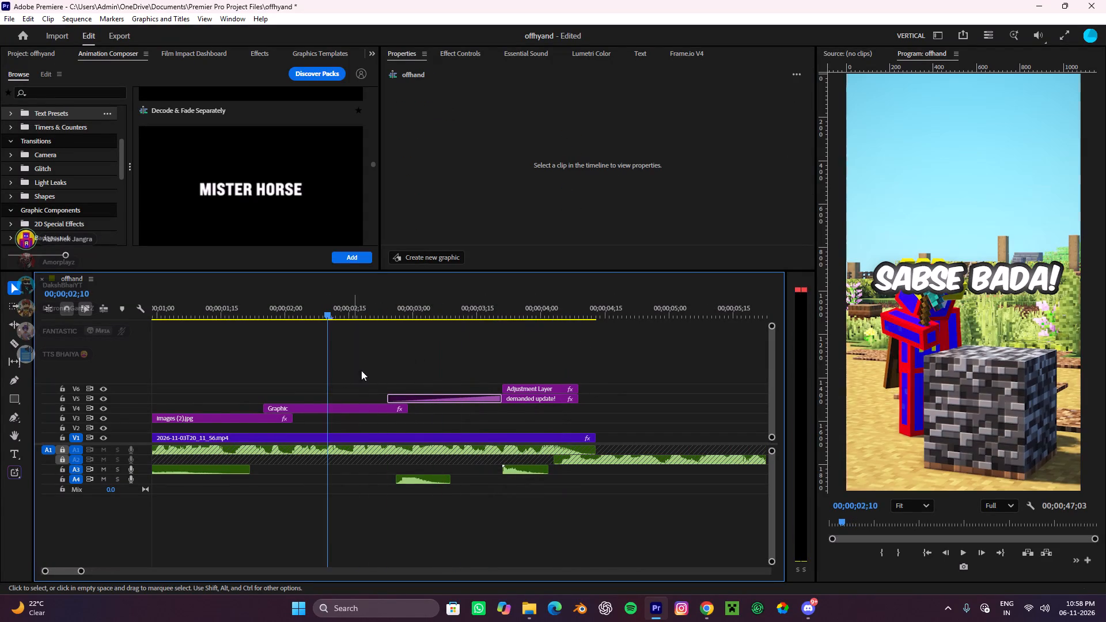
key("space")
scroll(414, 388, "down", 4, "alt")
key("space")
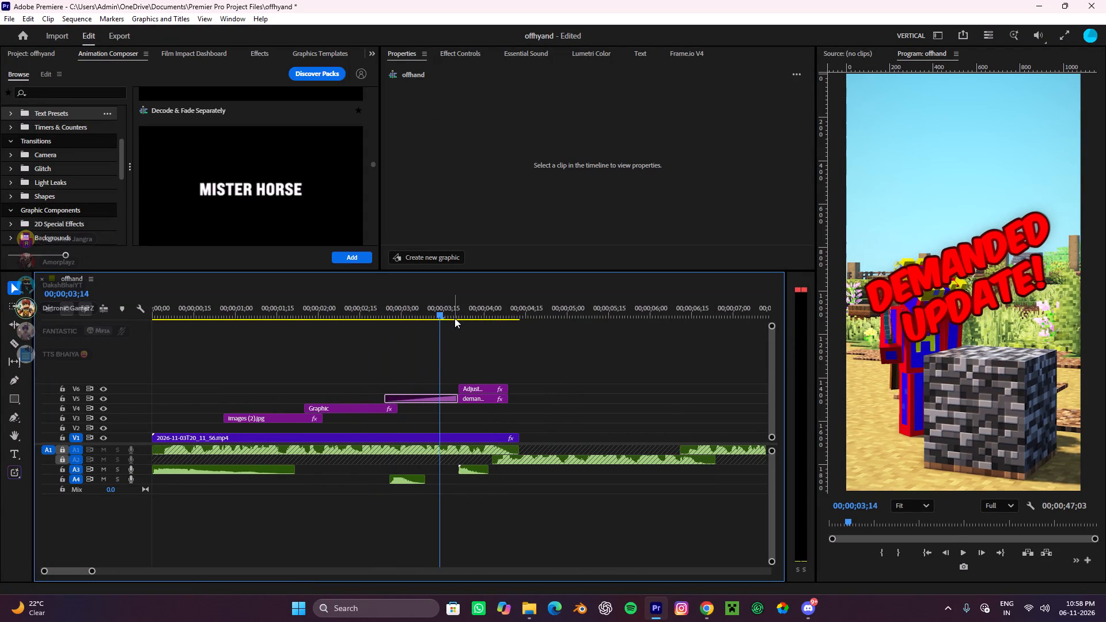
left_click_drag(440, 311, 372, 395)
key("space")
key("space")
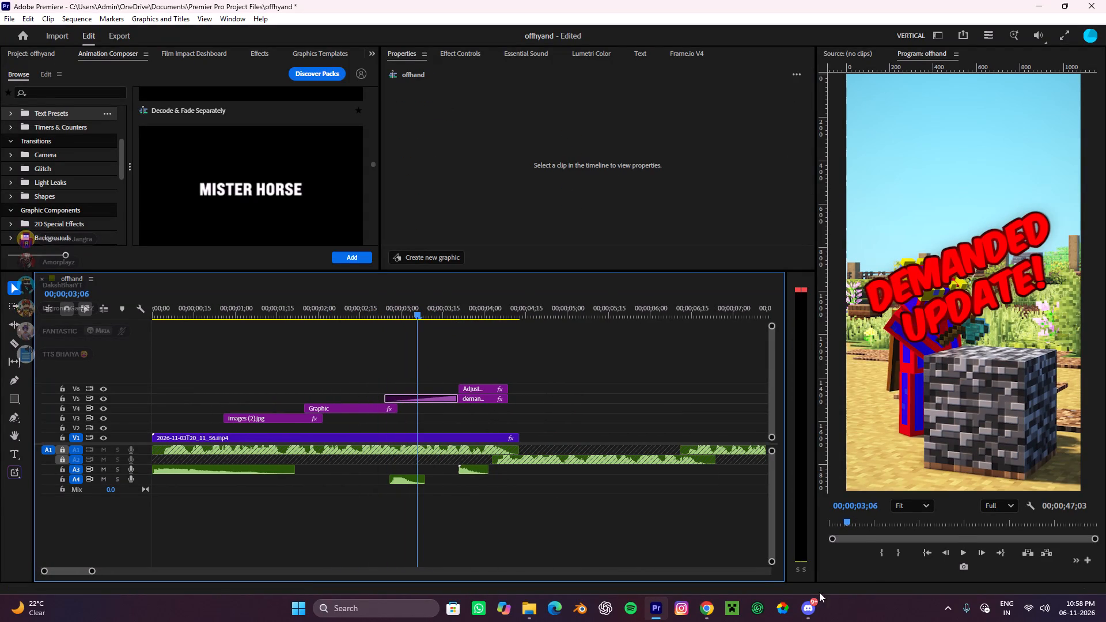
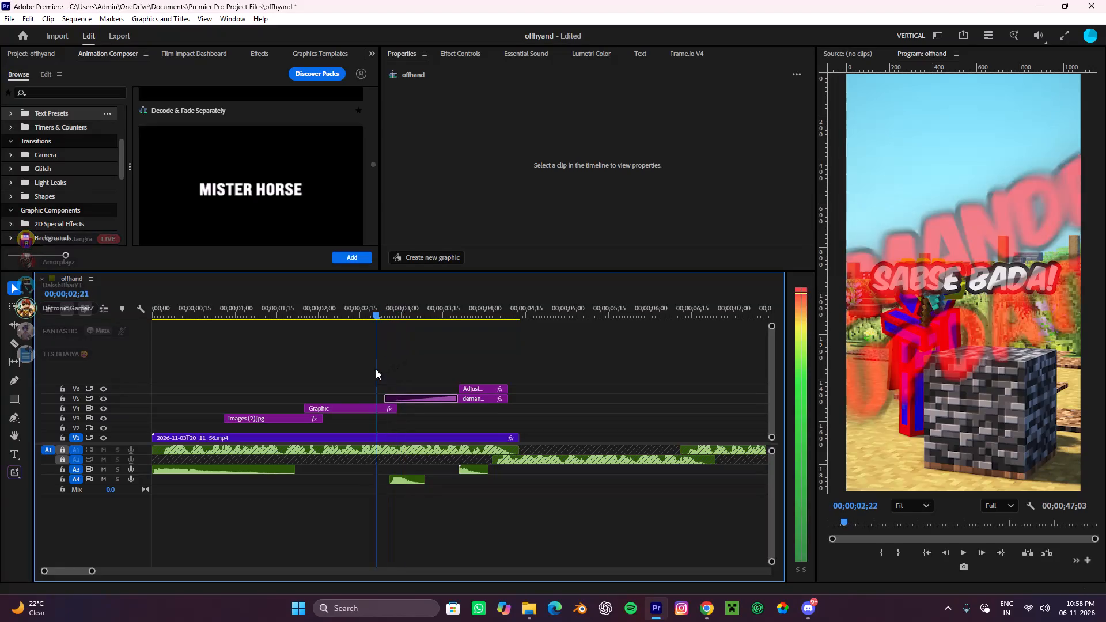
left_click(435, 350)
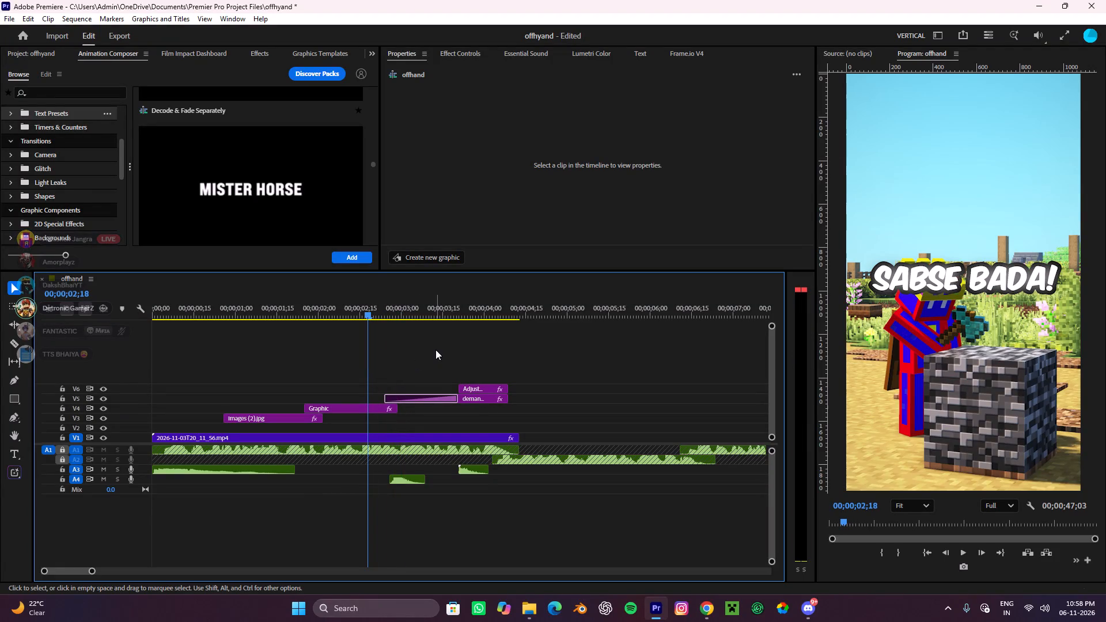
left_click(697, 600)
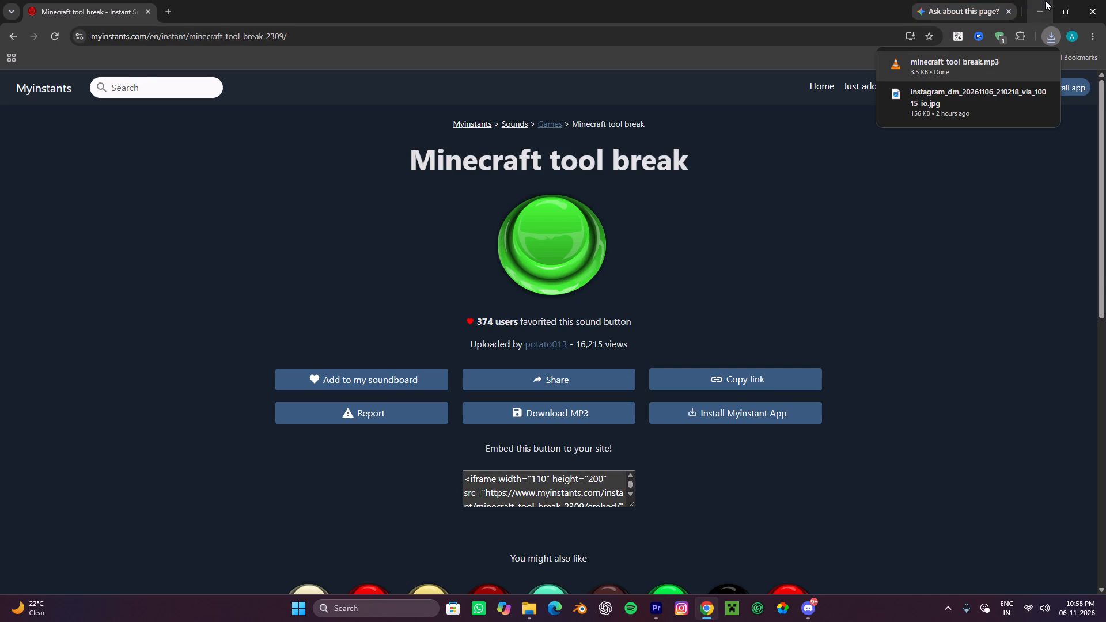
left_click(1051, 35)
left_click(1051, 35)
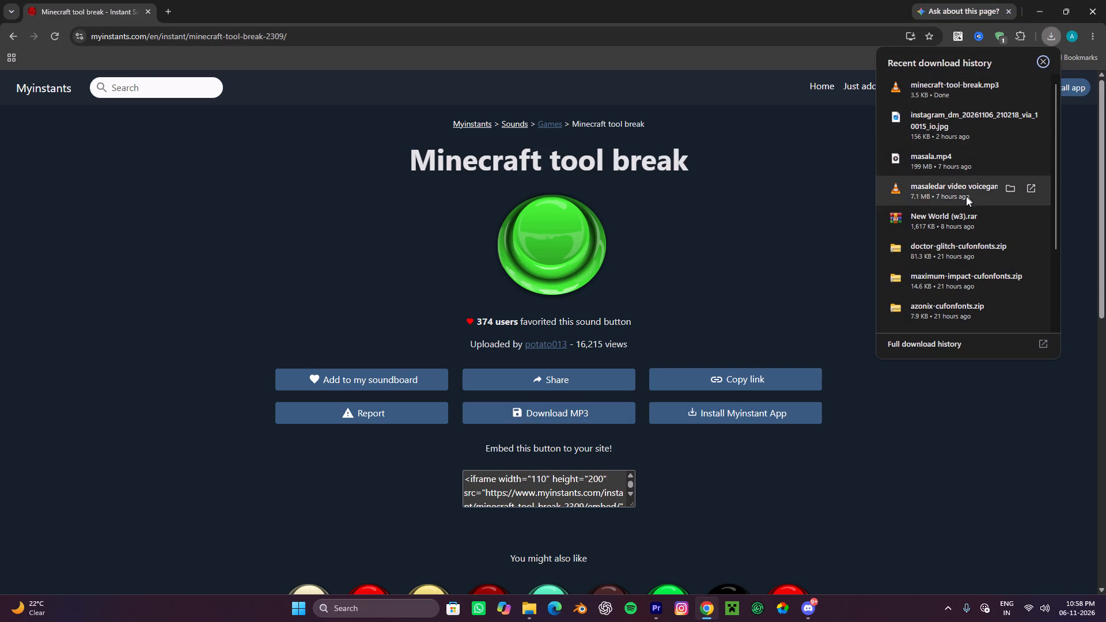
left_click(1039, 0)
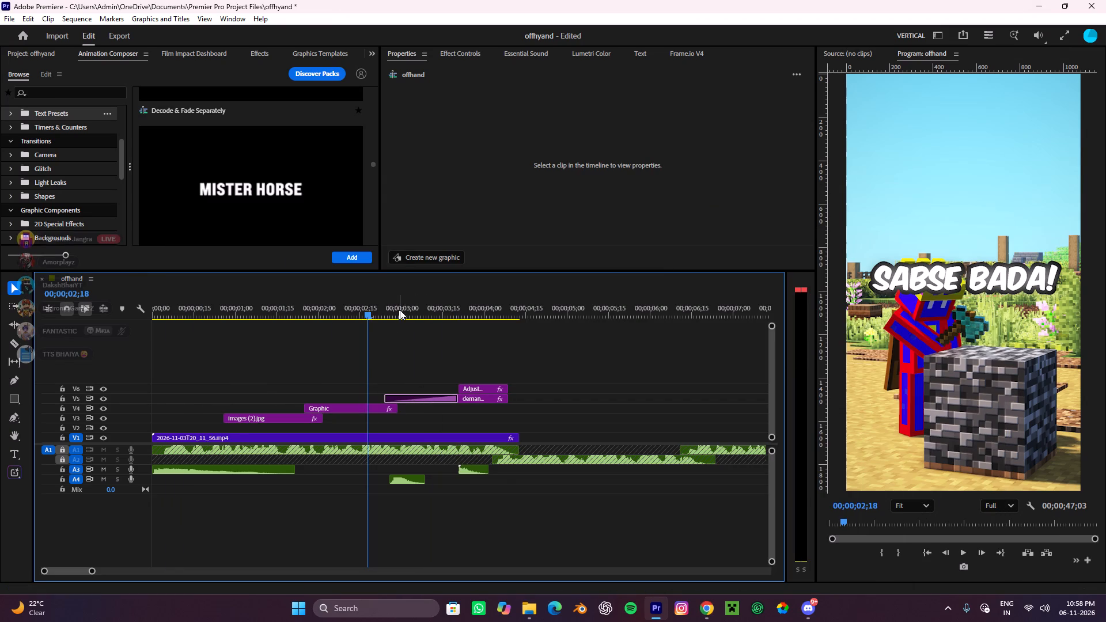
Move the hard-slap sound clip at the start of the "DEMANDED UPDATE!" transition from track A4 up to A3.
key("space")
key("space")
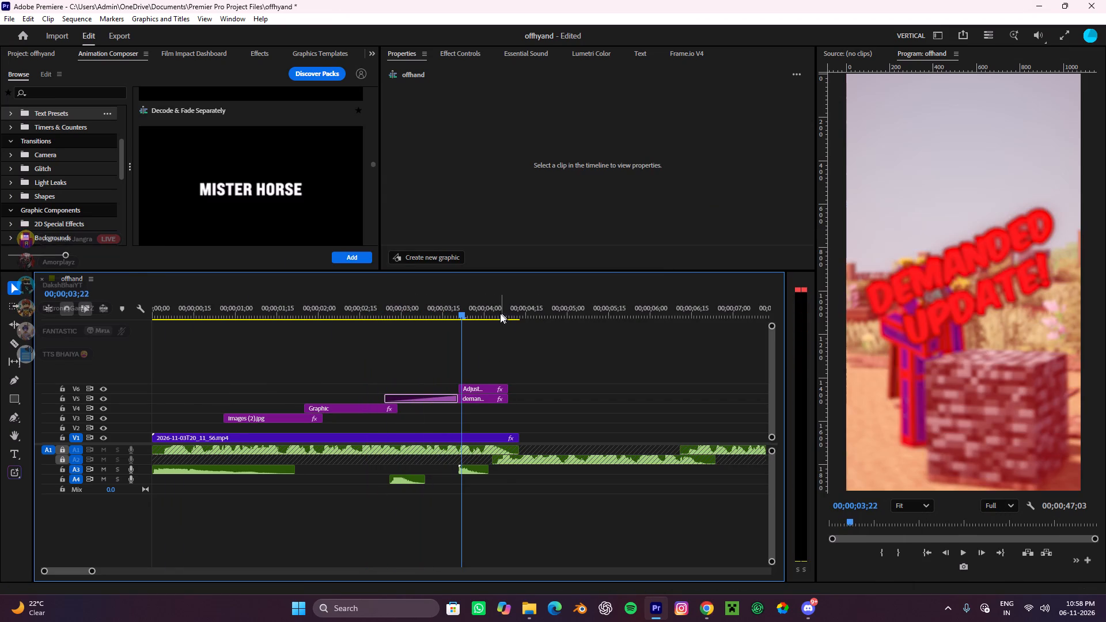
left_click_drag(470, 315, 359, 375)
key("space")
key("space")
left_click_drag(450, 495, 378, 483)
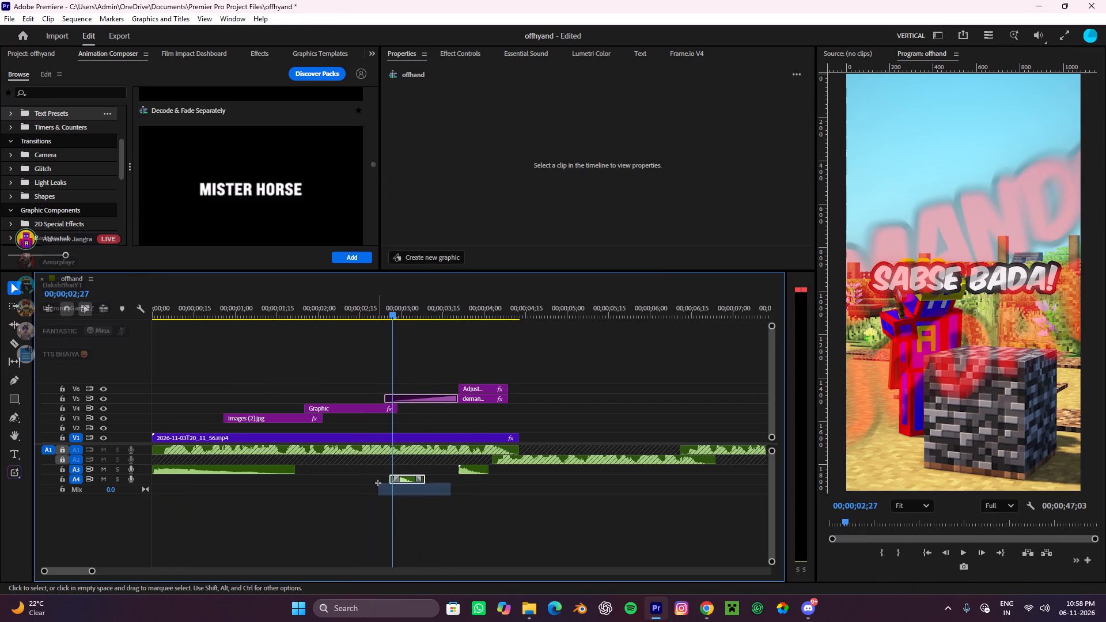
left_click_drag(378, 483, 385, 477)
left_click(428, 492)
left_click(407, 479)
left_click_drag(407, 479, 407, 463)
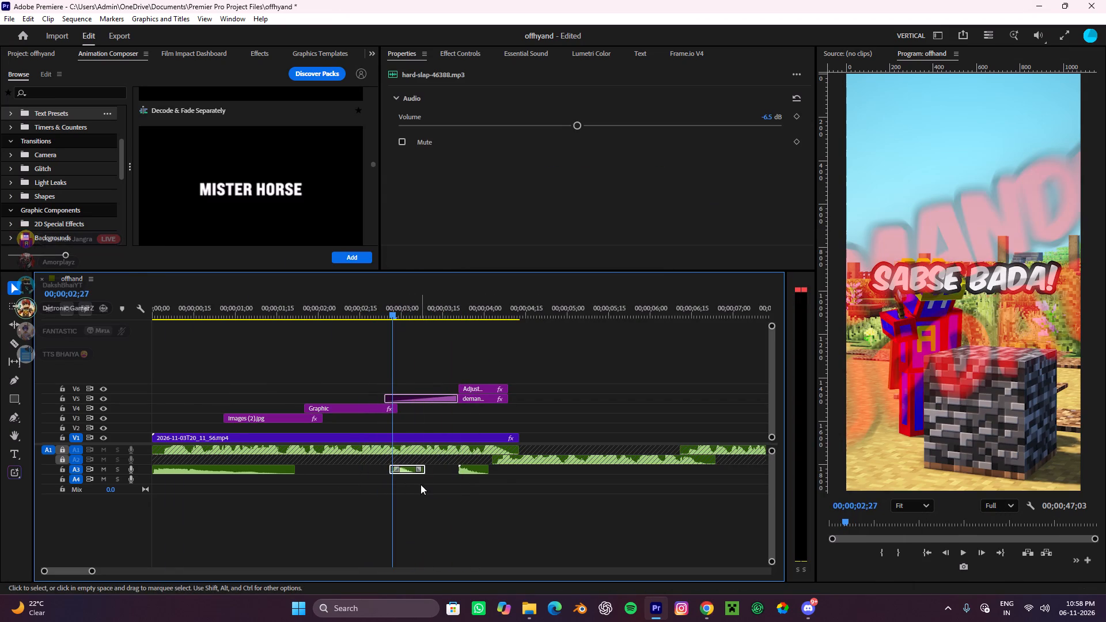
left_click(421, 484)
Replay and scrub the "DEMANDED UPDATE!" title's entrance to check how the slap sound fits the transition.
left_click_drag(391, 308, 373, 336)
key("space")
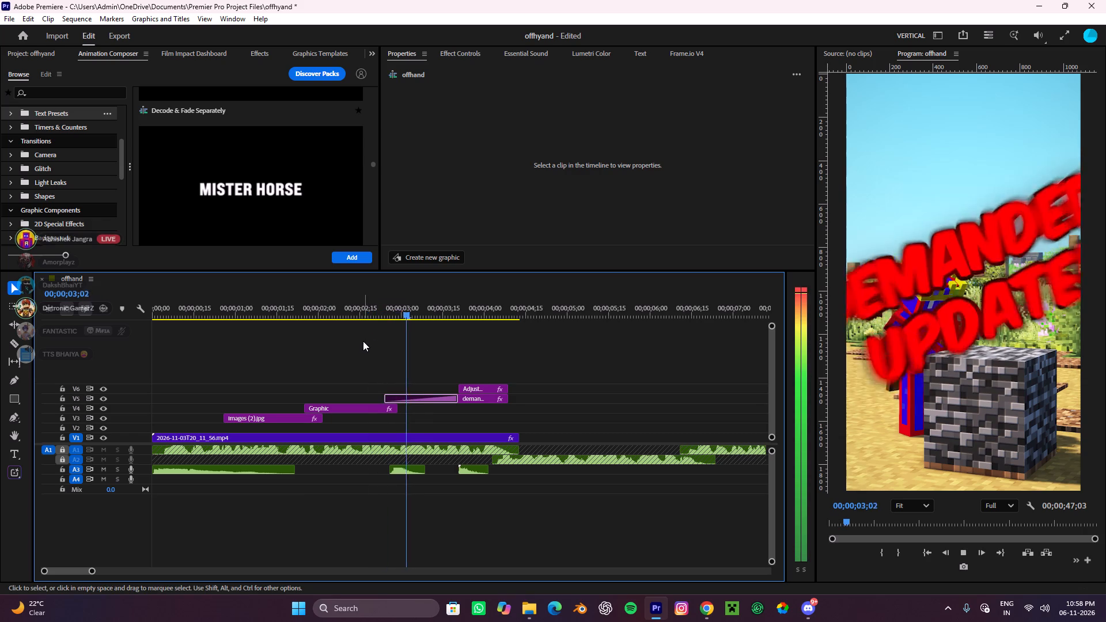
key("space")
left_click_drag(467, 319, 426, 347)
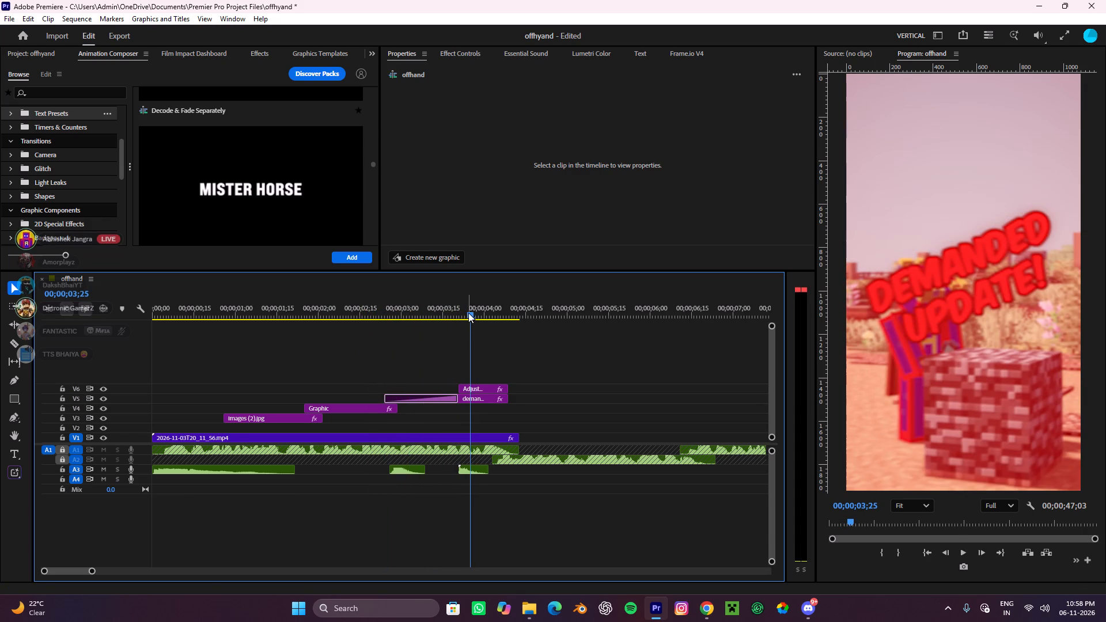
left_click_drag(449, 309, 408, 327)
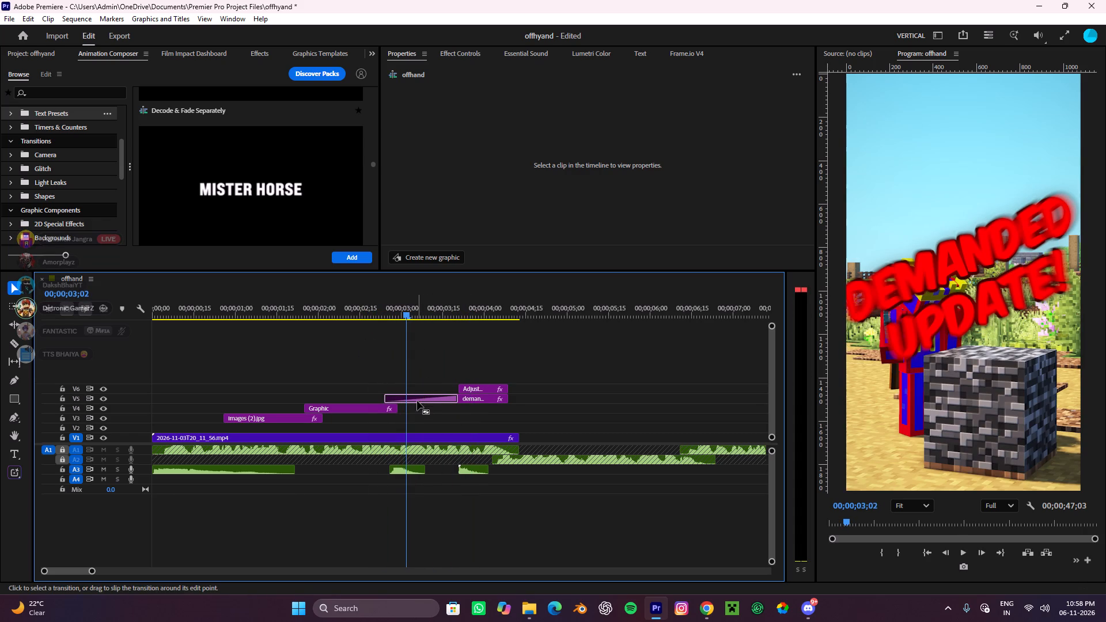
left_click(417, 401)
left_click(408, 356)
left_click_drag(406, 310, 387, 337)
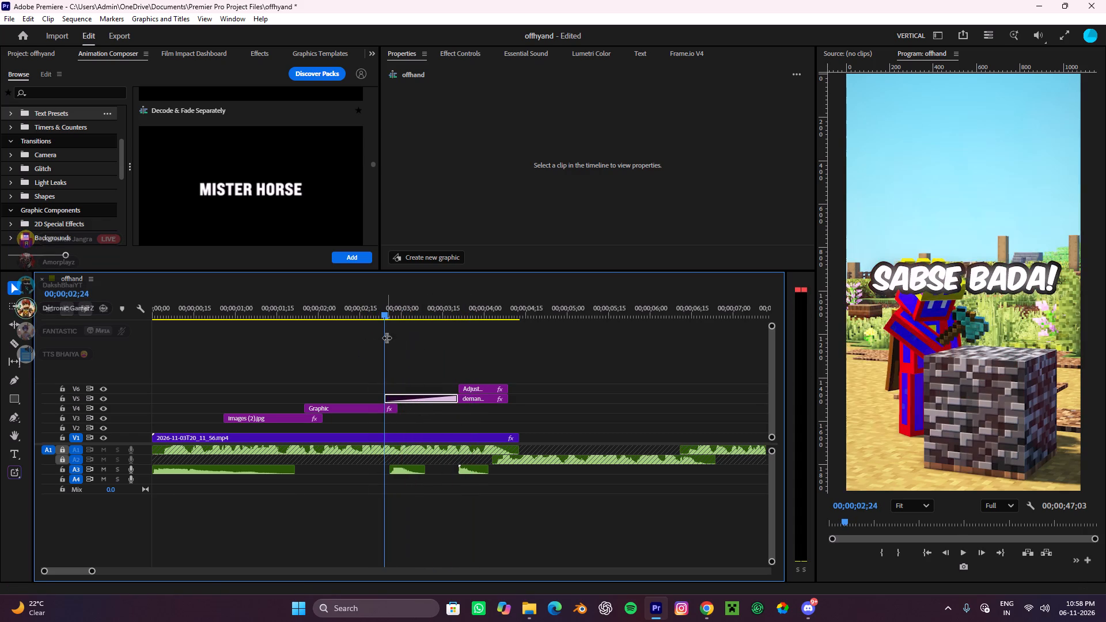
key("space")
key("space")
Play the sequence from the beginning and again from the bedrock image to review the timing of visuals and sounds.
left_click_drag(423, 299, 151, 385)
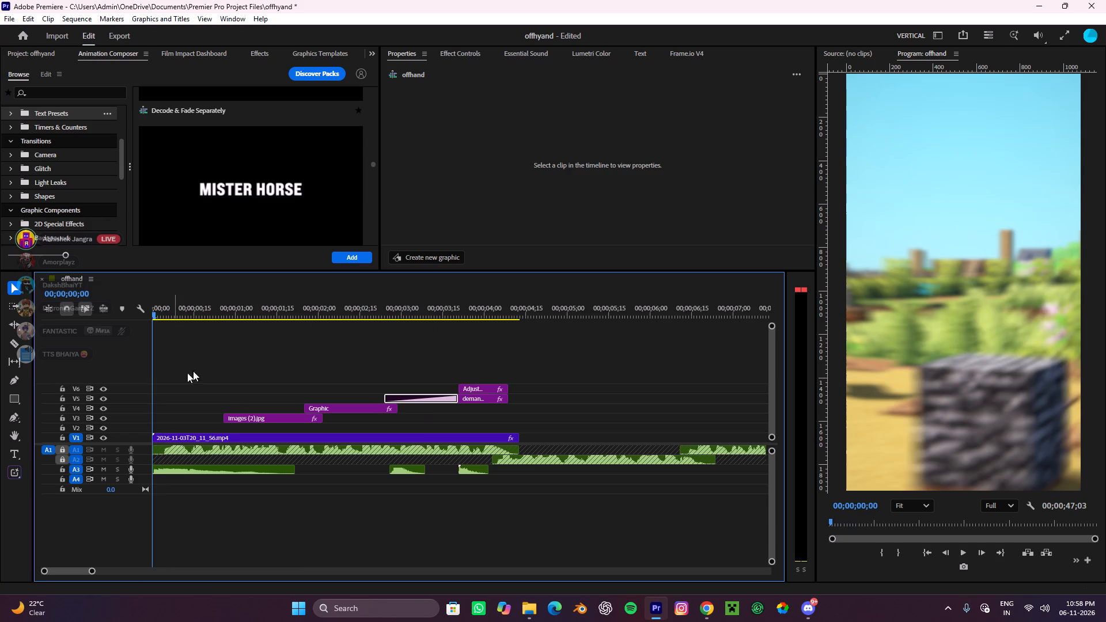
left_click(299, 356)
key("space")
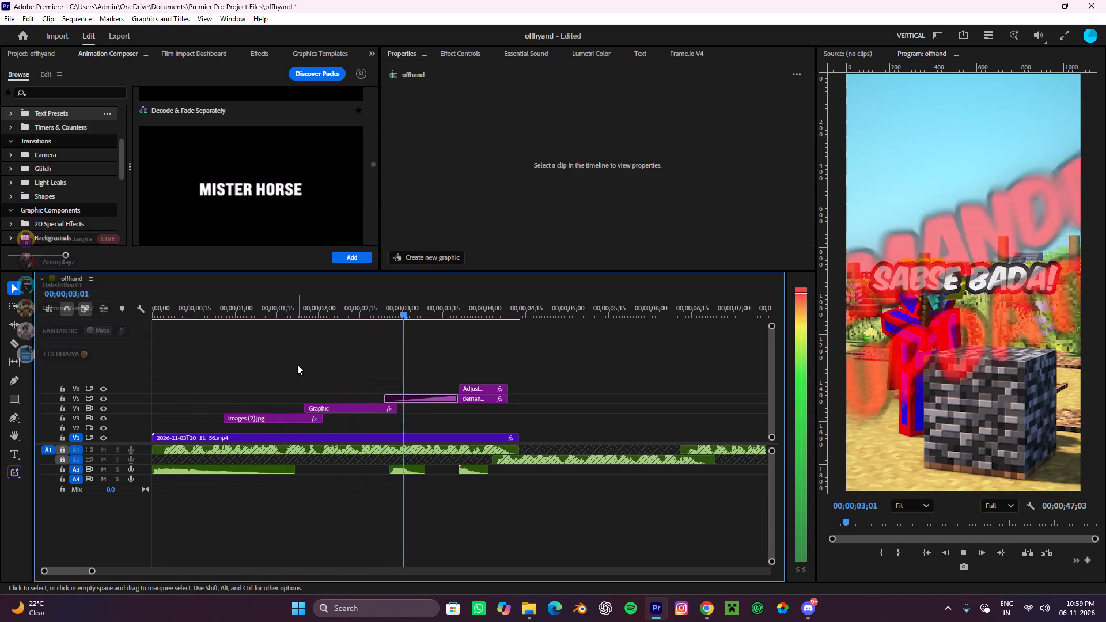
key("space")
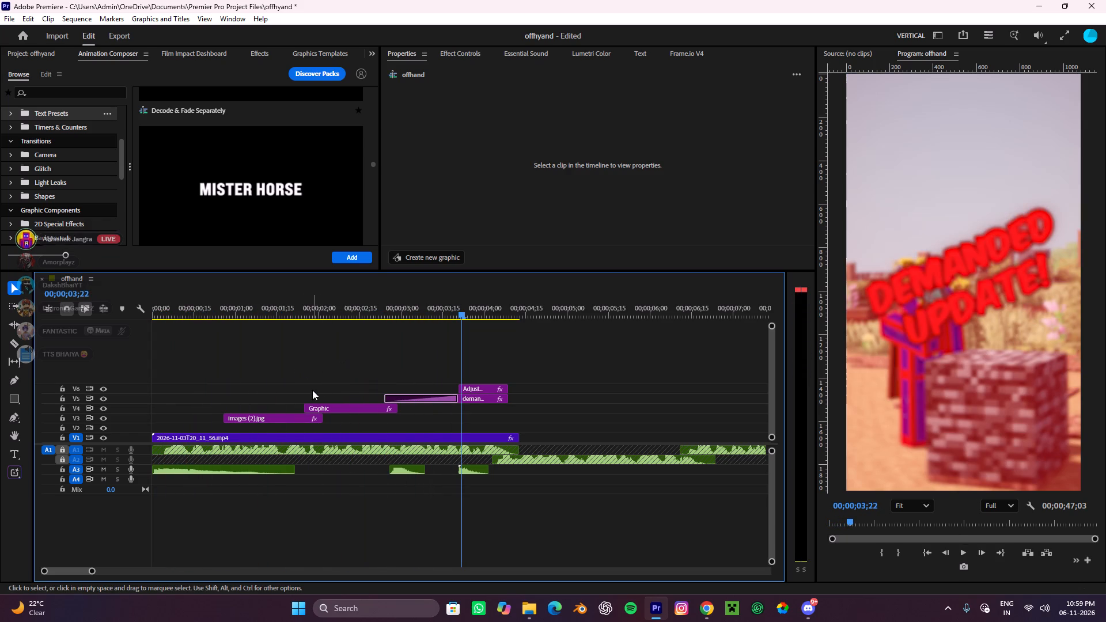
left_click_drag(454, 316, 282, 393)
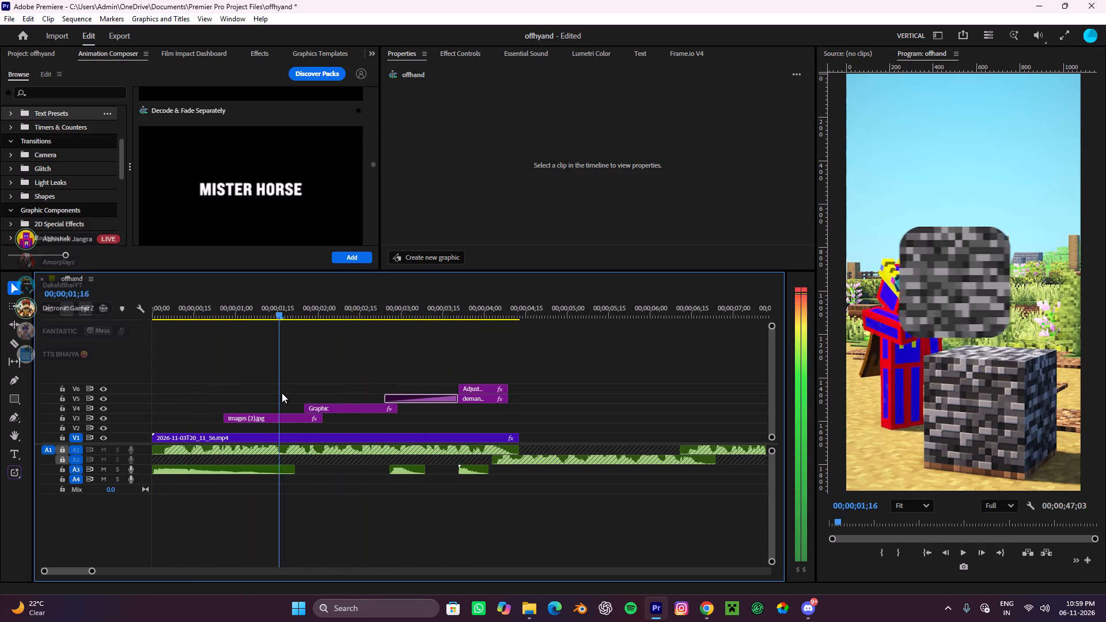
left_click_drag(282, 393, 311, 386)
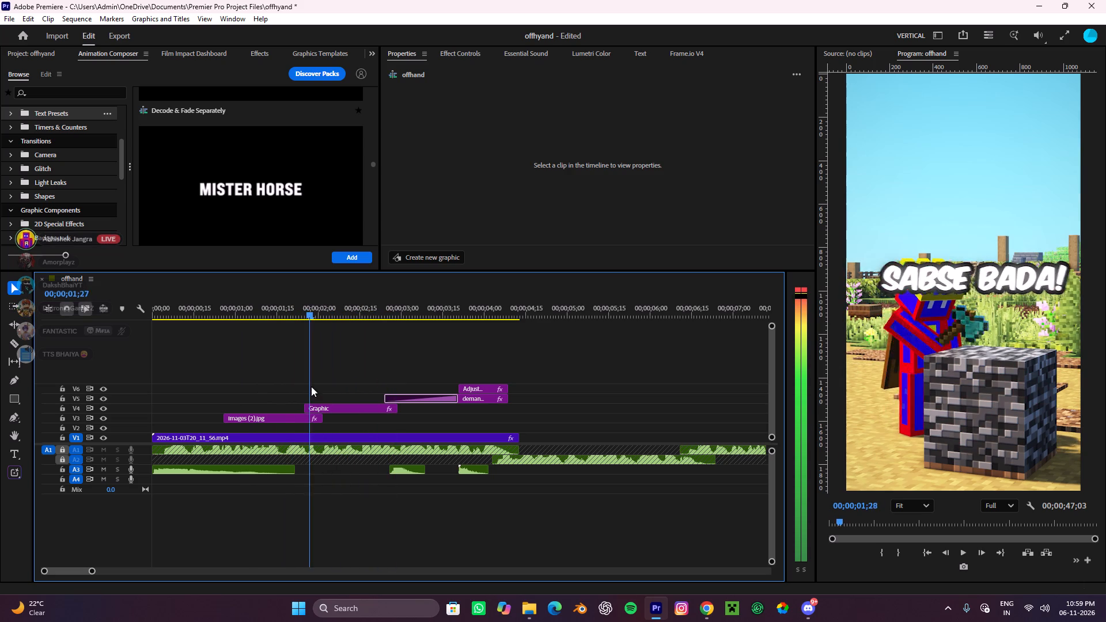
left_click_drag(311, 386, 225, 415)
key("space")
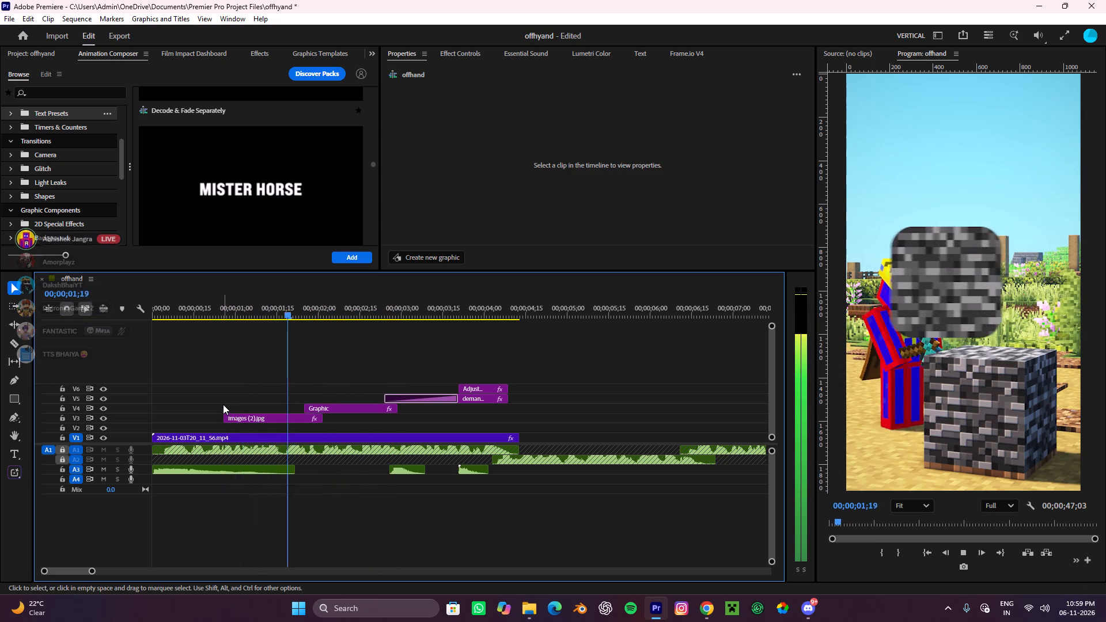
key("space")
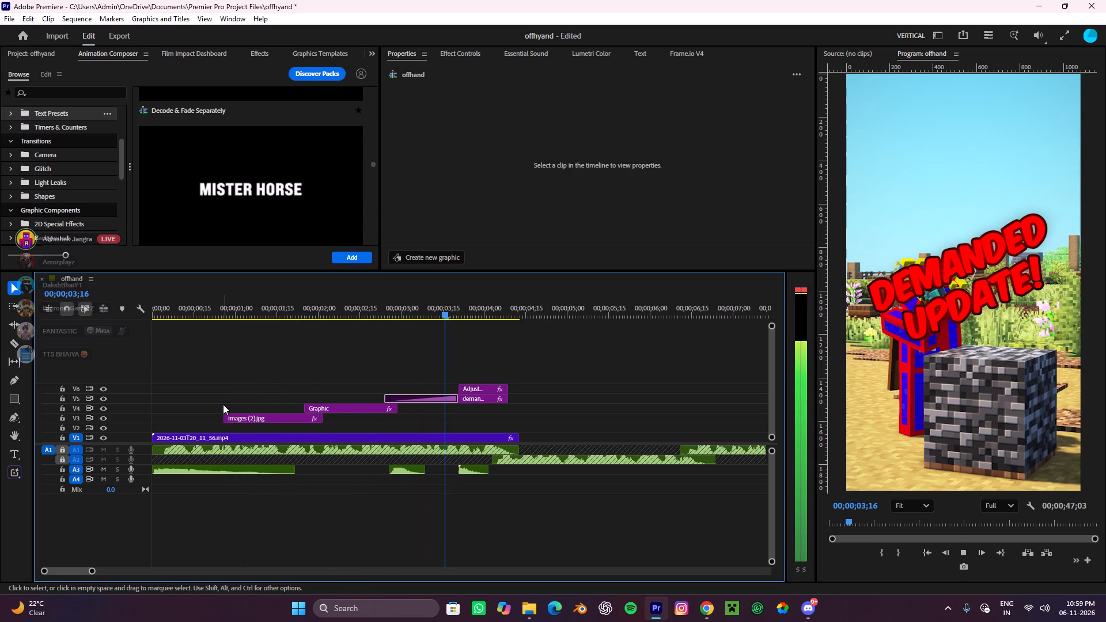
Search the Animation Composer library for "swoosh" and place Swoosh Transition 03 on A4 at the start of the Images (2).jpg clip.
scroll(303, 410, "up", 3)
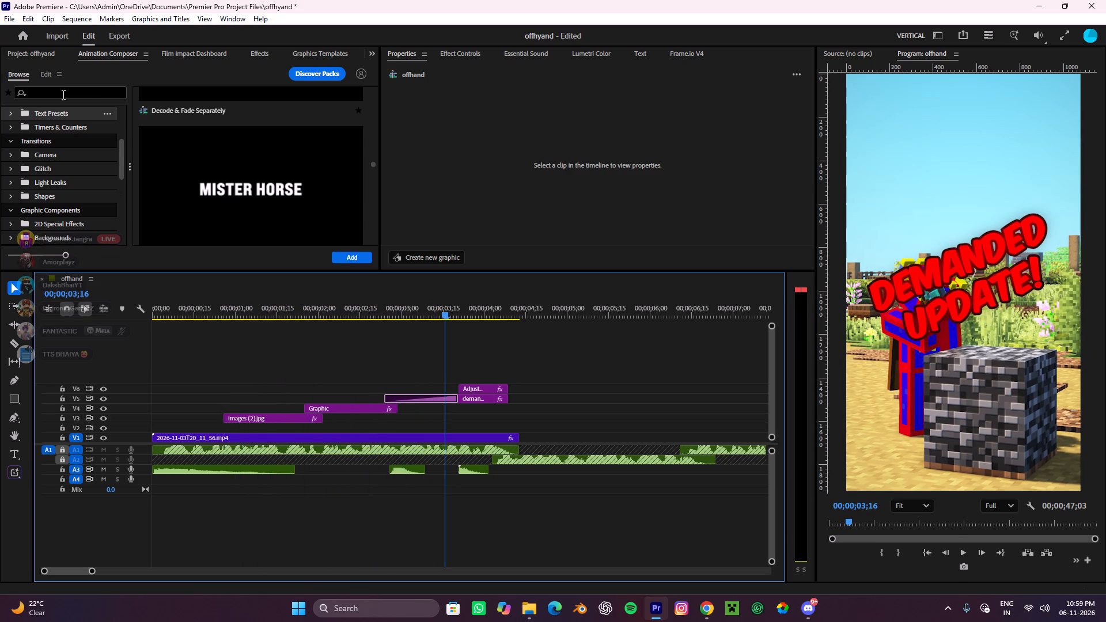
left_click(62, 94)
type("sw")
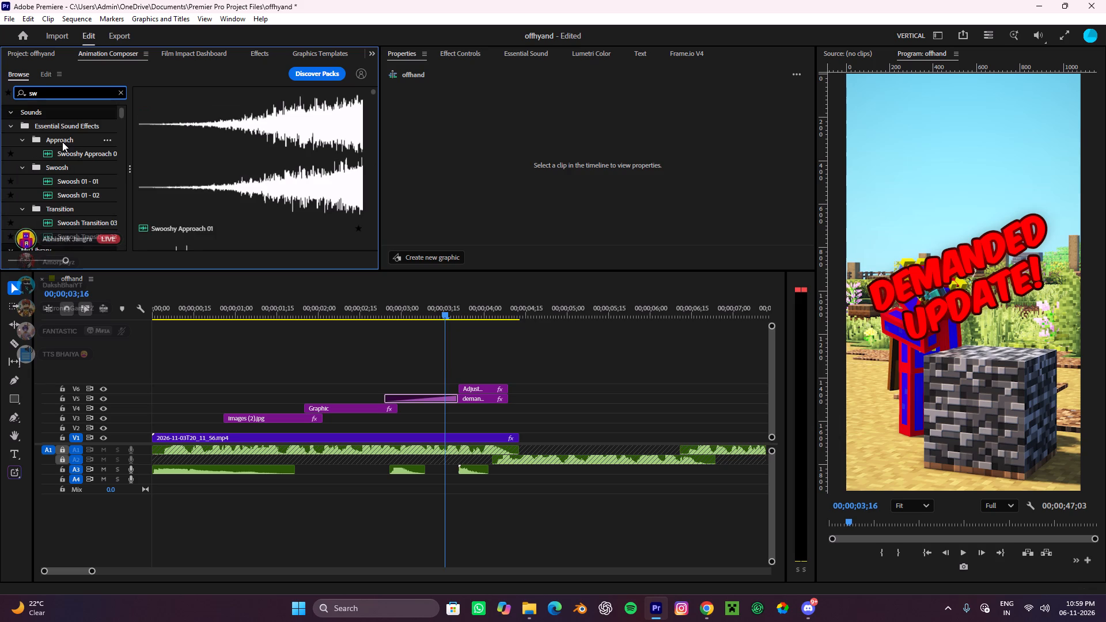
key("o")
key("o")
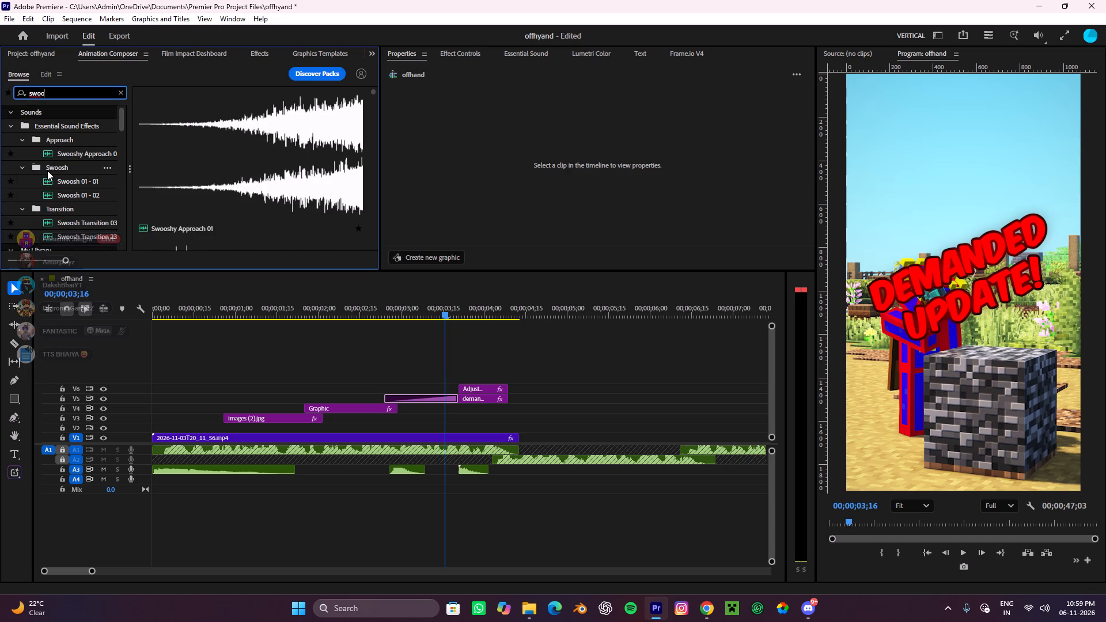
type("sh")
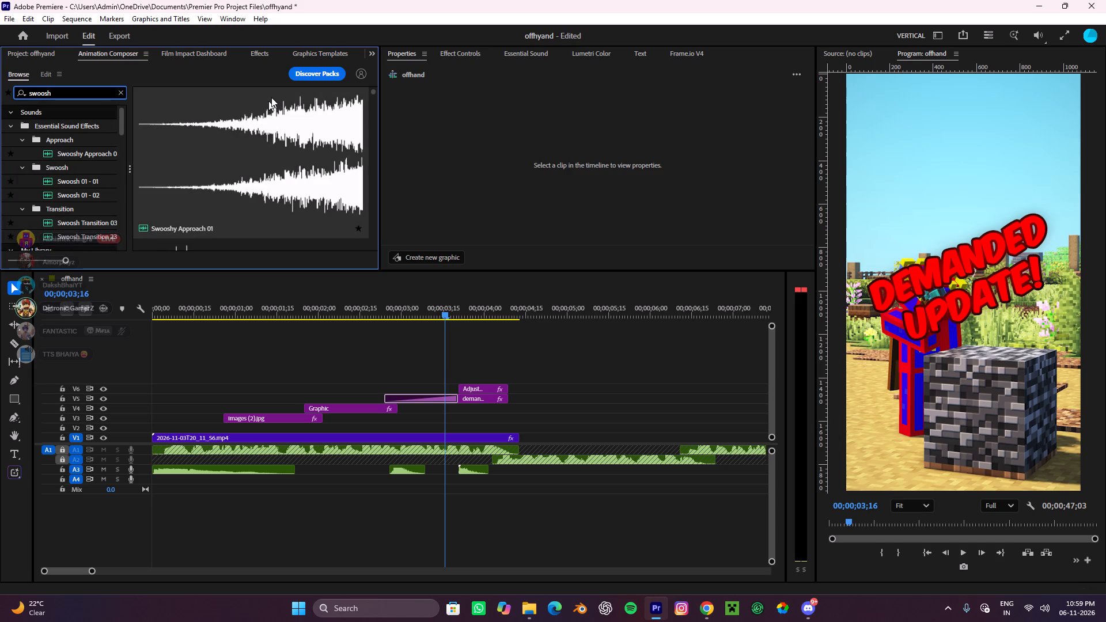
scroll(271, 101, "down", 2)
scroll(248, 150, "down", 3)
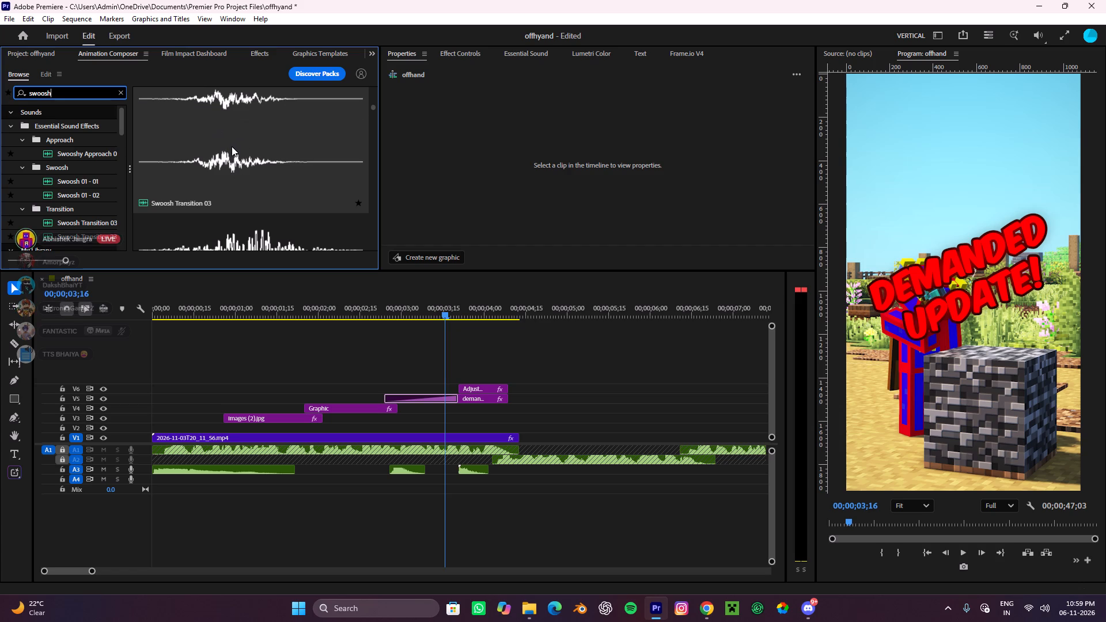
left_click_drag(178, 121, 225, 485)
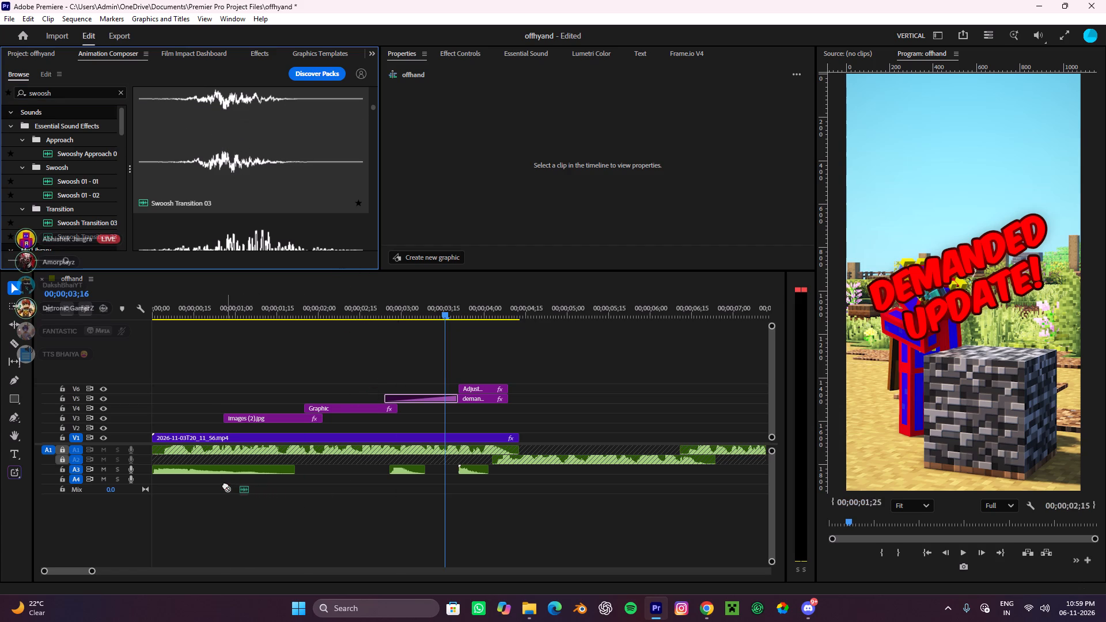
left_click_drag(225, 485, 225, 483)
Cut off and remove the swoosh clip's quiet opening, then align the remainder with the start of the Images (2).jpg clip.
scroll(226, 479, "up", 5, "alt")
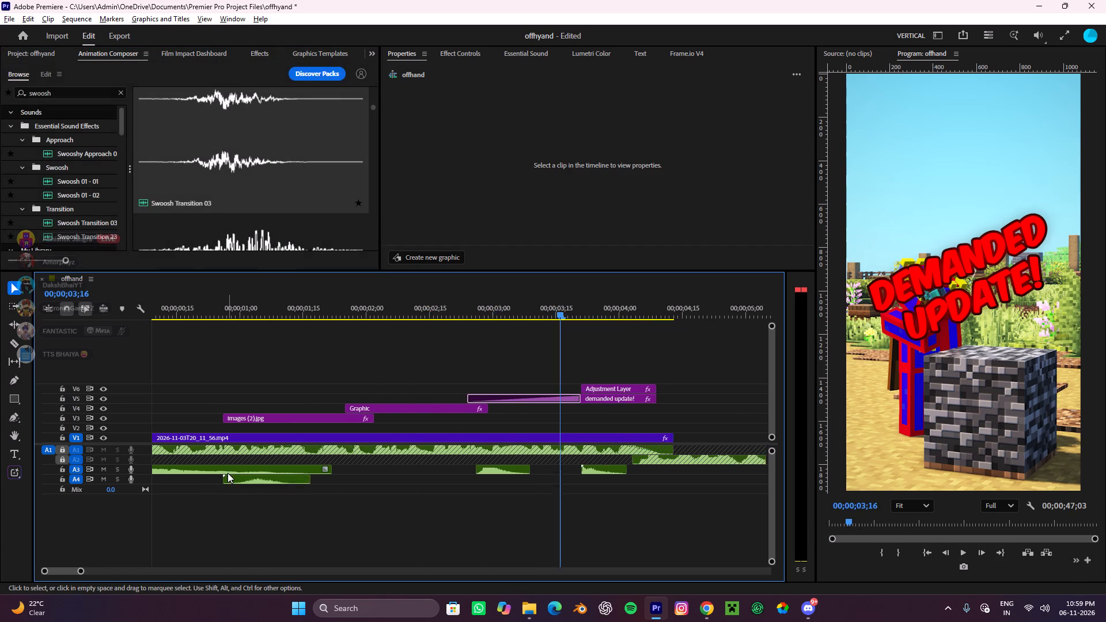
scroll(228, 473, "up", 3, "alt")
key("c")
left_click(252, 480)
key("v")
left_click(240, 478)
key("ctrl+x")
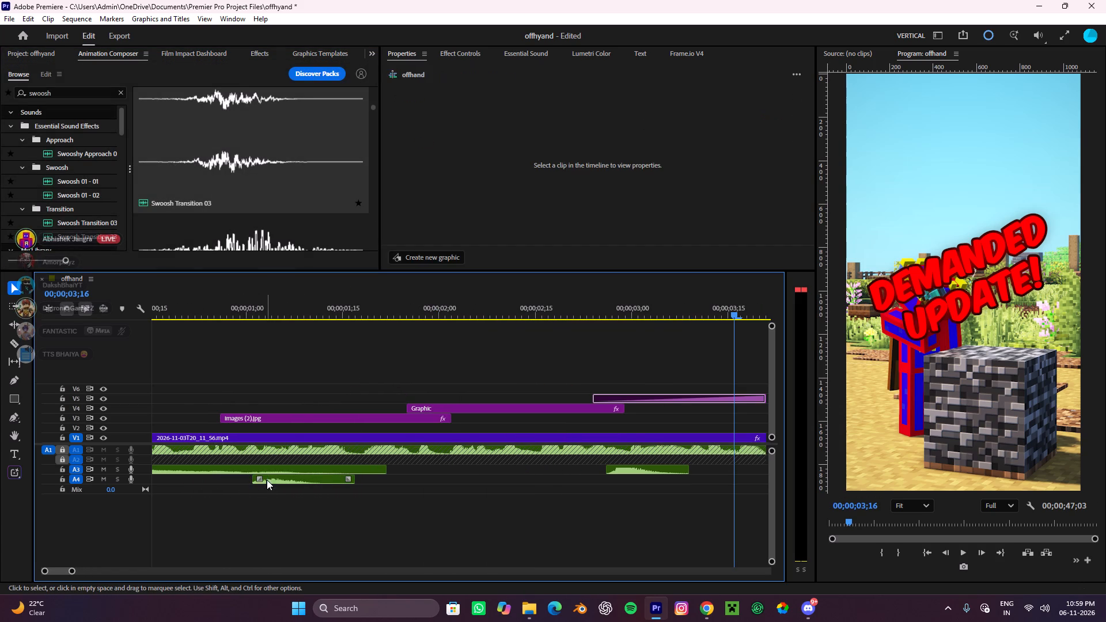
left_click_drag(275, 481, 245, 479)
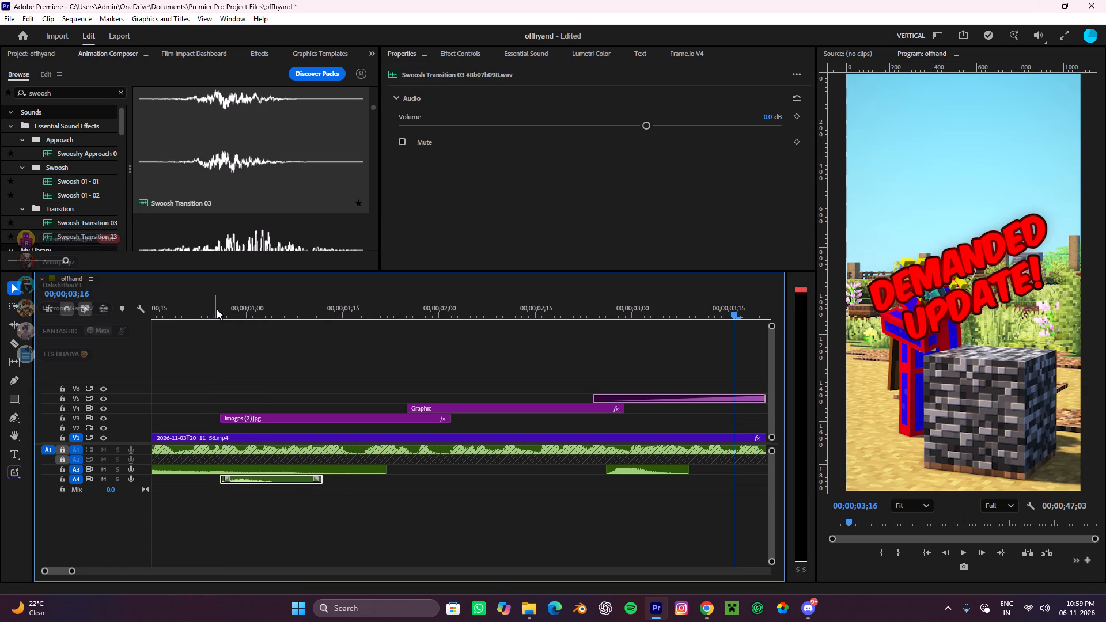
Play back the trimmed swoosh and duplicate it on A4 near the start of the "SABSE BADA!" title.
left_click(204, 304)
key("space")
key("space")
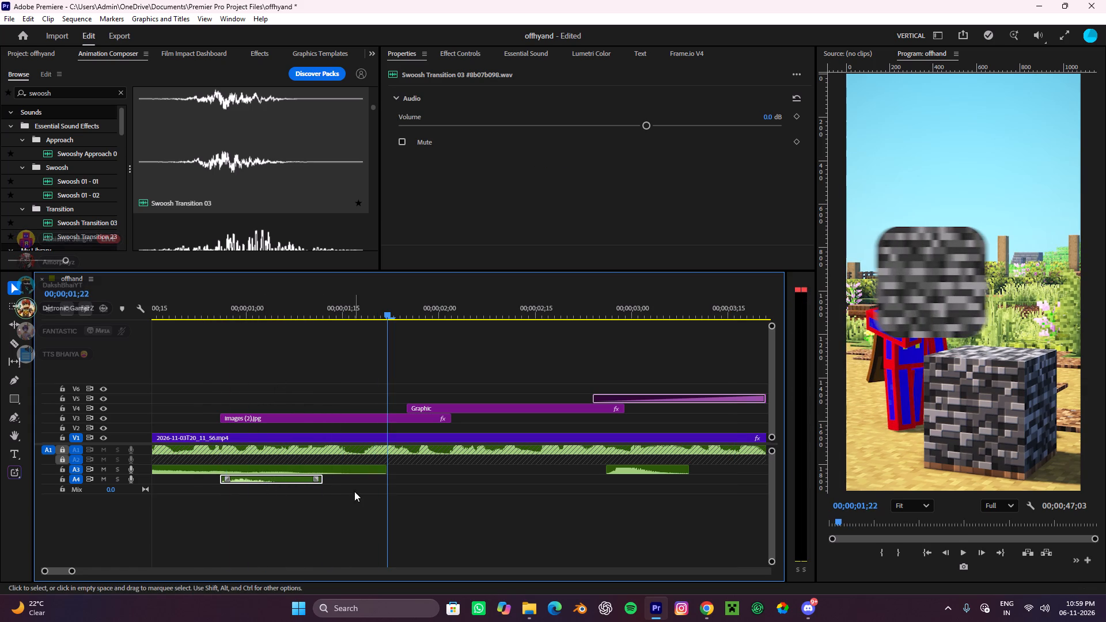
left_click_drag(268, 477, 373, 485, "alt")
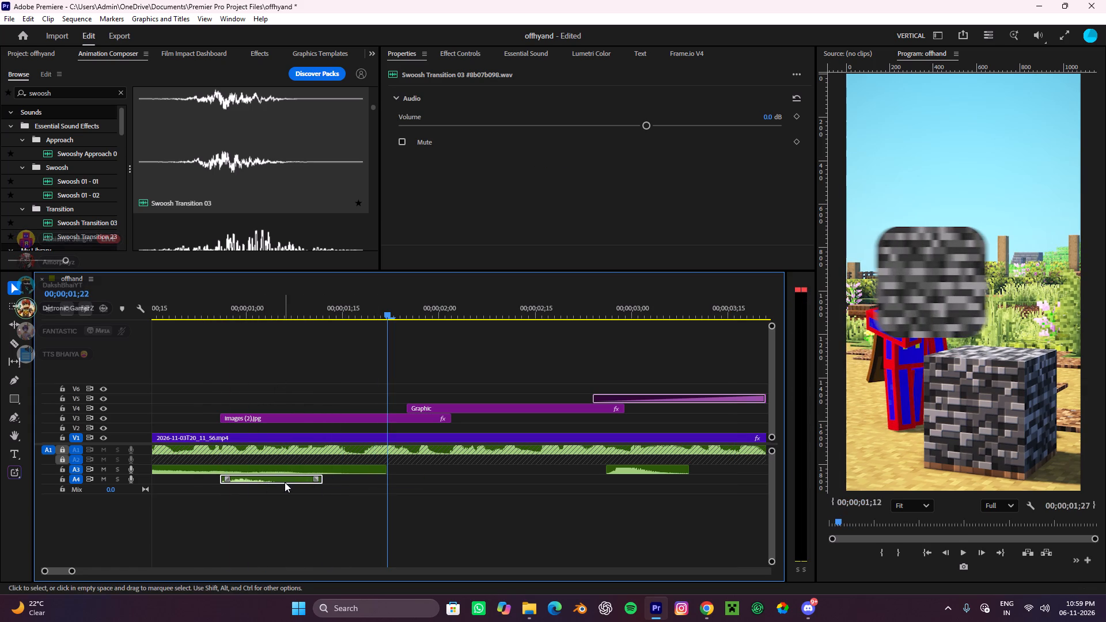
left_click_drag(281, 481, 435, 484, "alt")
left_click(418, 478)
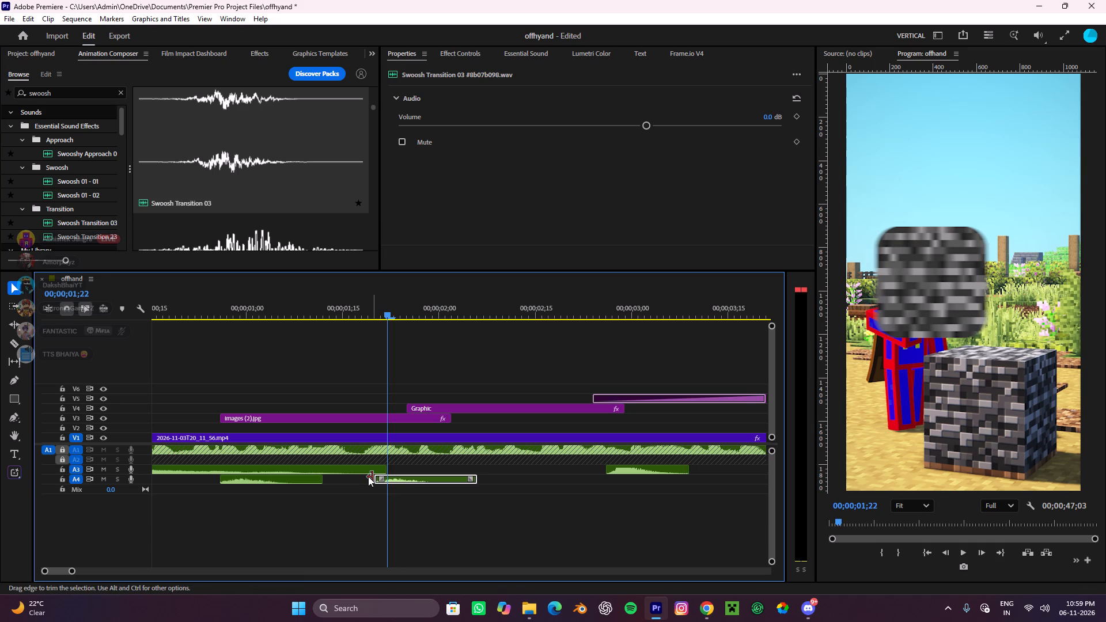
Extend the duplicated swoosh's start to bring back its opening, and slide the clip to begin at about 00;00;01;20.
left_click_drag(373, 478, 301, 483)
left_click_drag(388, 481, 415, 485)
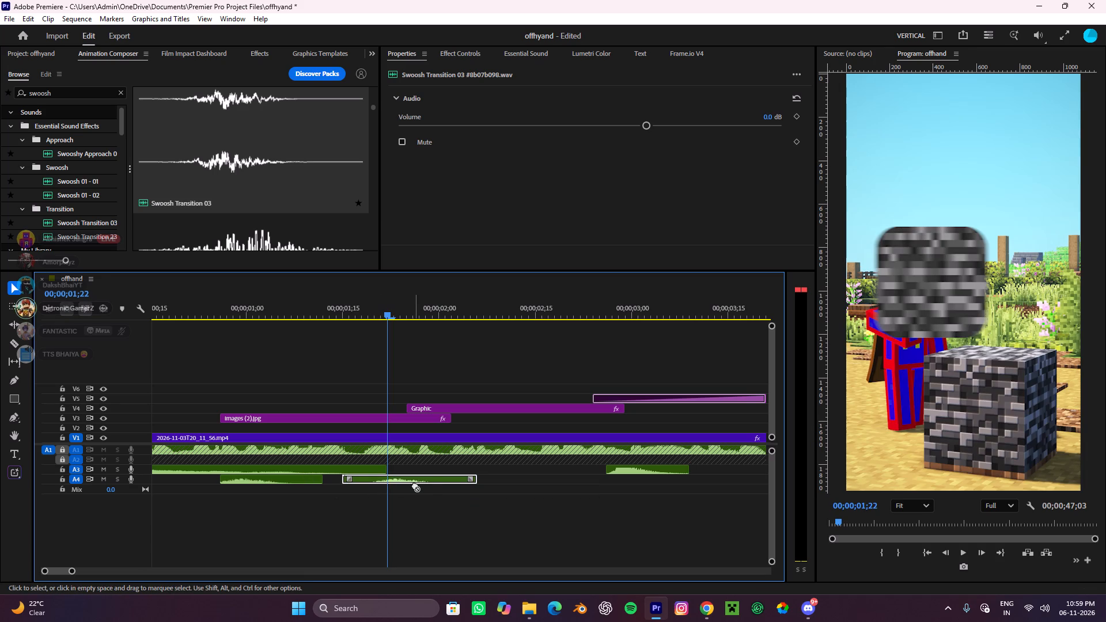
left_click_drag(415, 485, 429, 485)
left_click_drag(403, 480, 433, 480)
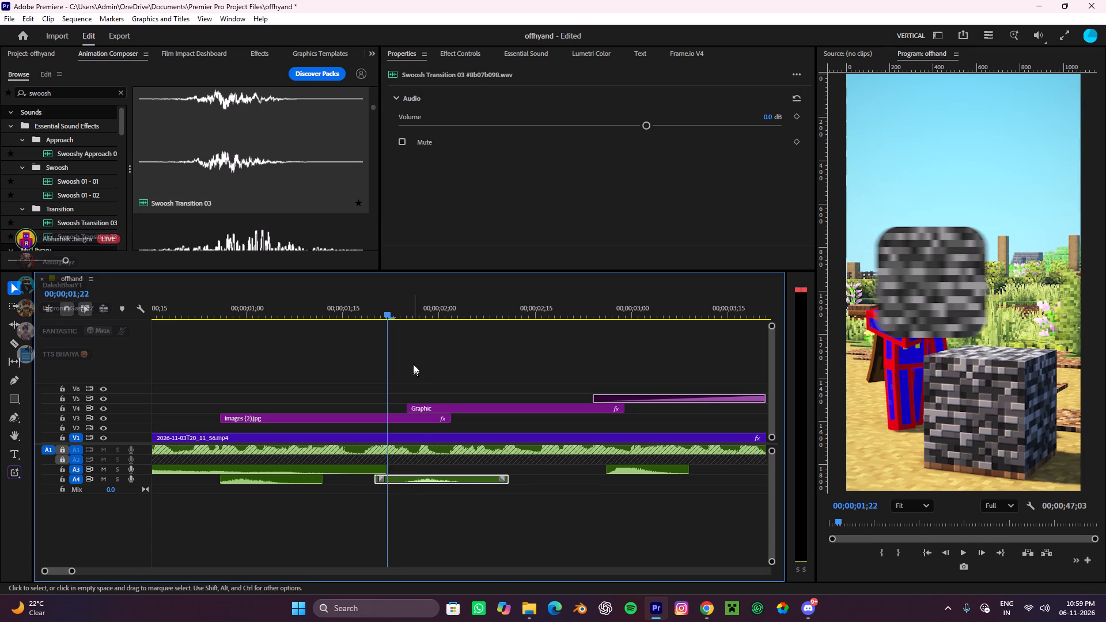
Play back the "SABSE BADA!" entrance and shift its swoosh clip earlier on A4 to start at about 00;00;01;18.
left_click_drag(395, 316, 310, 339)
key("space")
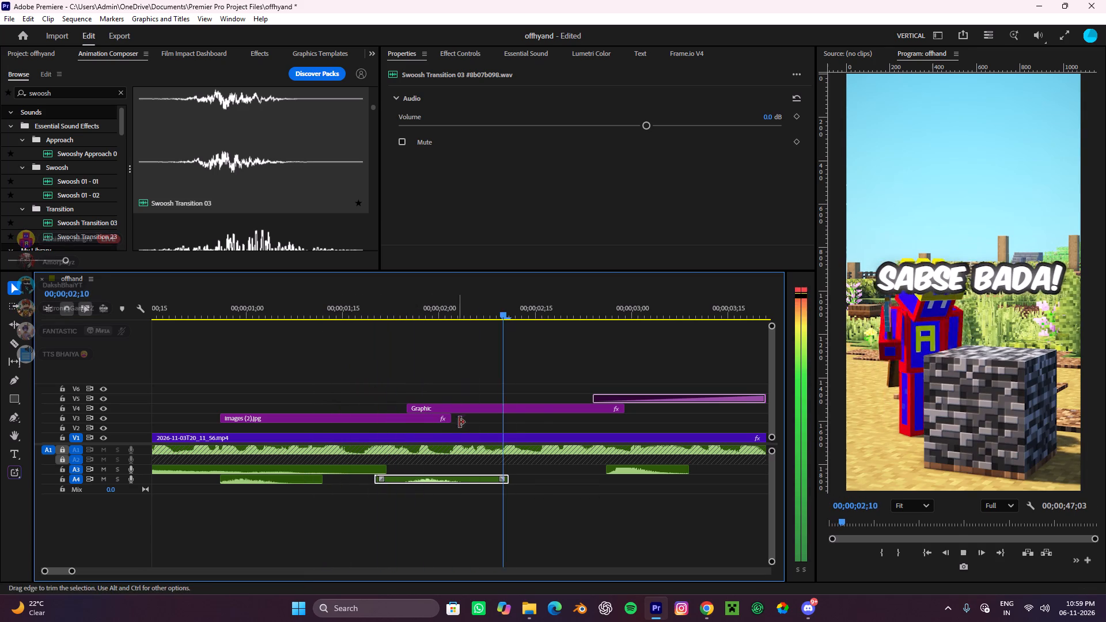
key("space")
left_click_drag(534, 314, 395, 344)
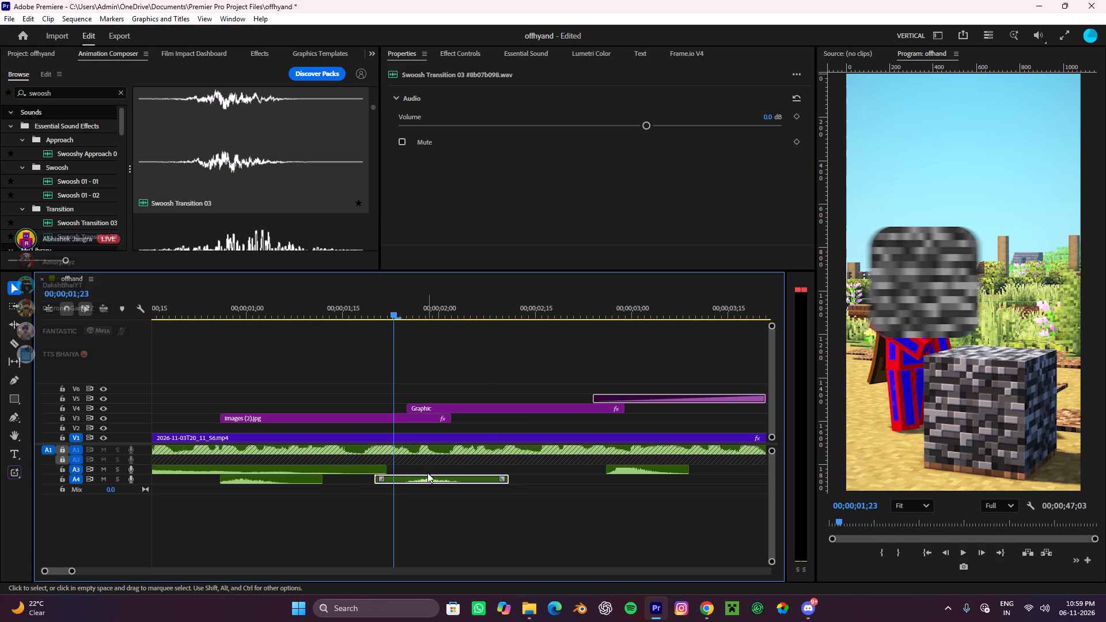
left_click_drag(422, 482, 408, 480)
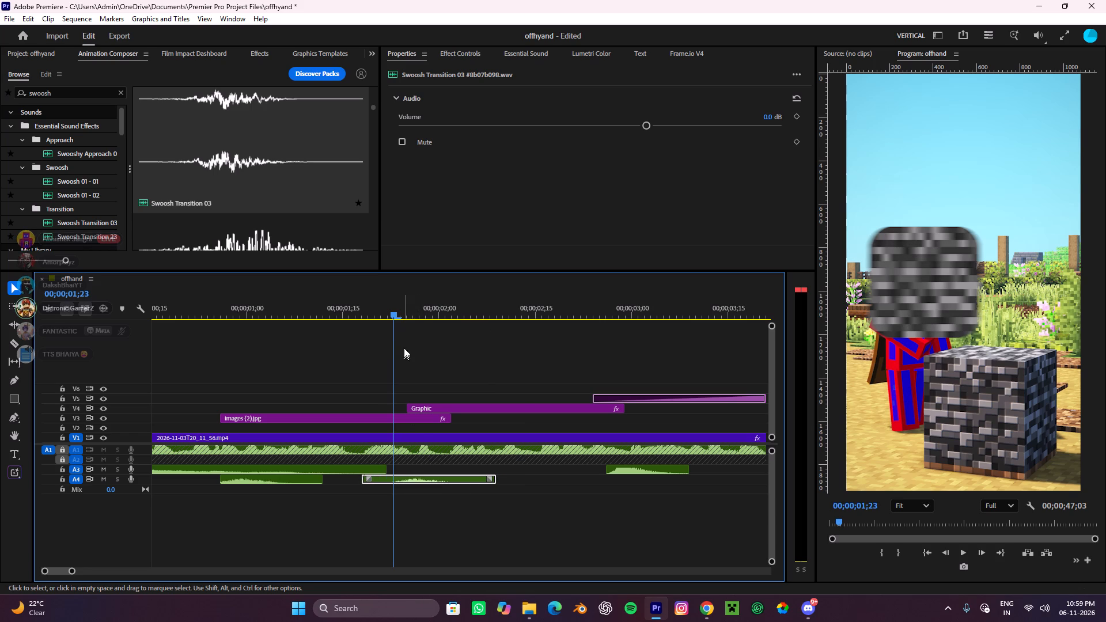
Play back the opening from the Images (2).jpg entrance through the "DEMANDED UPDATE!" title to check the sound timing.
left_click_drag(396, 295, 324, 345)
key("space")
scroll(398, 383, "down", 7)
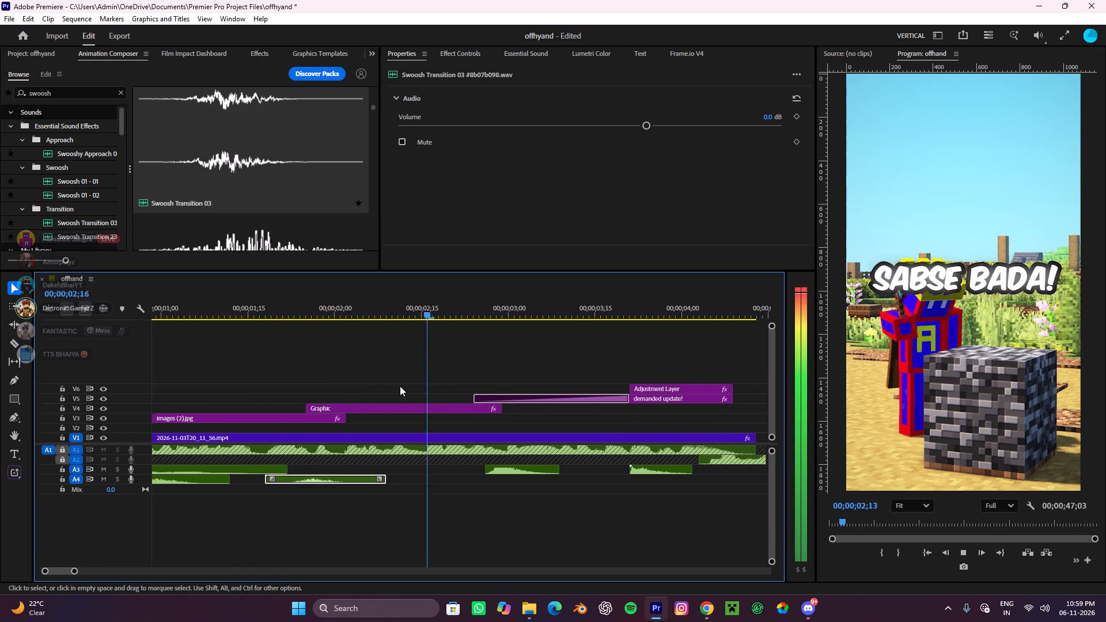
key("space")
scroll(429, 414, "down", 8, "alt")
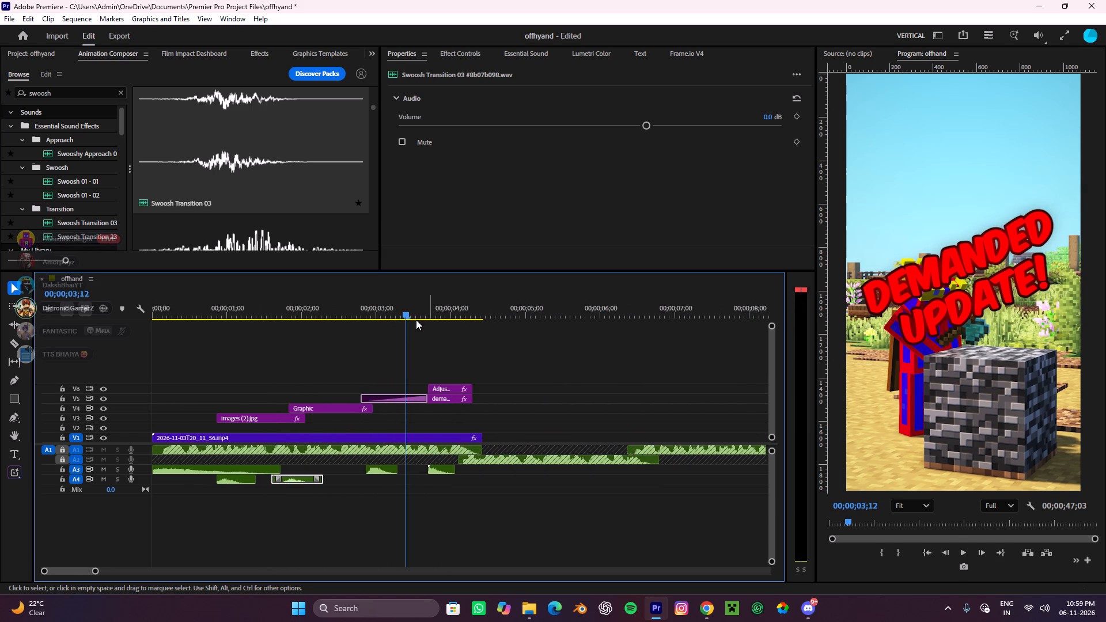
left_click_drag(421, 308, 0, 339)
key("space")
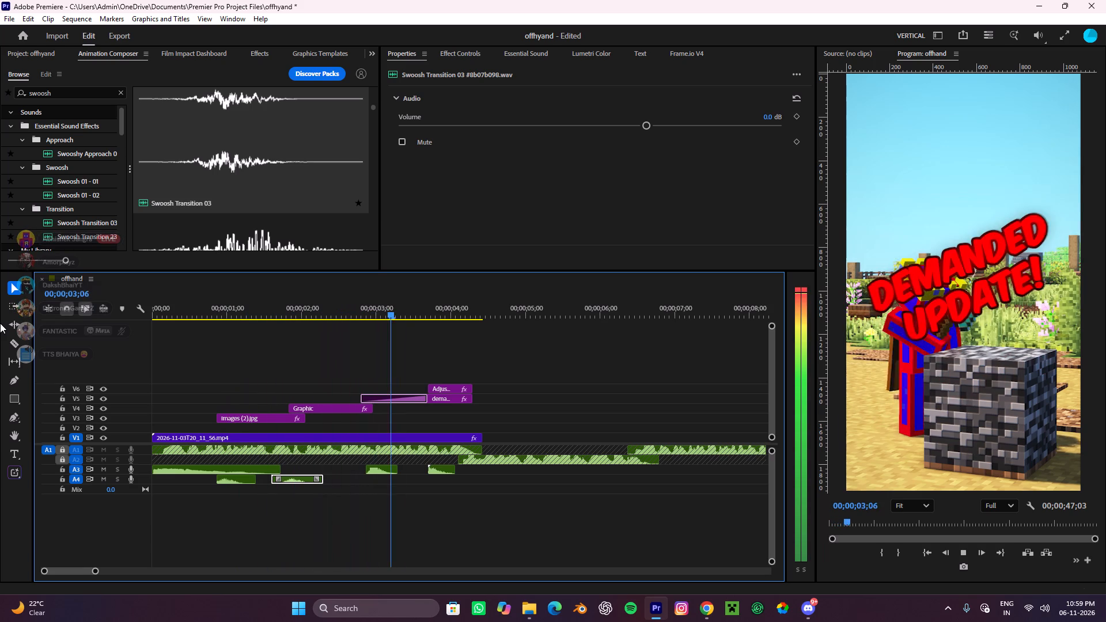
key("space")
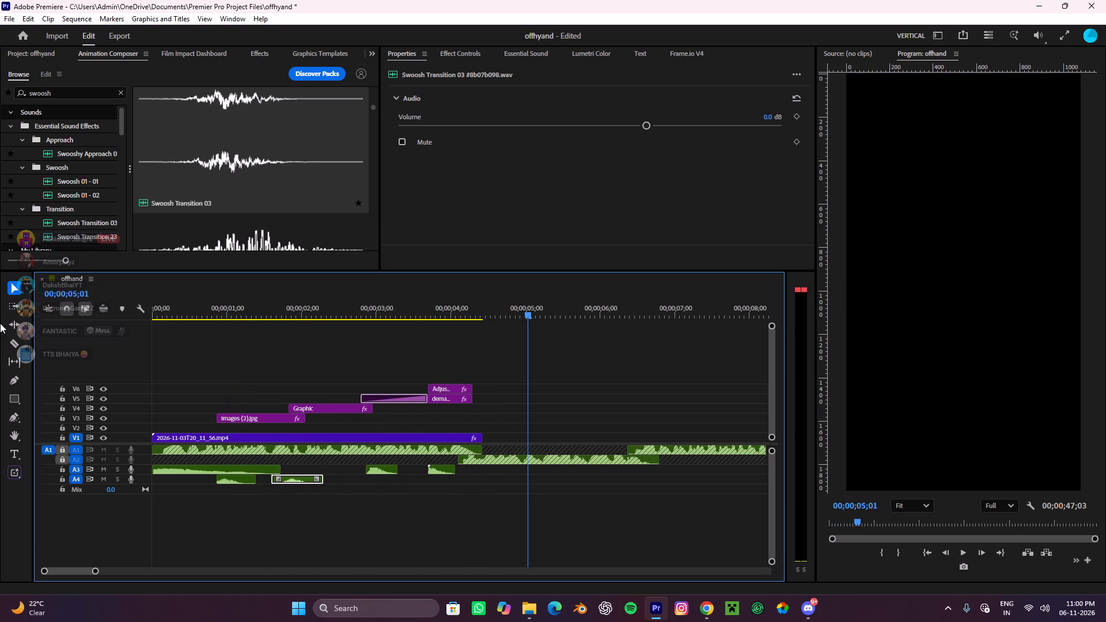
Remove the short sound clip on A3 beneath the start of the "demanded update!" adjustment layer.
left_click_drag(527, 494, 450, 481)
left_click_drag(544, 515, 493, 503)
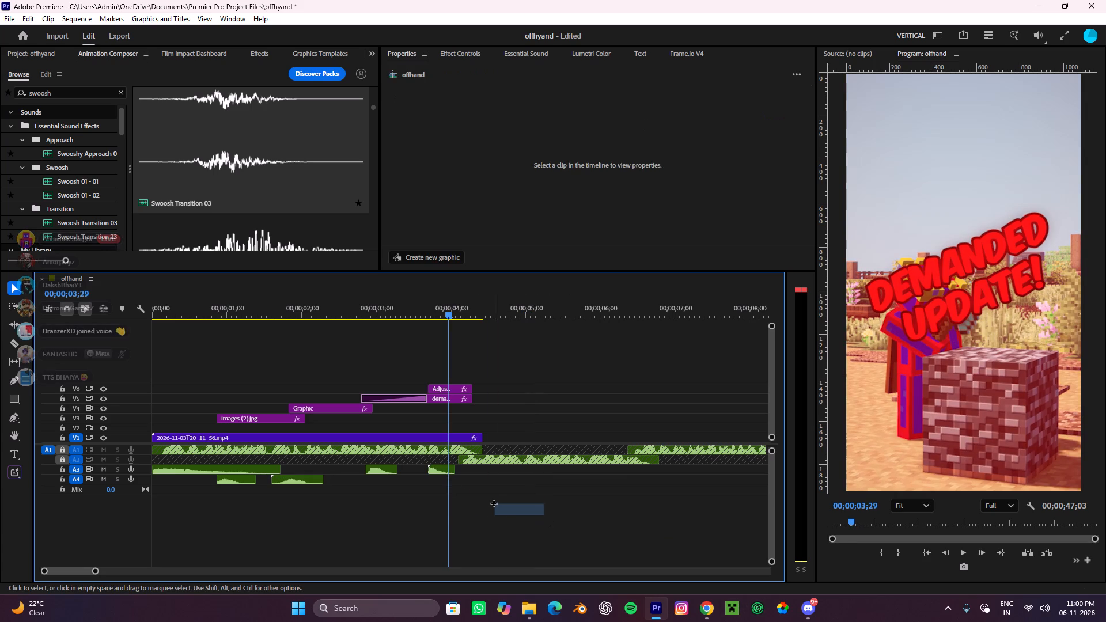
left_click_drag(493, 503, 433, 468)
key("ctrl+x")
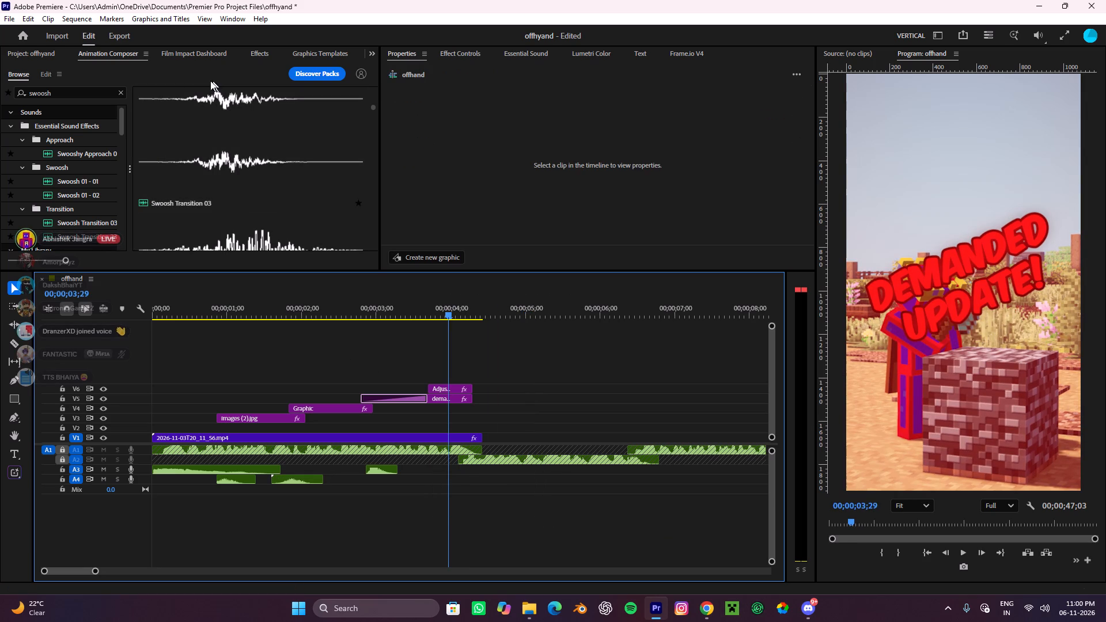
Search the Animation Composer library for "reward" and place Reward.wav on A3 at the start of the "demanded update!" adjustment layer.
left_click_drag(77, 96, 0, 83)
type("rewar")
key("d")
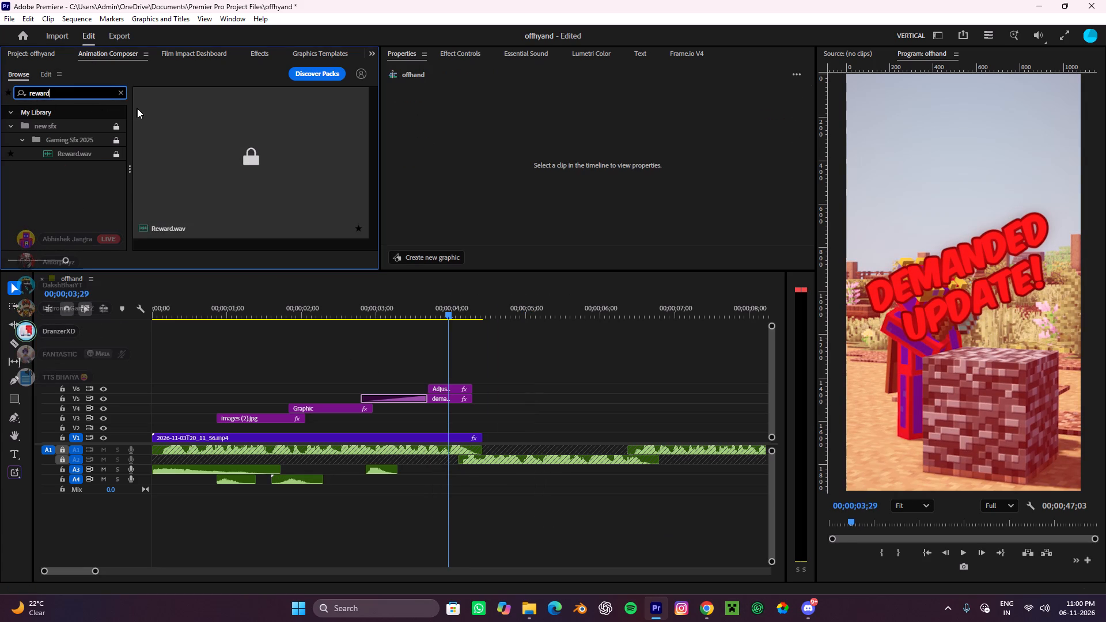
left_click_drag(221, 149, 426, 468)
Cut Reward.wav on A3 at about 00;00;05;00 and remove the portion after the cut.
scroll(436, 468, "up", 5, "alt")
scroll(436, 460, "down", 8, "alt")
key("c")
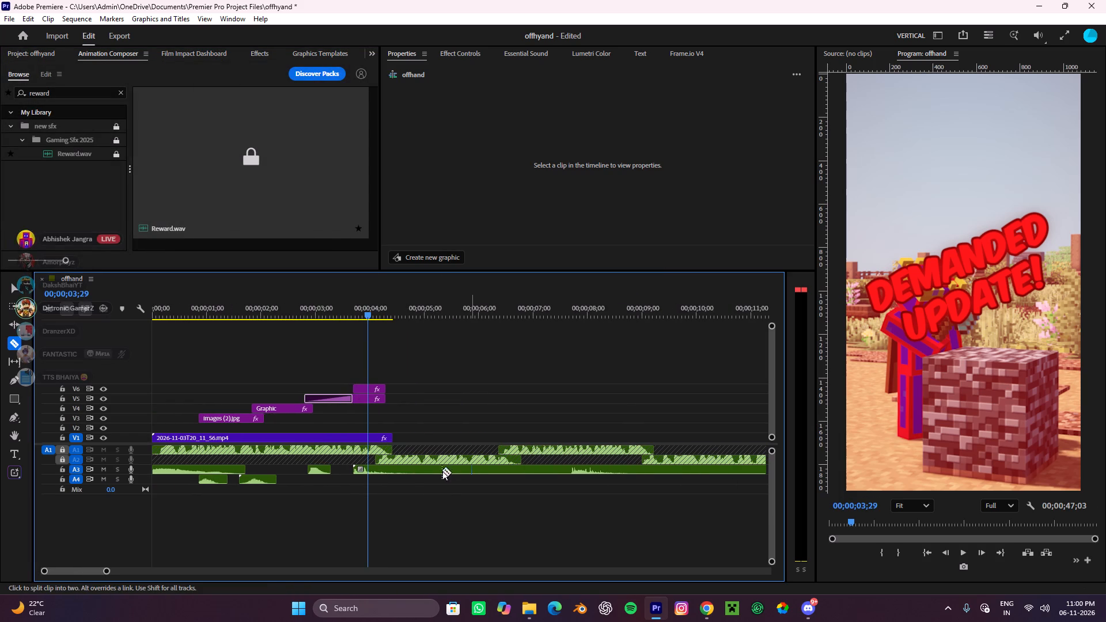
left_click(423, 473)
key("v")
left_click(456, 476)
left_click(467, 472, "ctrl")
key("ctrl+x")
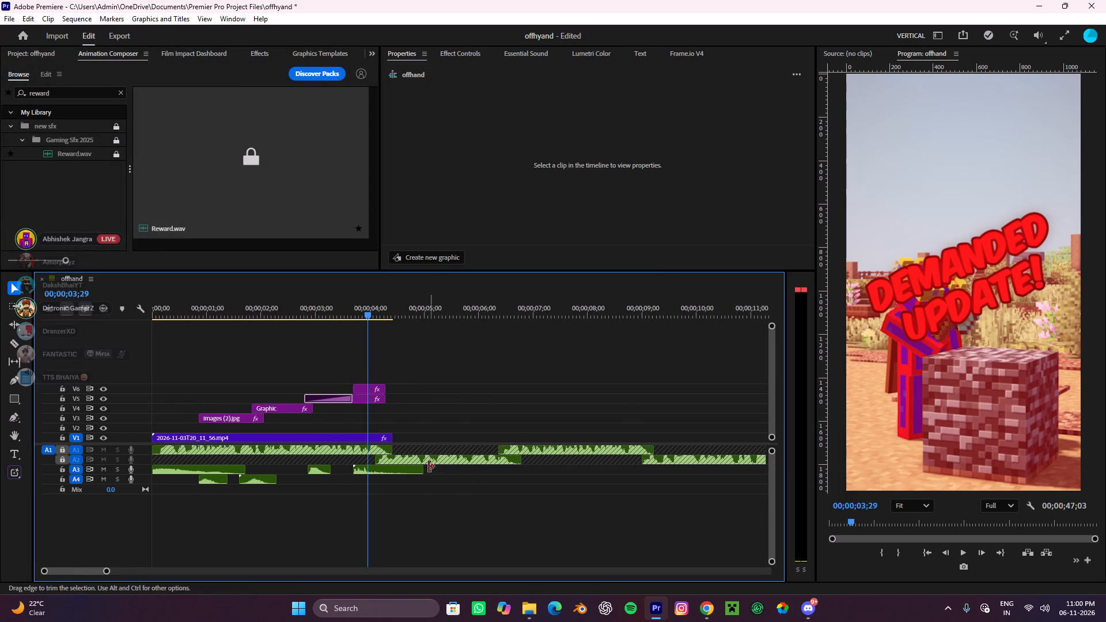
Lower the volume of the trimmed Reward.wav clip to -9.4 dB.
left_click(403, 473)
left_click_drag(645, 127, 563, 170)
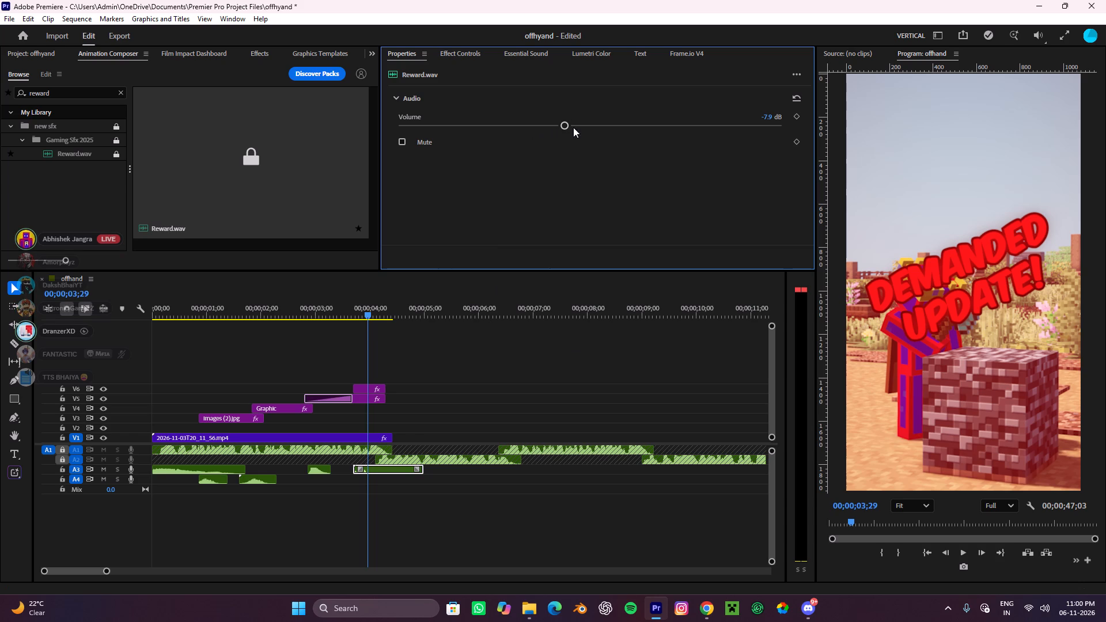
left_click_drag(562, 128, 550, 148)
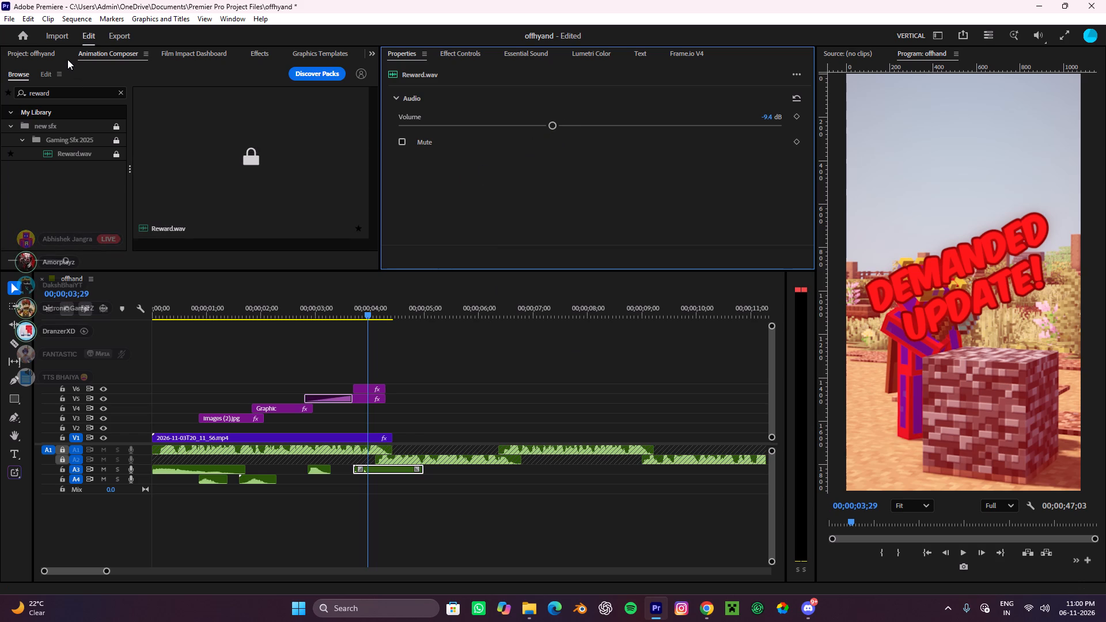
Bring up the effects library with the trimmed Reward.wav clip selected.
left_click(46, 51)
left_click(257, 54)
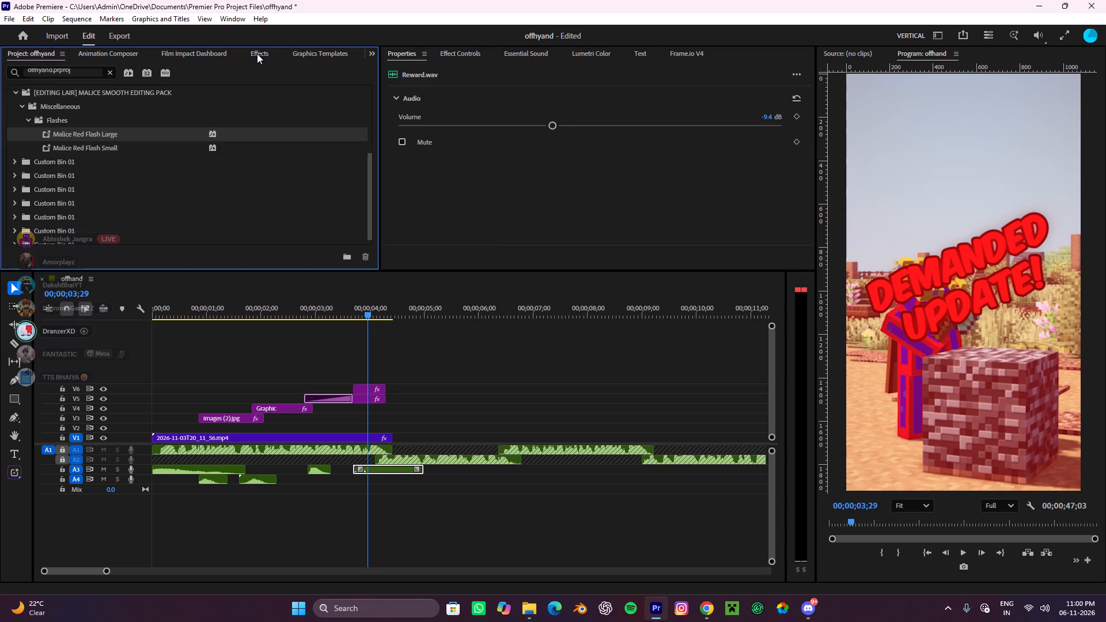
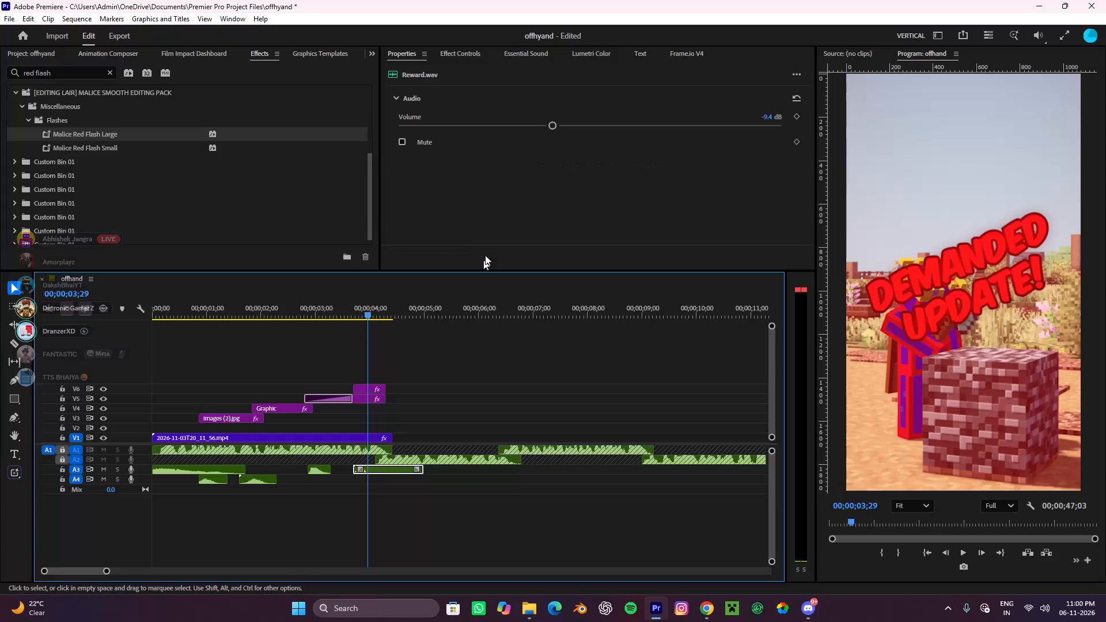
Set the volume of the trimmed Reward.wav clip to -8.9 dB.
left_click(556, 121)
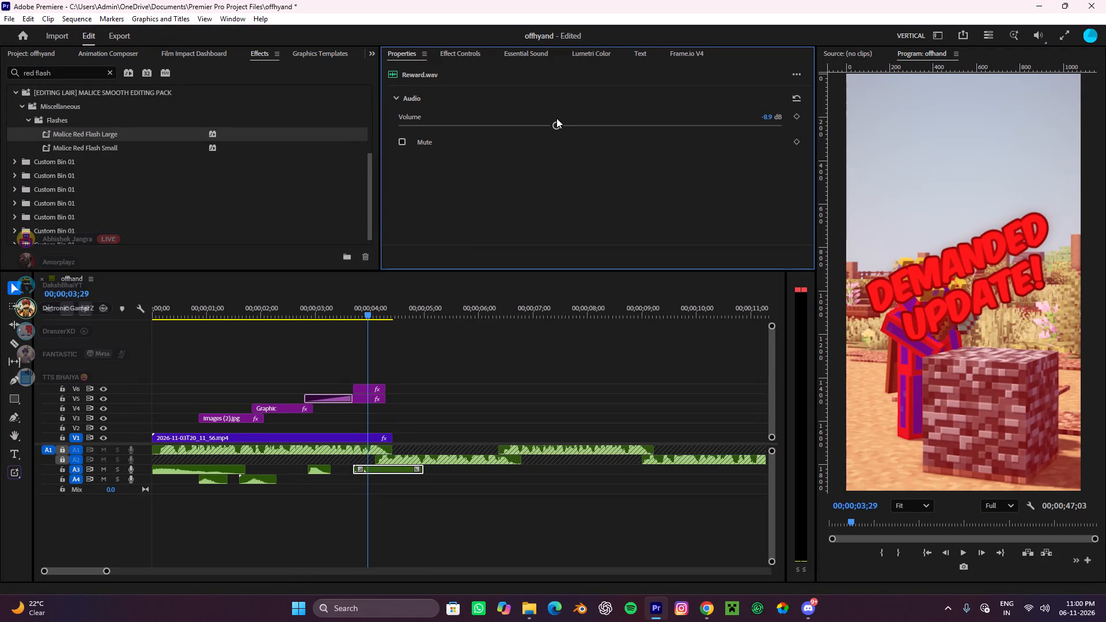
Cut the Malice Red Flash Large Tint effect from the V6 adjustment layer over the "demanded update!" title.
left_click(369, 390)
left_click(473, 54)
scroll(457, 138, "down", 8)
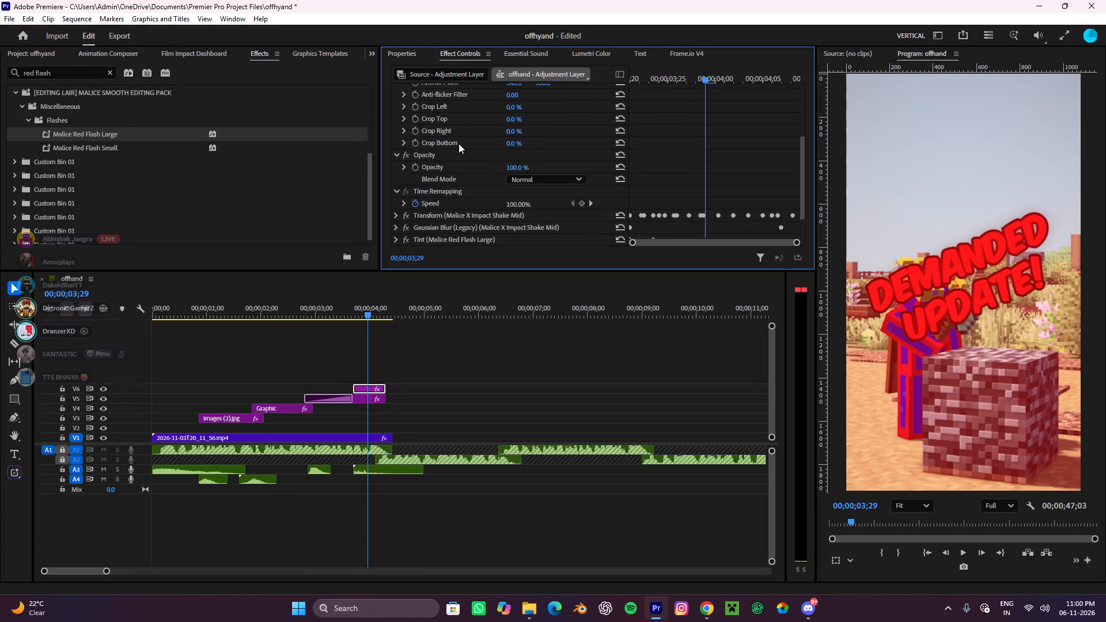
scroll(459, 143, "down", 8)
left_click(440, 199, "ctrl")
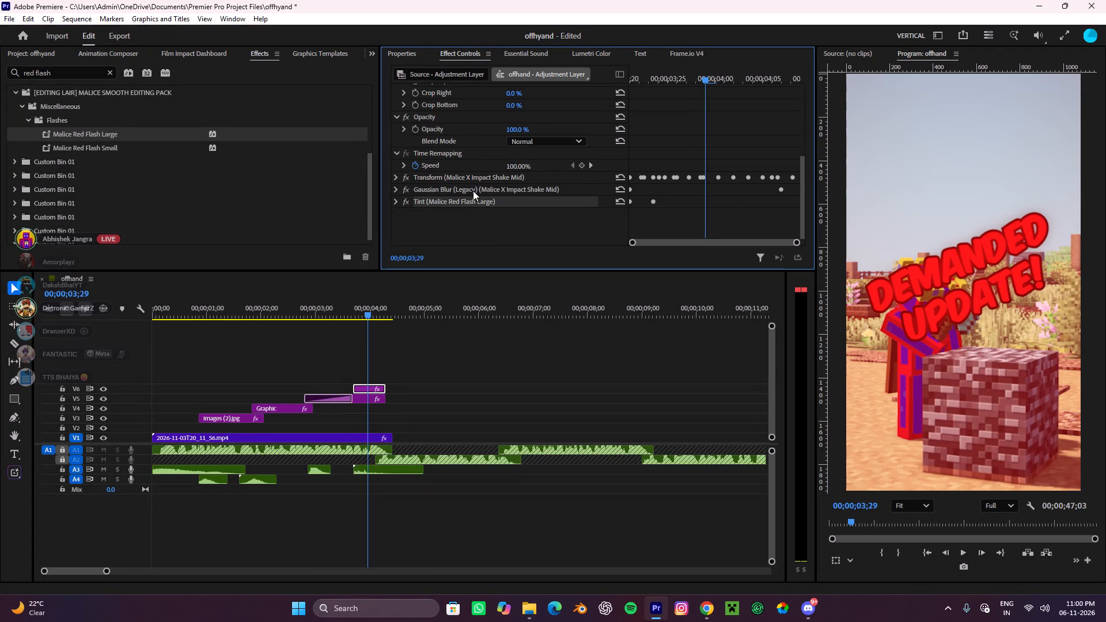
key("ctrl+c")
key("ctrl+x")
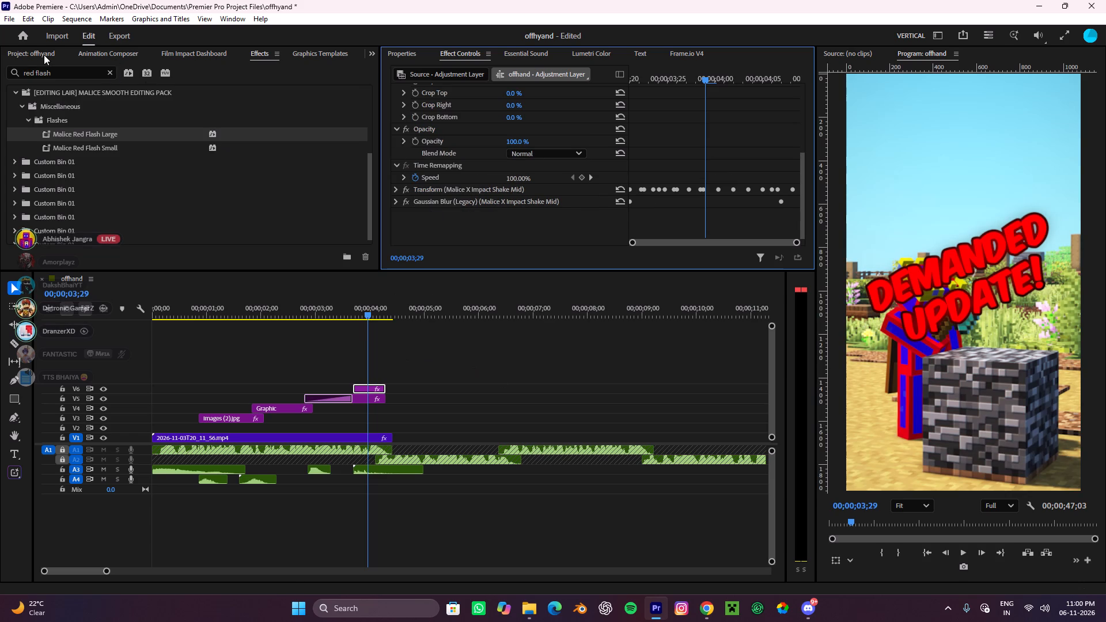
Search the effects library for "green flash" and apply Malice Green Flash Large to the V6 adjustment layer.
left_click_drag(64, 68, 0, 58)
type("green")
key("space")
key("f")
type("lash")
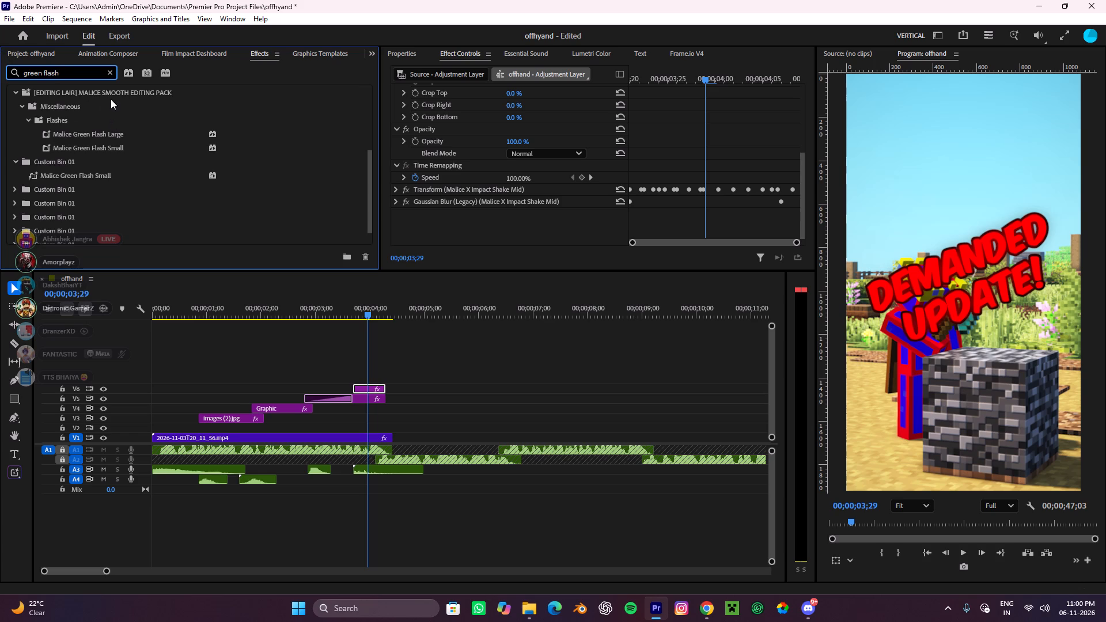
left_click(82, 127)
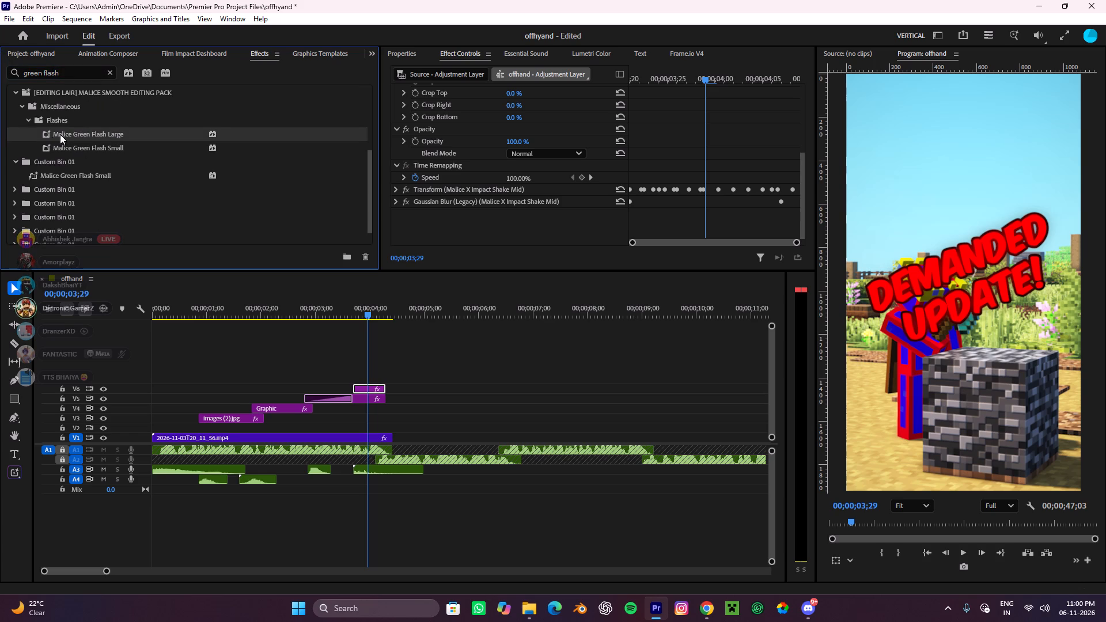
left_click_drag(60, 134, 368, 389)
left_click(410, 358)
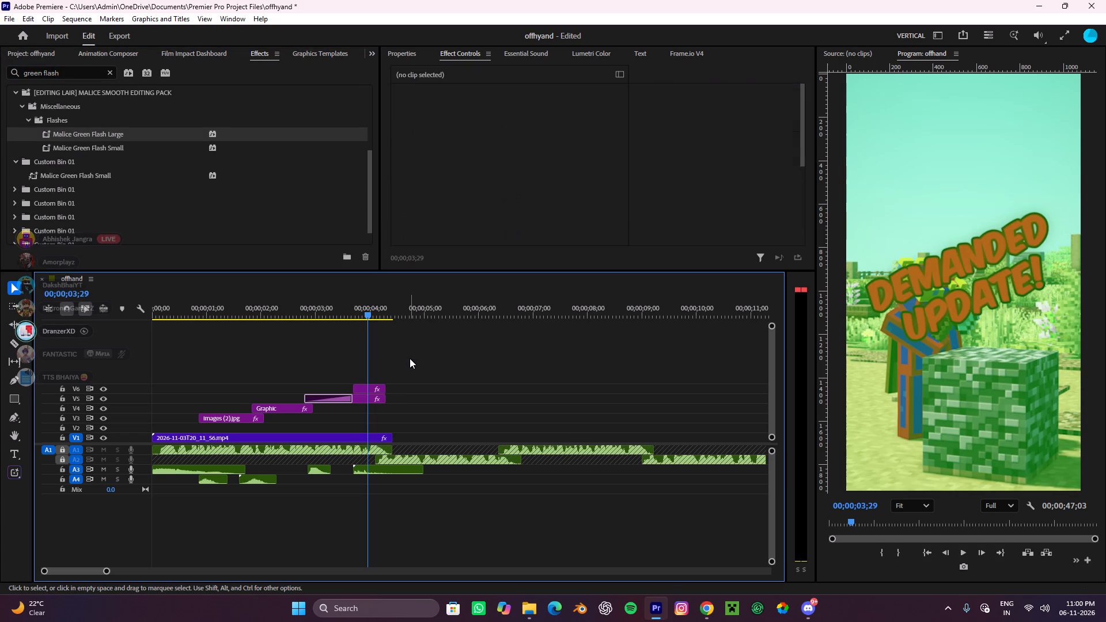
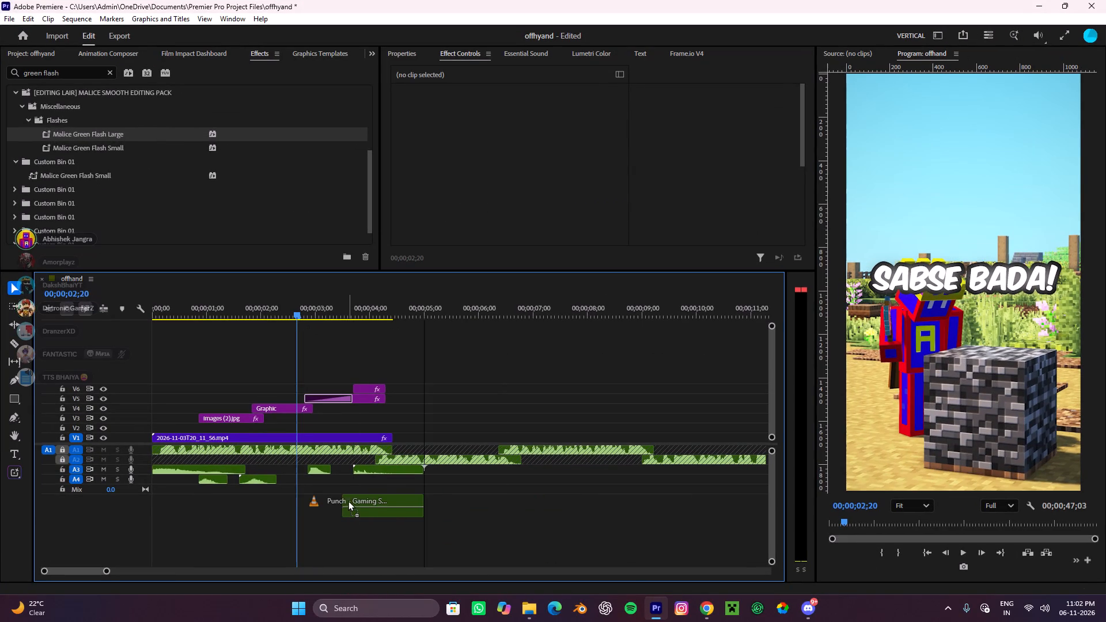
Cut off the silent lead-in of the Punch sound on A5 and slide the remaining part back to the clip's original start.
scroll(307, 500, "up", 3, "alt")
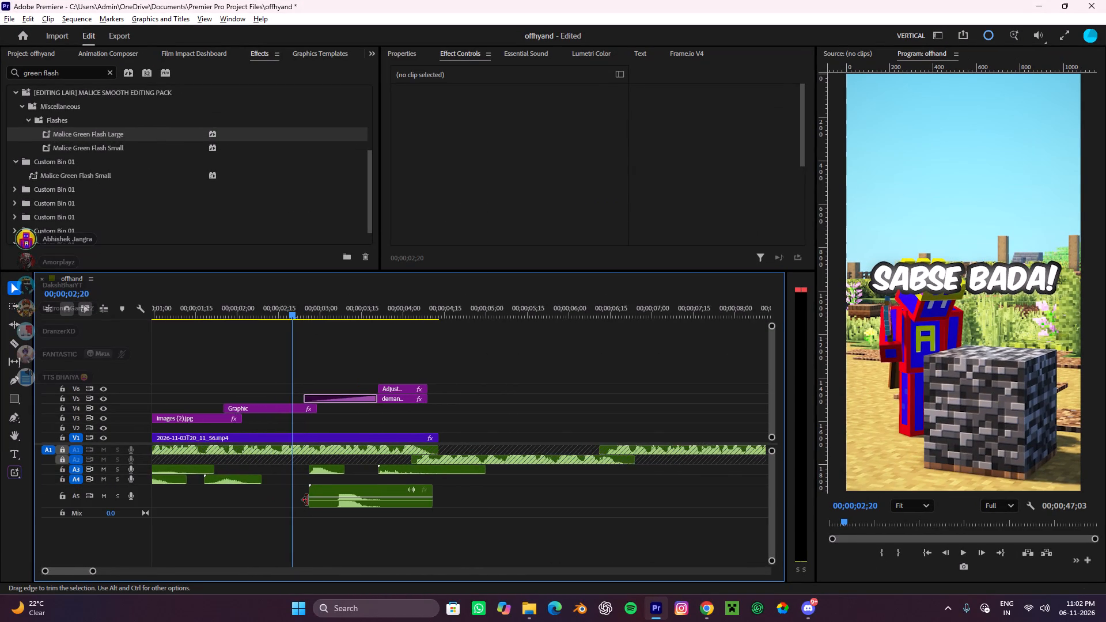
scroll(307, 500, "up", 10, "alt")
key("c")
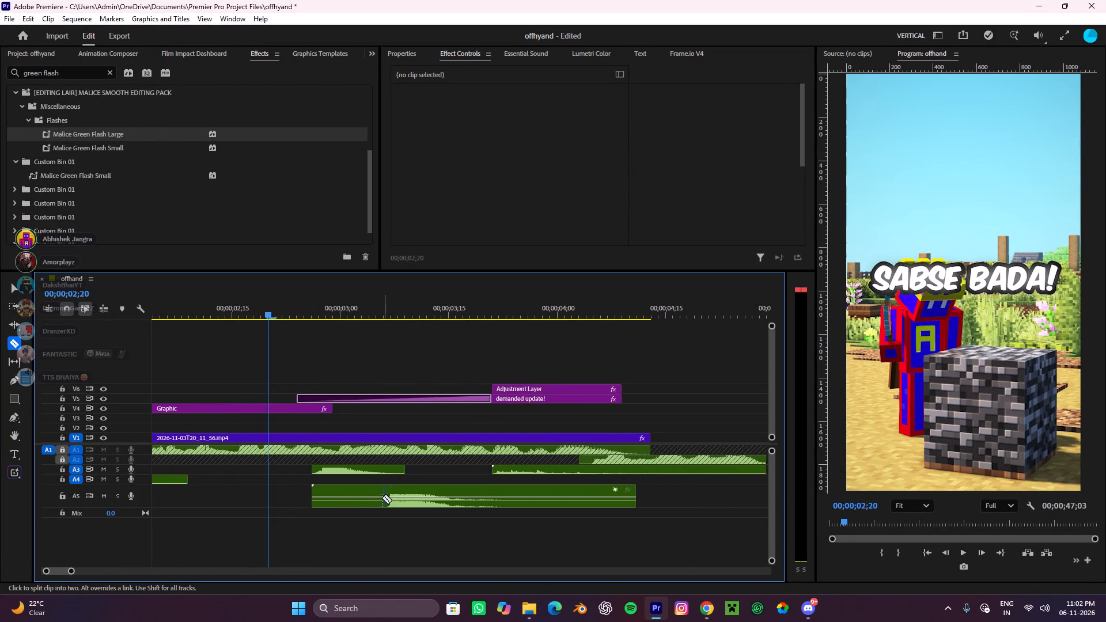
left_click(384, 495)
key("v")
left_click(348, 490)
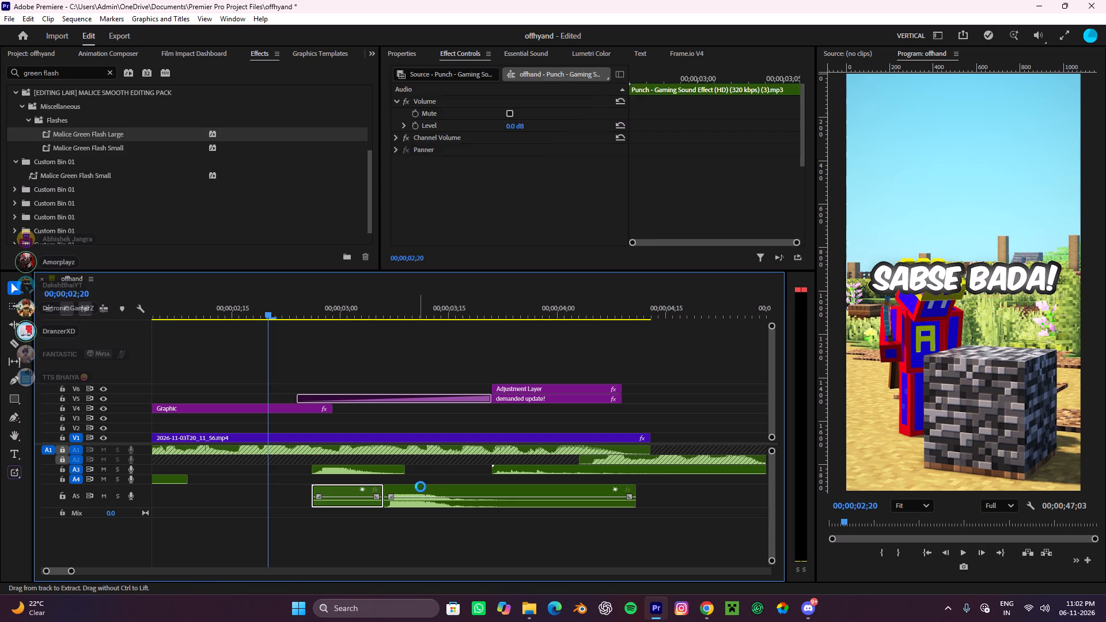
key("ctrl+x")
left_click_drag(425, 485, 349, 488)
Remove the short sound clip on A3 that overlaps the start of the Punch clip near 00;00;03;00.
key("c")
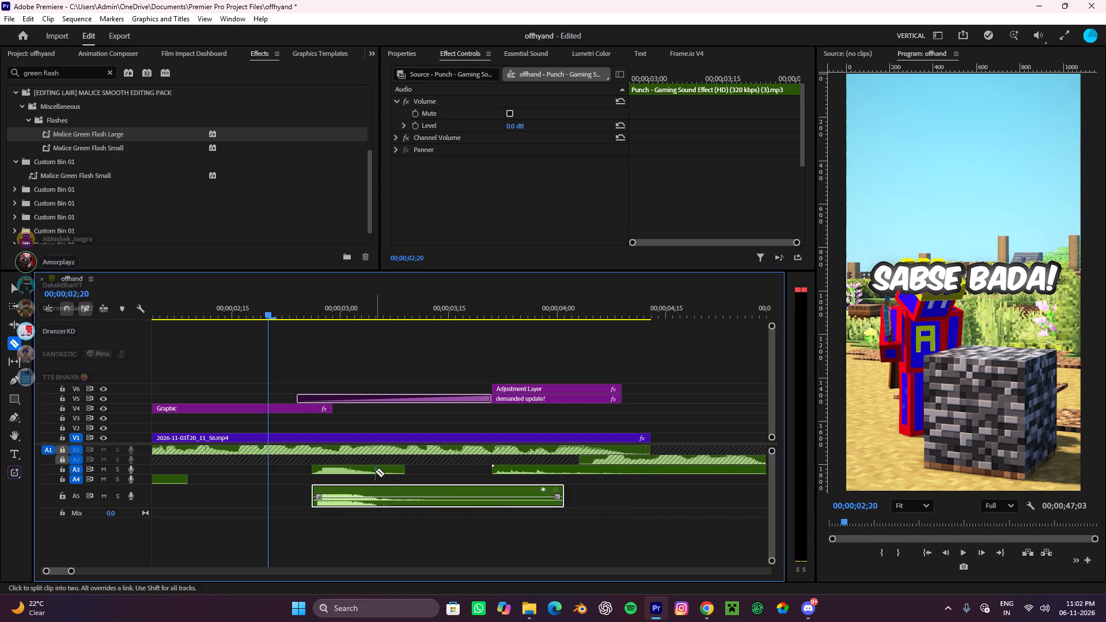
left_click(375, 471)
key("ctrl+c")
key("ctrl+x")
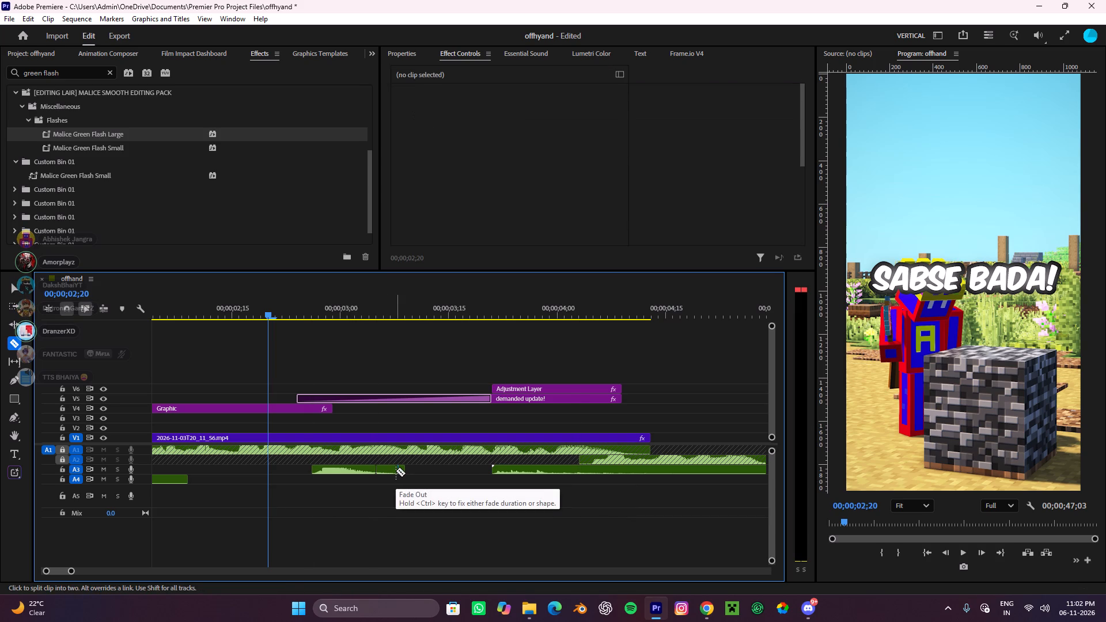
key("ctrl+z")
key("v")
left_click_drag(427, 473, 343, 472)
key("ctrl+c")
key("ctrl+x")
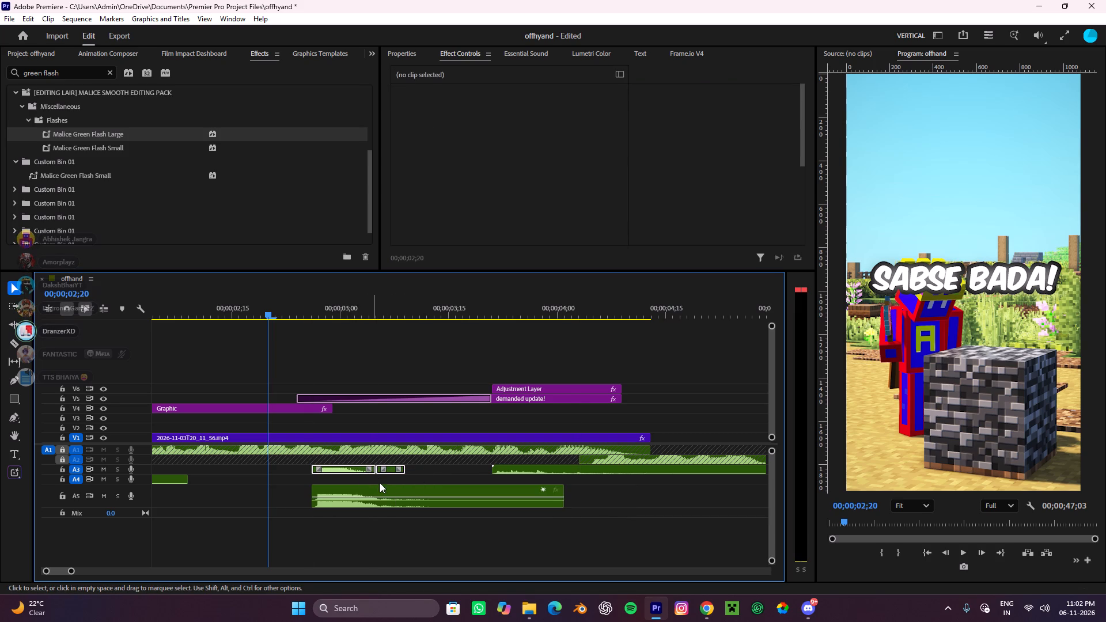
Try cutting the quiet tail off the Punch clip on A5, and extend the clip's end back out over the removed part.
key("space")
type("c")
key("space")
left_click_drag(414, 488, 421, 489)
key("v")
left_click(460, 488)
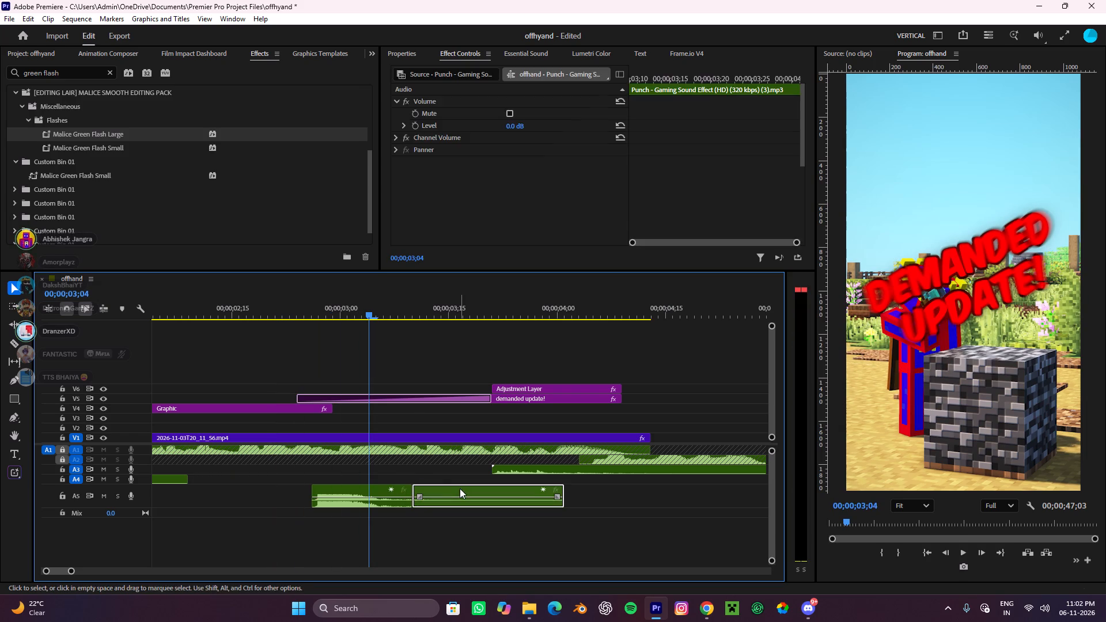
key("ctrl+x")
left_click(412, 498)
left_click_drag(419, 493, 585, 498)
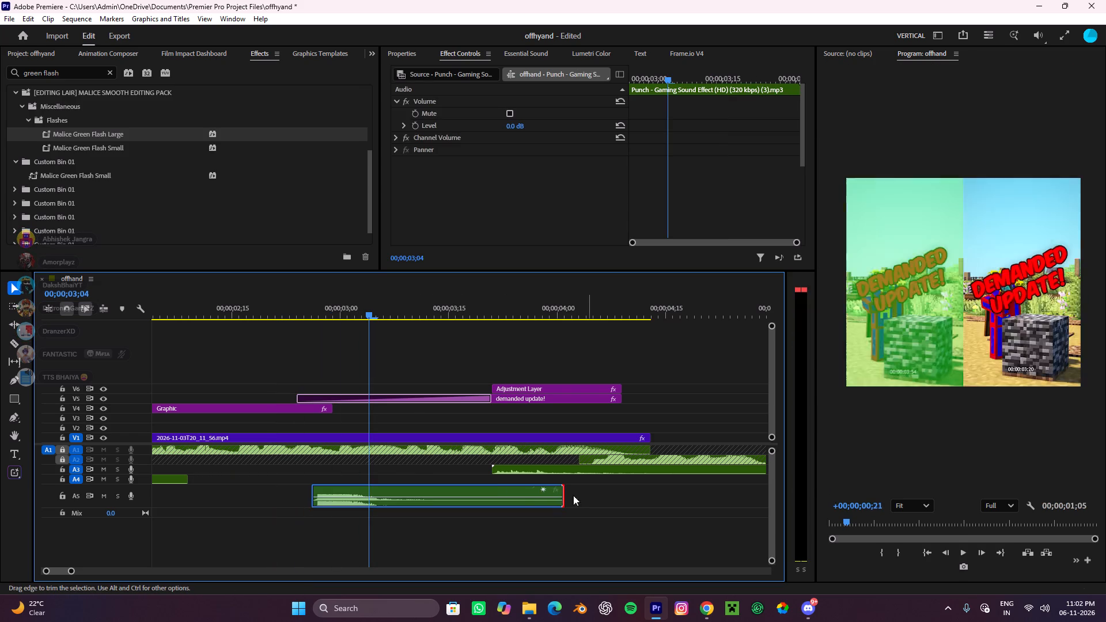
Set the volume of the Punch sound clip to -8.4 dB.
left_click(397, 59)
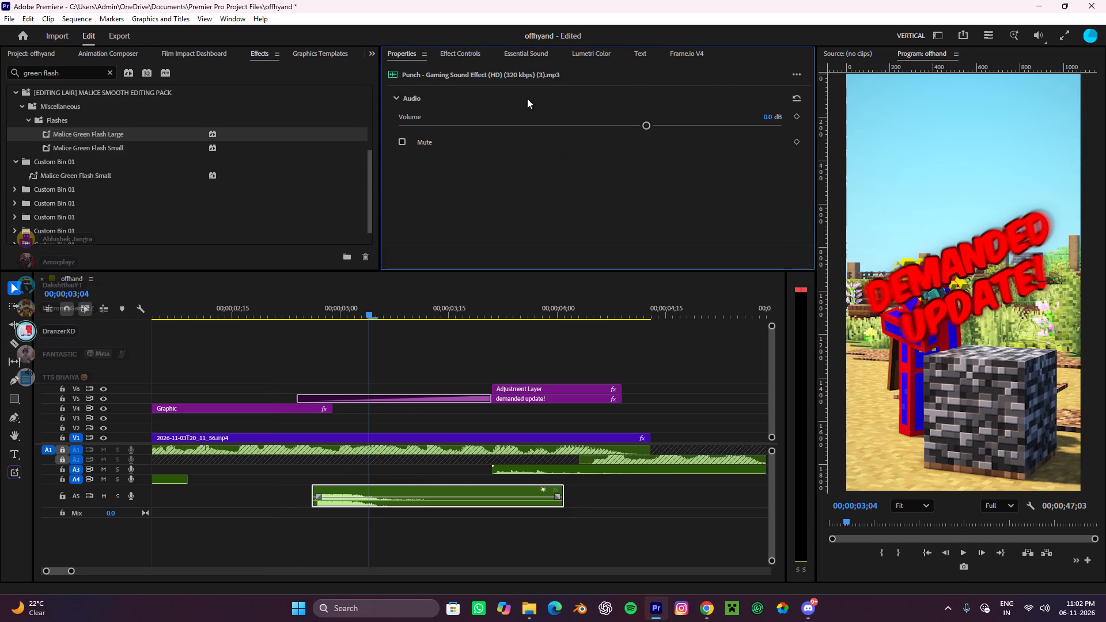
left_click_drag(649, 123, 563, 146)
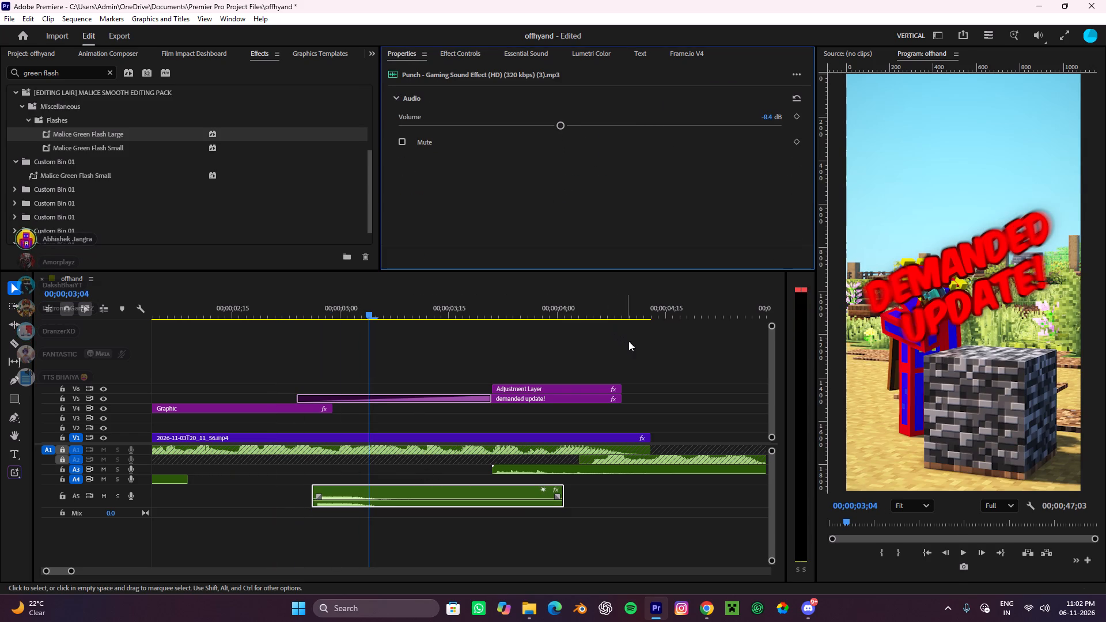
left_click(646, 352)
Move the Punch clip from A5 up to A4 and shift it slightly earlier, near the start of the "demanded update!" title's transition.
double_click(399, 488)
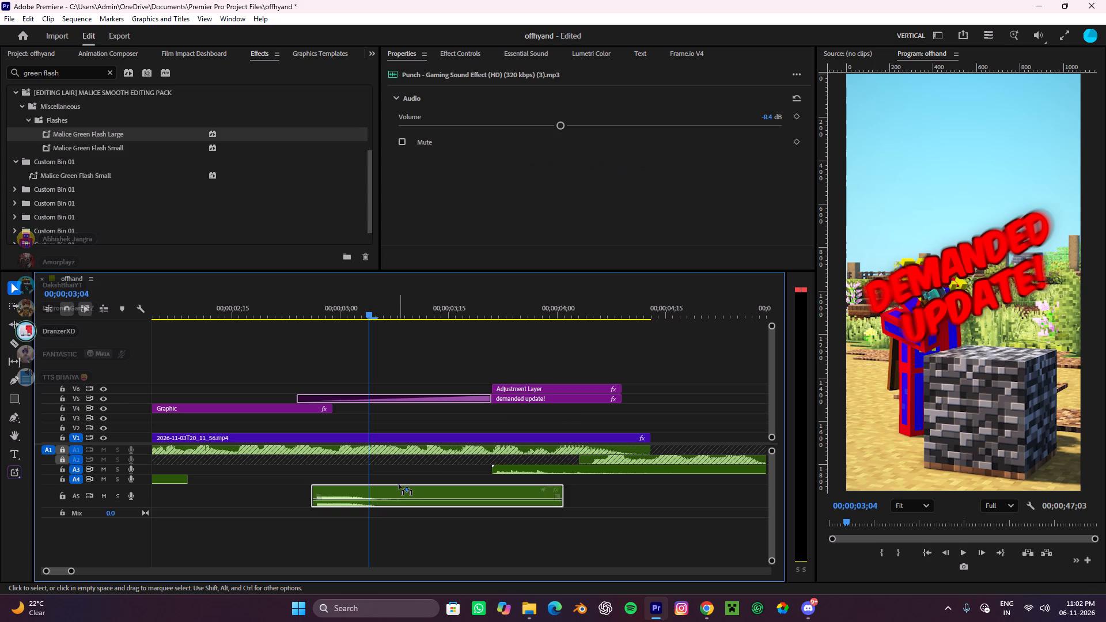
scroll(357, 481, "down", 9, "alt")
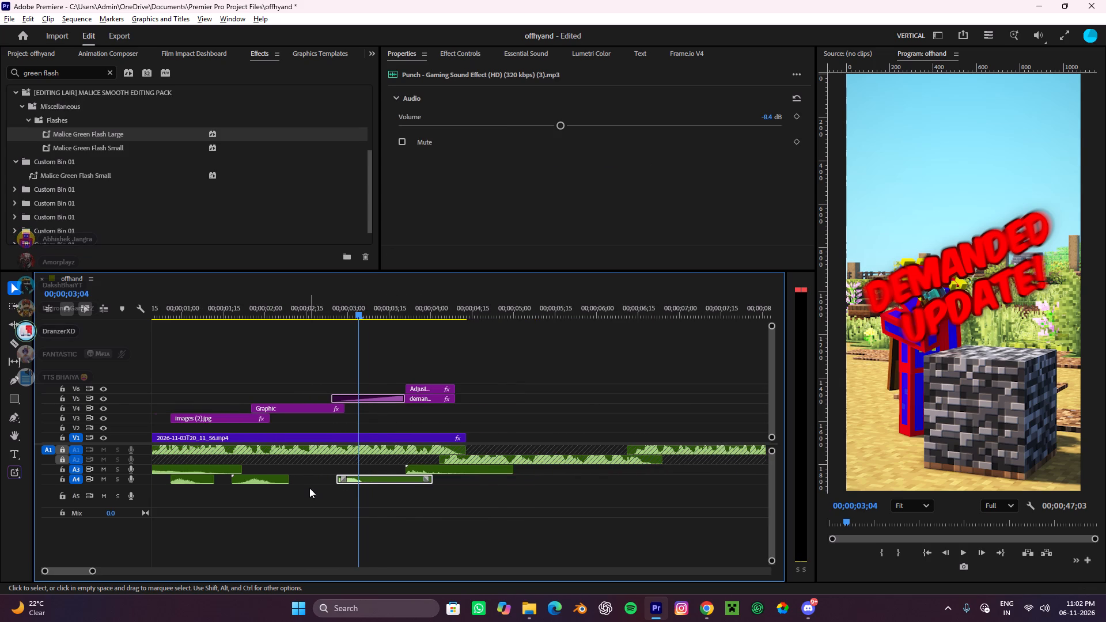
scroll(309, 488, "up", 10, "alt")
left_click_drag(421, 479, 414, 479)
Play the sequence from 00;00;00;00 through the "demanded update!" title to check the sounds against the titles.
scroll(414, 479, "down", 14, "alt")
left_click_drag(325, 305, 70, 319)
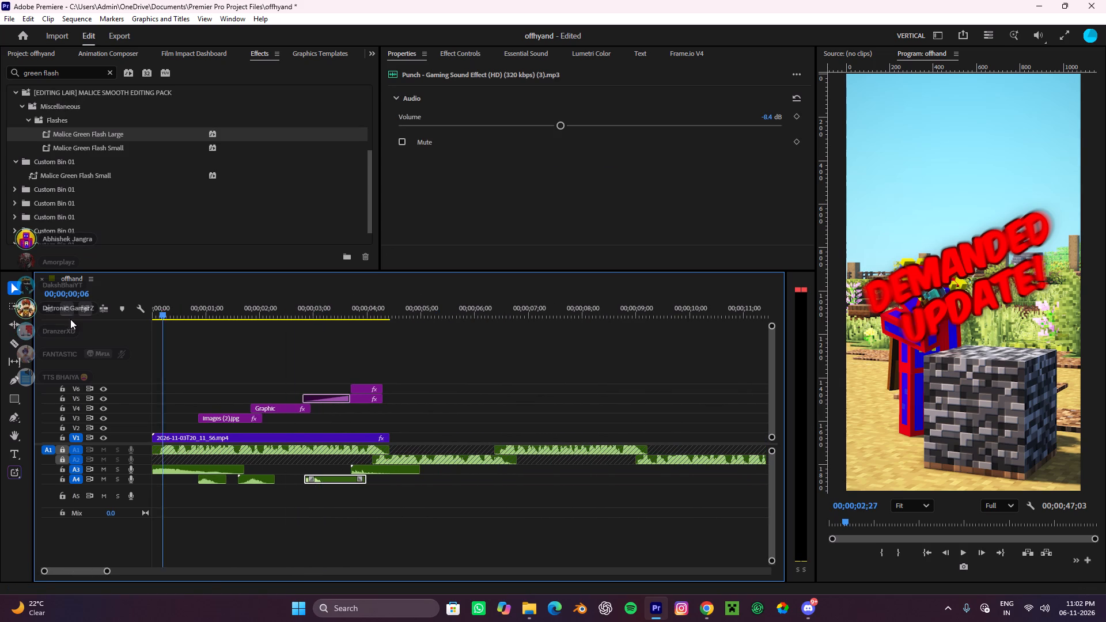
left_click_drag(70, 319, 0, 283)
left_click(481, 352)
left_click_drag(480, 352, 314, 403)
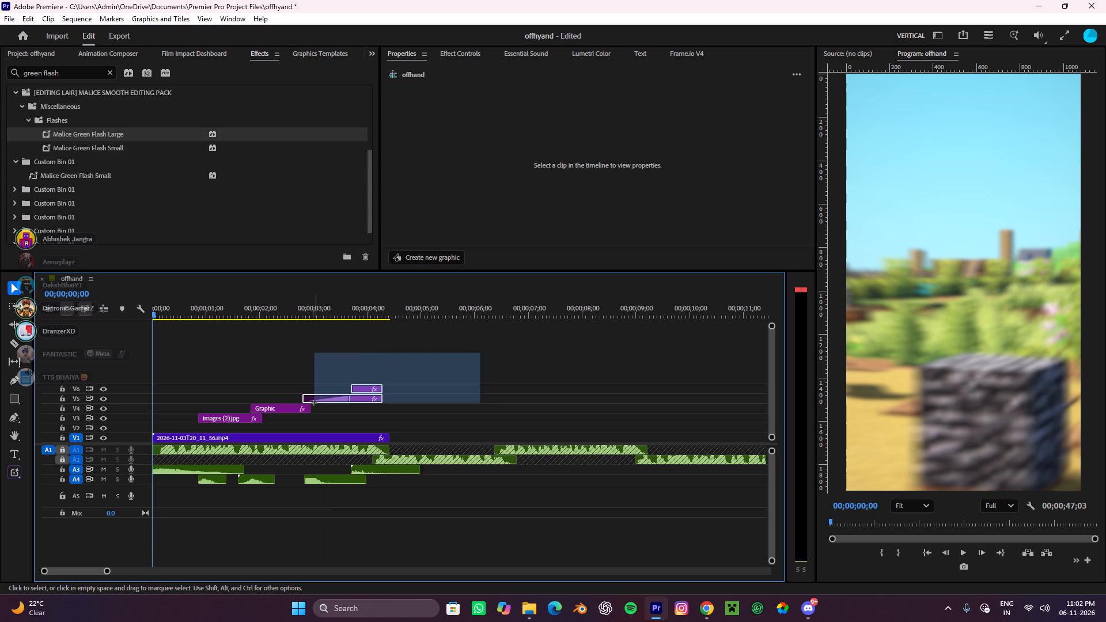
left_click_drag(314, 403, 314, 395)
left_click(477, 375)
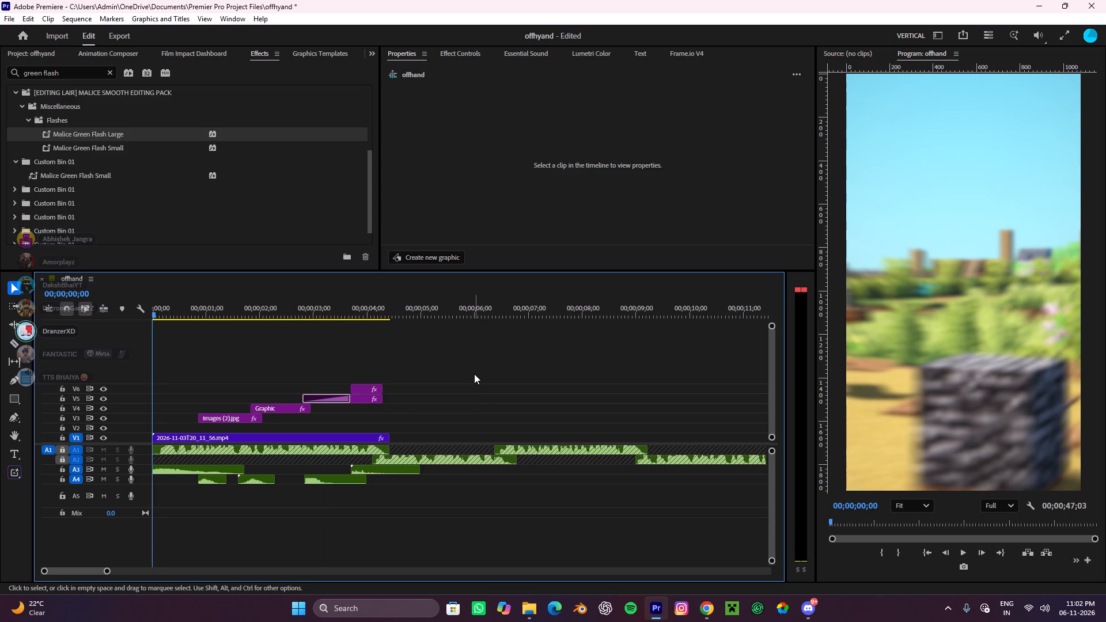
key("space")
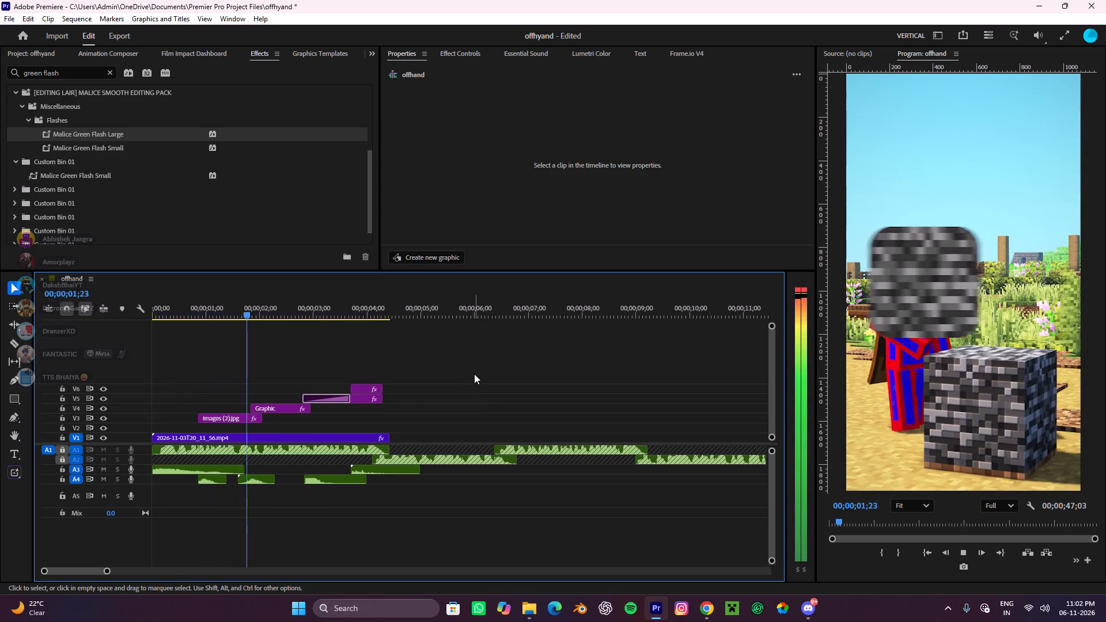
key("space")
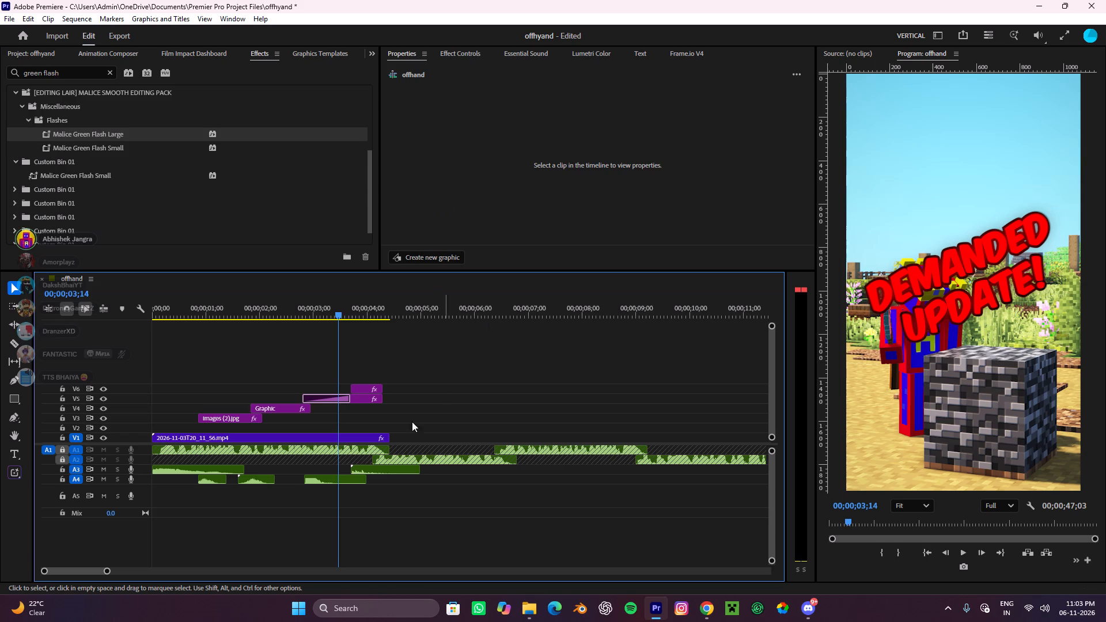
Examine the sound clips beneath the titles up close and return the playhead to 00;00;00;00.
scroll(276, 486, "up", 11, "alt")
scroll(276, 486, "down", 1)
scroll(276, 486, "up", 10)
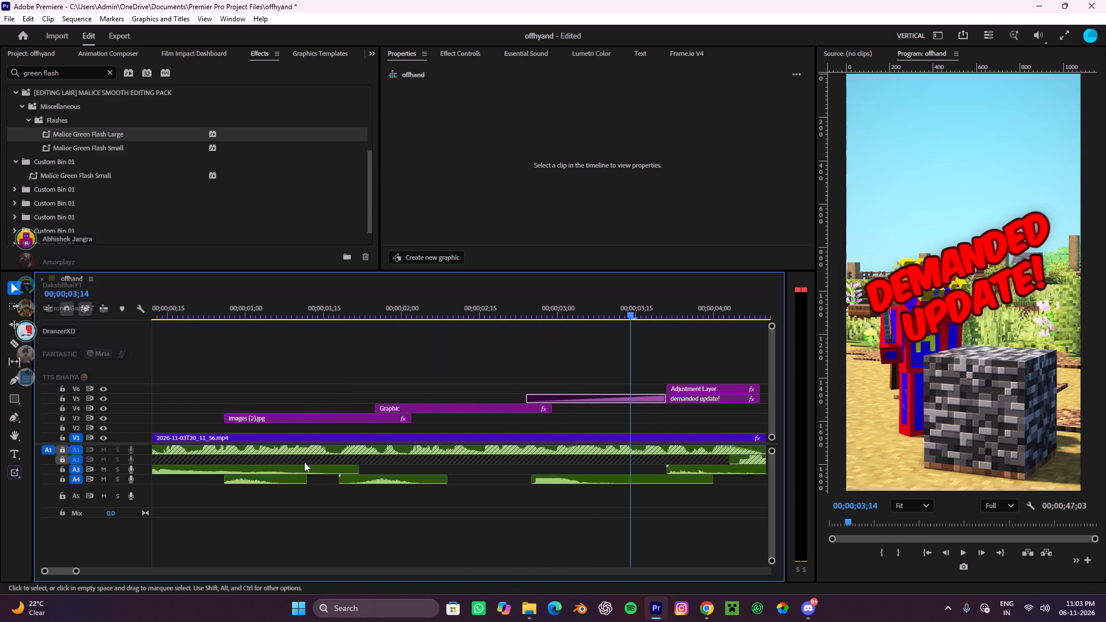
scroll(537, 522, "down", 10, "alt")
left_click_drag(355, 308, 128, 336)
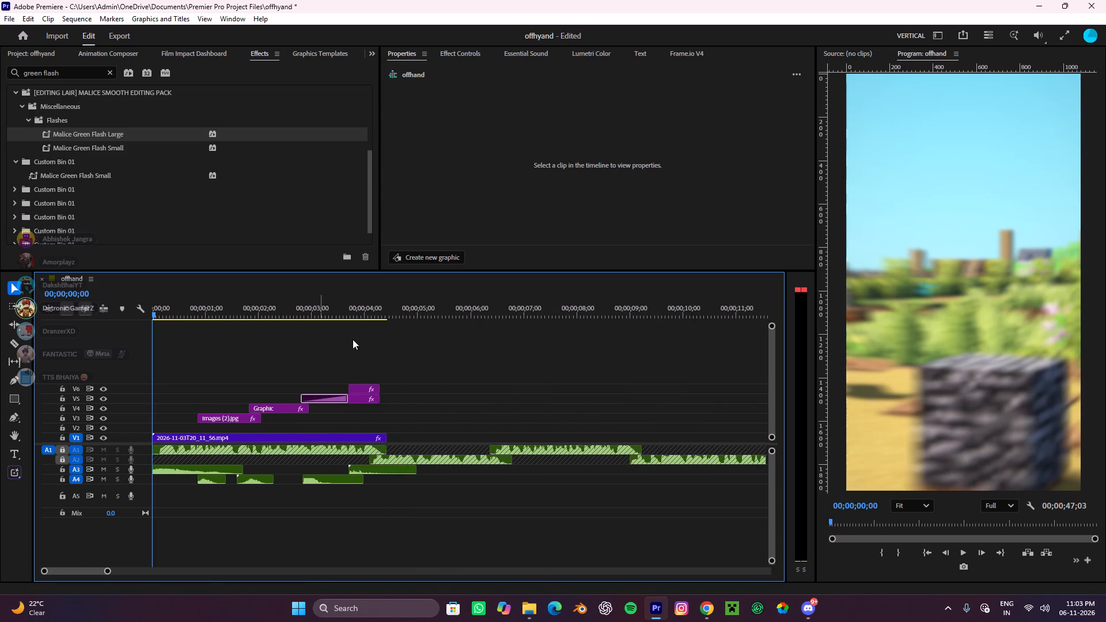
left_click(379, 339)
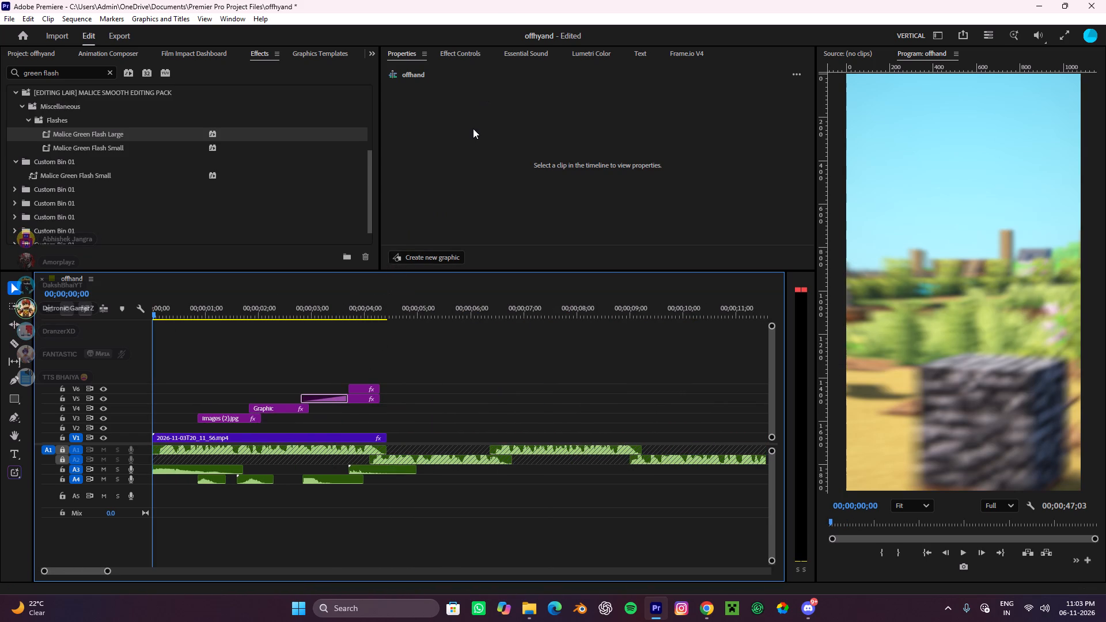
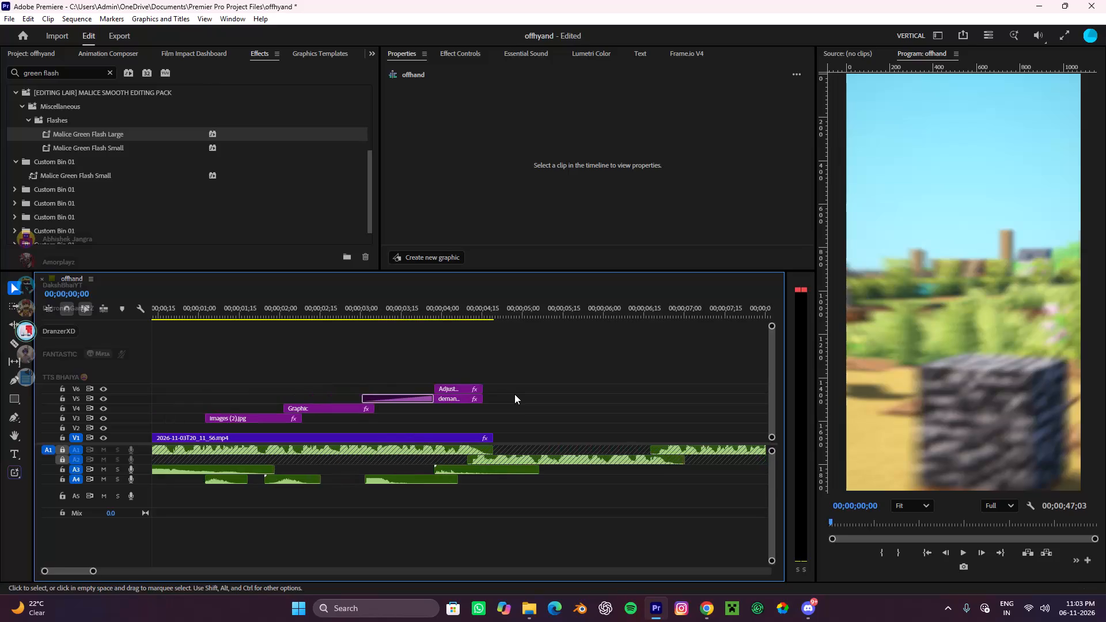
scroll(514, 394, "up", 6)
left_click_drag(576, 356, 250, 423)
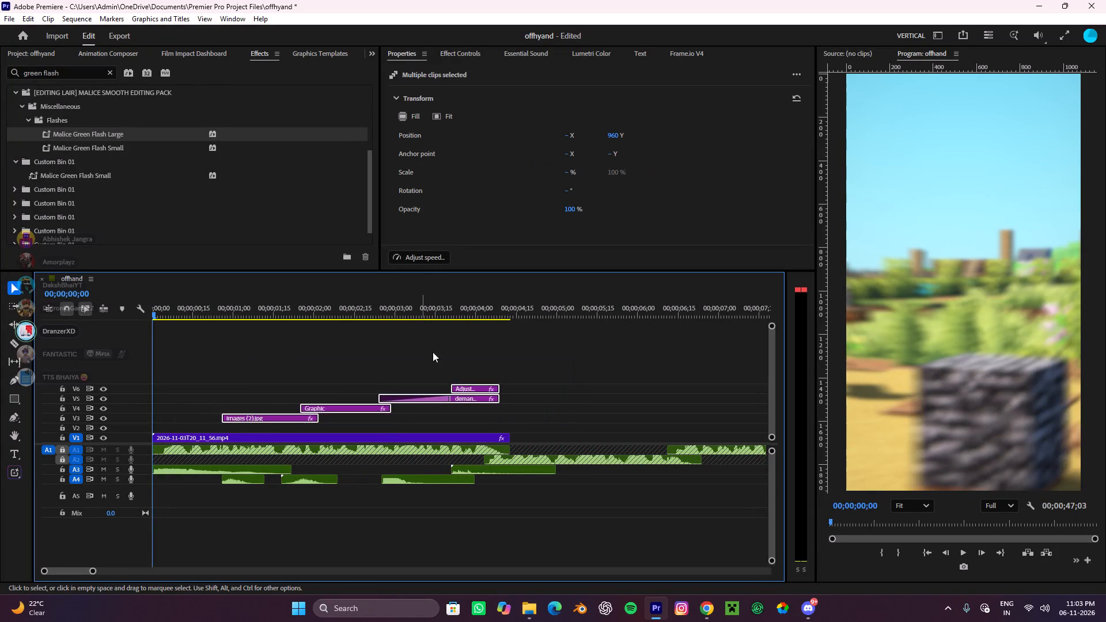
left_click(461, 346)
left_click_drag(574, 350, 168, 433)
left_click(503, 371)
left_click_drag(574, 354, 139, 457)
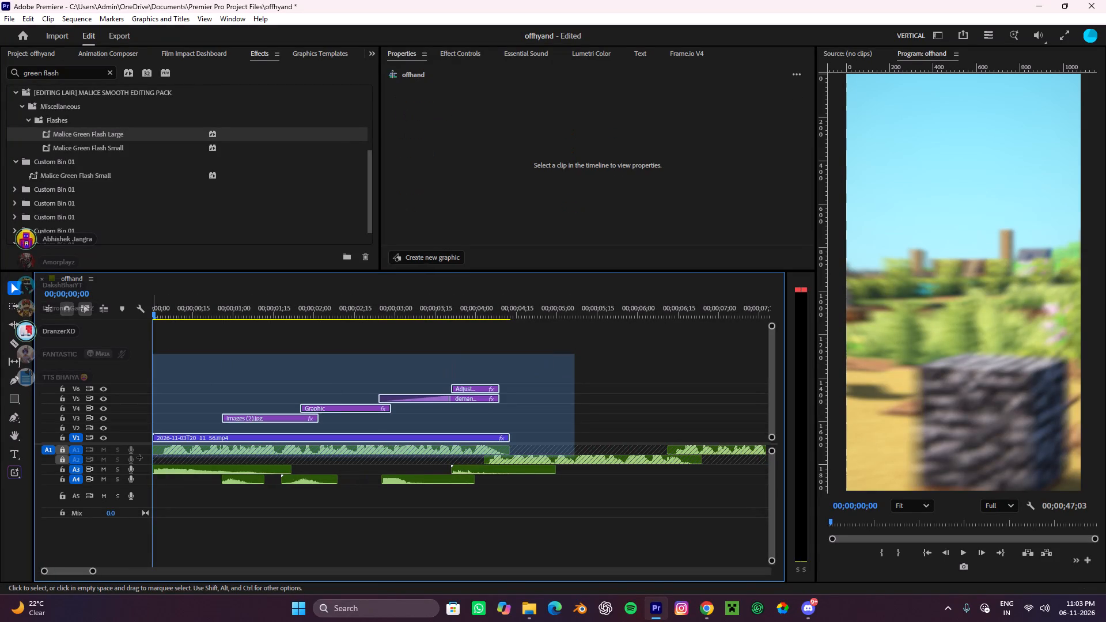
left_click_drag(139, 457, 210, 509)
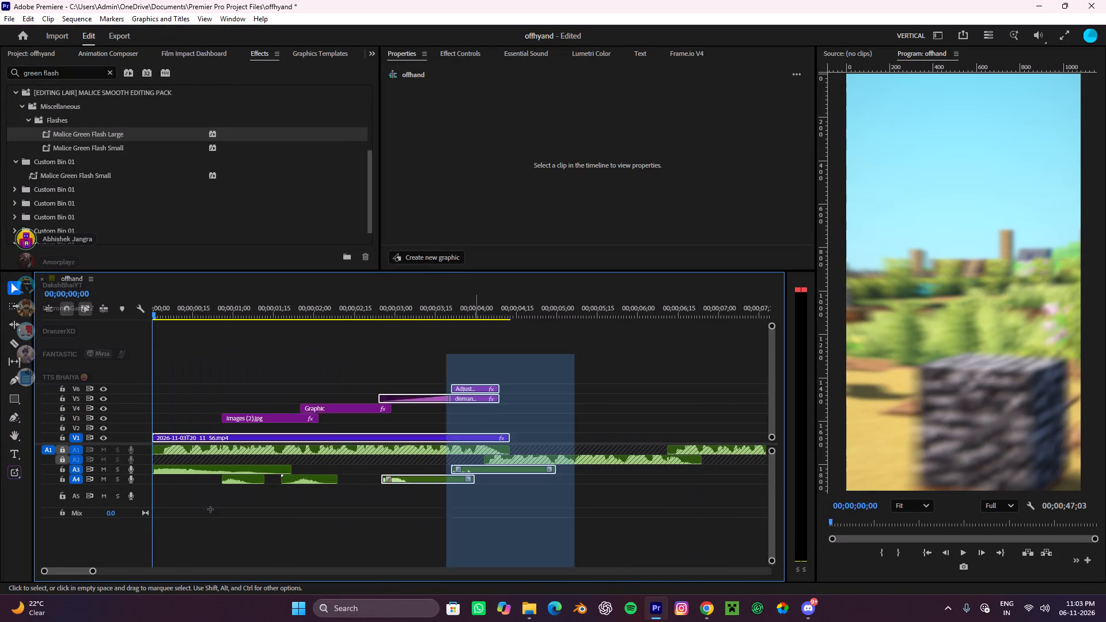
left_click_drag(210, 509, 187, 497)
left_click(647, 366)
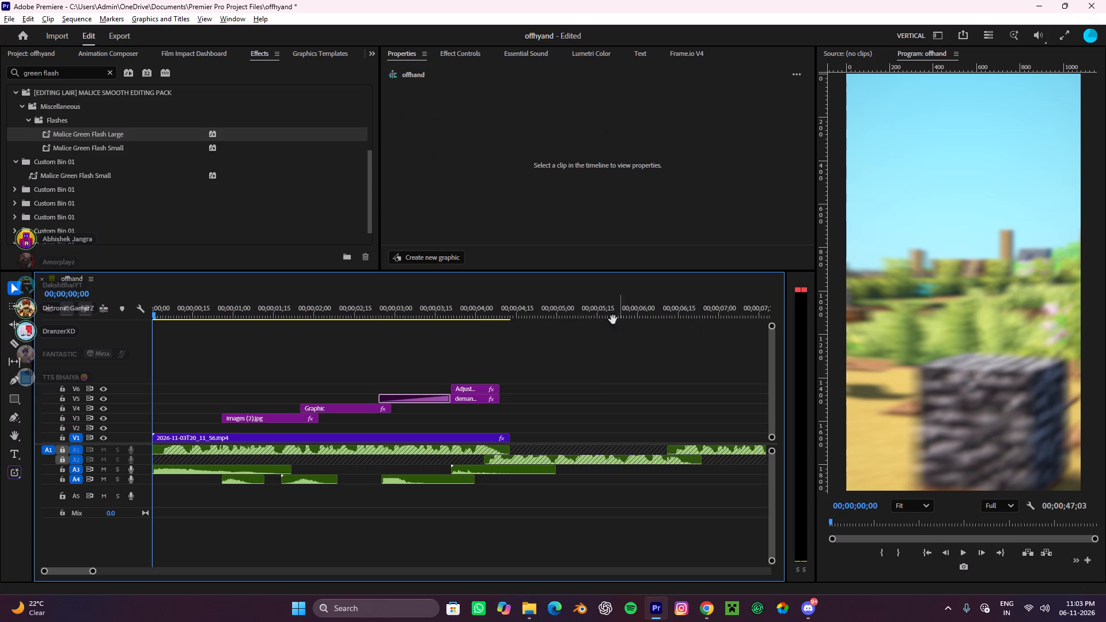
Play the sequence from 00;00;00;00 past the end of the "demanded update!" title to check the sound timing.
scroll(592, 383, "up", 16, "alt")
key("space")
scroll(457, 407, "up", 5)
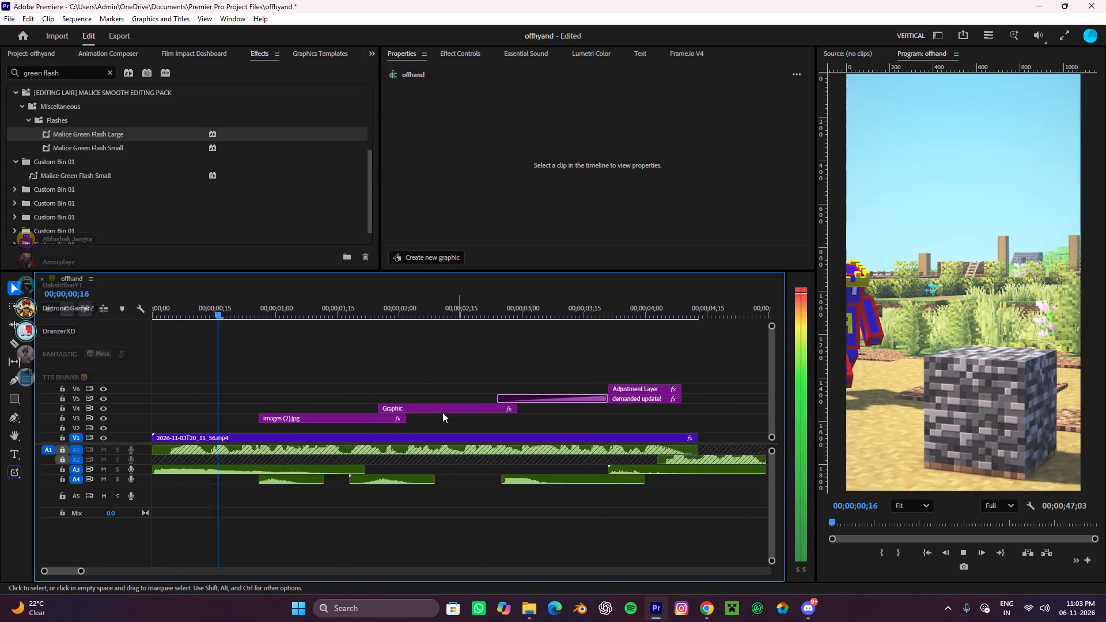
scroll(432, 415, "down", 4, "alt")
key("space")
left_click_drag(228, 314, 0, 331)
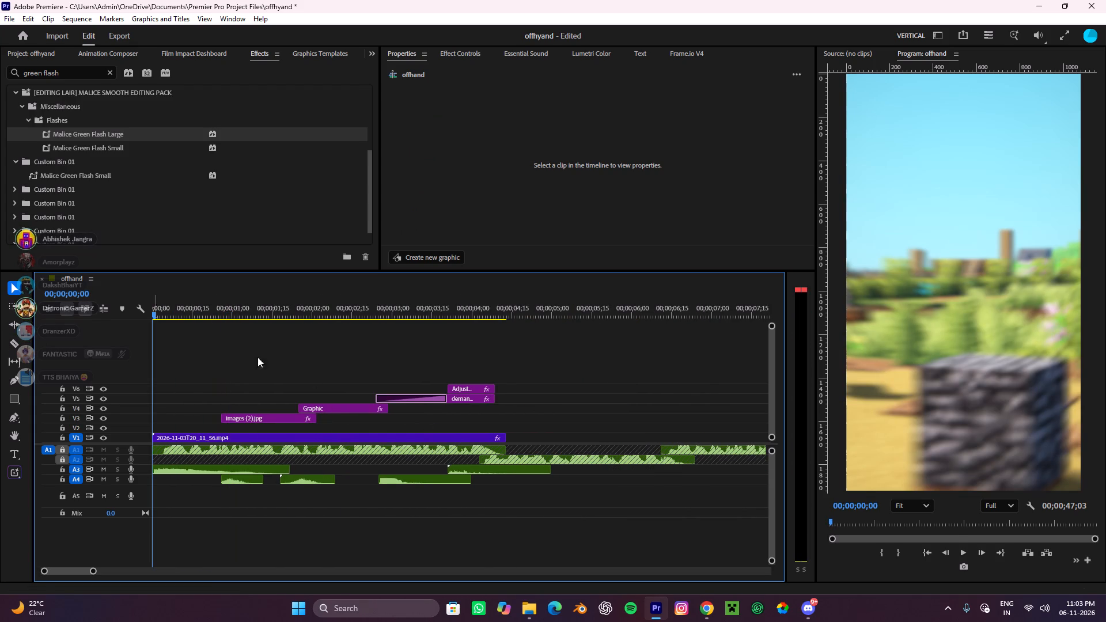
left_click(320, 363)
scroll(323, 500, "down", 1, "alt")
scroll(323, 500, "up", 4, "alt")
scroll(320, 503, "up", 12)
key("space")
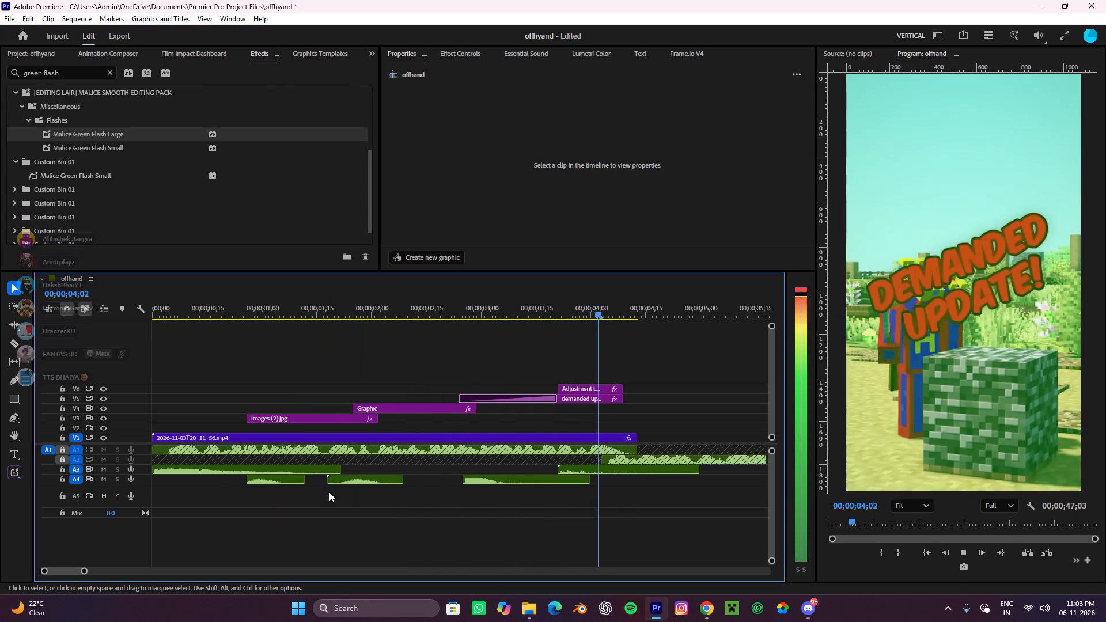
scroll(329, 492, "down", 5, "alt")
key("space")
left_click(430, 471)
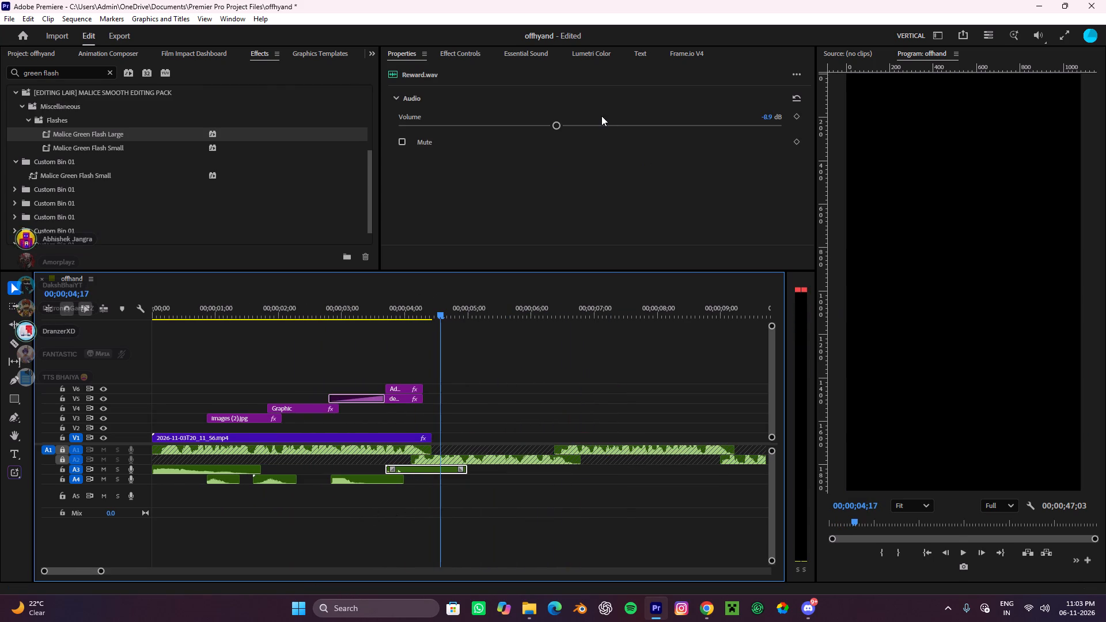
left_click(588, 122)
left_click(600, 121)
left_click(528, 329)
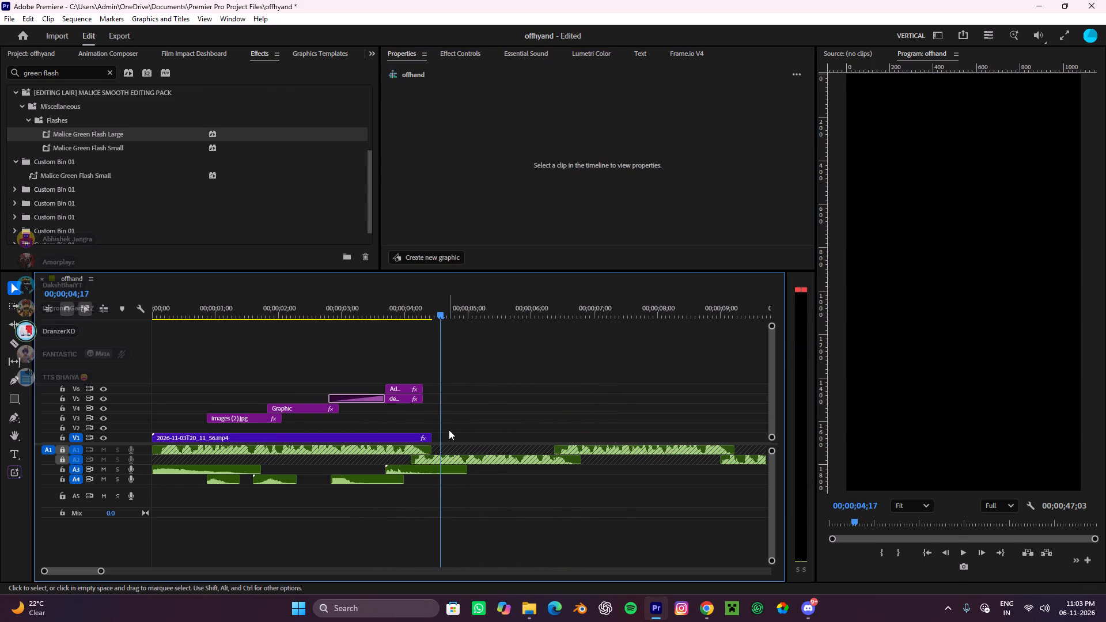
Split the Reward sound clip on A3 at about 00;00;04;17, remove its tail, and return the playhead to 00;00;00;00.
key("c")
left_click(438, 472)
key("v")
left_click_drag(476, 495, 453, 473)
key("ctrl+x")
left_click_drag(451, 316, 0, 294)
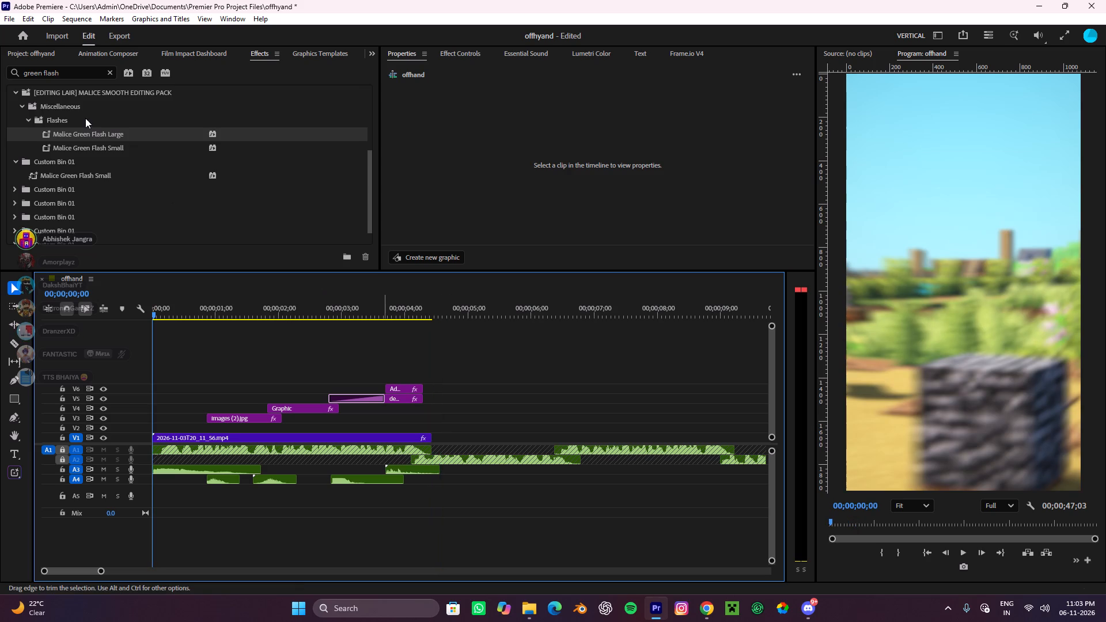
Clear the green flash effects search and bring up the project's media items.
left_click(108, 73)
left_click(24, 50)
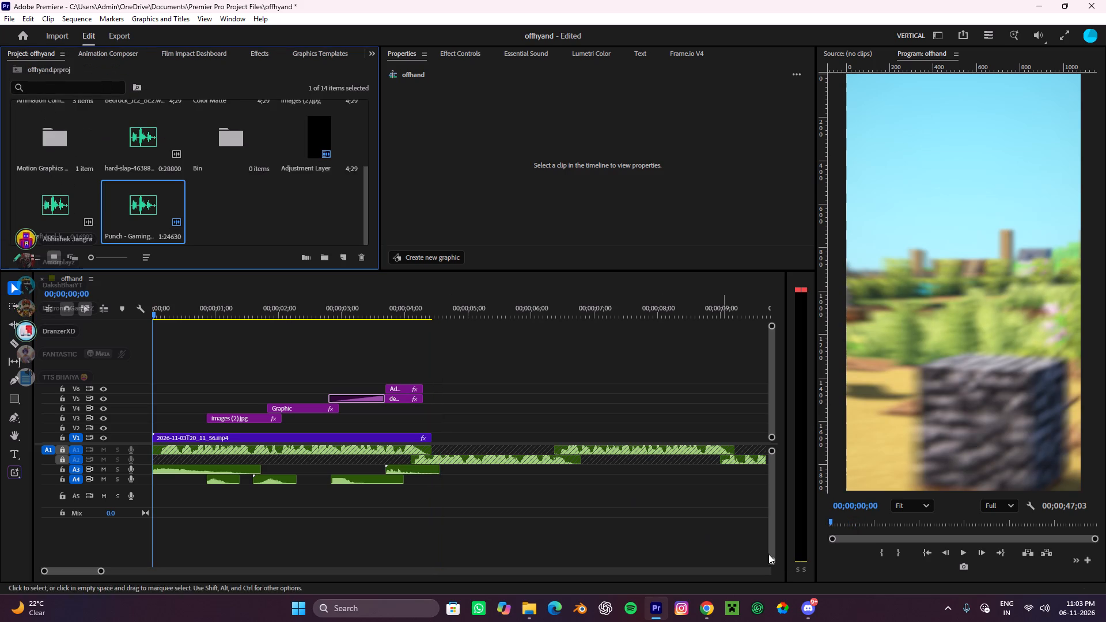
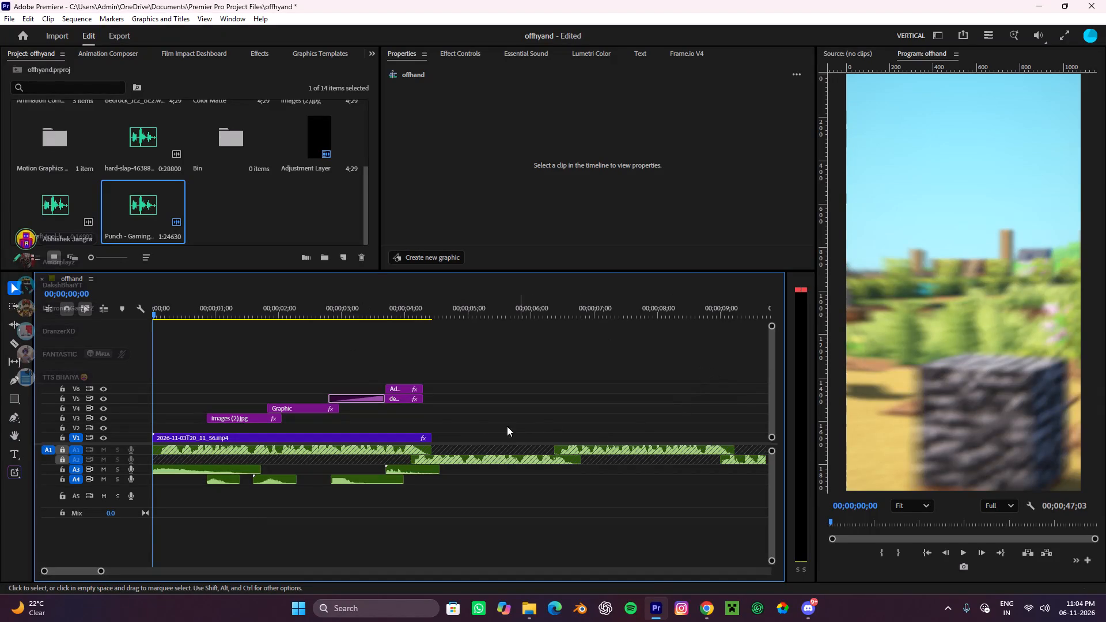
Replay the opening from 00;00;00;00 through the block image to the "SABSE BADA!" title to check the sound timing.
scroll(435, 430, "down", 4, "alt")
scroll(255, 447, "up", 20, "alt")
scroll(255, 447, "up", 4, "alt")
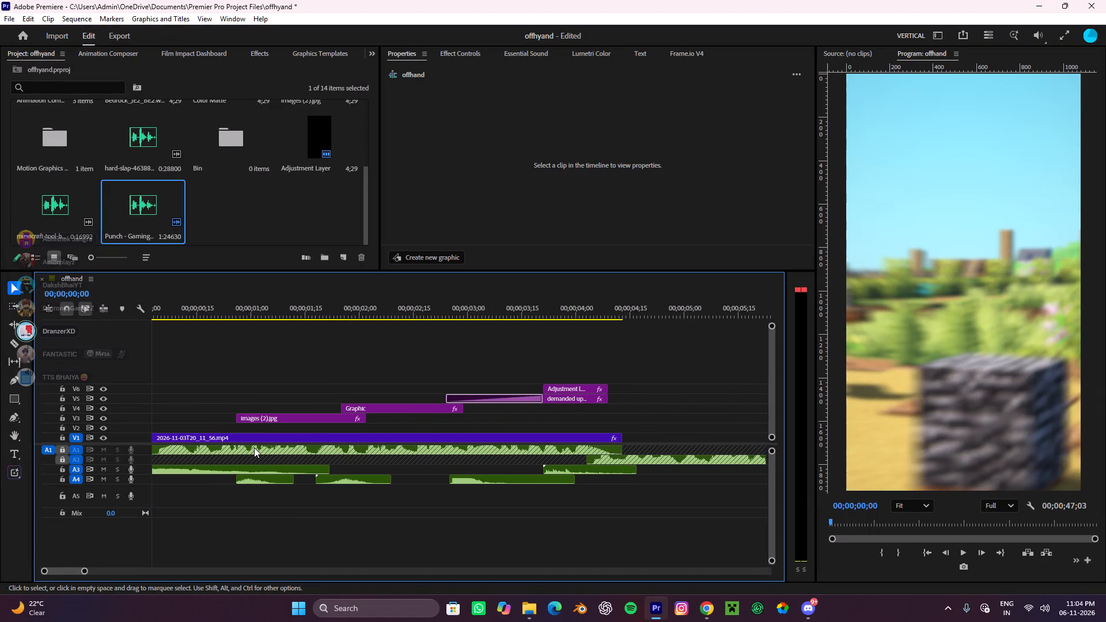
key("space")
key("space")
scroll(260, 457, "down", 4, "alt")
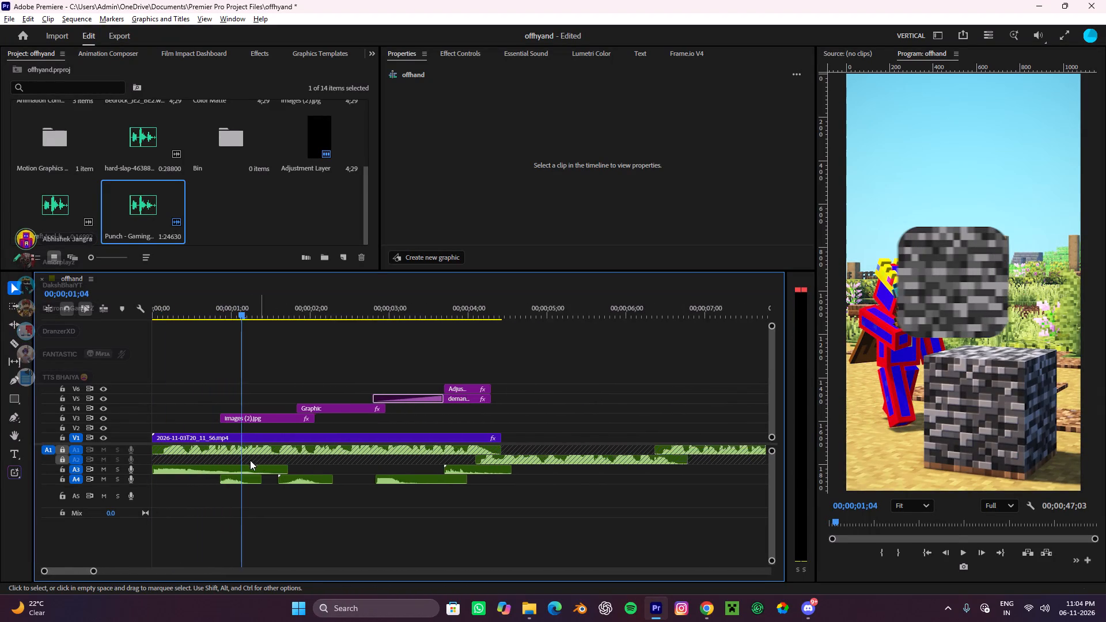
scroll(250, 460, "down", 4, "alt")
left_click_drag(203, 304, 0, 324)
left_click(358, 371)
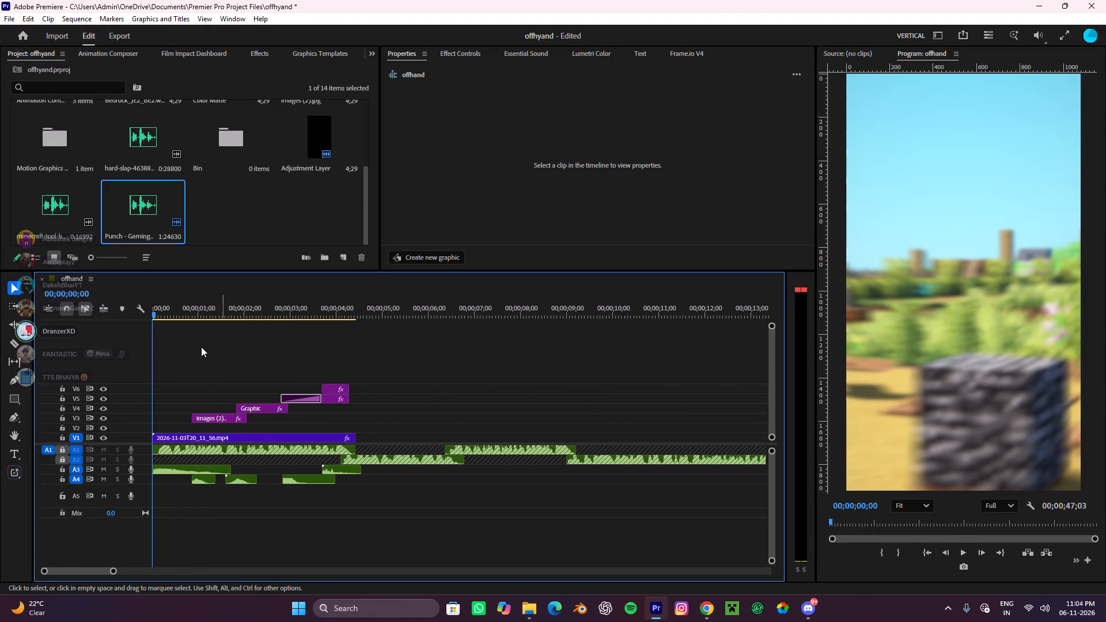
left_click_drag(249, 382, 252, 417)
left_click(309, 427)
key("space")
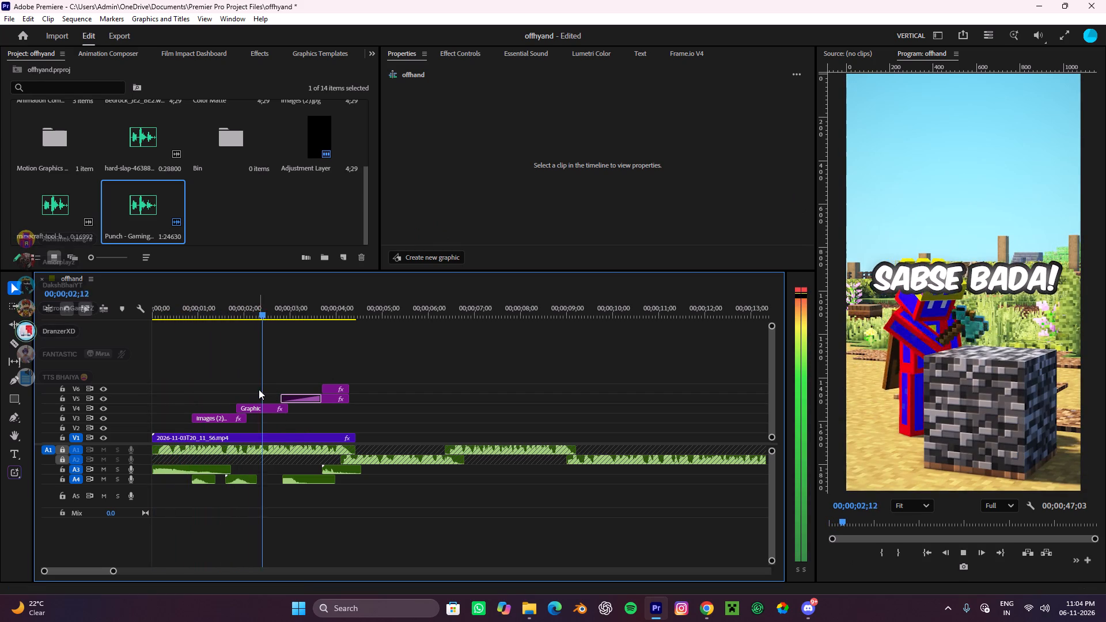
key("space")
left_click_drag(291, 307, 0, 317)
key("space")
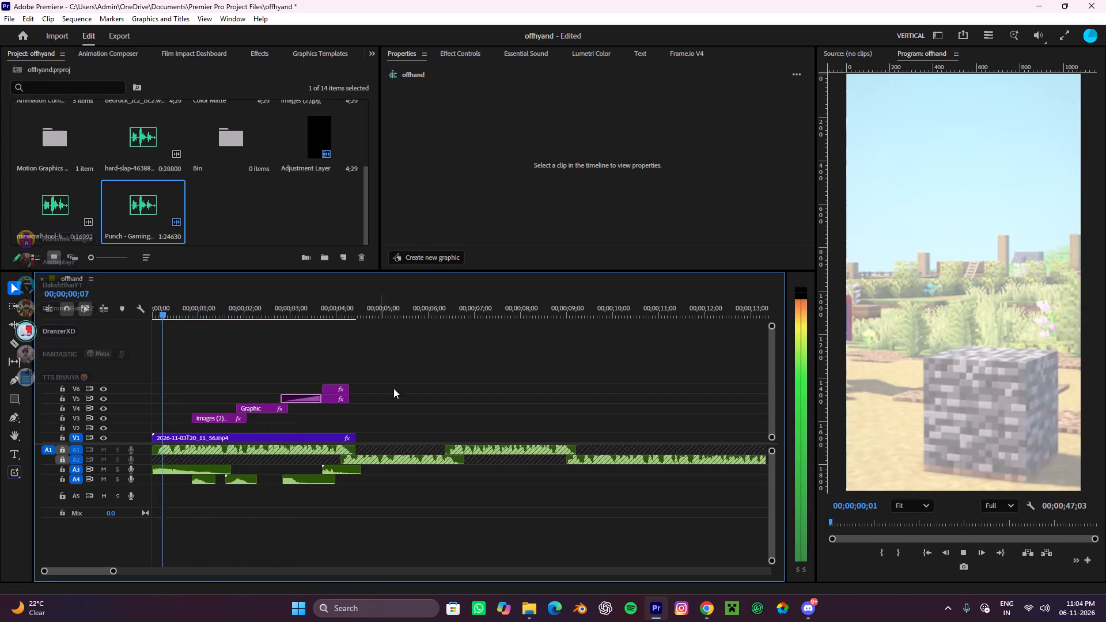
left_click(423, 383)
key("space")
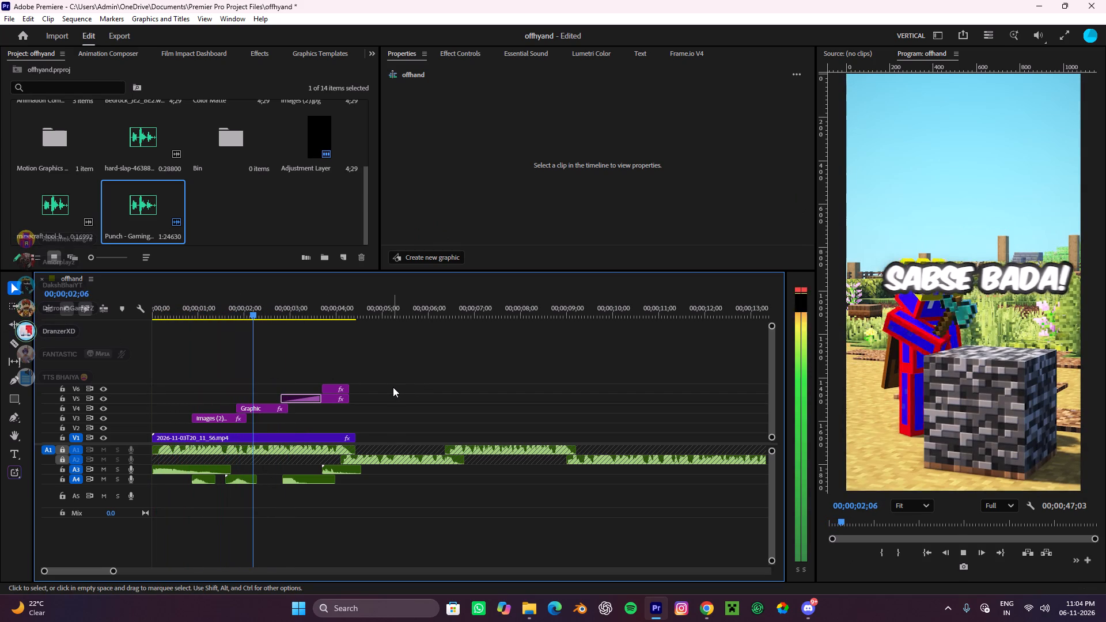
scroll(233, 464, "up", 15, "alt")
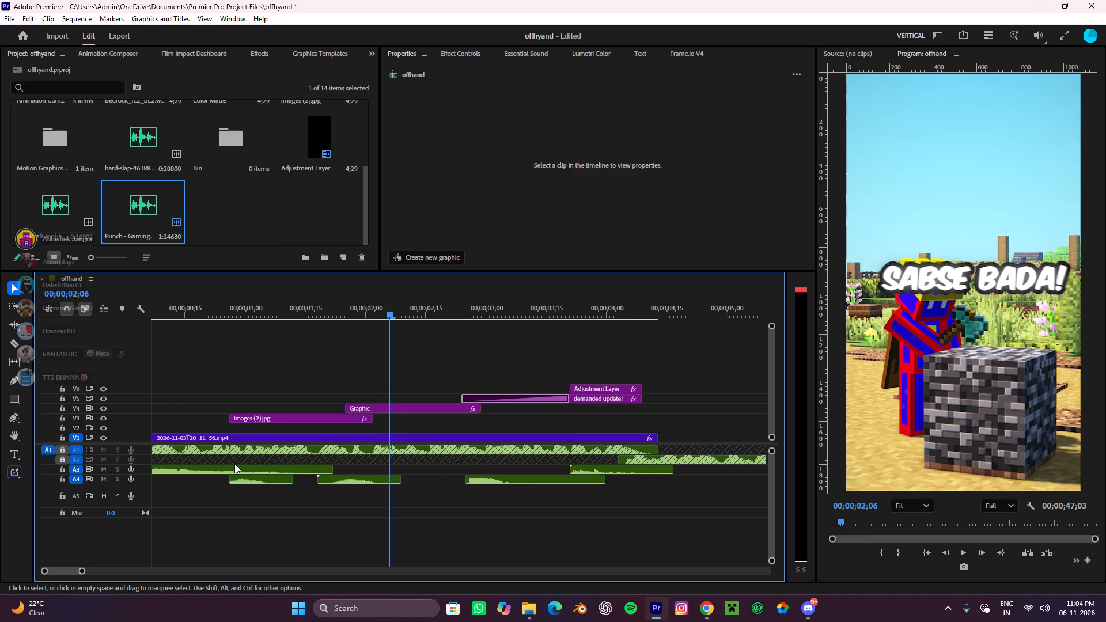
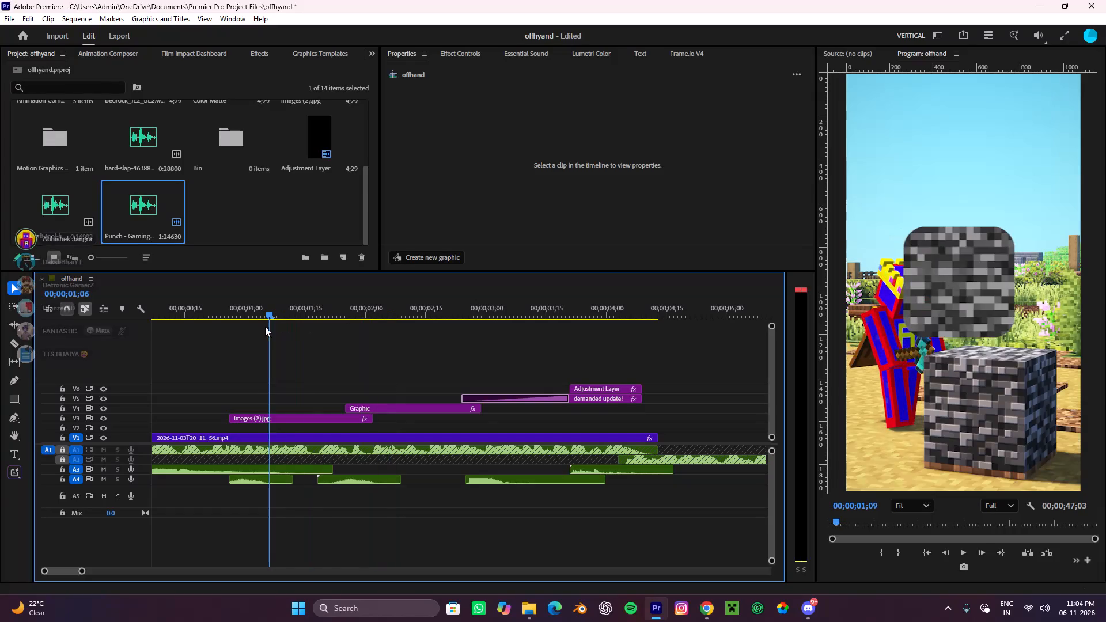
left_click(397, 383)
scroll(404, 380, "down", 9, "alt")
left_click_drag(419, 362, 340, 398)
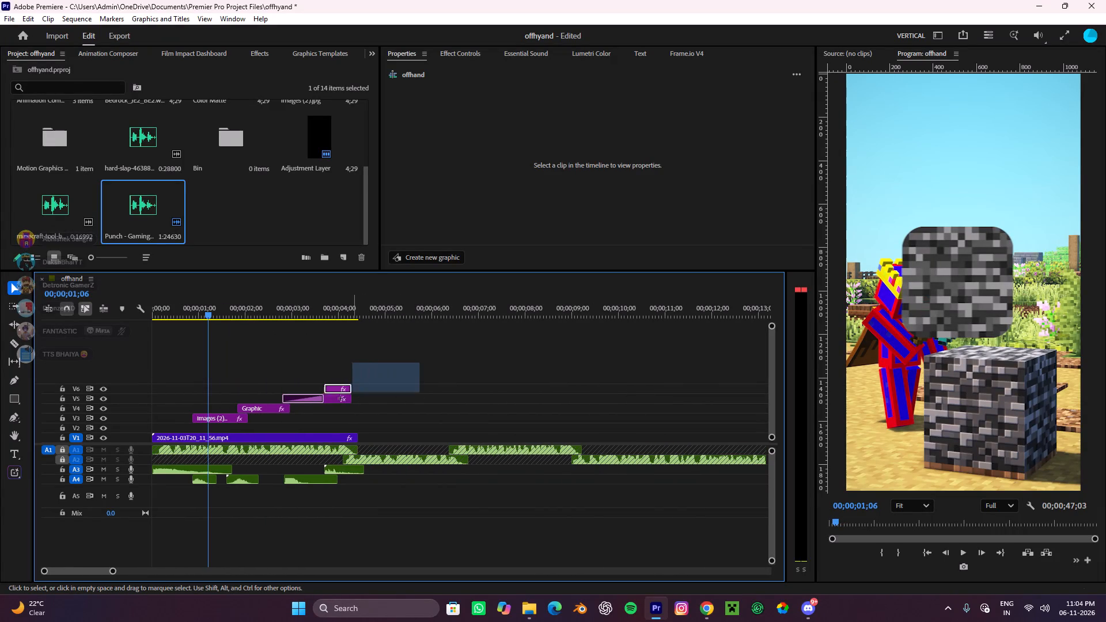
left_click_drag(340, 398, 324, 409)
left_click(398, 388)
Return the playhead to the start of the offhand sequence at 00;00;00;00.
left_click_drag(221, 302, 28, 337)
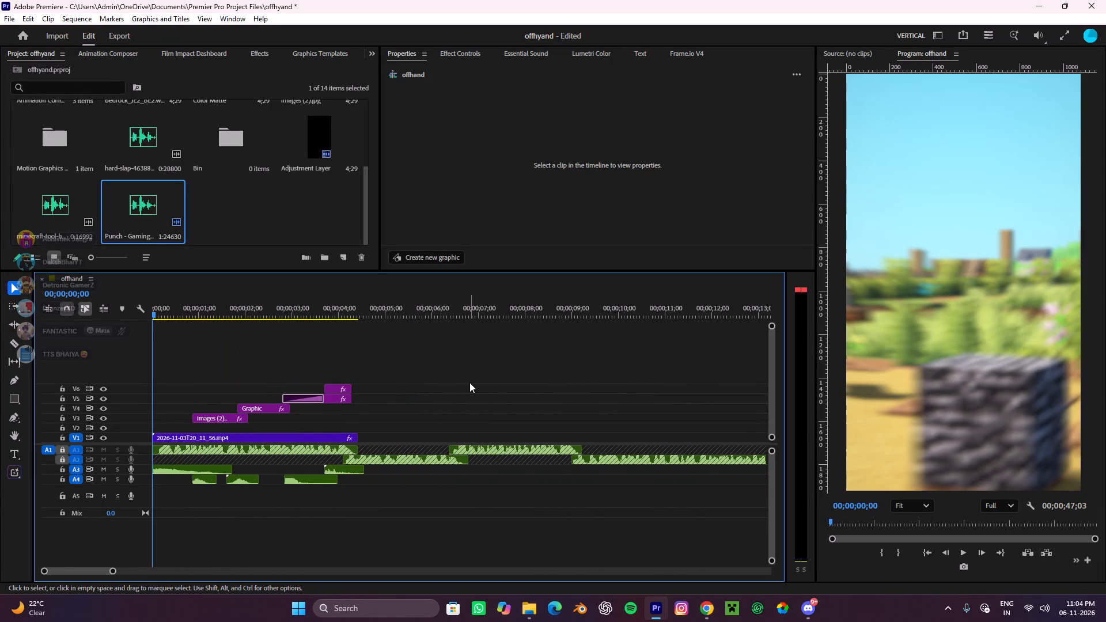
left_click(469, 382)
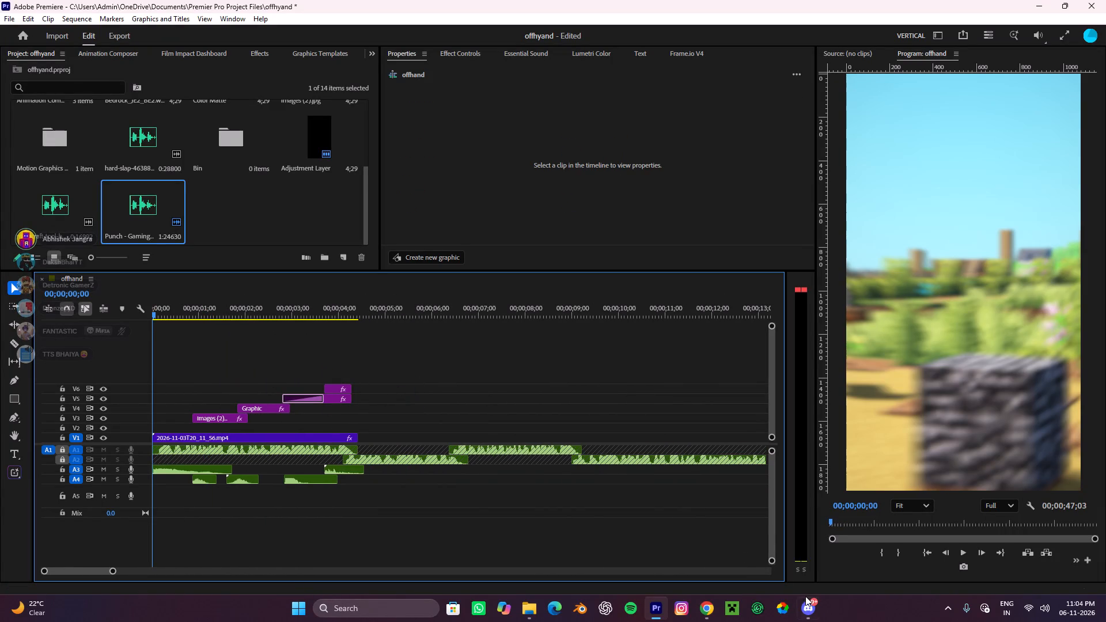
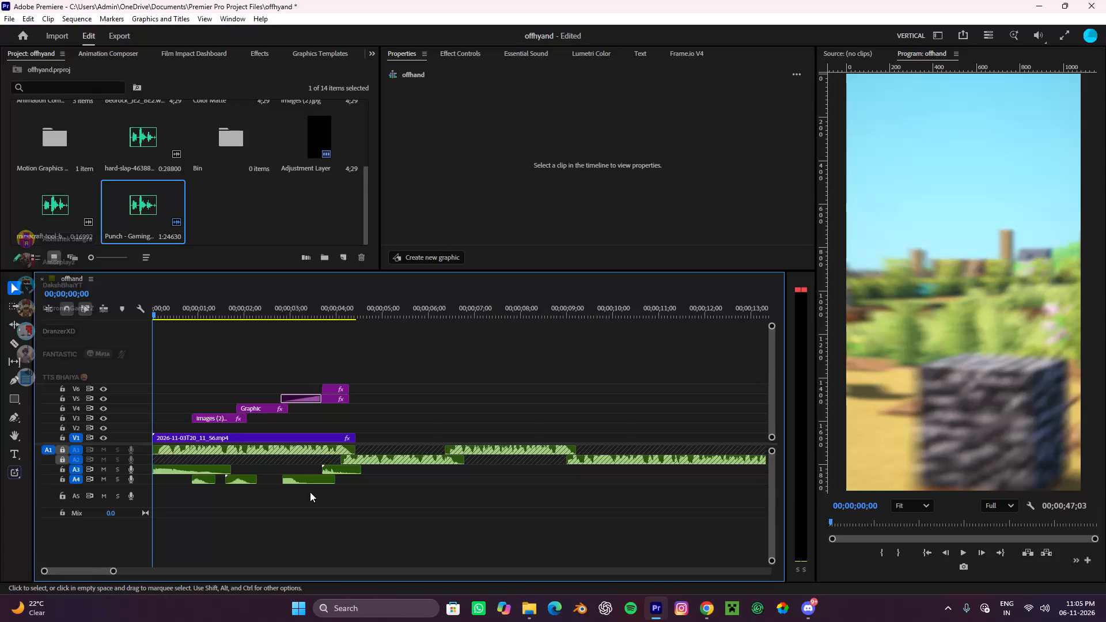
Play the opening of the offhand sequence repeatedly from the start to check the titles and sound effects against the footage.
scroll(310, 492, "up", 5)
left_click_drag(426, 358, 181, 421)
left_click(357, 364)
key("space")
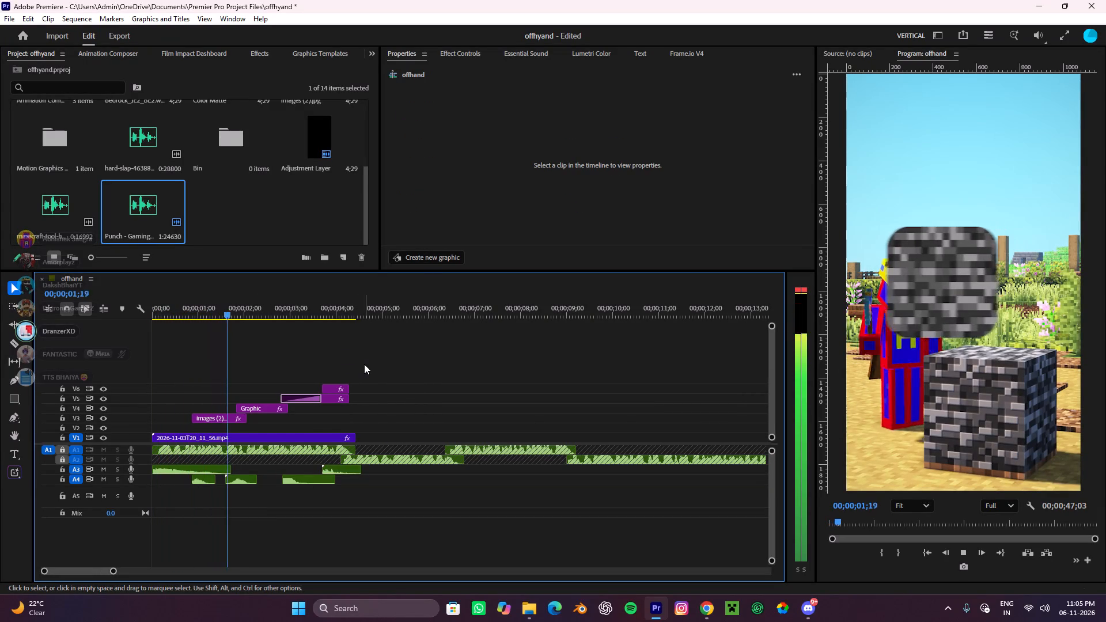
key("space")
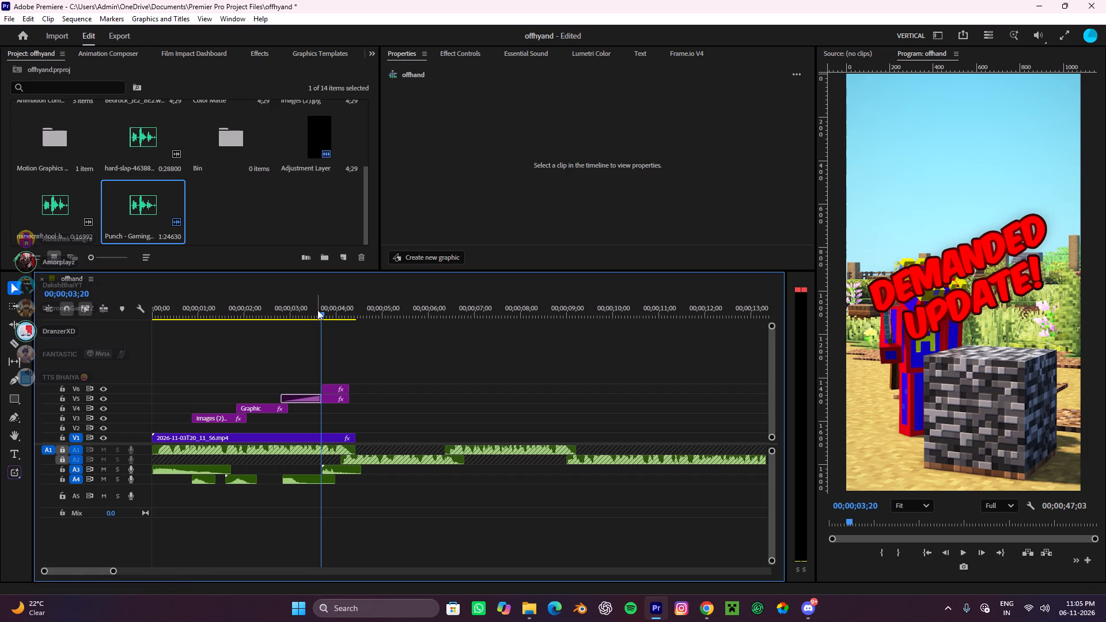
left_click_drag(311, 310, 0, 382)
key("space")
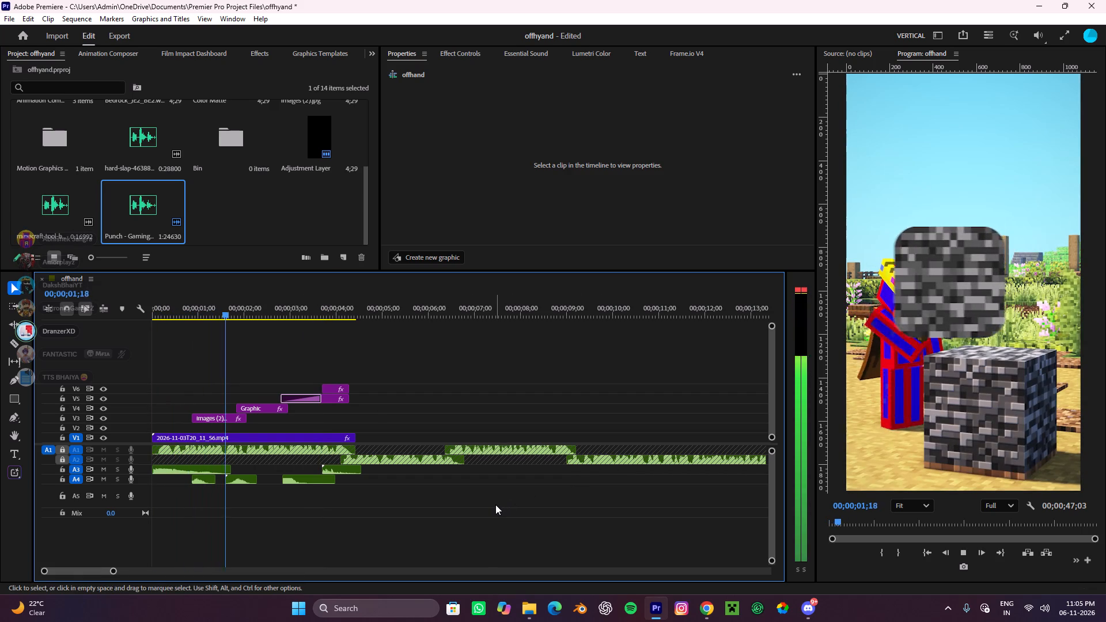
key("space")
scroll(261, 420, "up", 4)
left_click_drag(266, 311, 18, 355)
key("space")
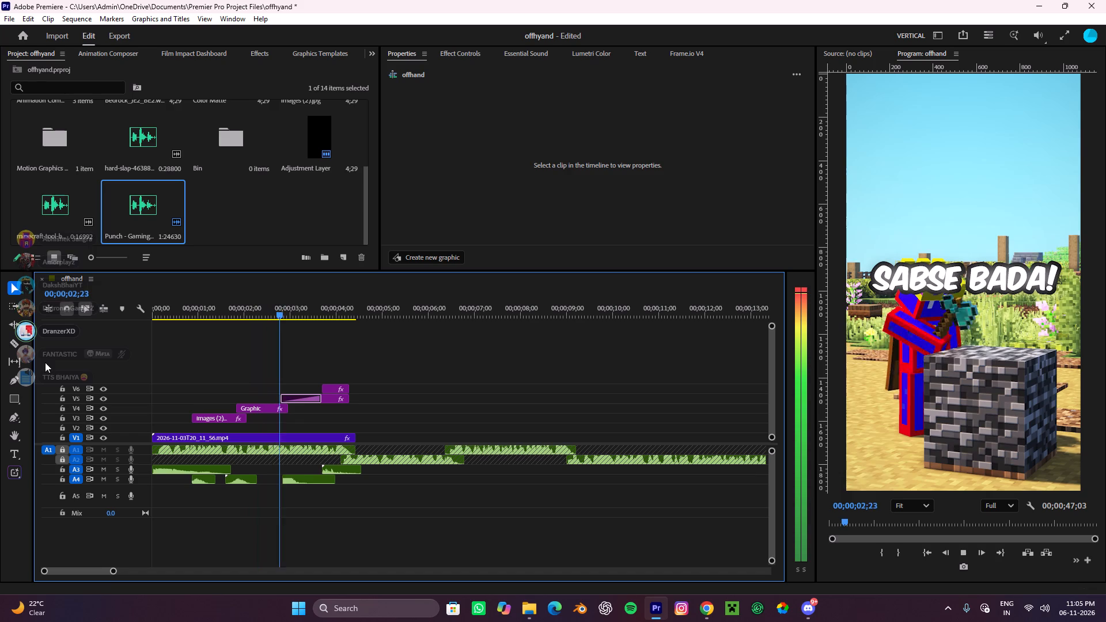
key("space")
Continue playback through the DEMANDED UPDATE title and beyond the end of the footage to review the ending and following voice-over.
scroll(252, 458, "up", 4, "alt")
scroll(252, 457, "up", 4)
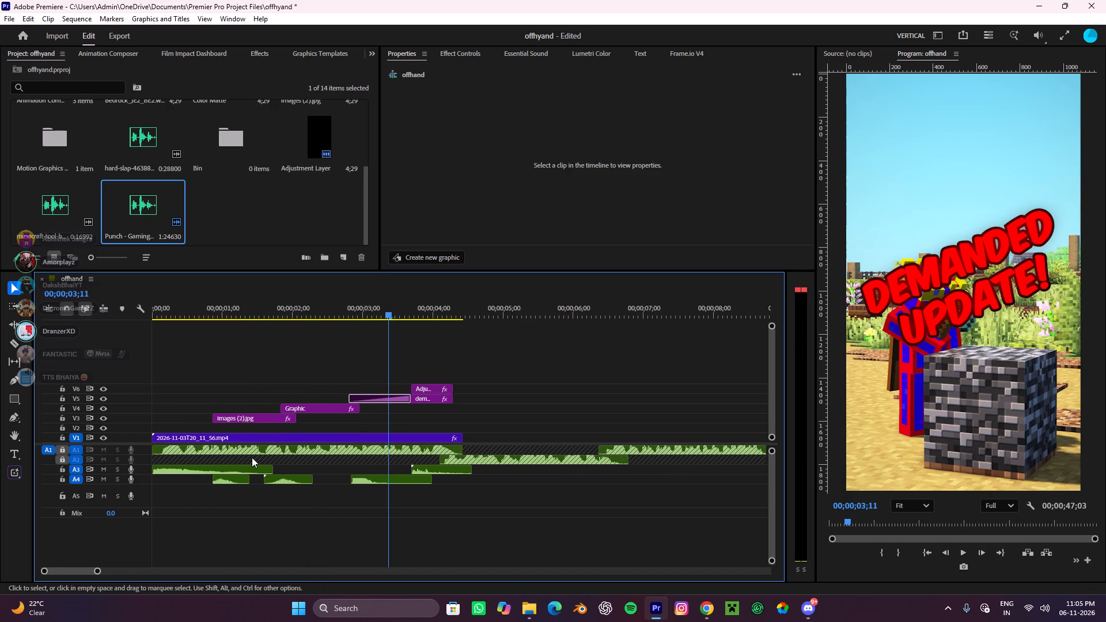
scroll(237, 453, "up", 4)
key("space")
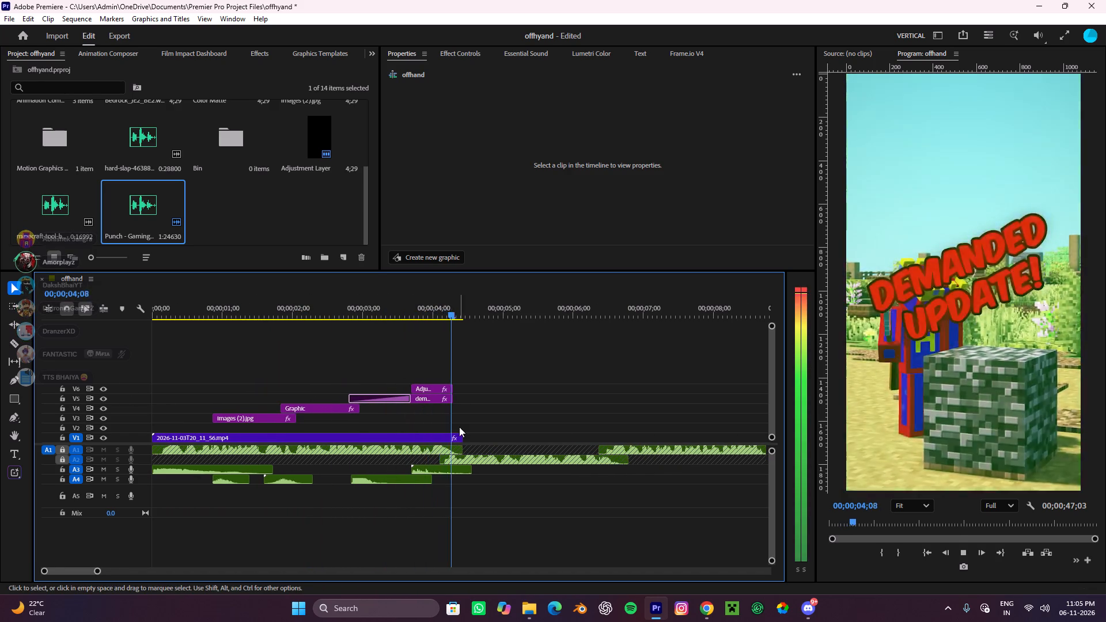
scroll(460, 427, "down", 7, "alt")
scroll(325, 458, "down", 4, "alt")
scroll(204, 464, "up", 4, "alt")
scroll(204, 464, "down", 4, "alt")
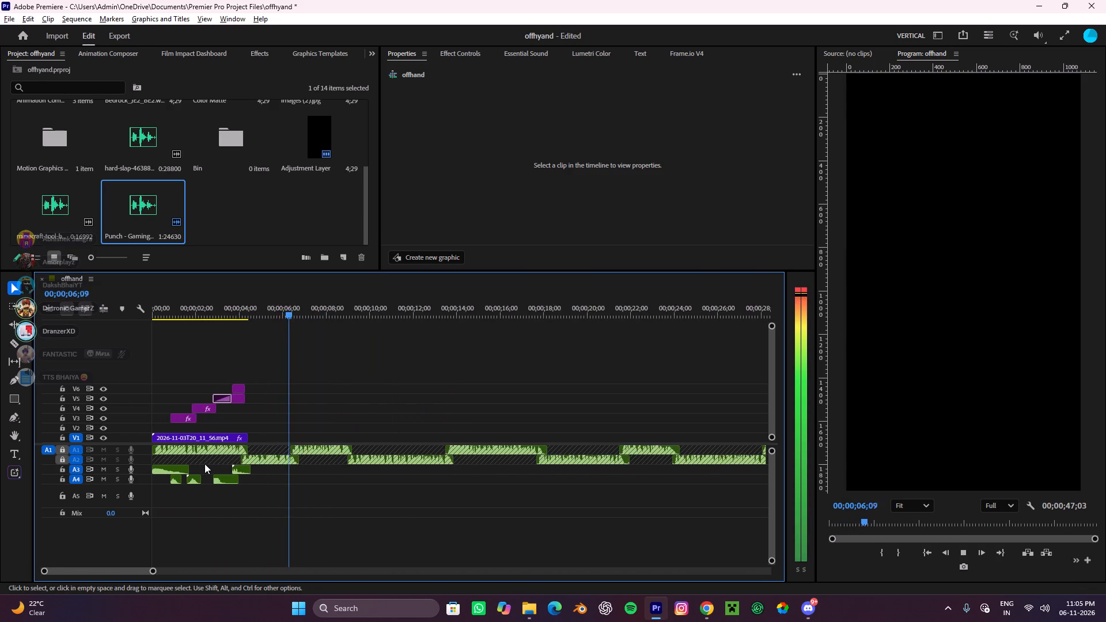
scroll(204, 464, "down", 4, "alt")
key("space")
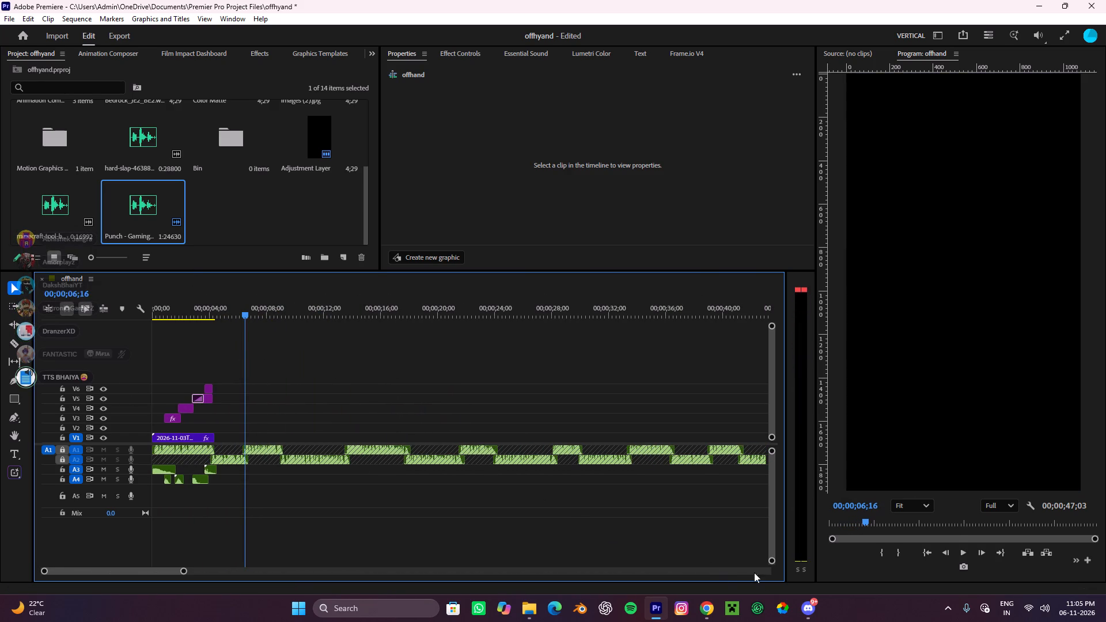
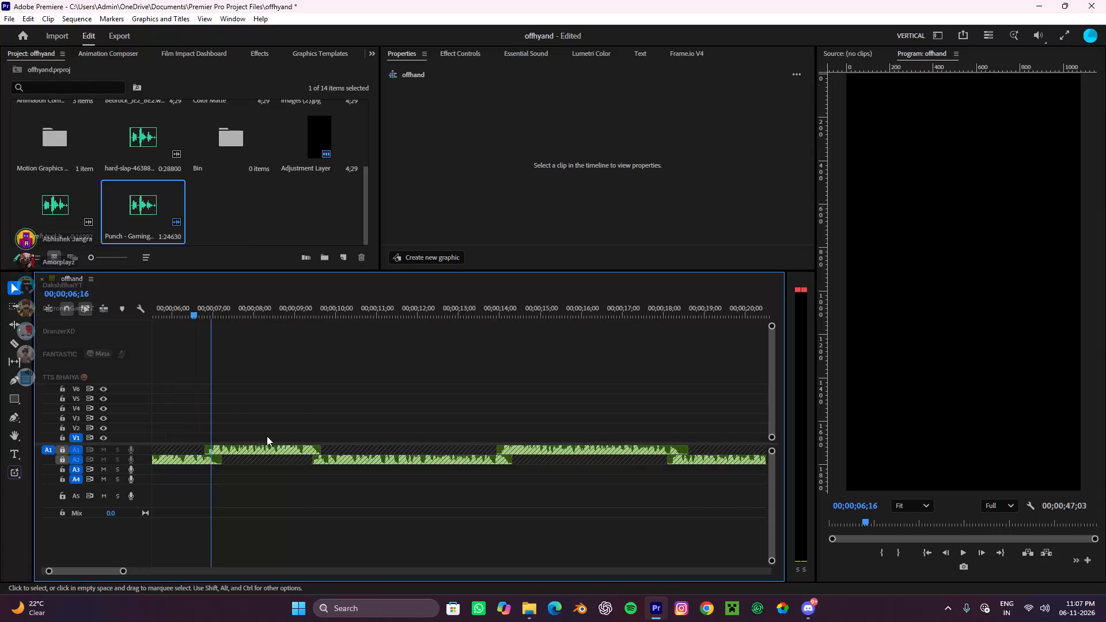
Return the playhead to the start of the offhand sequence, with the opening footage, titles and sound effects in view.
scroll(267, 436, "up", 5, "alt")
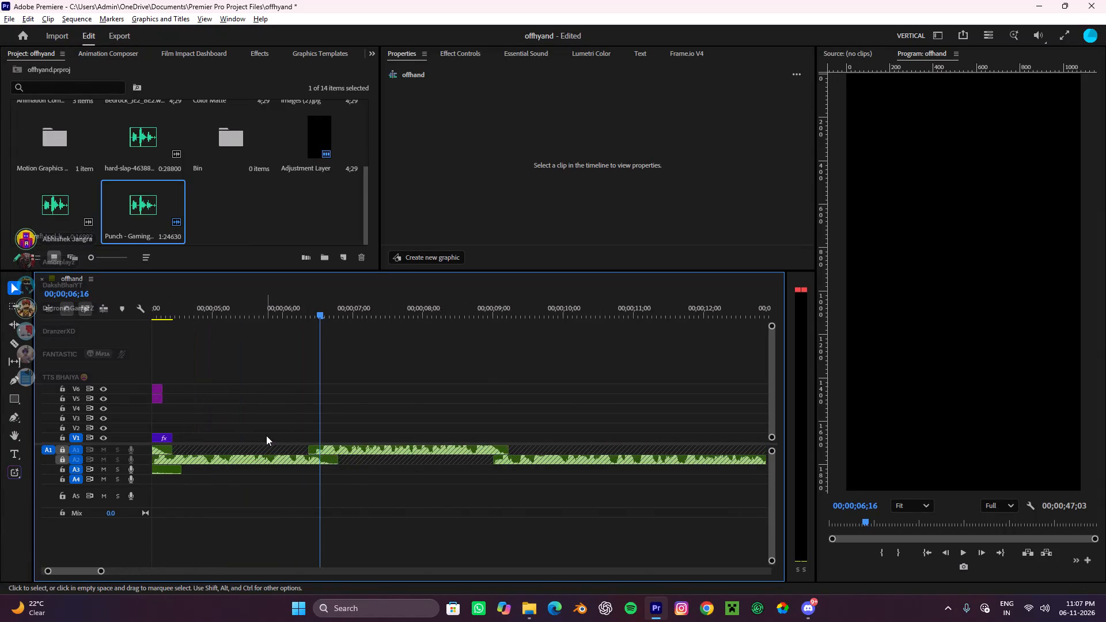
scroll(266, 435, "up", 17)
scroll(467, 459, "down", 9, "alt")
scroll(340, 479, "up", 5, "alt")
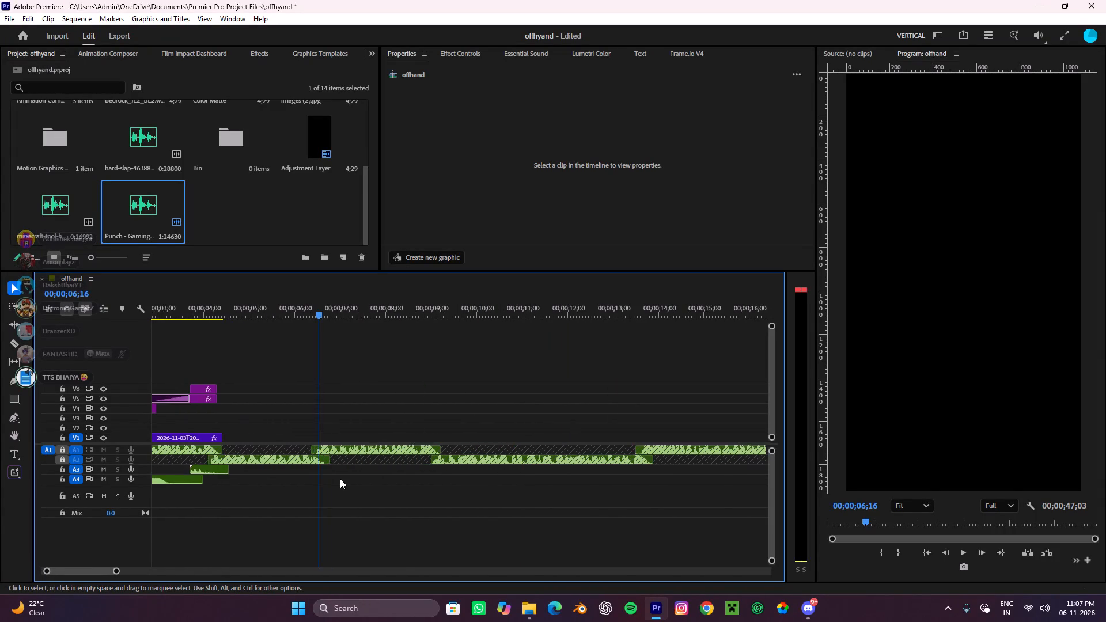
scroll(340, 479, "up", 10, "alt")
left_click_drag(453, 301, 0, 292)
left_click(496, 389)
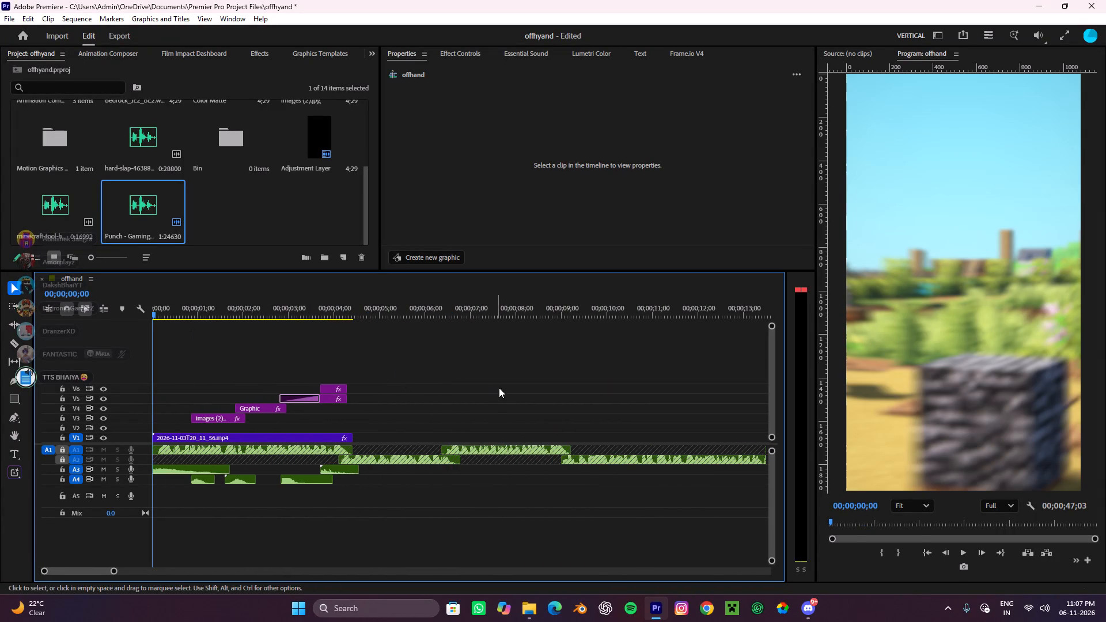
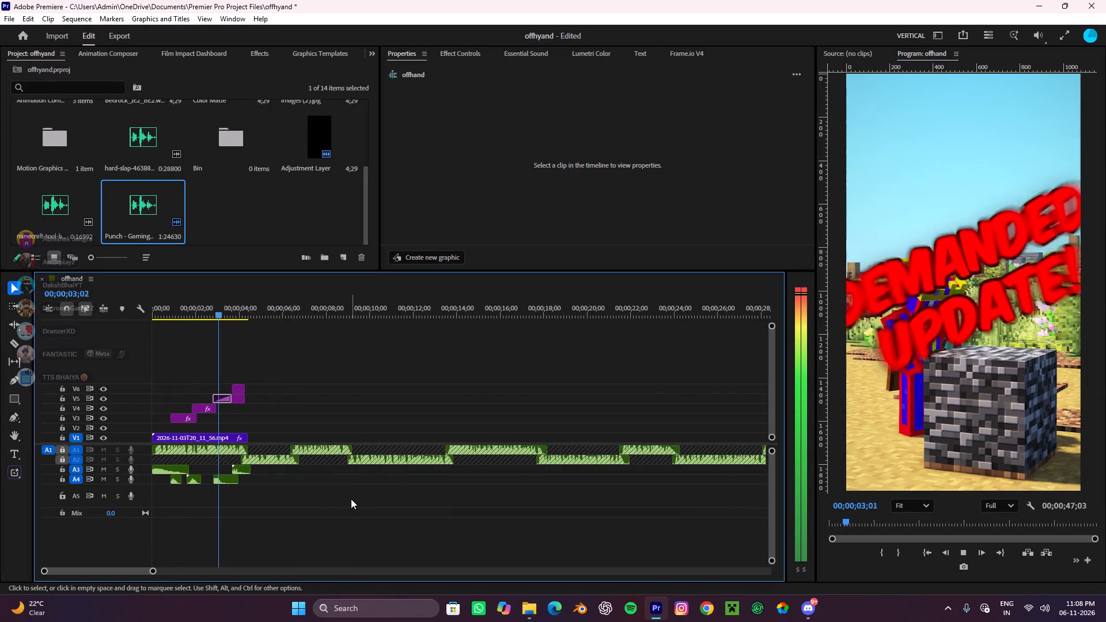
Play back the DEMANDED UPDATE! title section and cut the Reward.wav clip beneath it from audio track A3.
key("space")
scroll(275, 493, "up", 2)
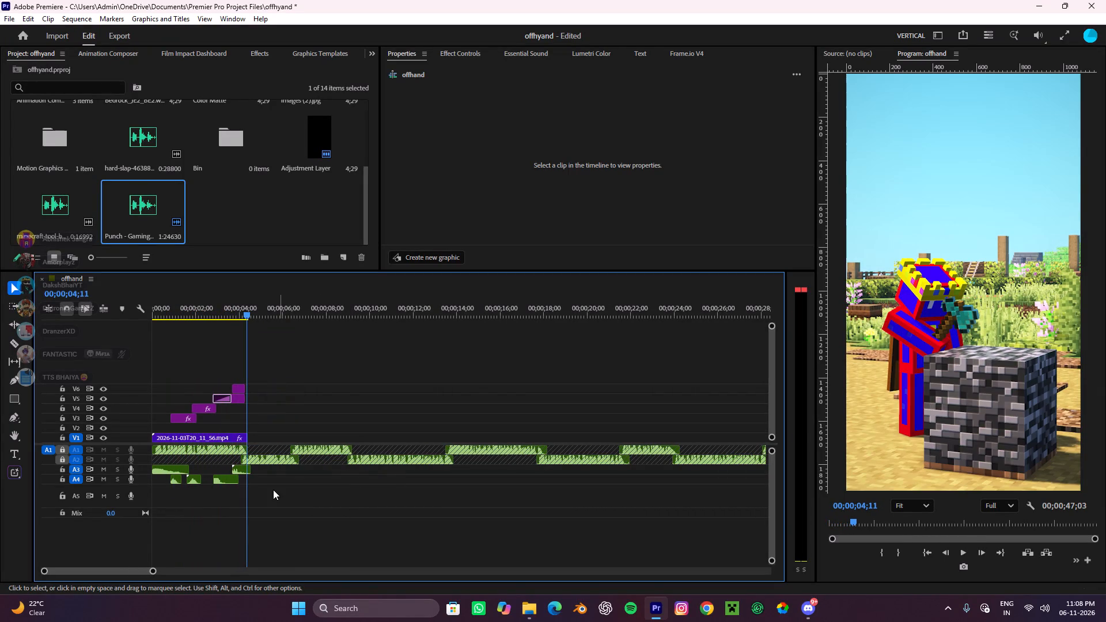
scroll(273, 490, "up", 1)
left_click_drag(249, 308, 232, 346)
key("space")
scroll(320, 405, "up", 2, "alt")
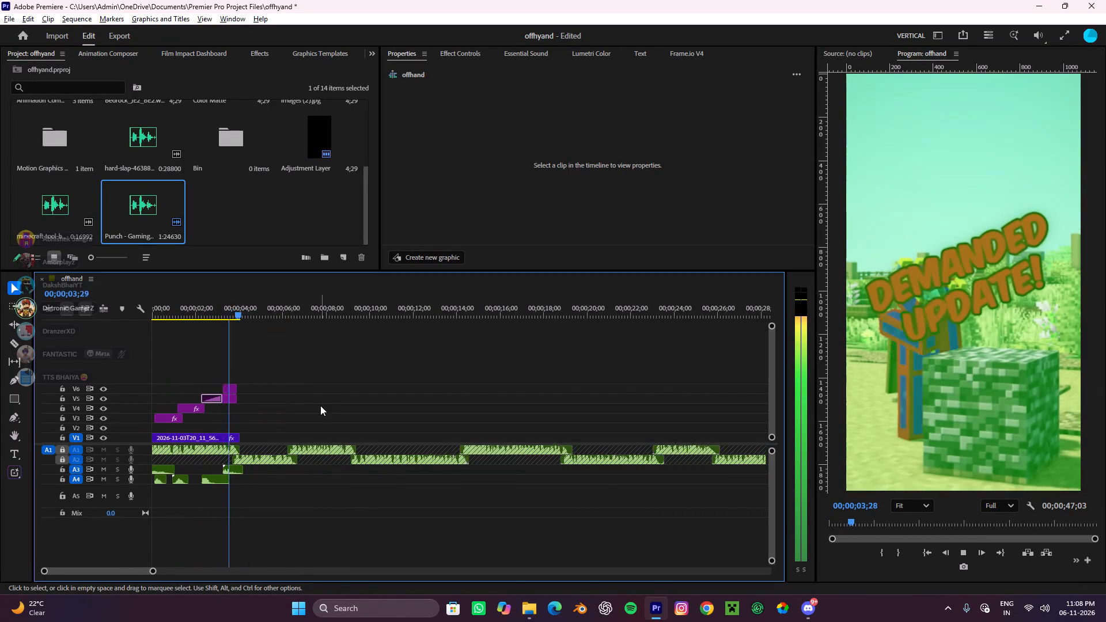
scroll(320, 405, "up", 2, "alt")
key("space")
left_click(198, 469)
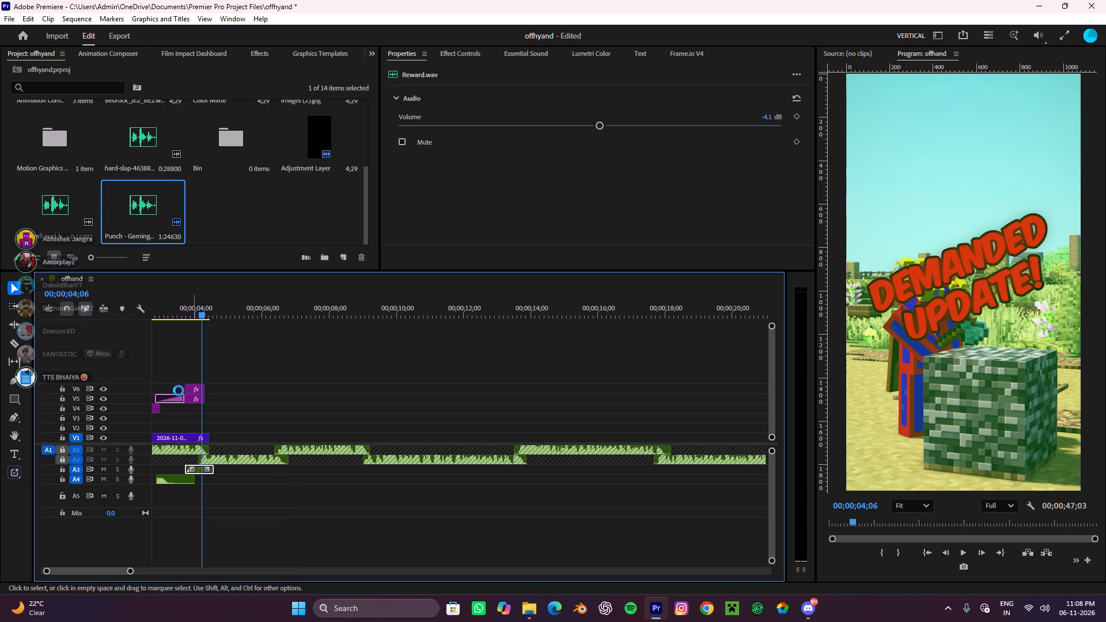
key("ctrl+x")
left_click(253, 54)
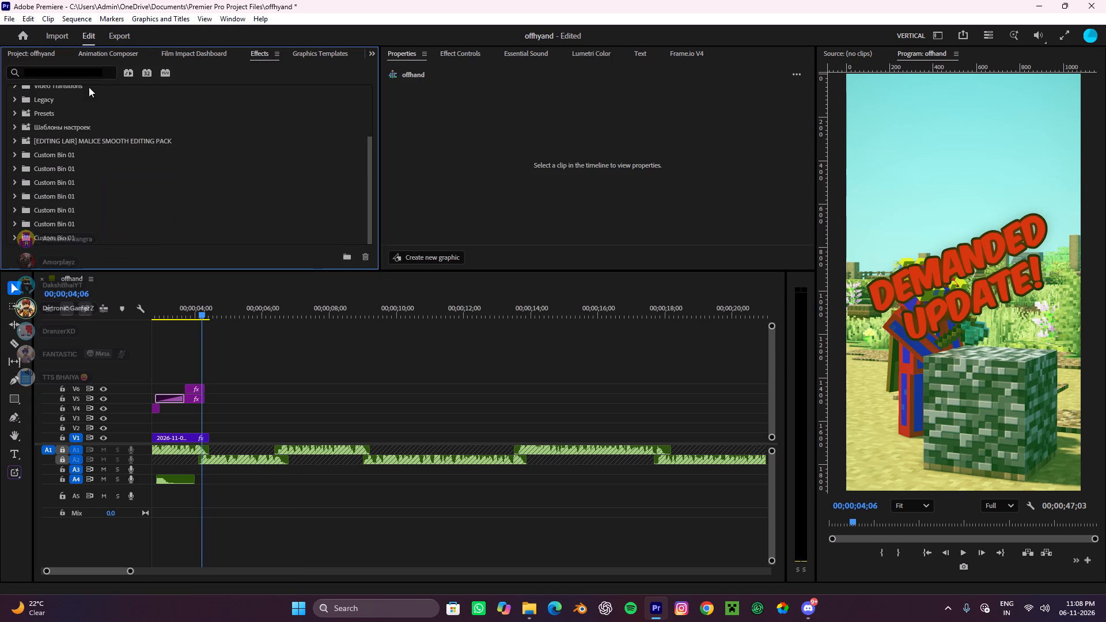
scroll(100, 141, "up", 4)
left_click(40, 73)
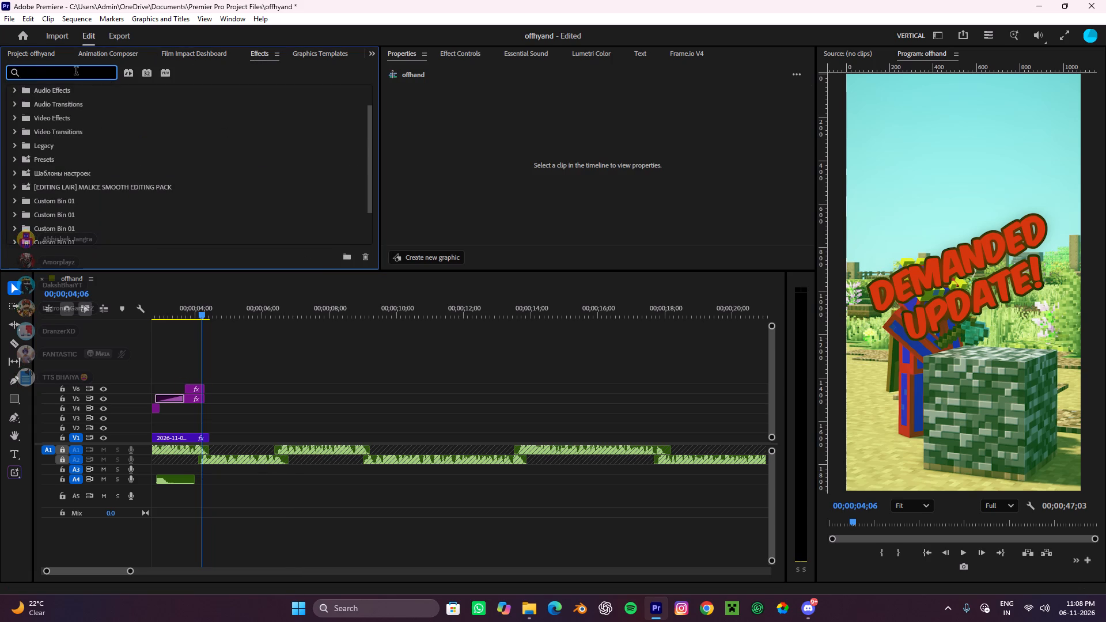
Search the Animation Composer library for "transaction" in place of the previous search term.
left_click(122, 58)
left_click_drag(63, 94, 0, 82)
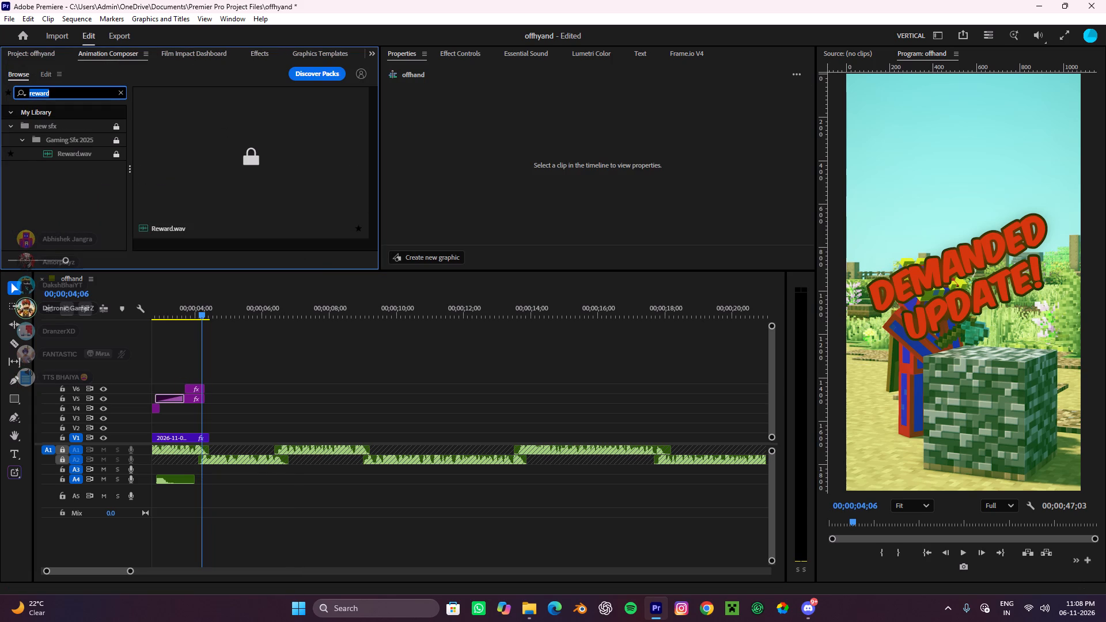
left_click_drag(0, 82, 0, 78)
type("tra")
type("nsact")
key("i")
key("o")
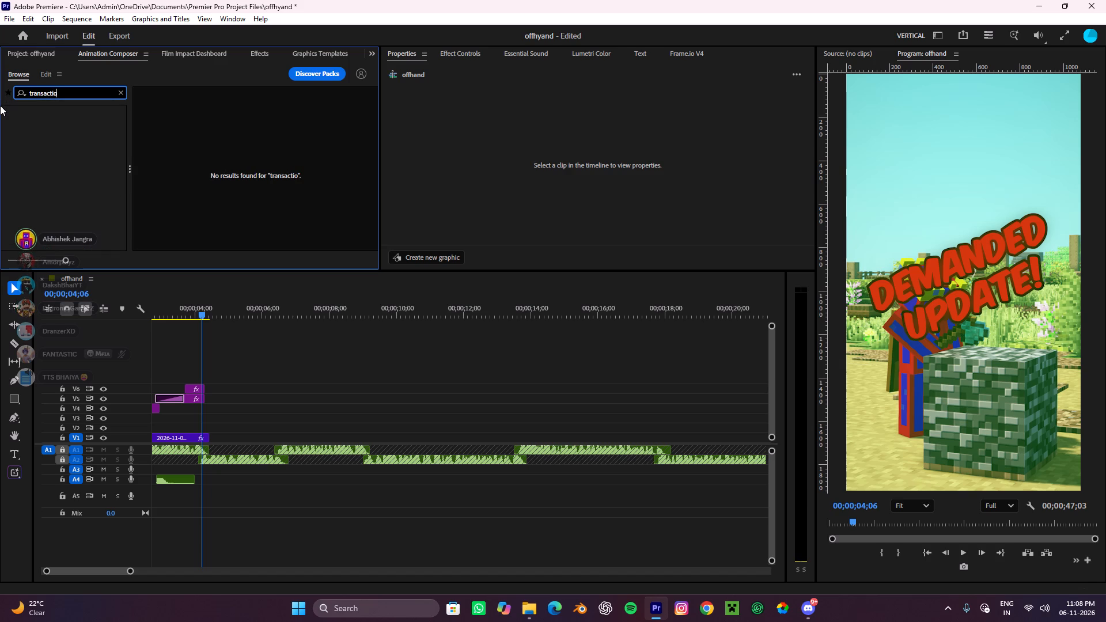
key("n")
Shorten the library search to "trans" to check for matching sounds, then clear the search.
scroll(97, 173, "up", 7)
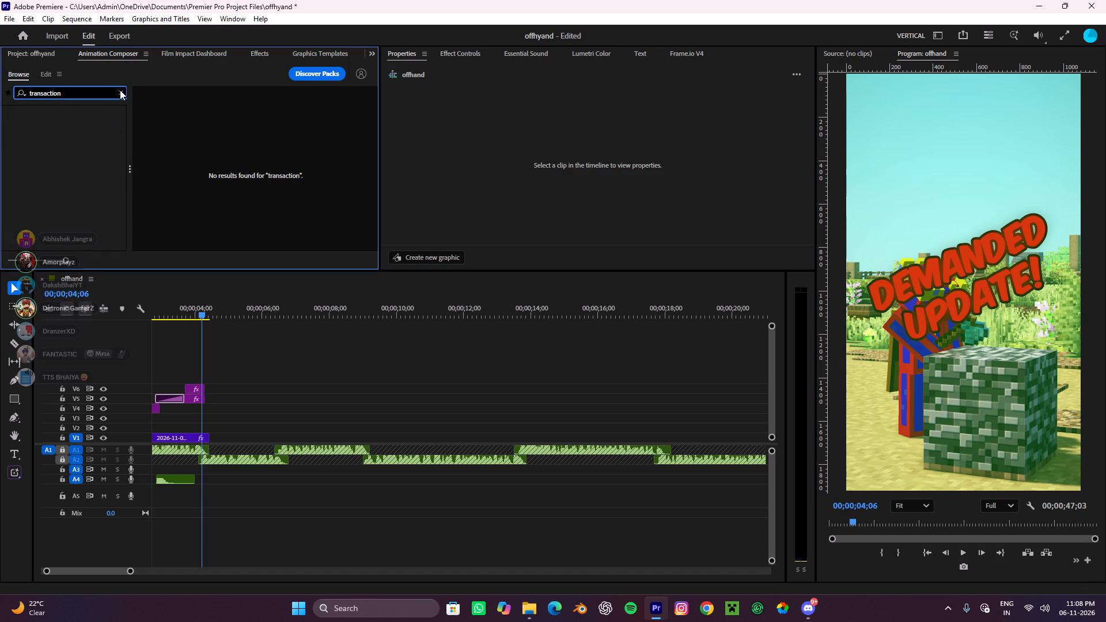
left_click(82, 95)
key("BackSpace")
key("BackSpace")
key("BackSpace")
key("BackSpace")
key("BackSpace")
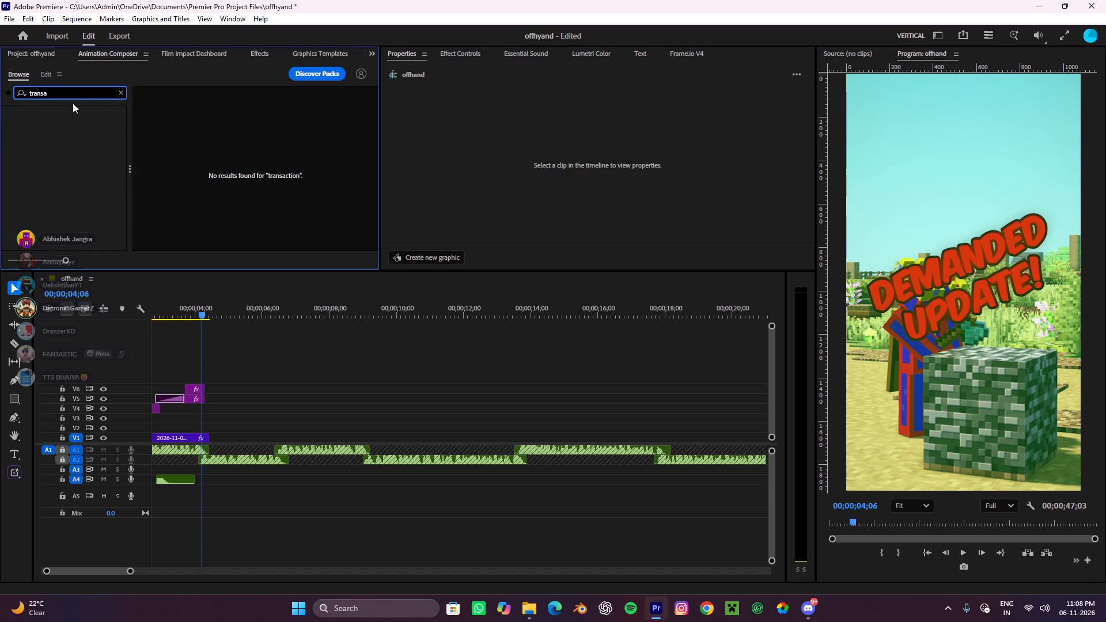
key("BackSpace")
scroll(88, 145, "up", 1)
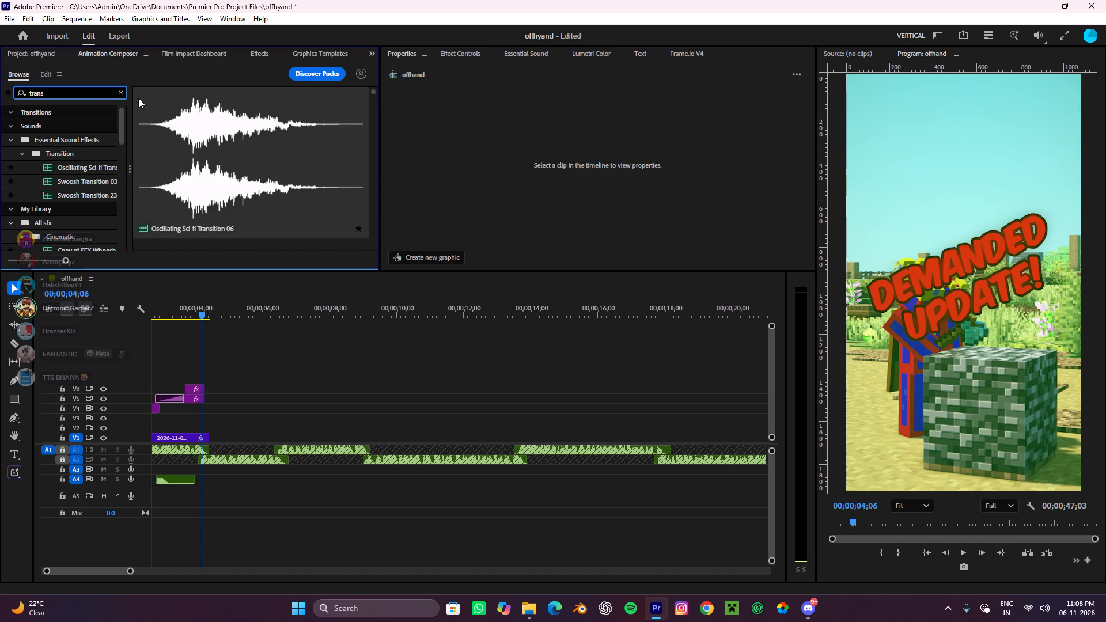
left_click(123, 94)
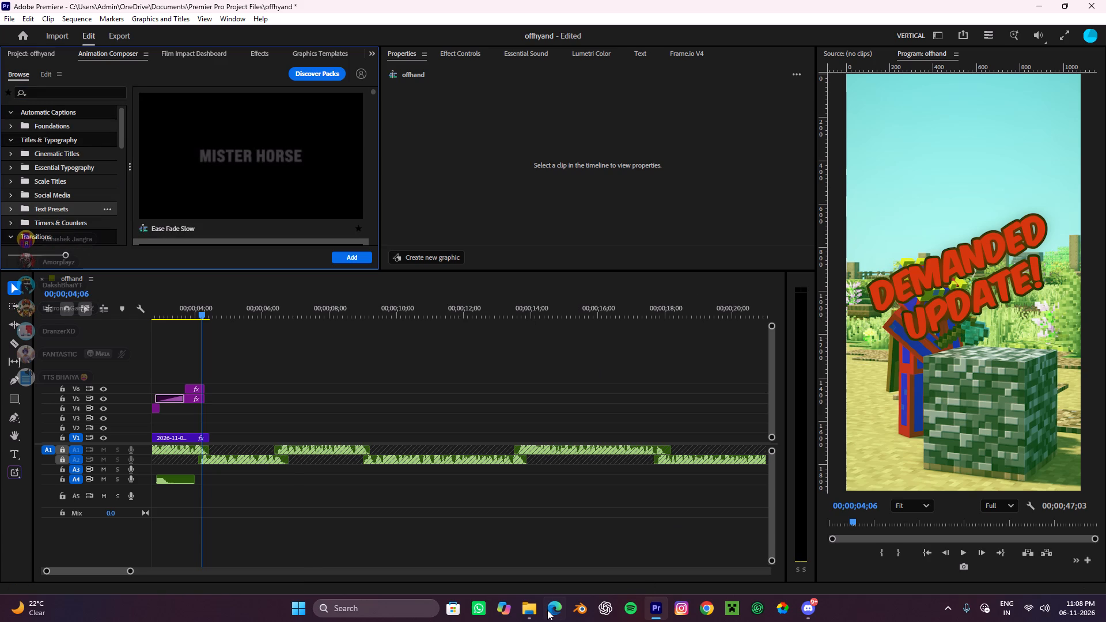
Switch to Chrome and search Google for "transaction sfx".
left_click(707, 605)
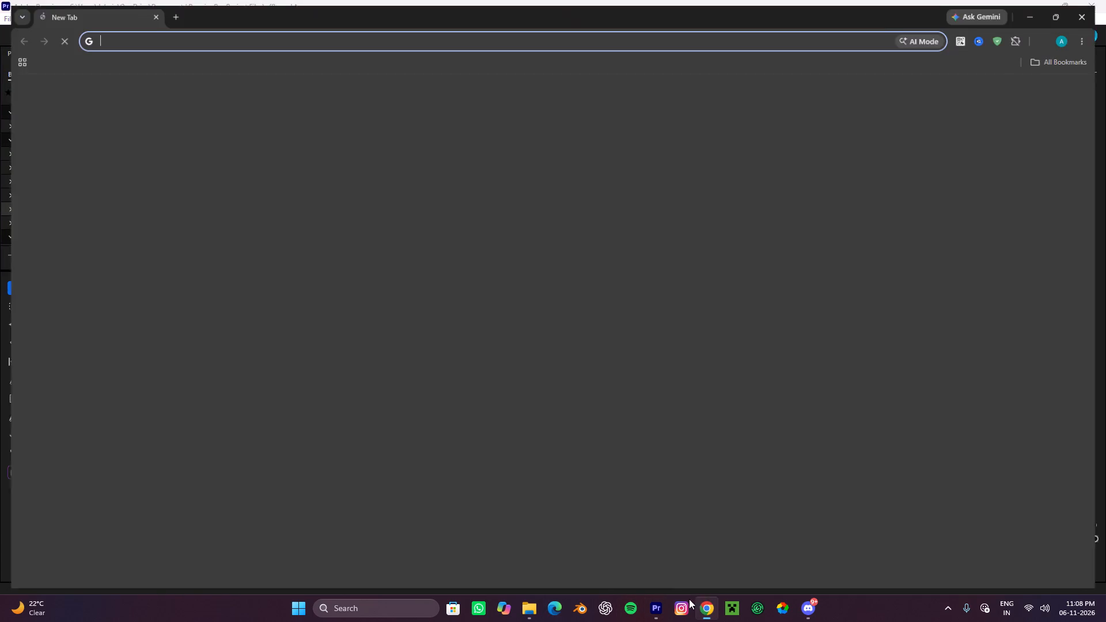
left_click(460, 236)
key("t")
type("rans")
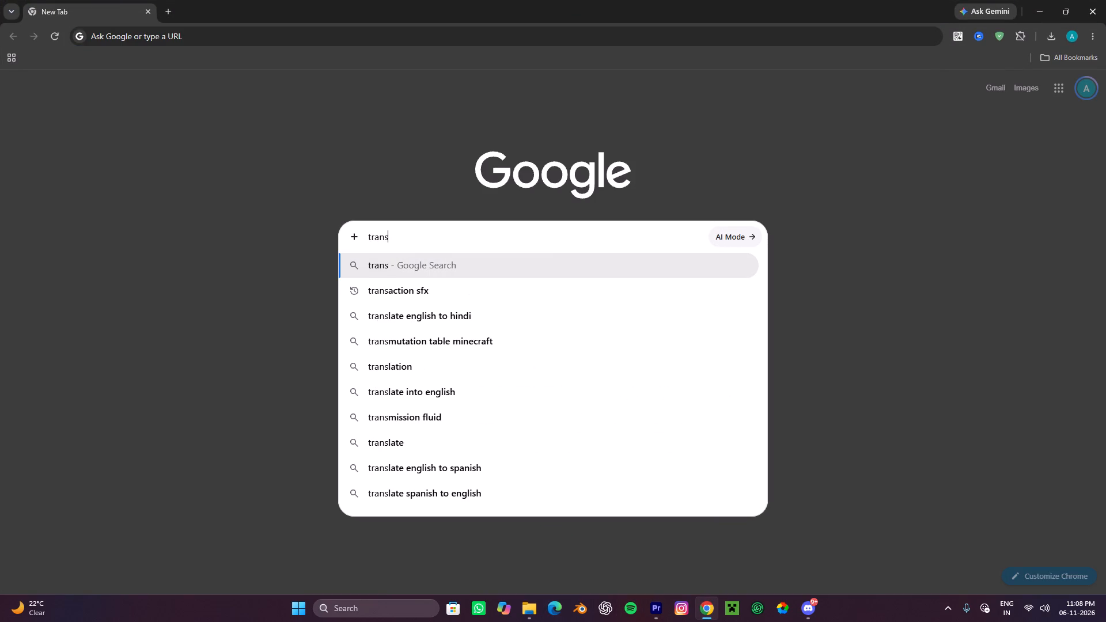
left_click(439, 295)
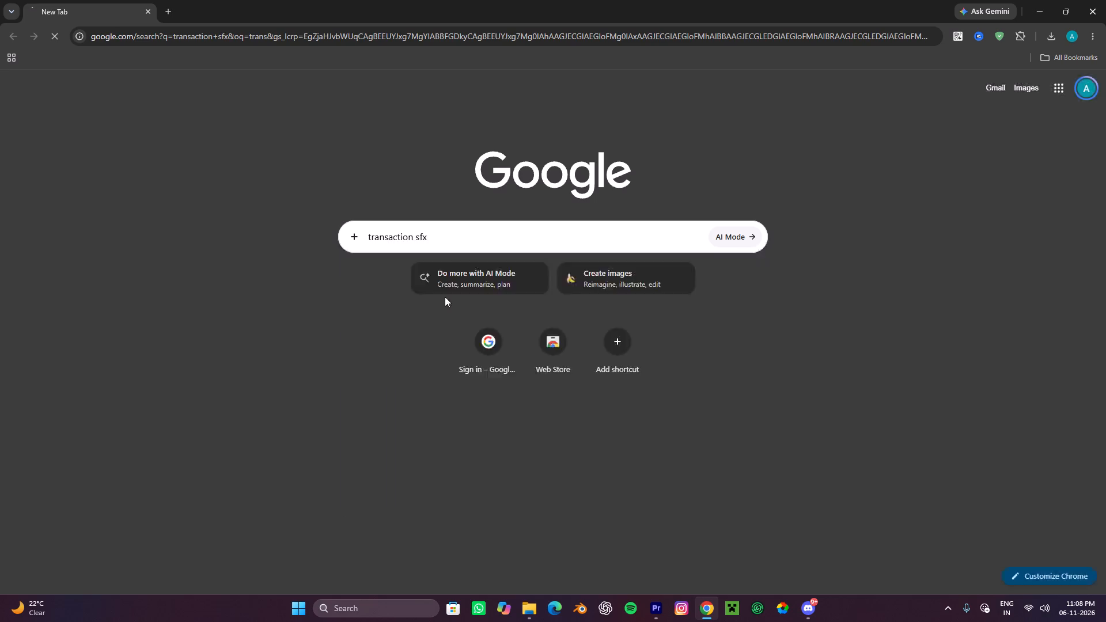
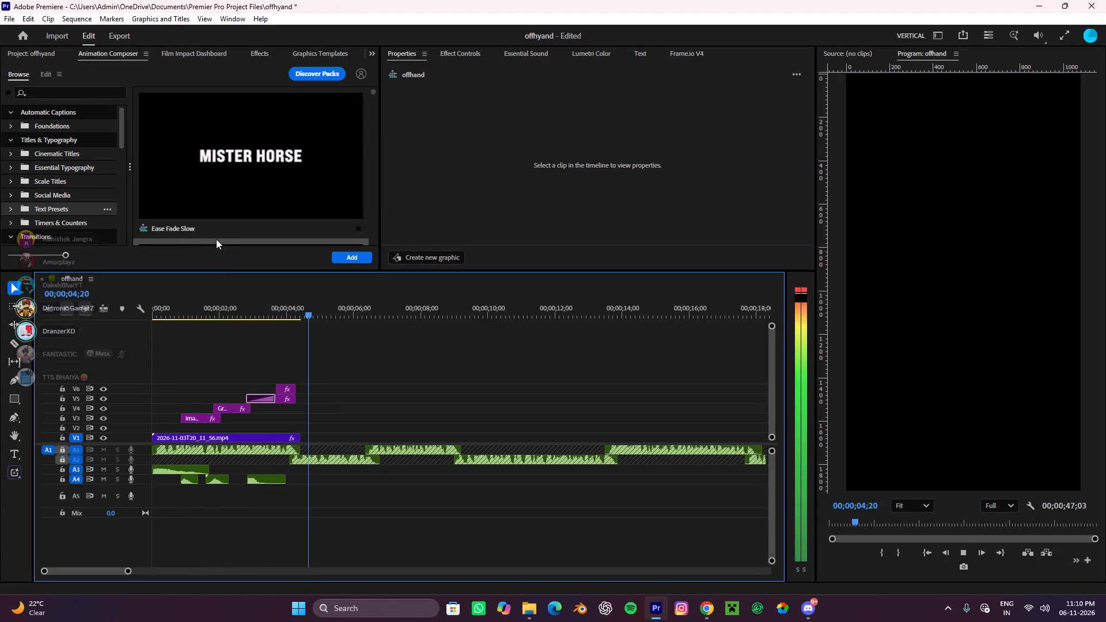
Play back the DEMANDED UPDATE! title section of the offhand sequence.
key("space")
scroll(313, 414, "up", 10, "alt")
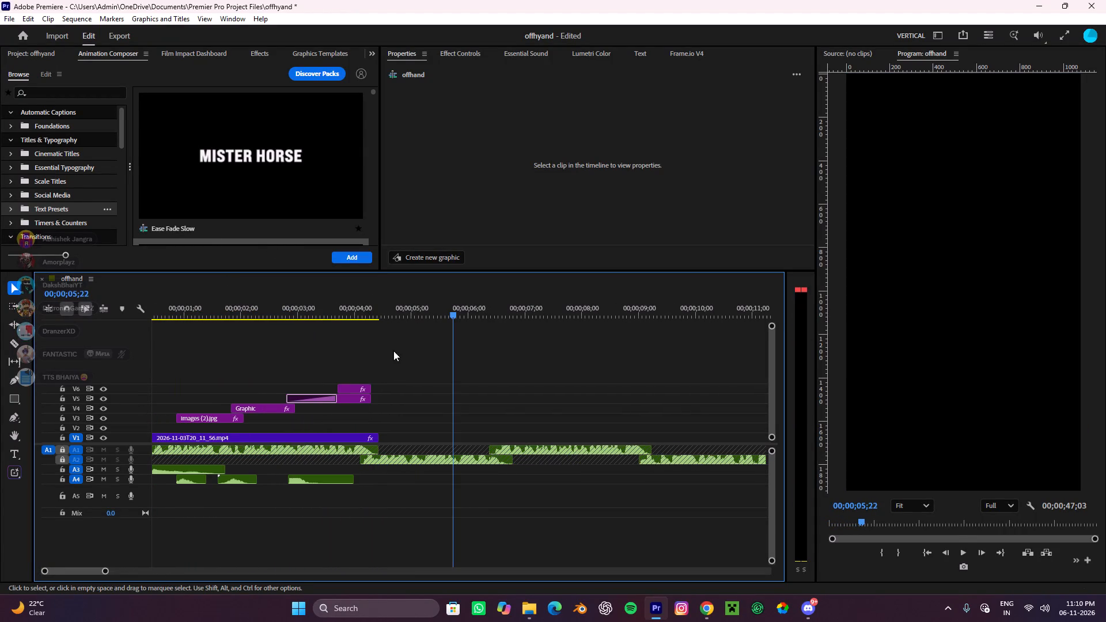
left_click_drag(463, 305, 332, 388)
key("space")
key("space")
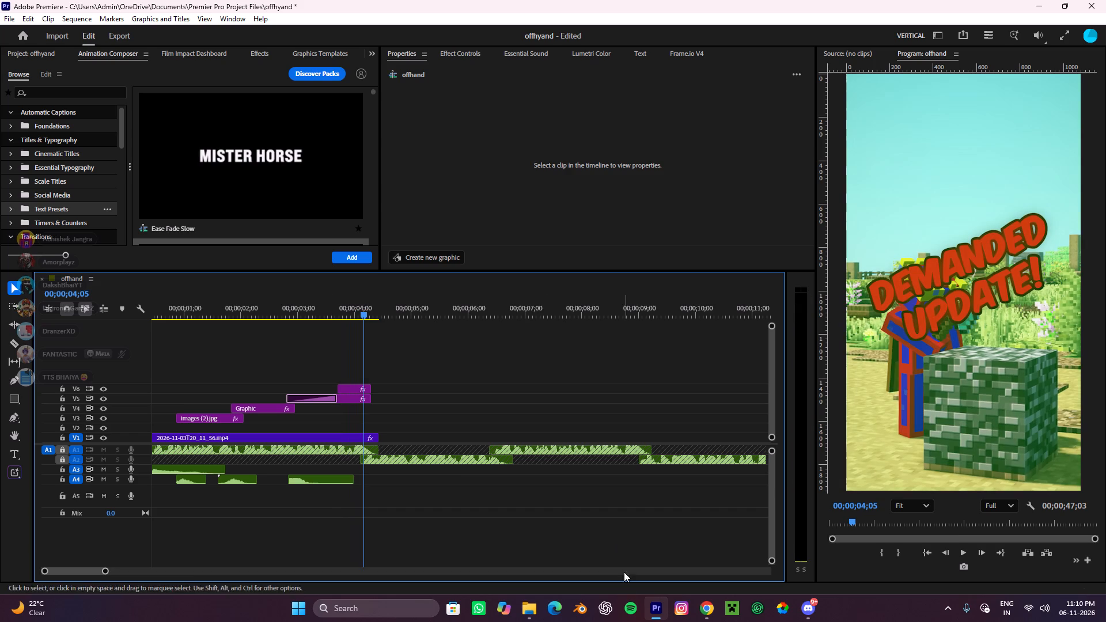
Switch to File Explorer and search Home for "transaction".
left_click(534, 609)
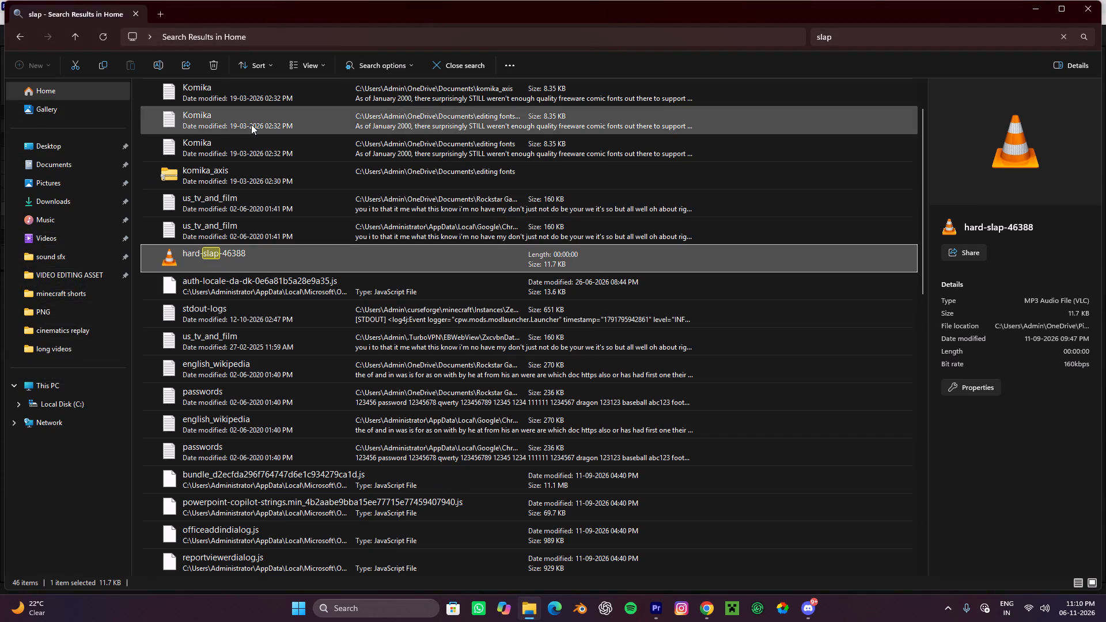
left_click(111, 90)
left_click(841, 39)
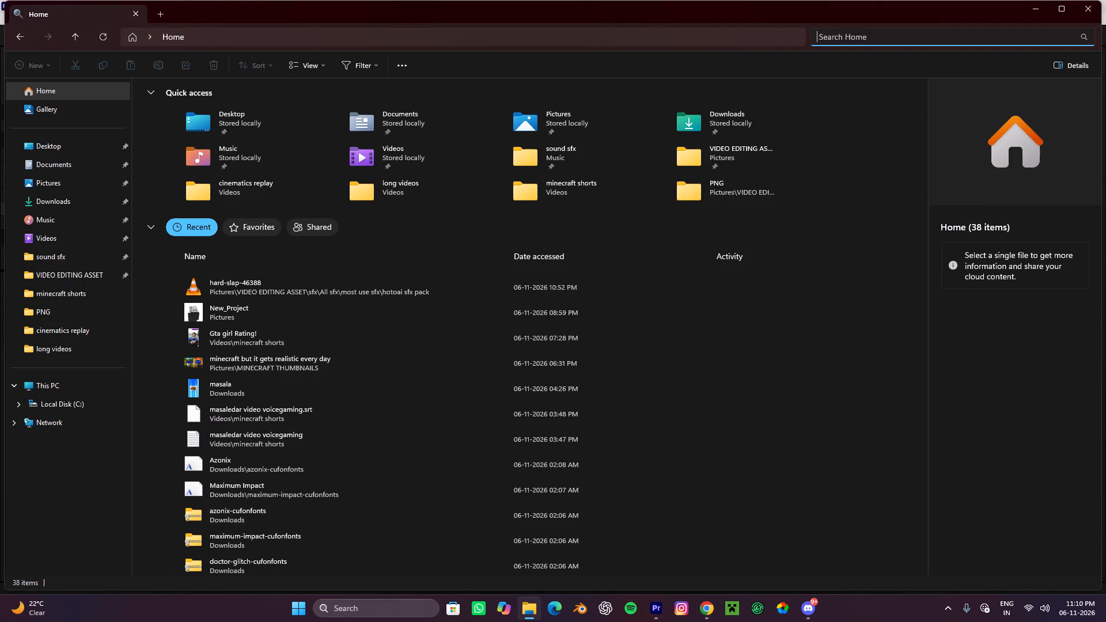
key("t")
key("r")
type("as")
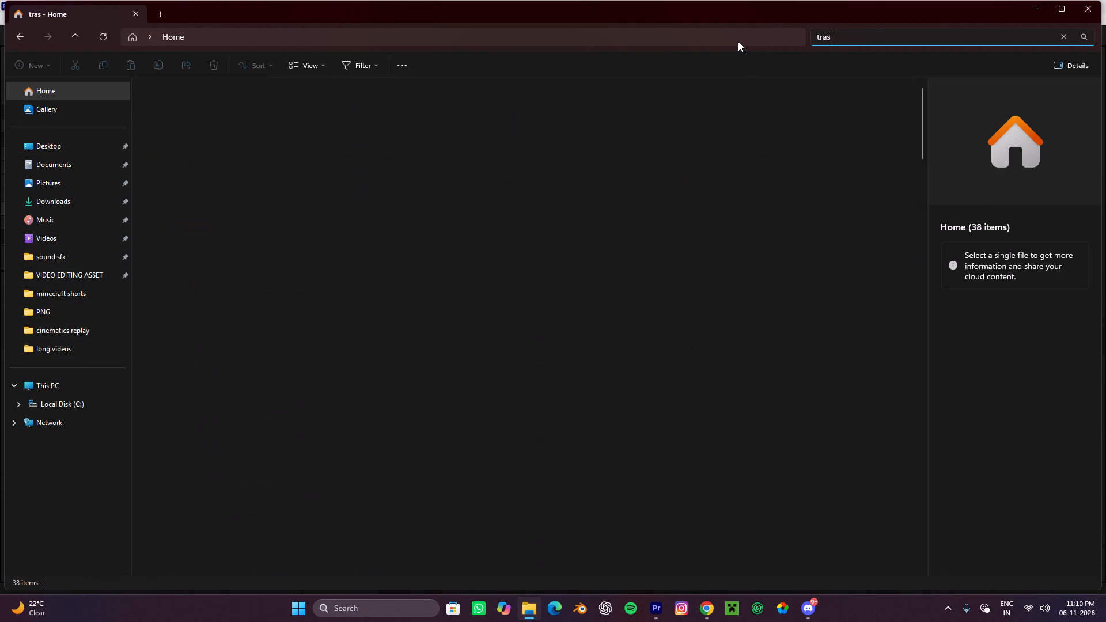
key("BackSpace")
type("ns")
key("a")
type("ction")
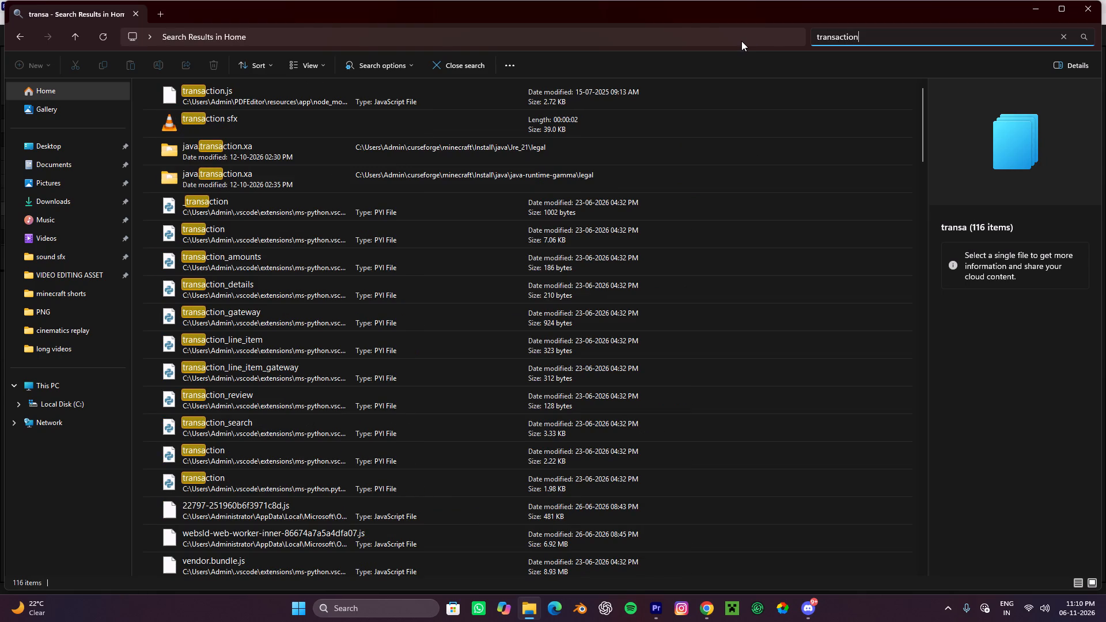
Place the "transaction sfx" audio file on track A3 beneath the DEMANDED UPDATE! title in the Premiere sequence.
left_click(297, 126)
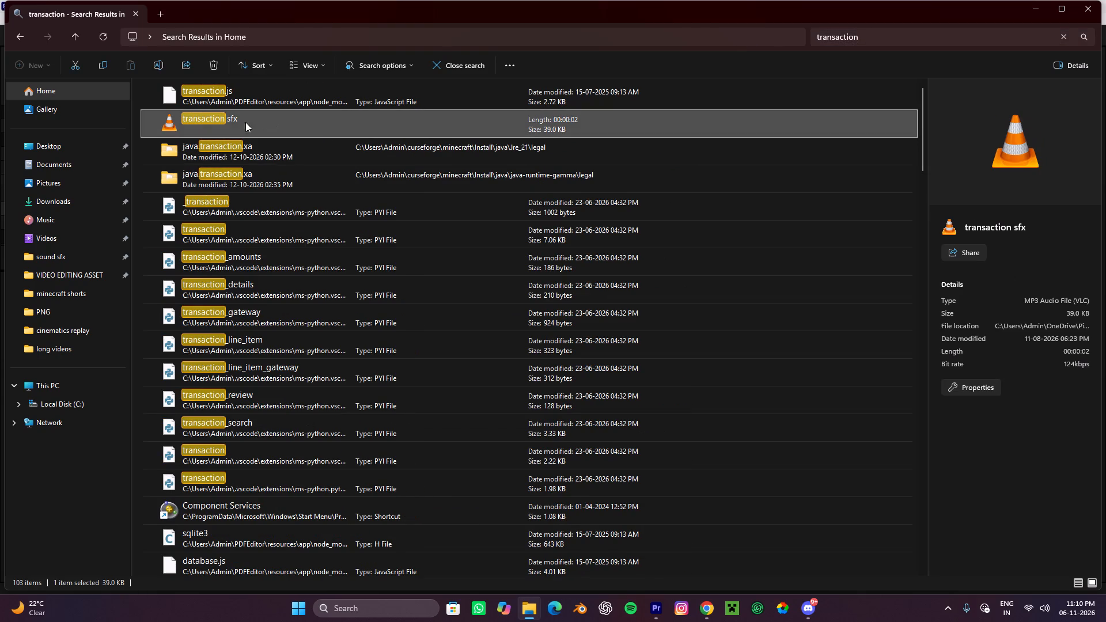
left_click_drag(236, 127, 381, 488)
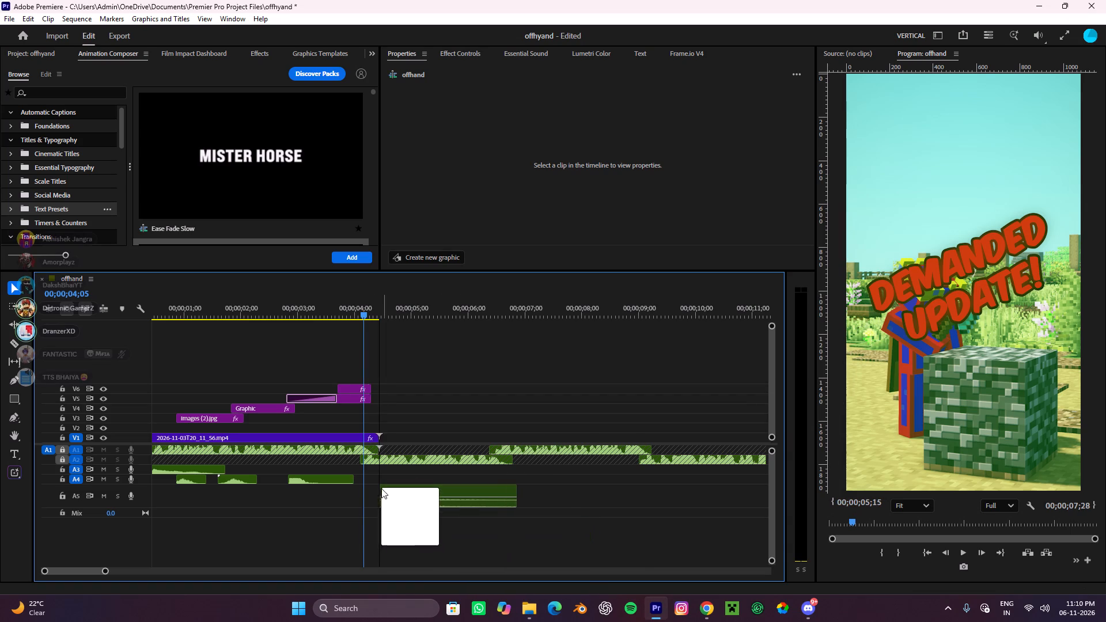
left_click_drag(381, 488, 344, 467)
Split the transaction sfx clip just before its waveform begins and cut away the silent opening piece.
scroll(382, 475, "up", 8, "alt")
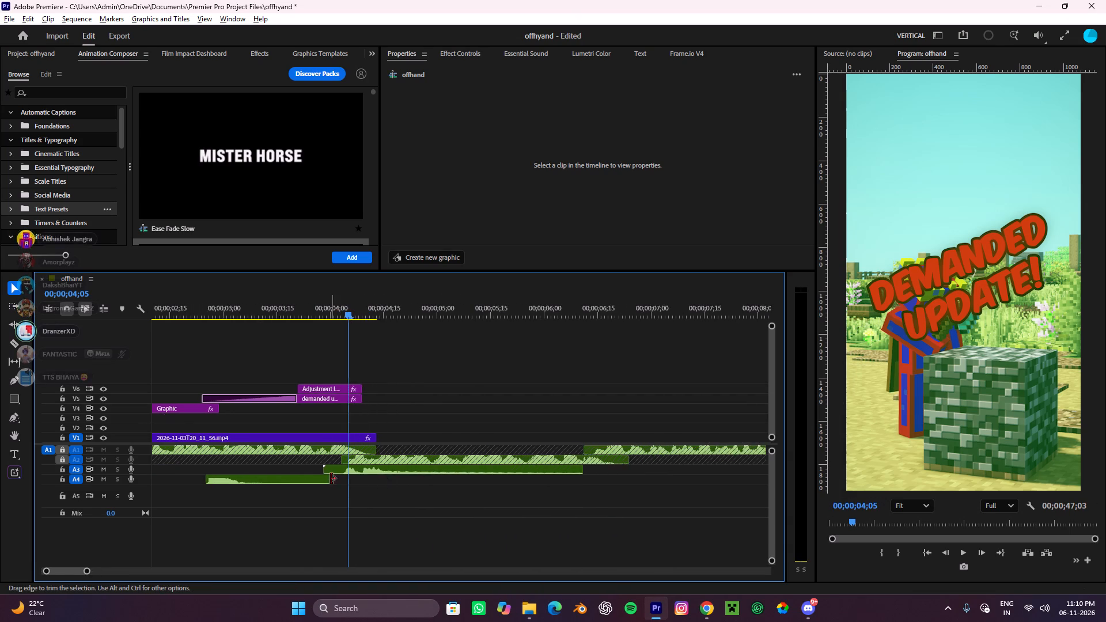
scroll(331, 479, "up", 8, "alt")
key("c")
left_click(365, 471)
key("v")
left_click(346, 470)
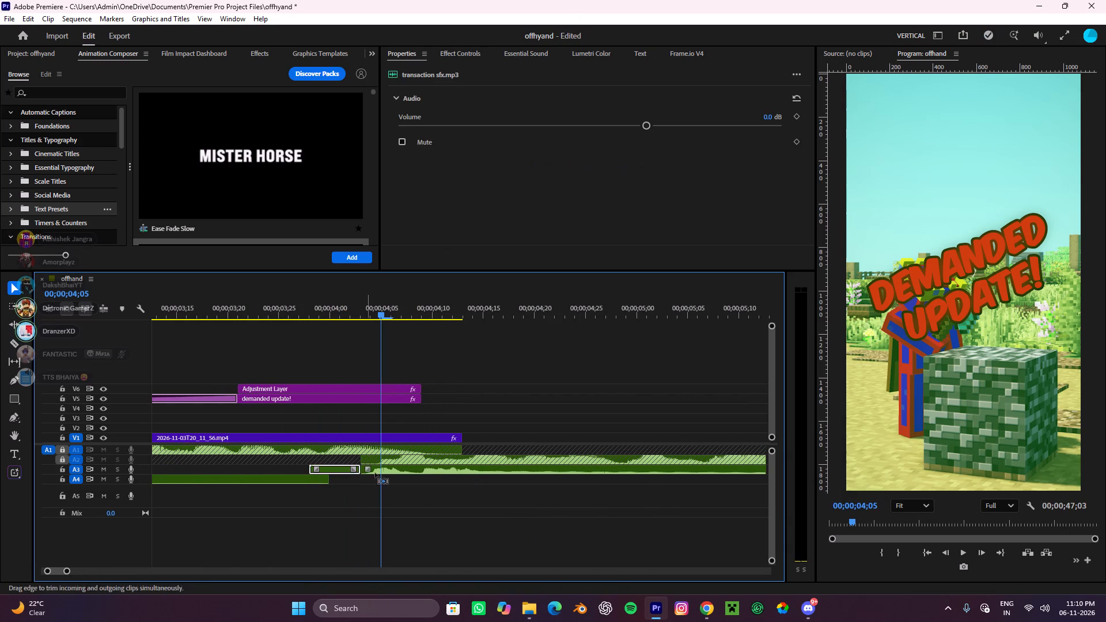
key("ctrl+x")
Move the remaining transaction sfx clip on A3 earlier so it starts together with the DEMANDED UPDATE! title.
scroll(406, 475, "down", 9, "alt")
left_click(426, 474)
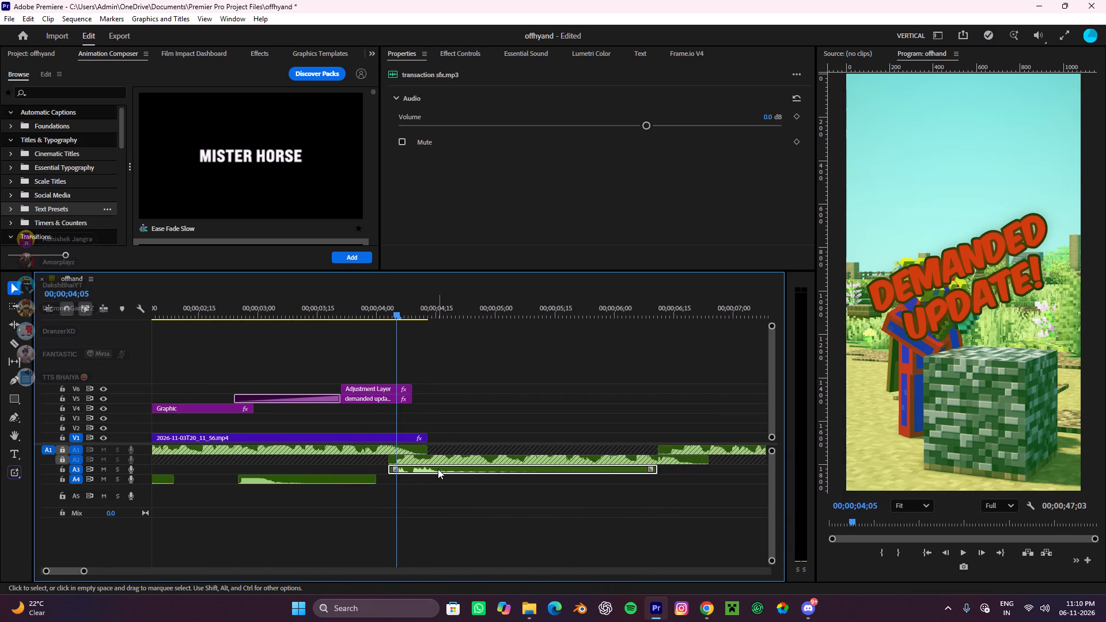
left_click_drag(438, 469, 396, 461)
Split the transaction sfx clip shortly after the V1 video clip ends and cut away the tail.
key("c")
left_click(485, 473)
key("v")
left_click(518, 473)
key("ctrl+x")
Play back the DEMANDED UPDATE! title section with the shortened transaction sound.
left_click_drag(420, 308, 381, 306)
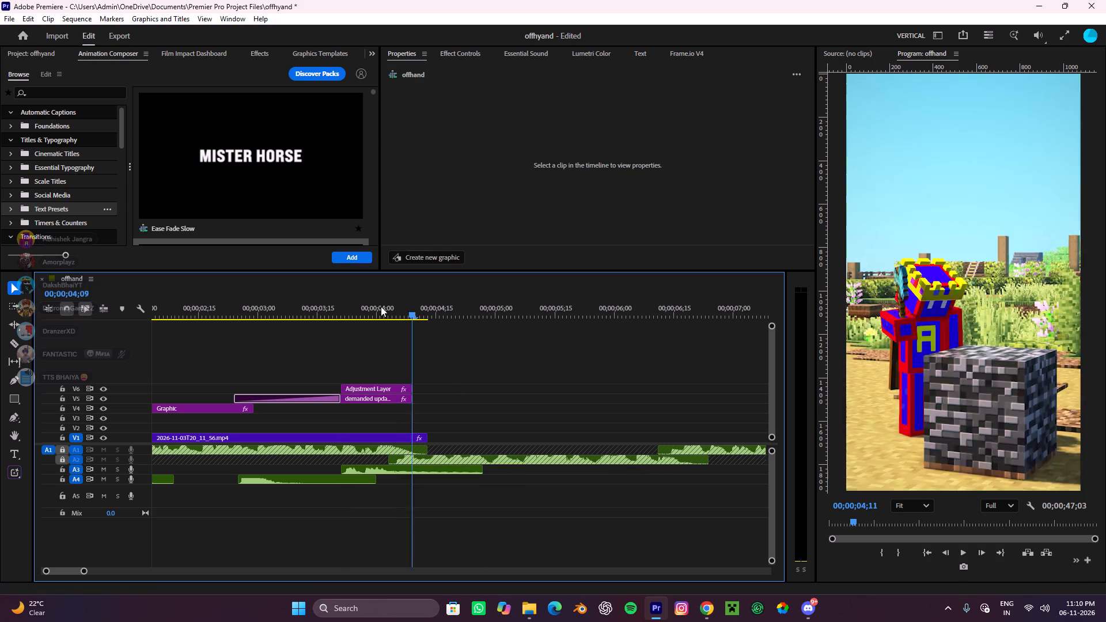
left_click_drag(381, 306, 322, 344)
key("space")
scroll(452, 403, "down", 5, "alt")
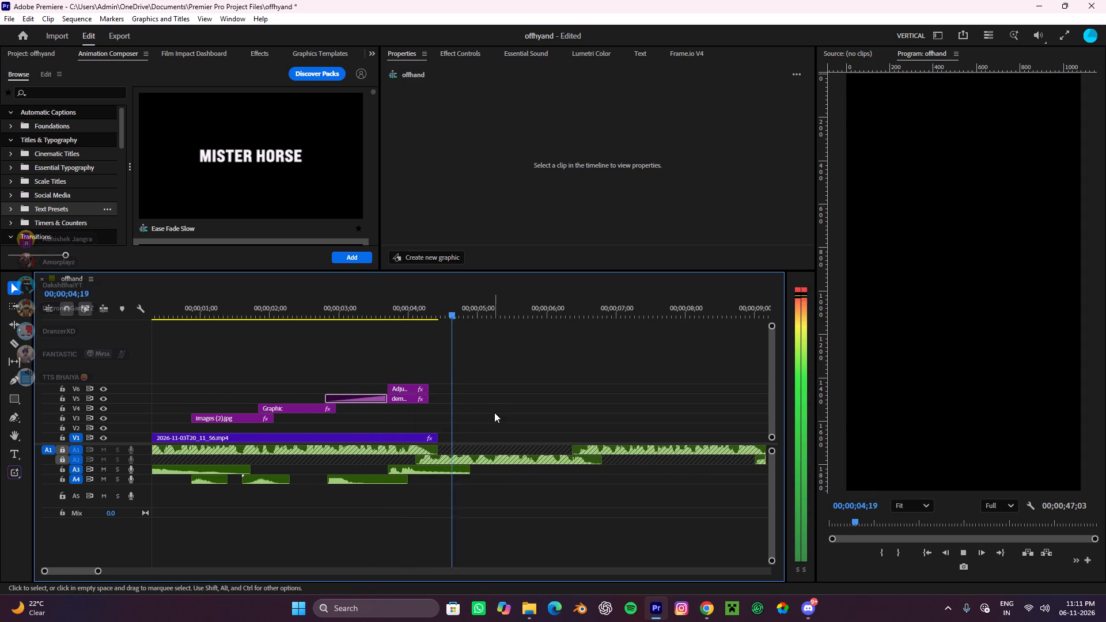
scroll(494, 413, "down", 9, "alt")
scroll(345, 427, "up", 11, "alt")
key("space")
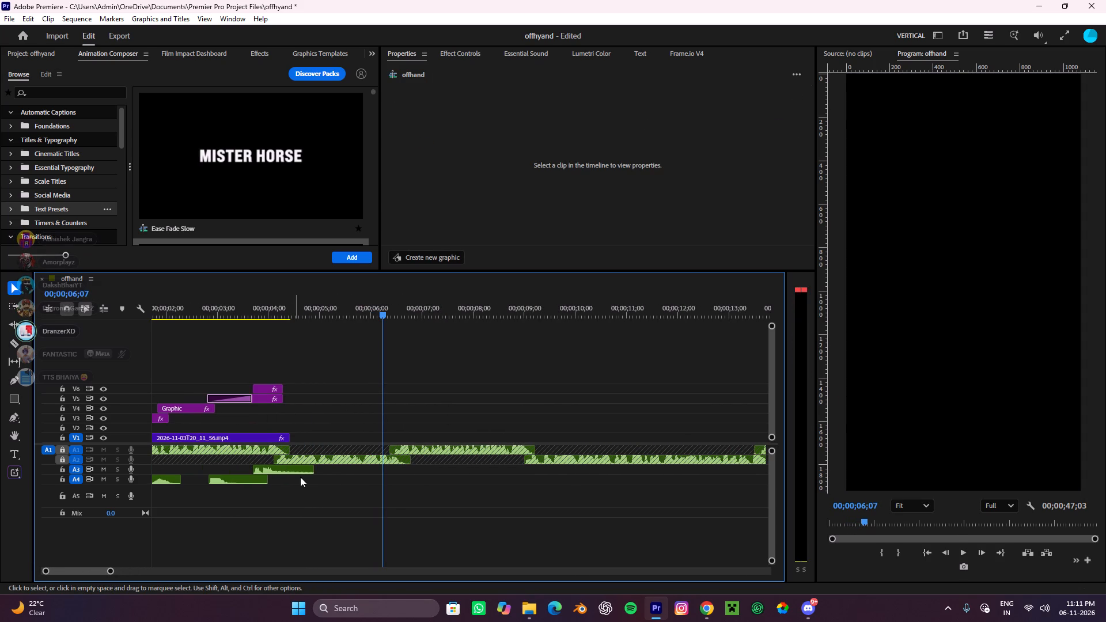
Extend the end of the transaction sfx clip on A3 back out to its full length and replay the title section.
left_click_drag(319, 472, 561, 495)
left_click_drag(388, 295, 245, 388)
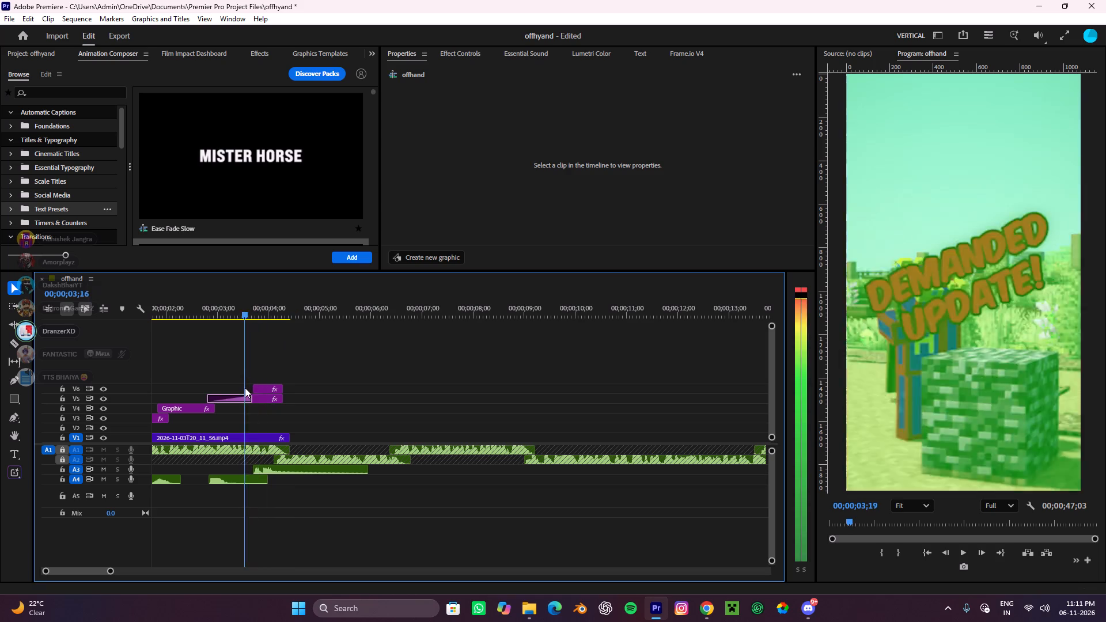
left_click_drag(245, 388, 236, 398)
key("space")
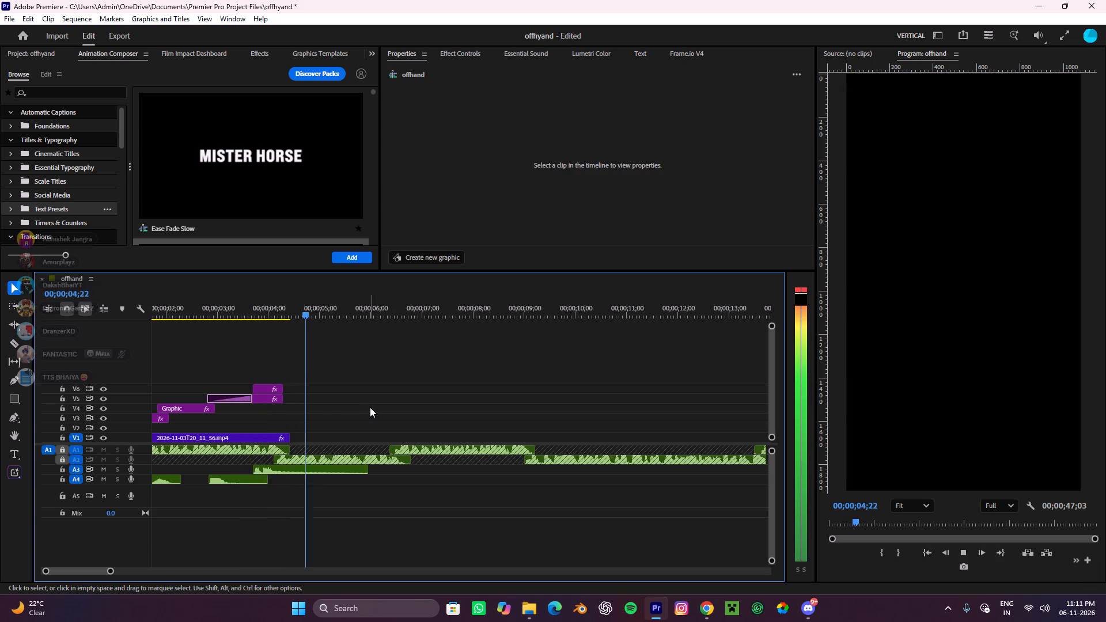
scroll(372, 408, "down", 4, "alt")
key("space")
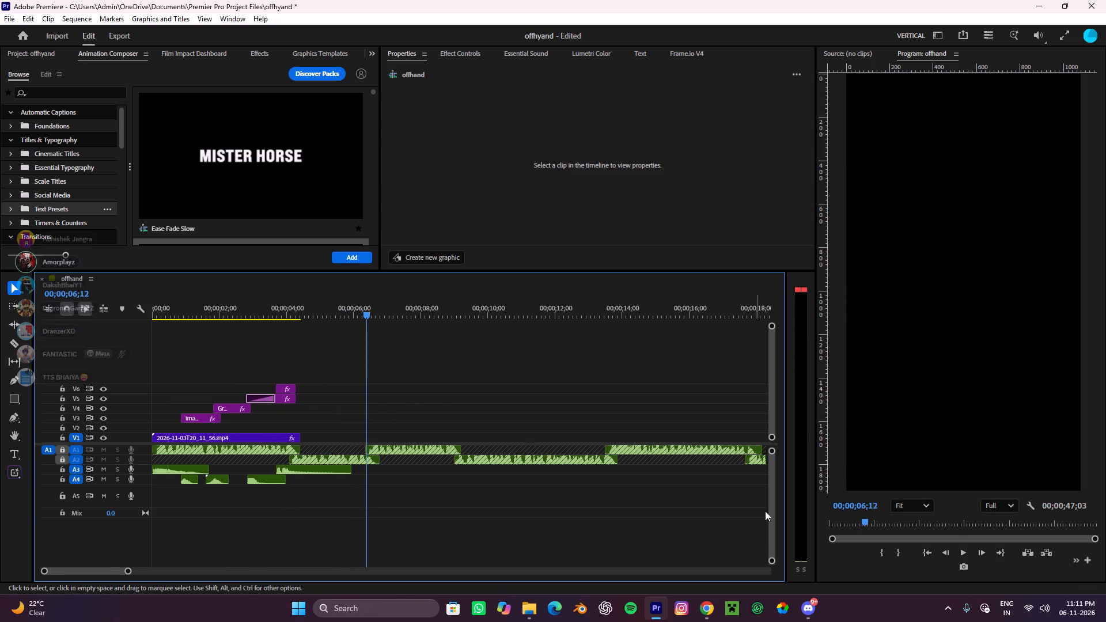
Switch to File Explorer and launch Among Us from the Installed Games From Net folder on Local Disk (C:).
left_click(529, 613)
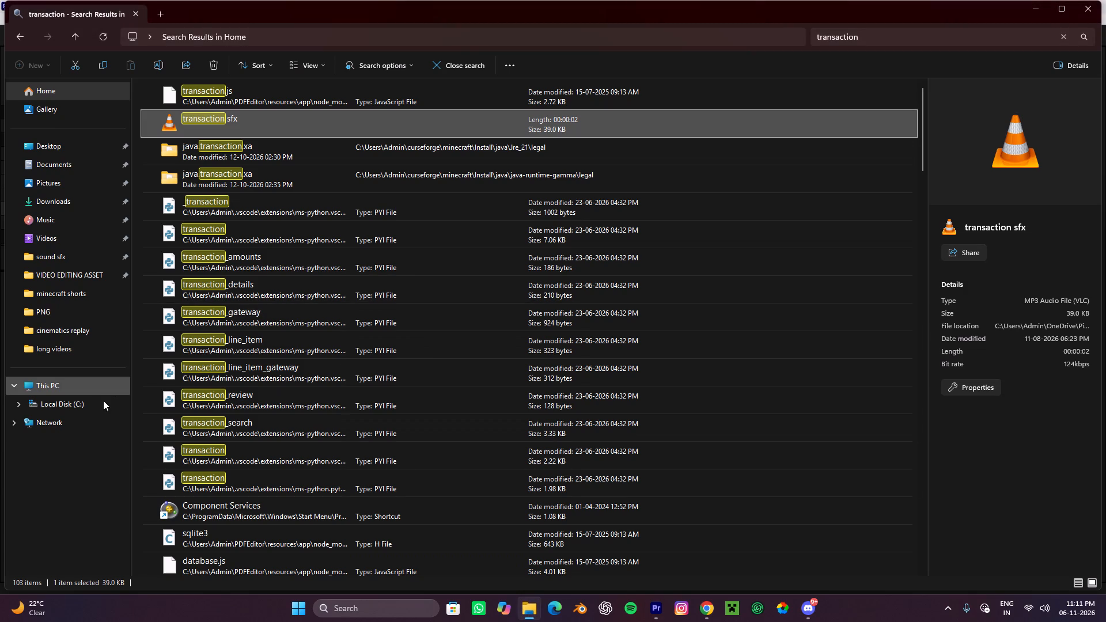
left_click(82, 390)
double_click(186, 104)
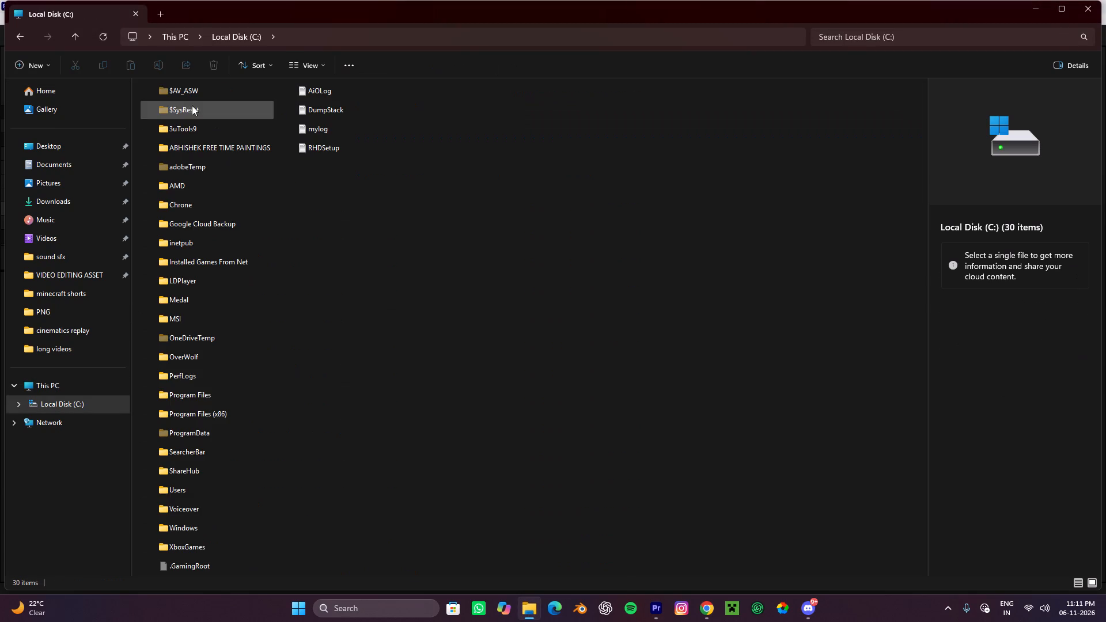
double_click(194, 268)
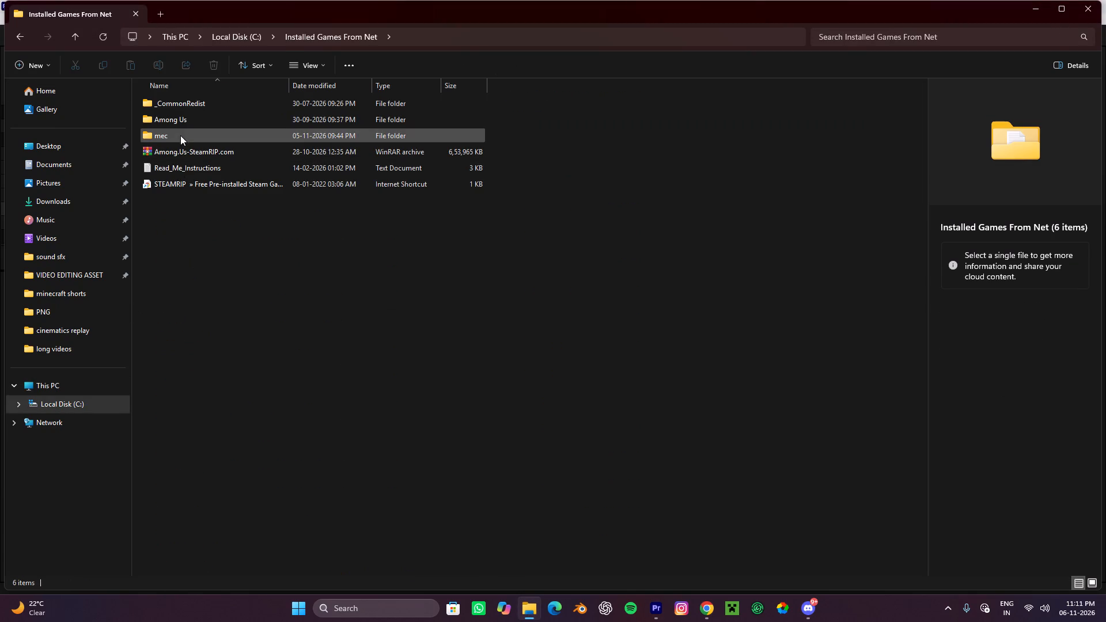
double_click(184, 124)
double_click(198, 125)
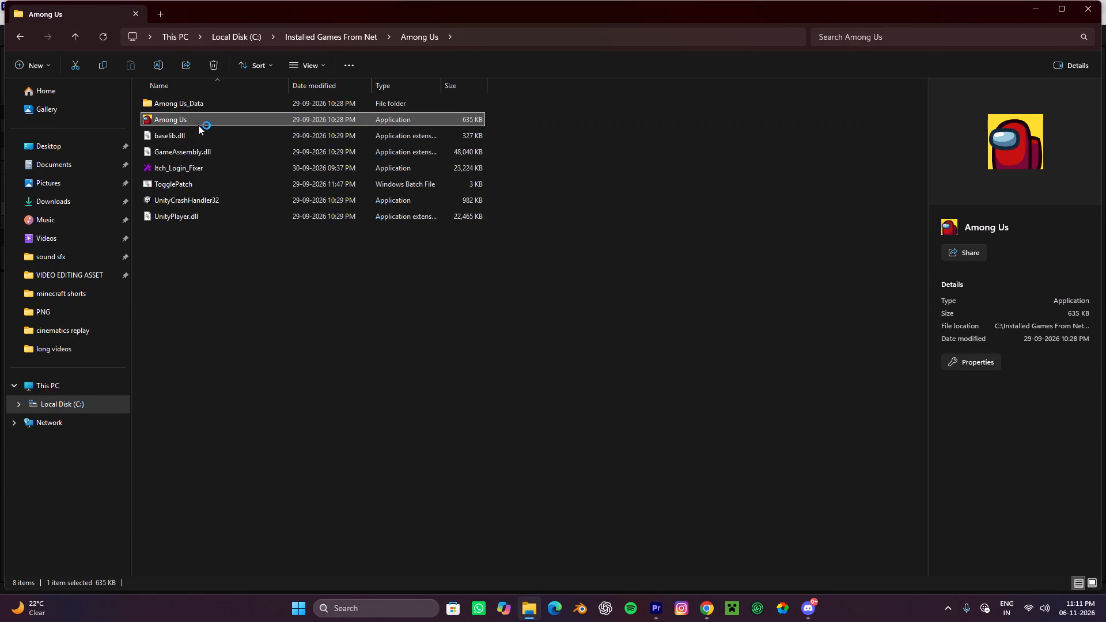